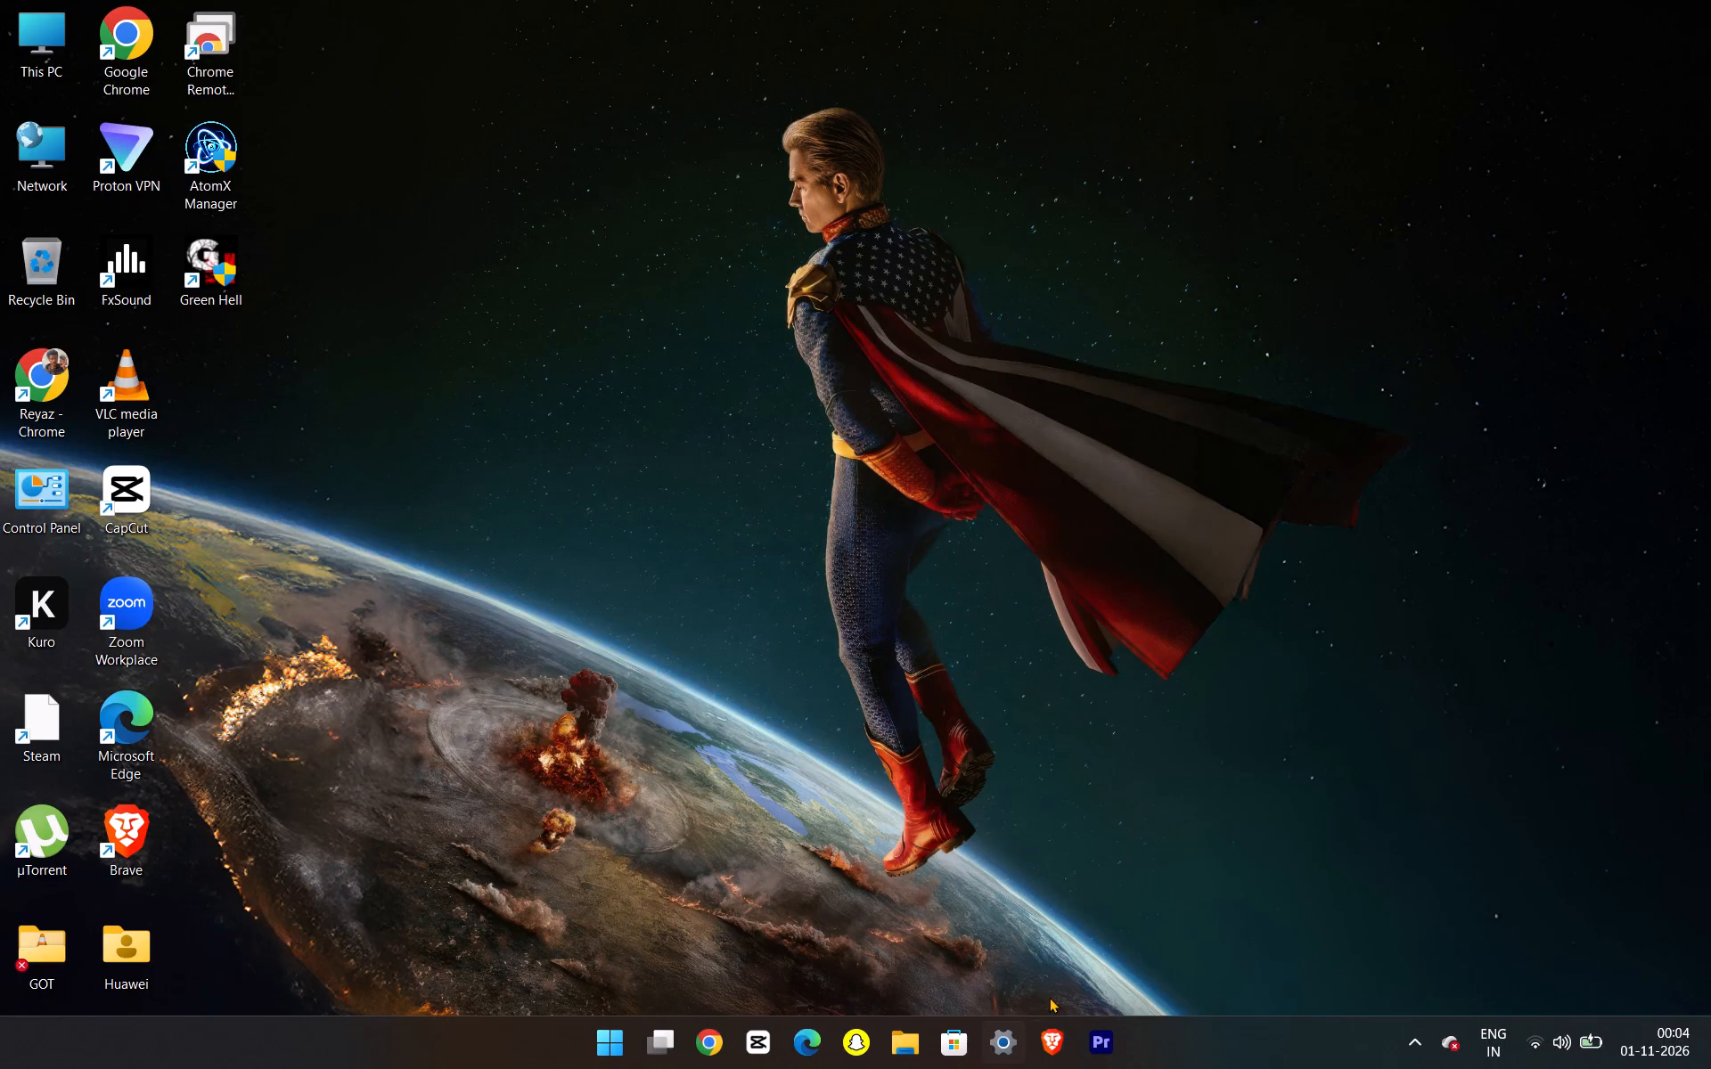
Switch to the Brave browser, search for "drive" in a new tab and open the Google Drive site from the results.
click(1032, 1049)
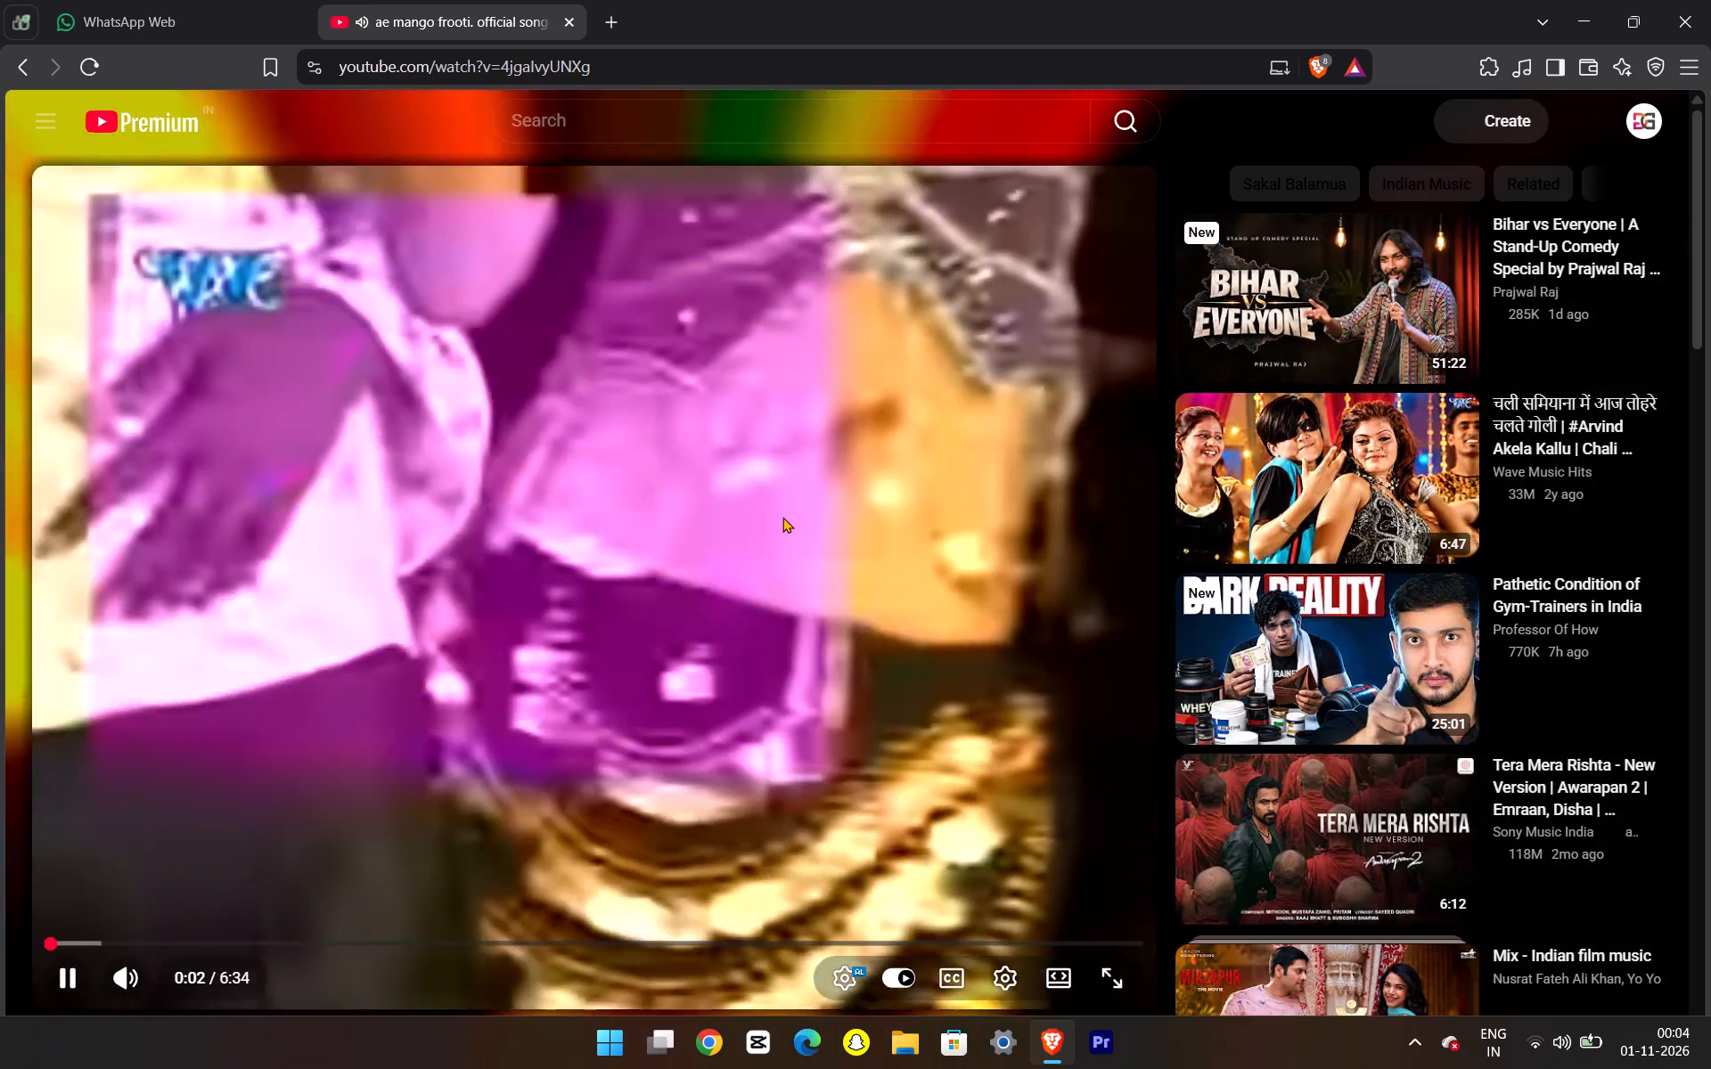
click(762, 662)
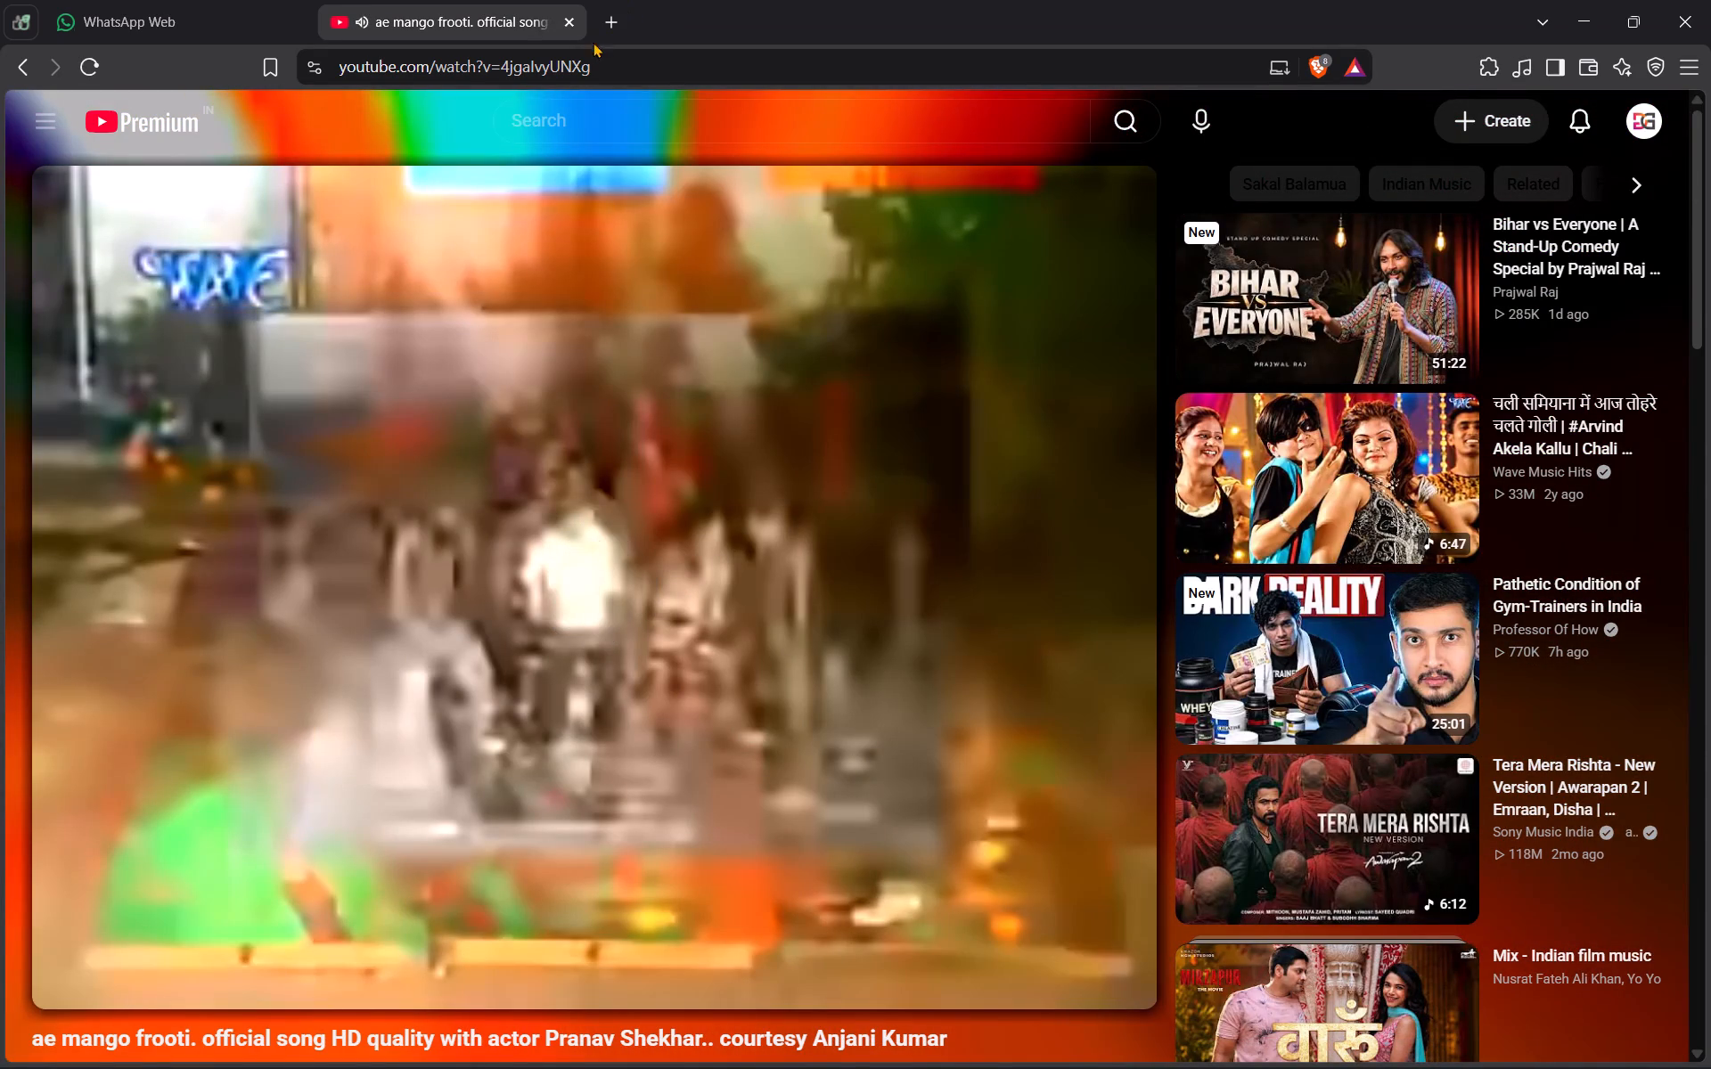
click(604, 23)
click(738, 345)
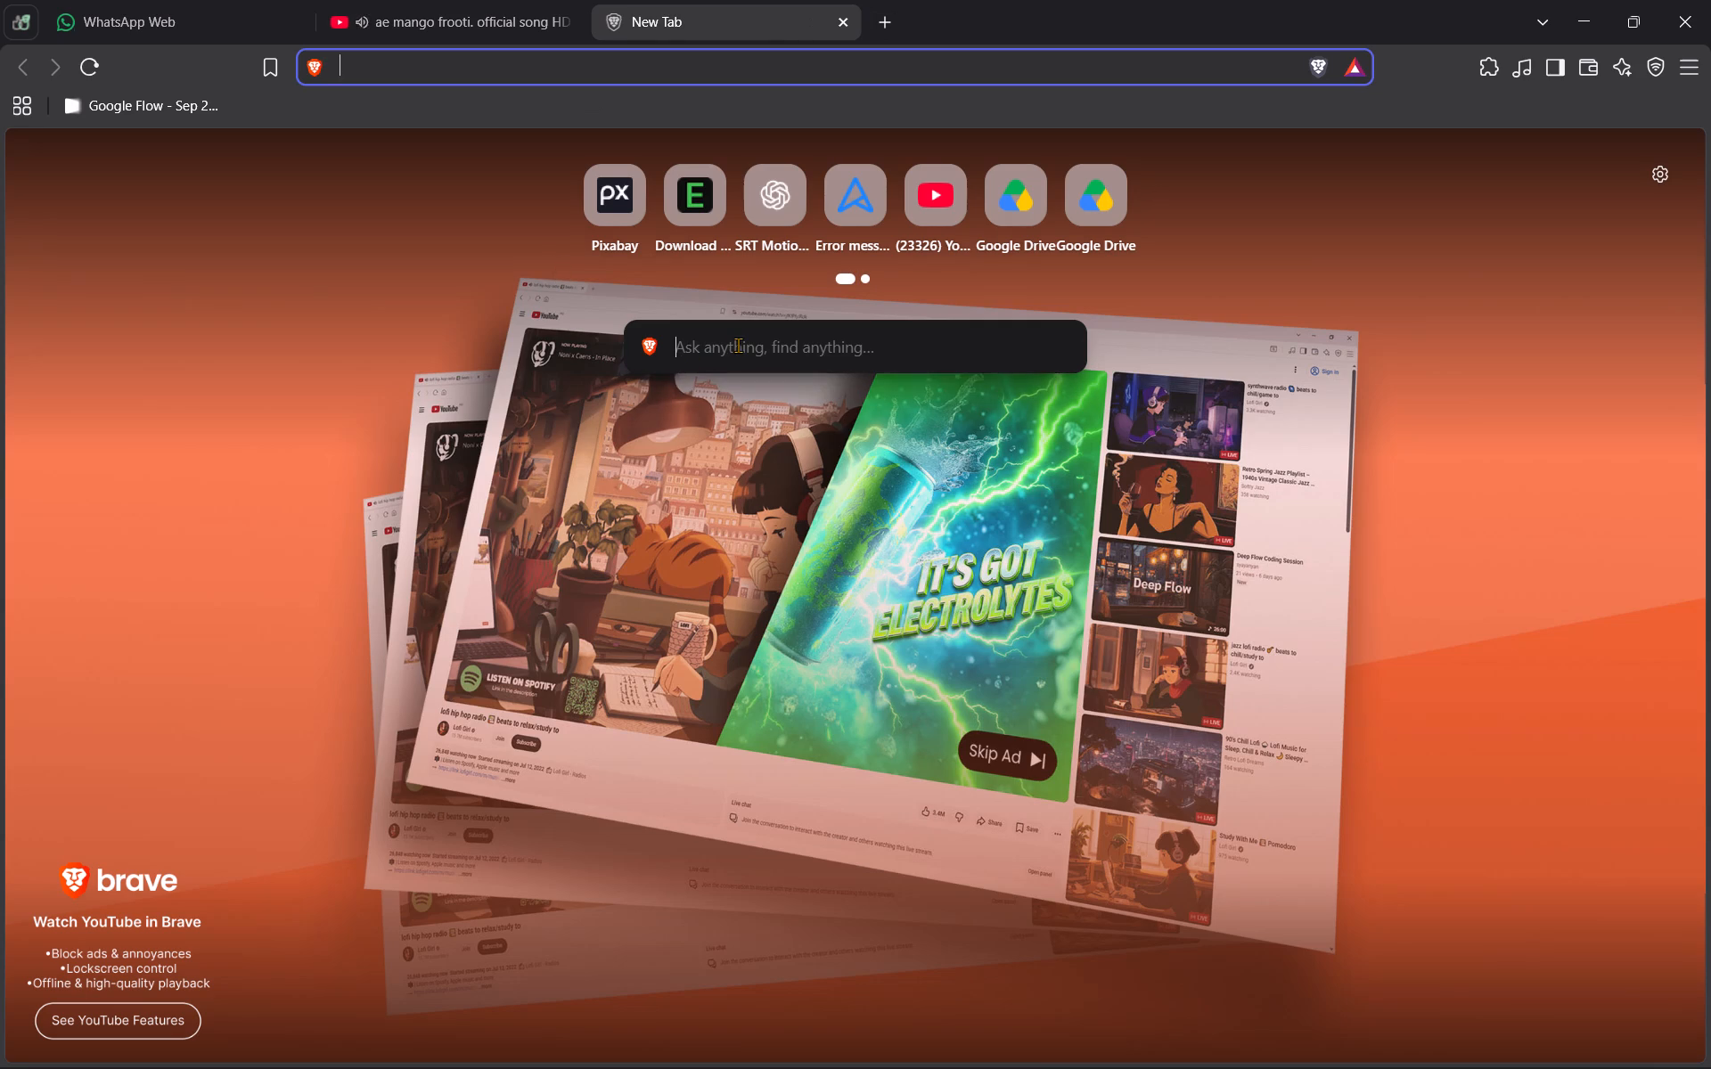
text(dr)
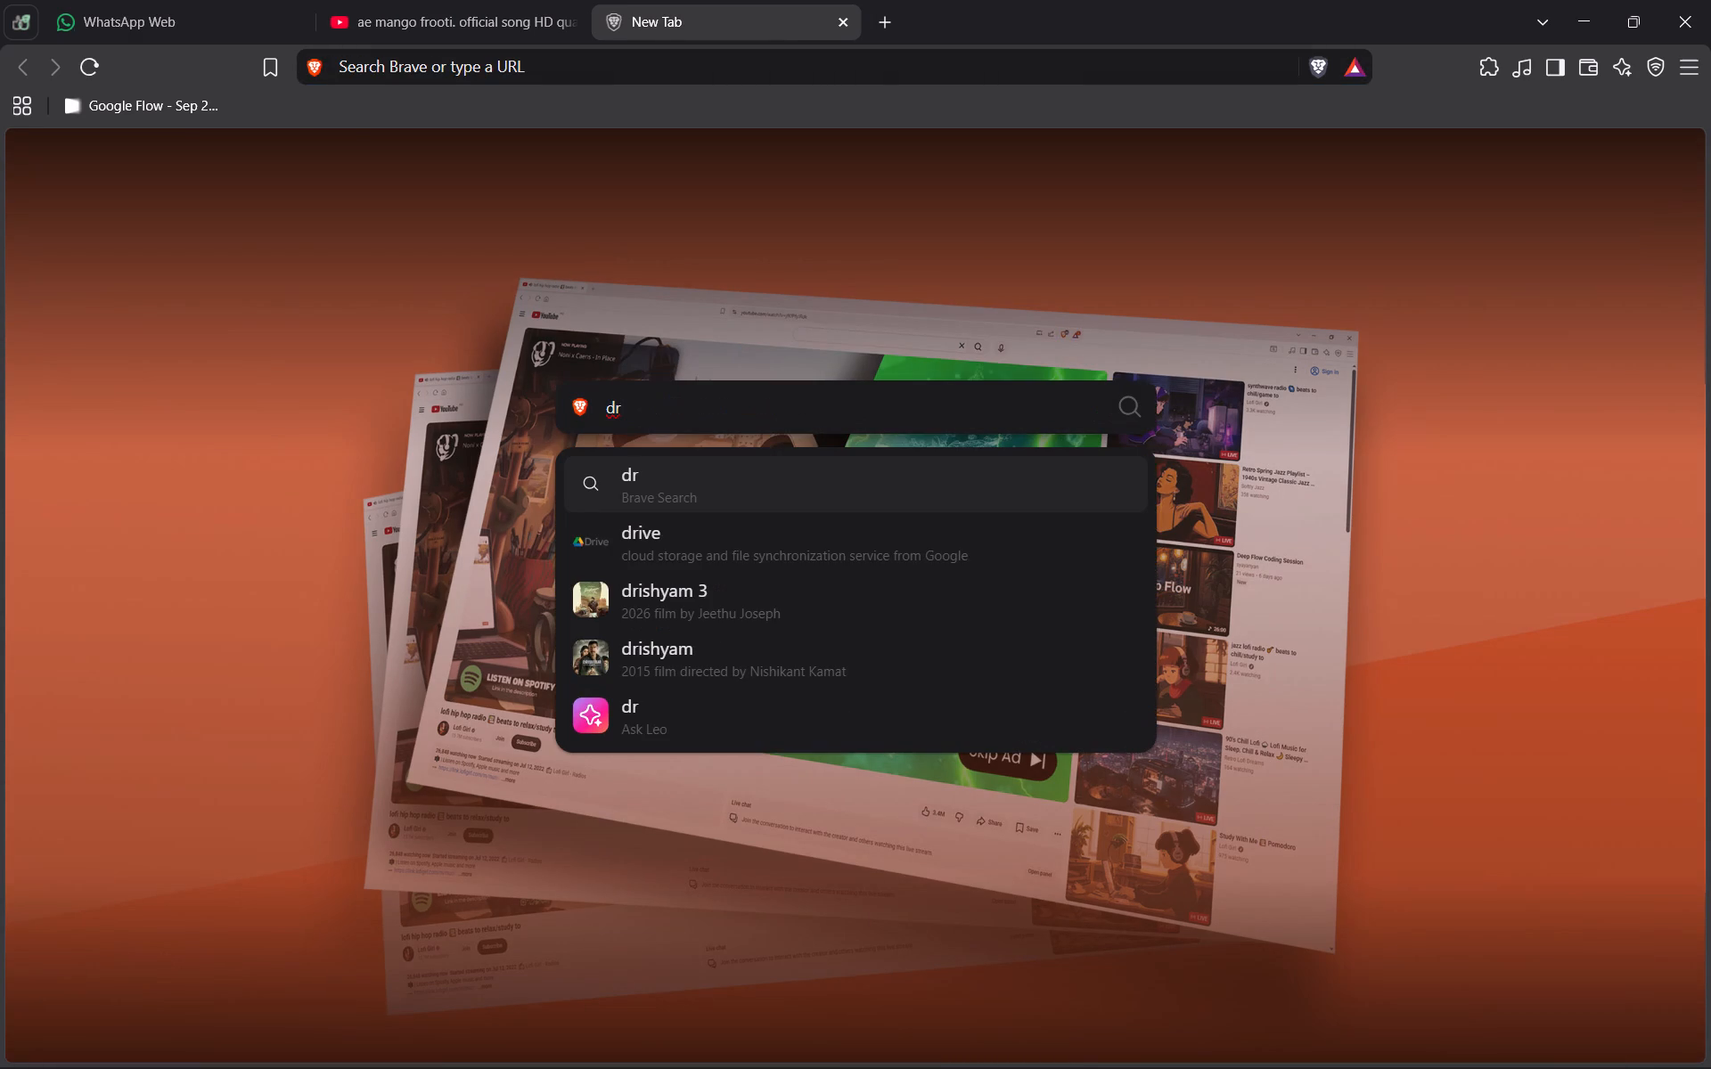
key(Down)
key(Return)
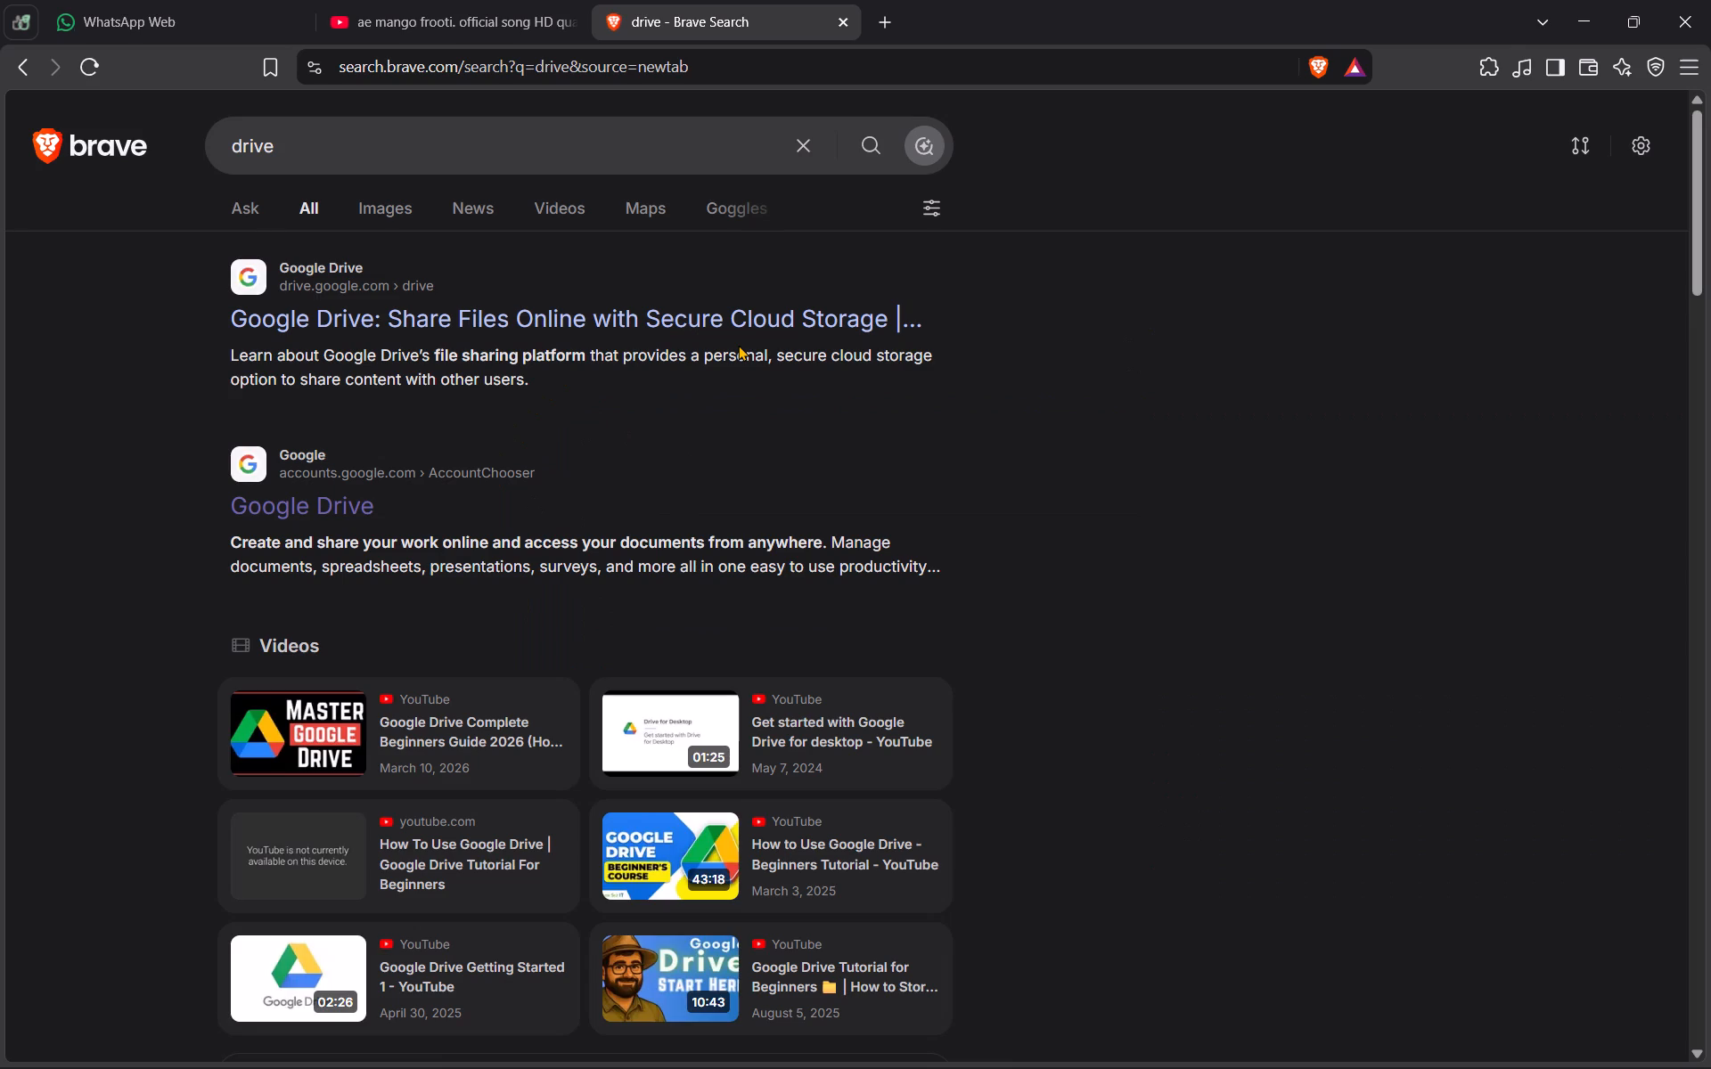
click(364, 333)
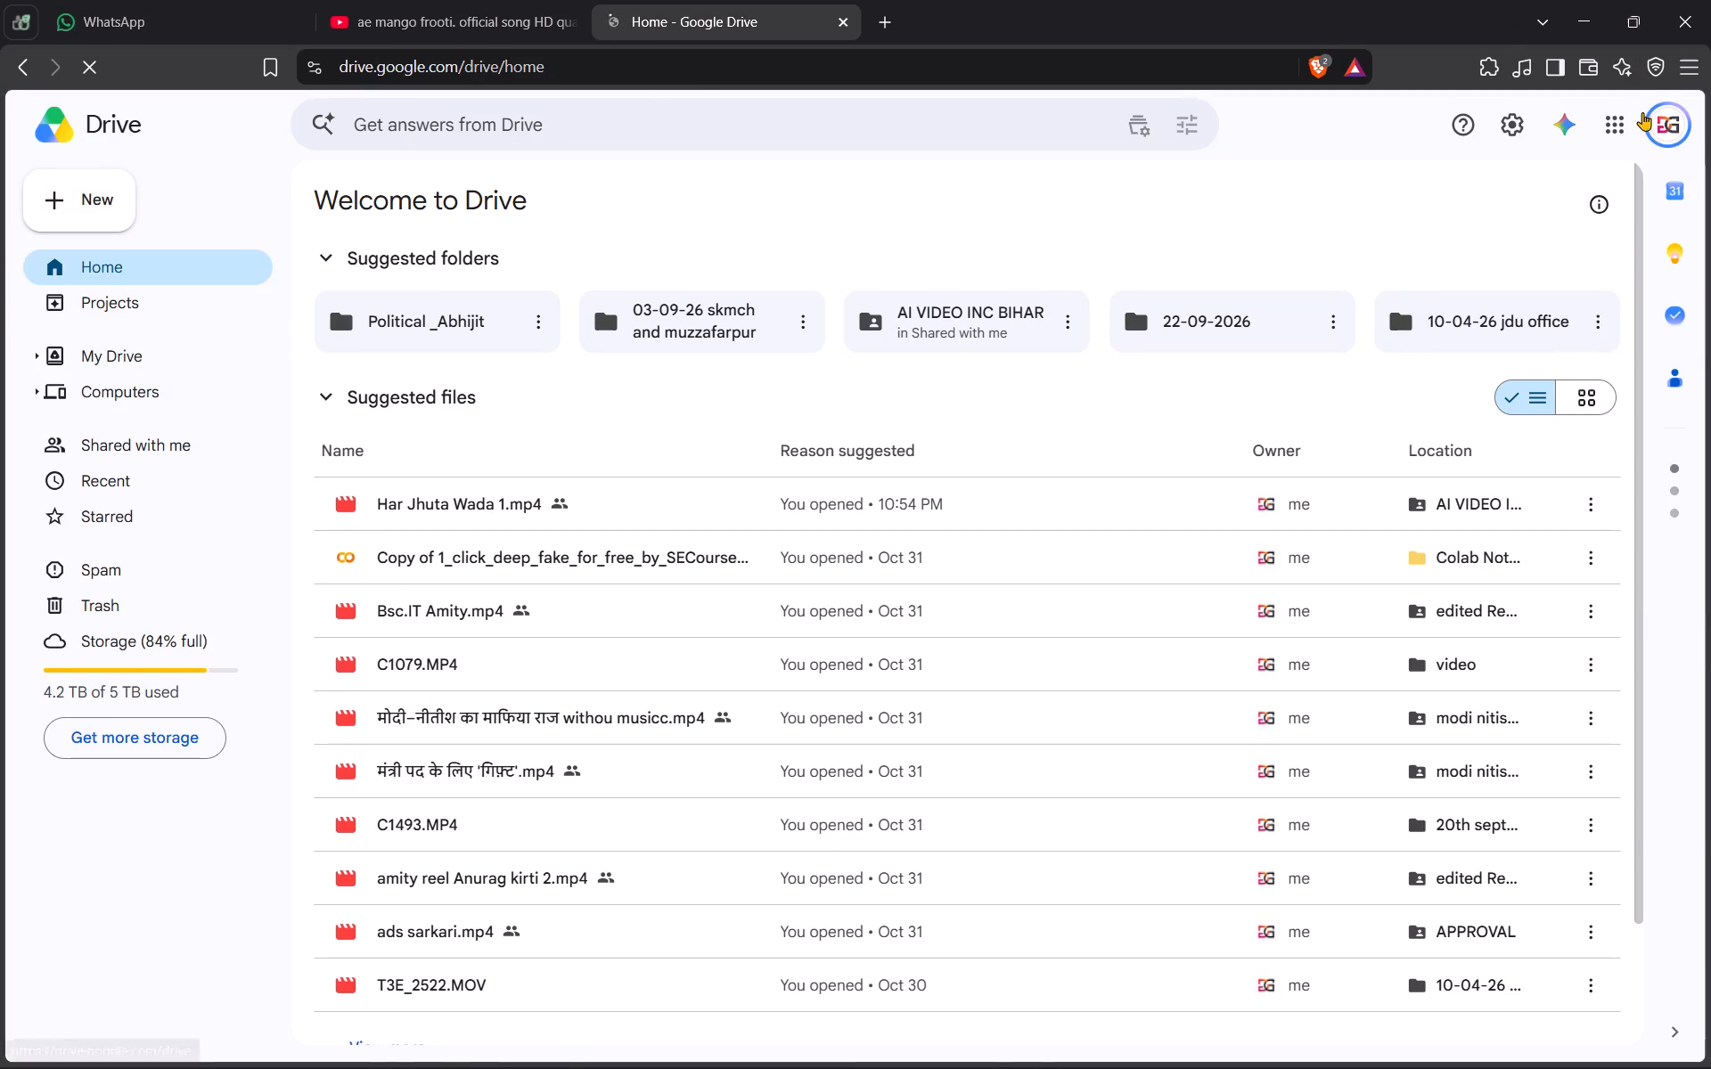
Open the Google account switcher in Drive.
click(1676, 129)
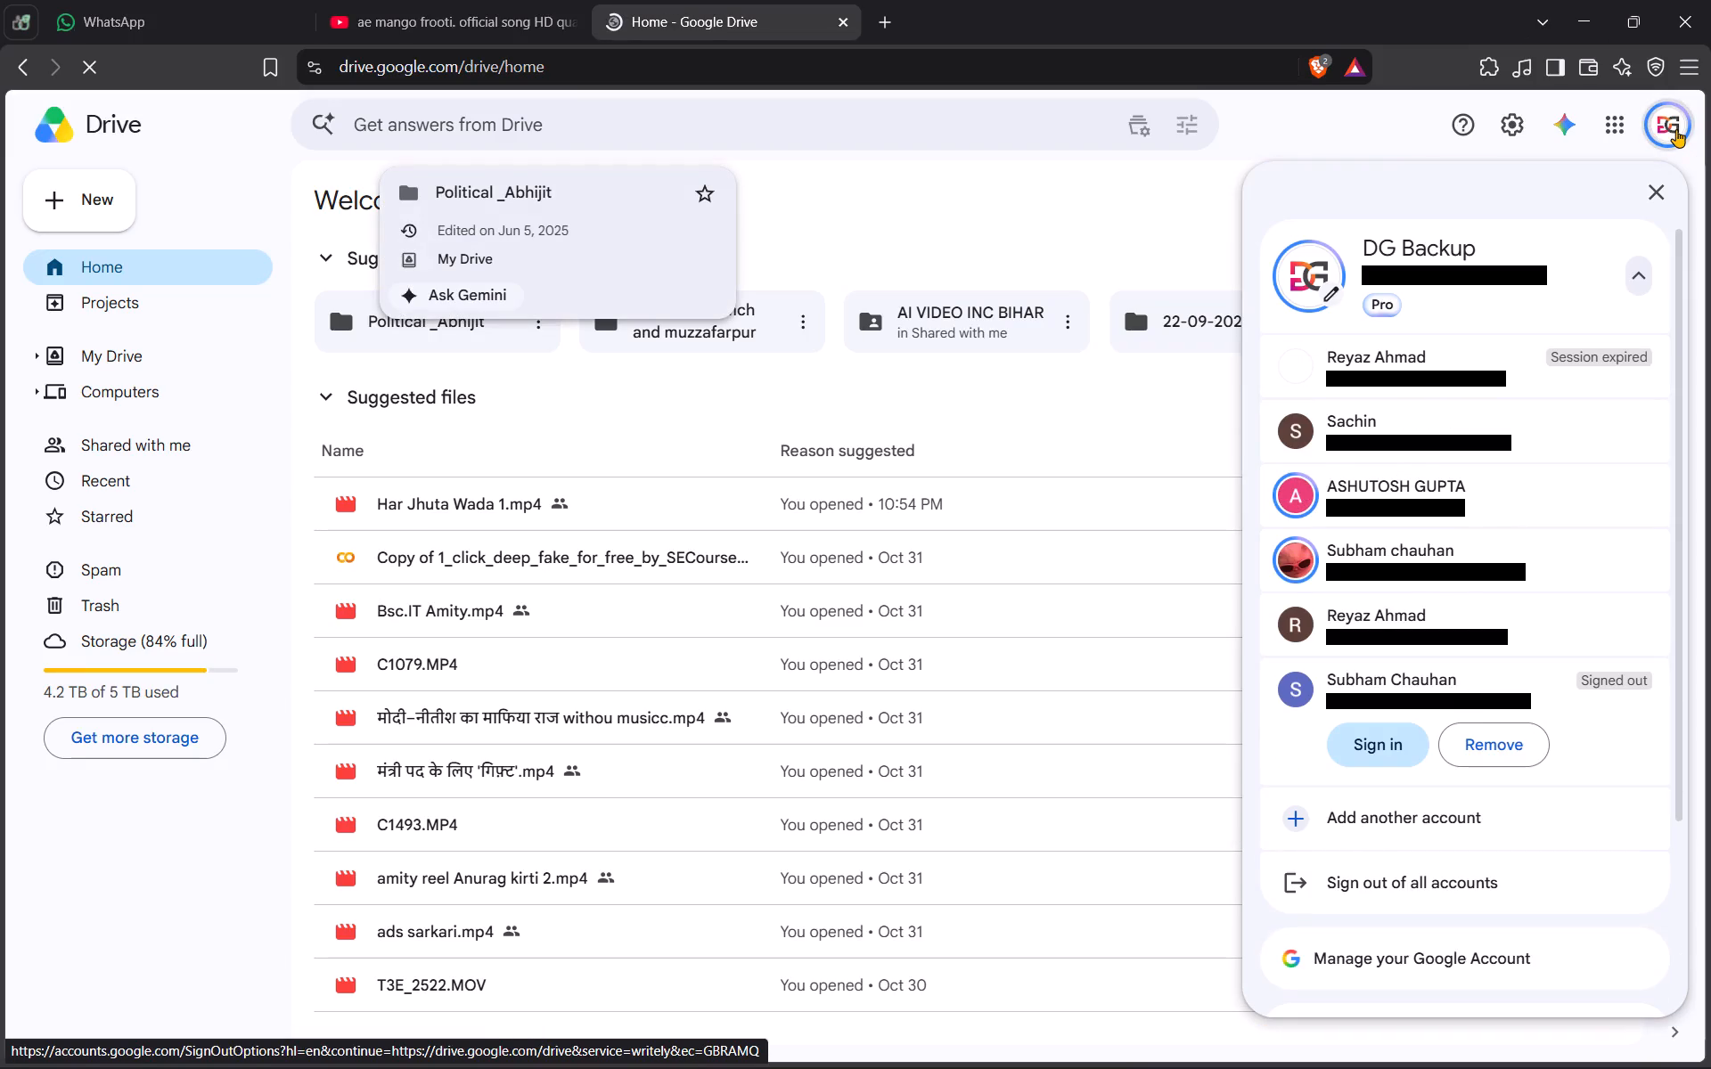
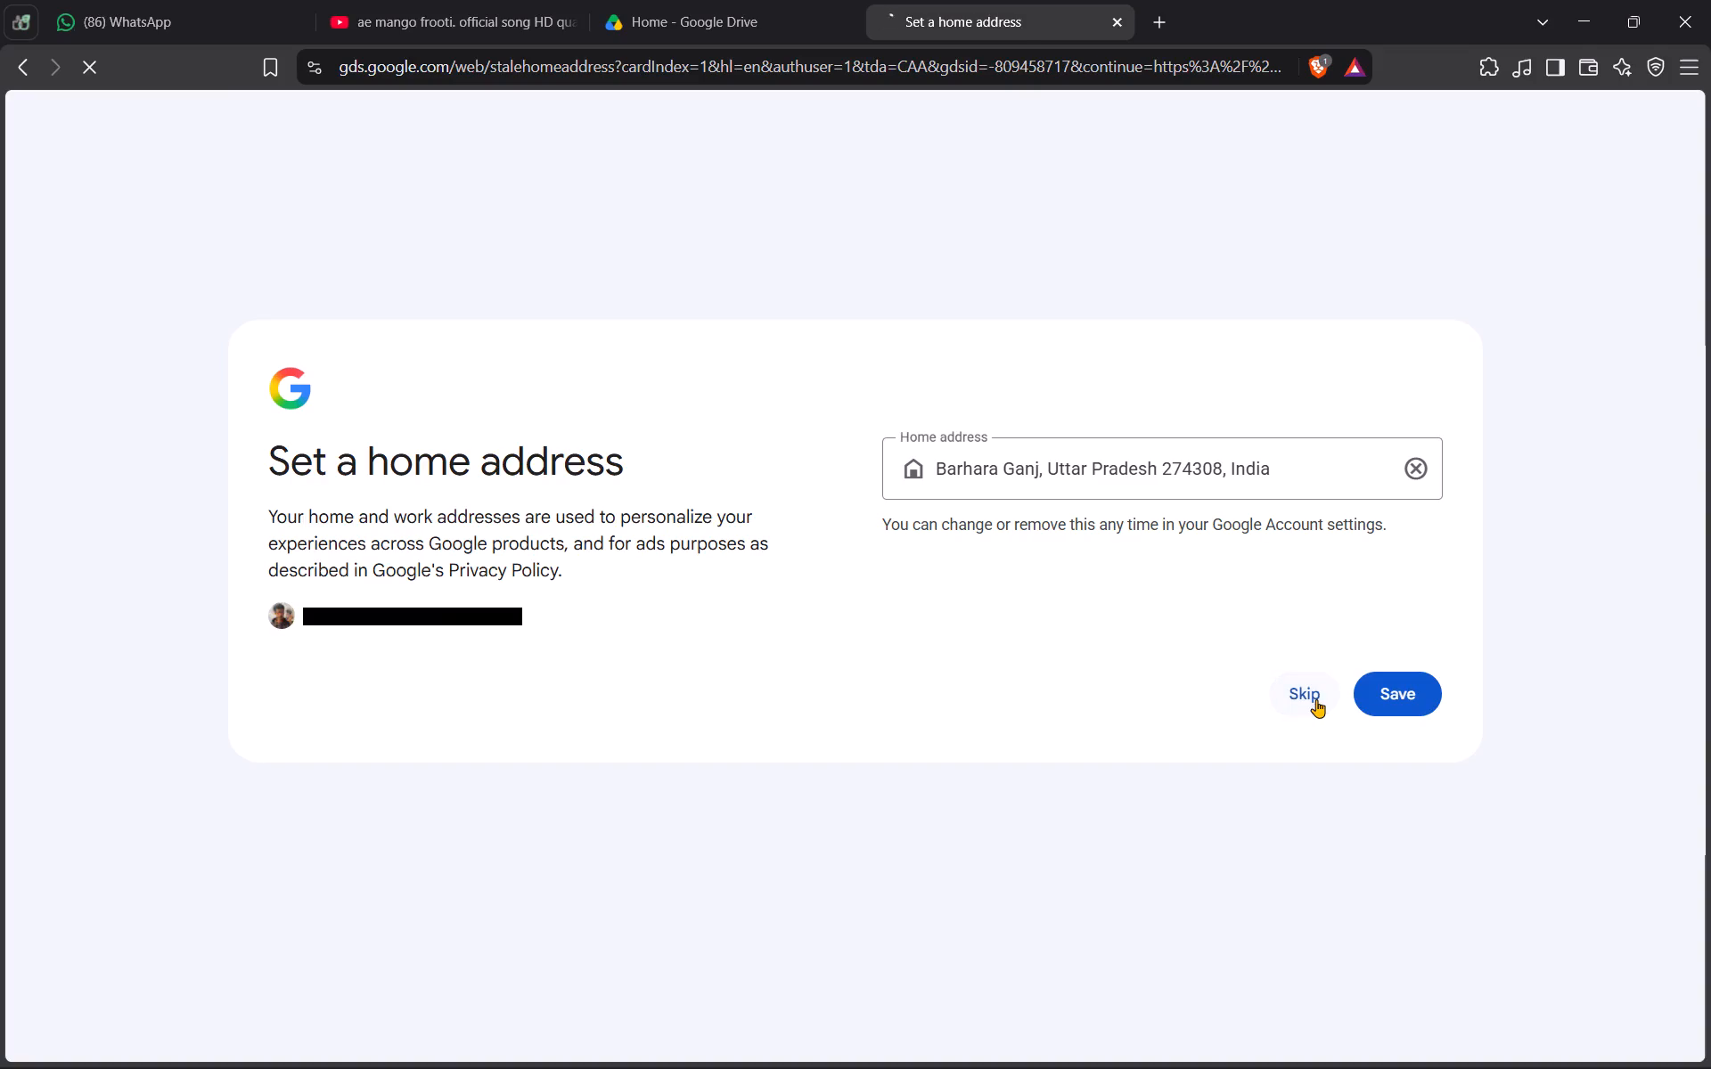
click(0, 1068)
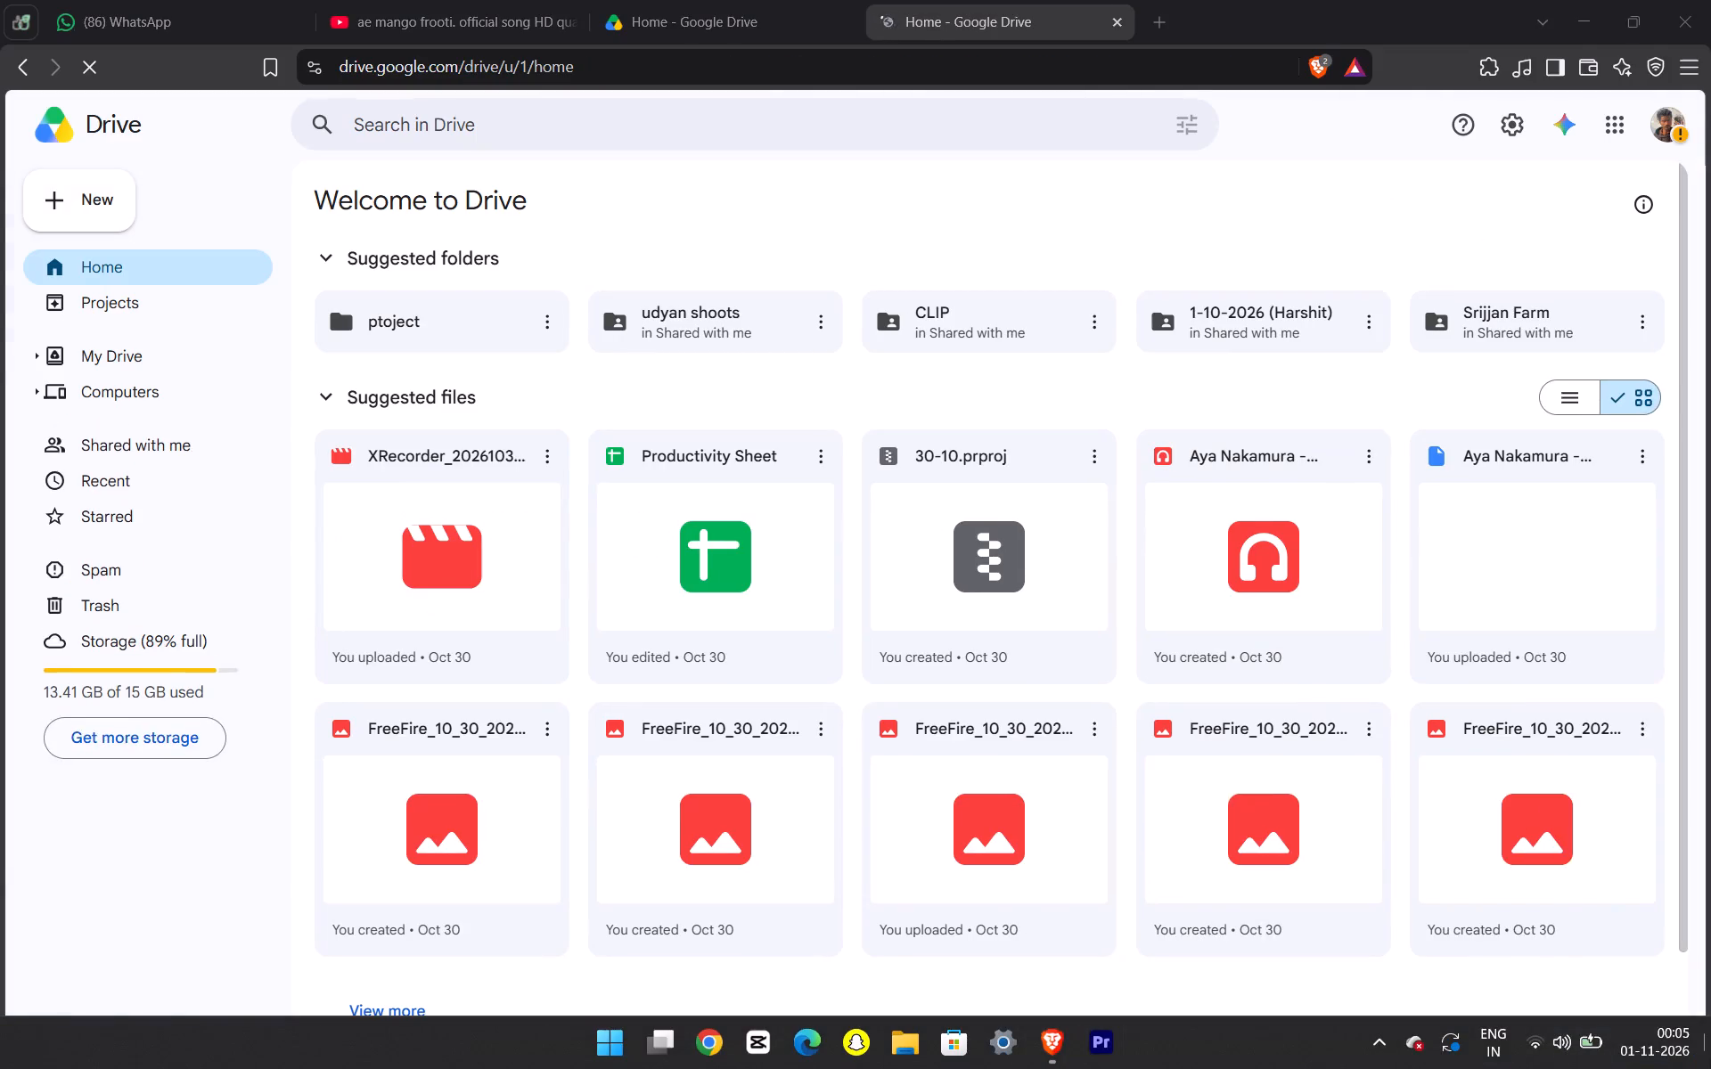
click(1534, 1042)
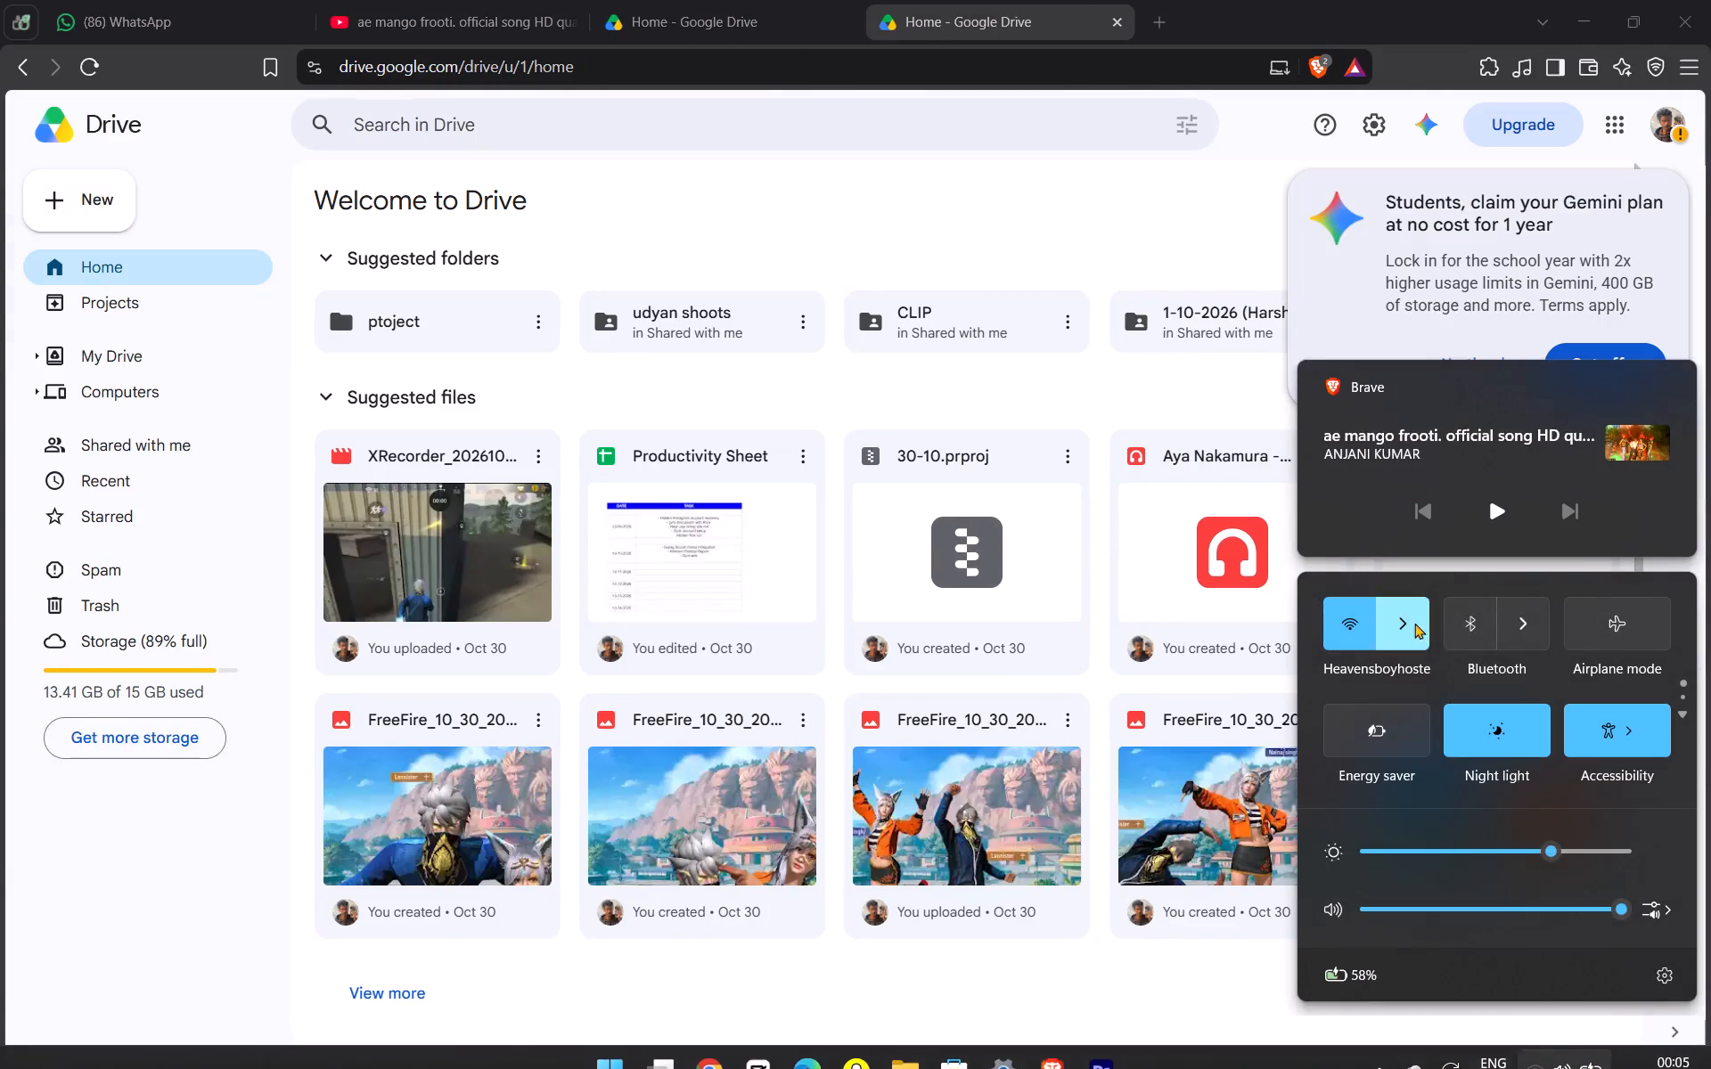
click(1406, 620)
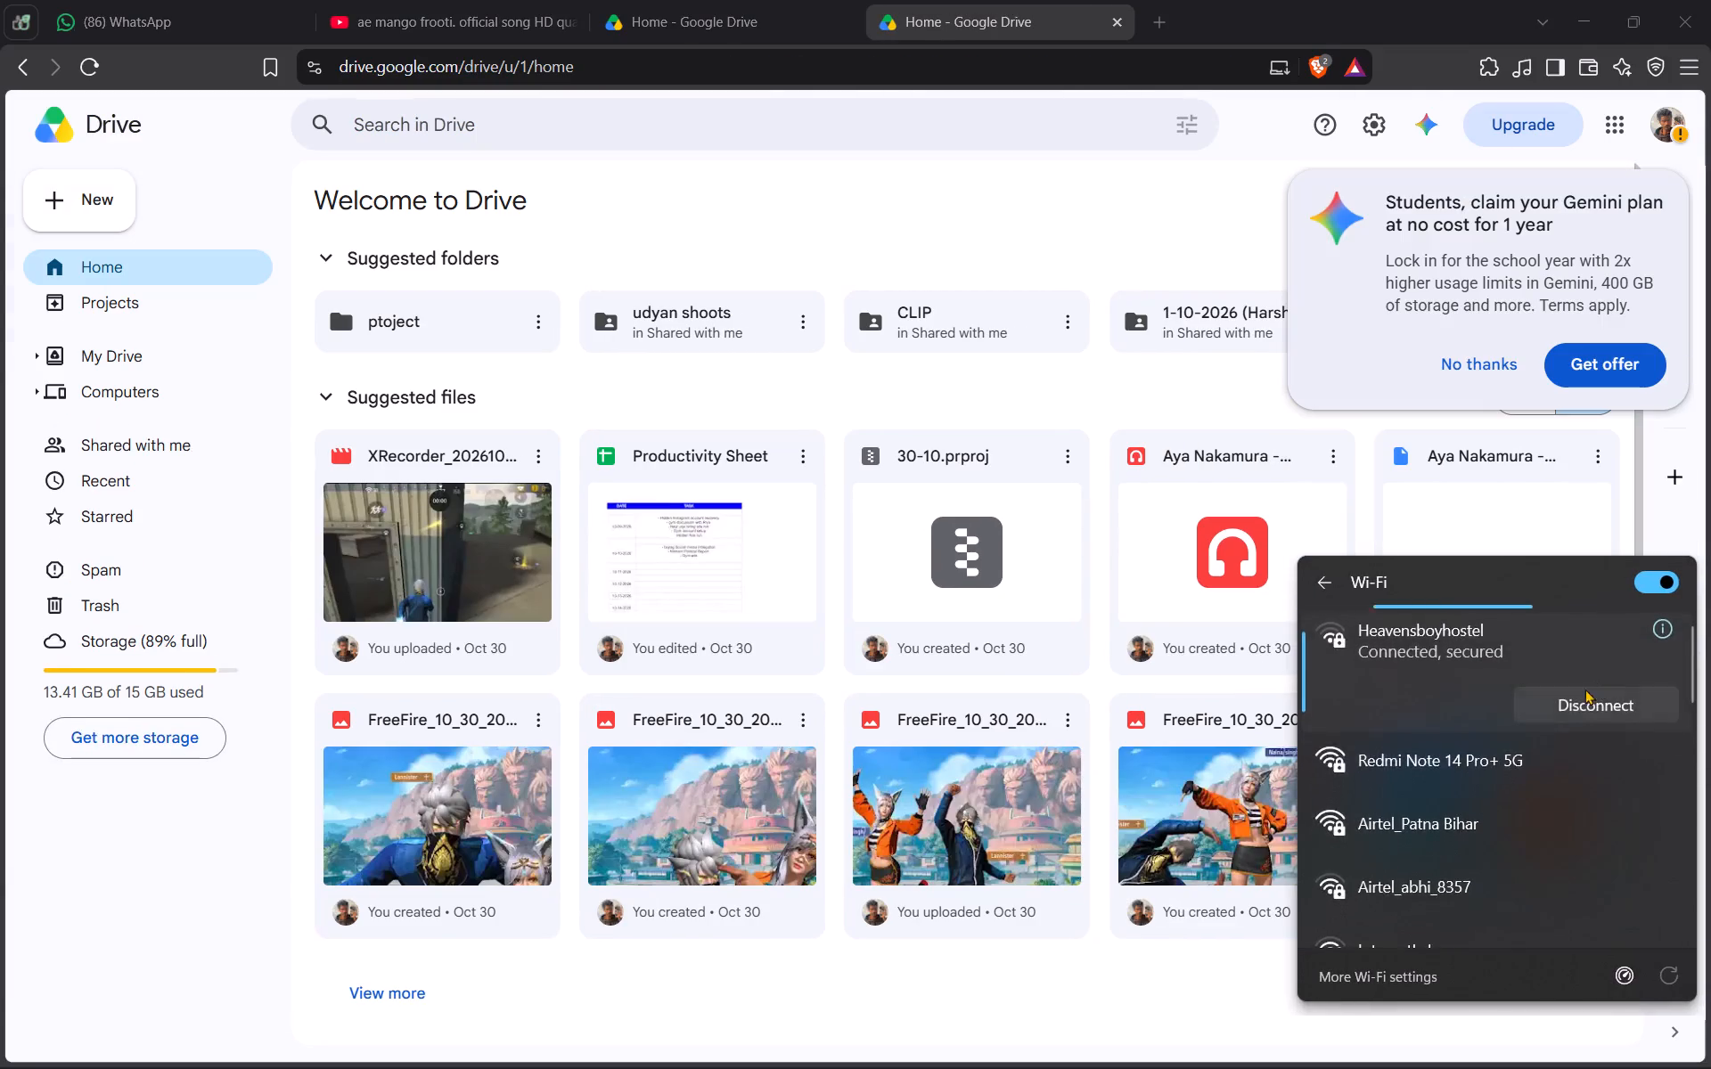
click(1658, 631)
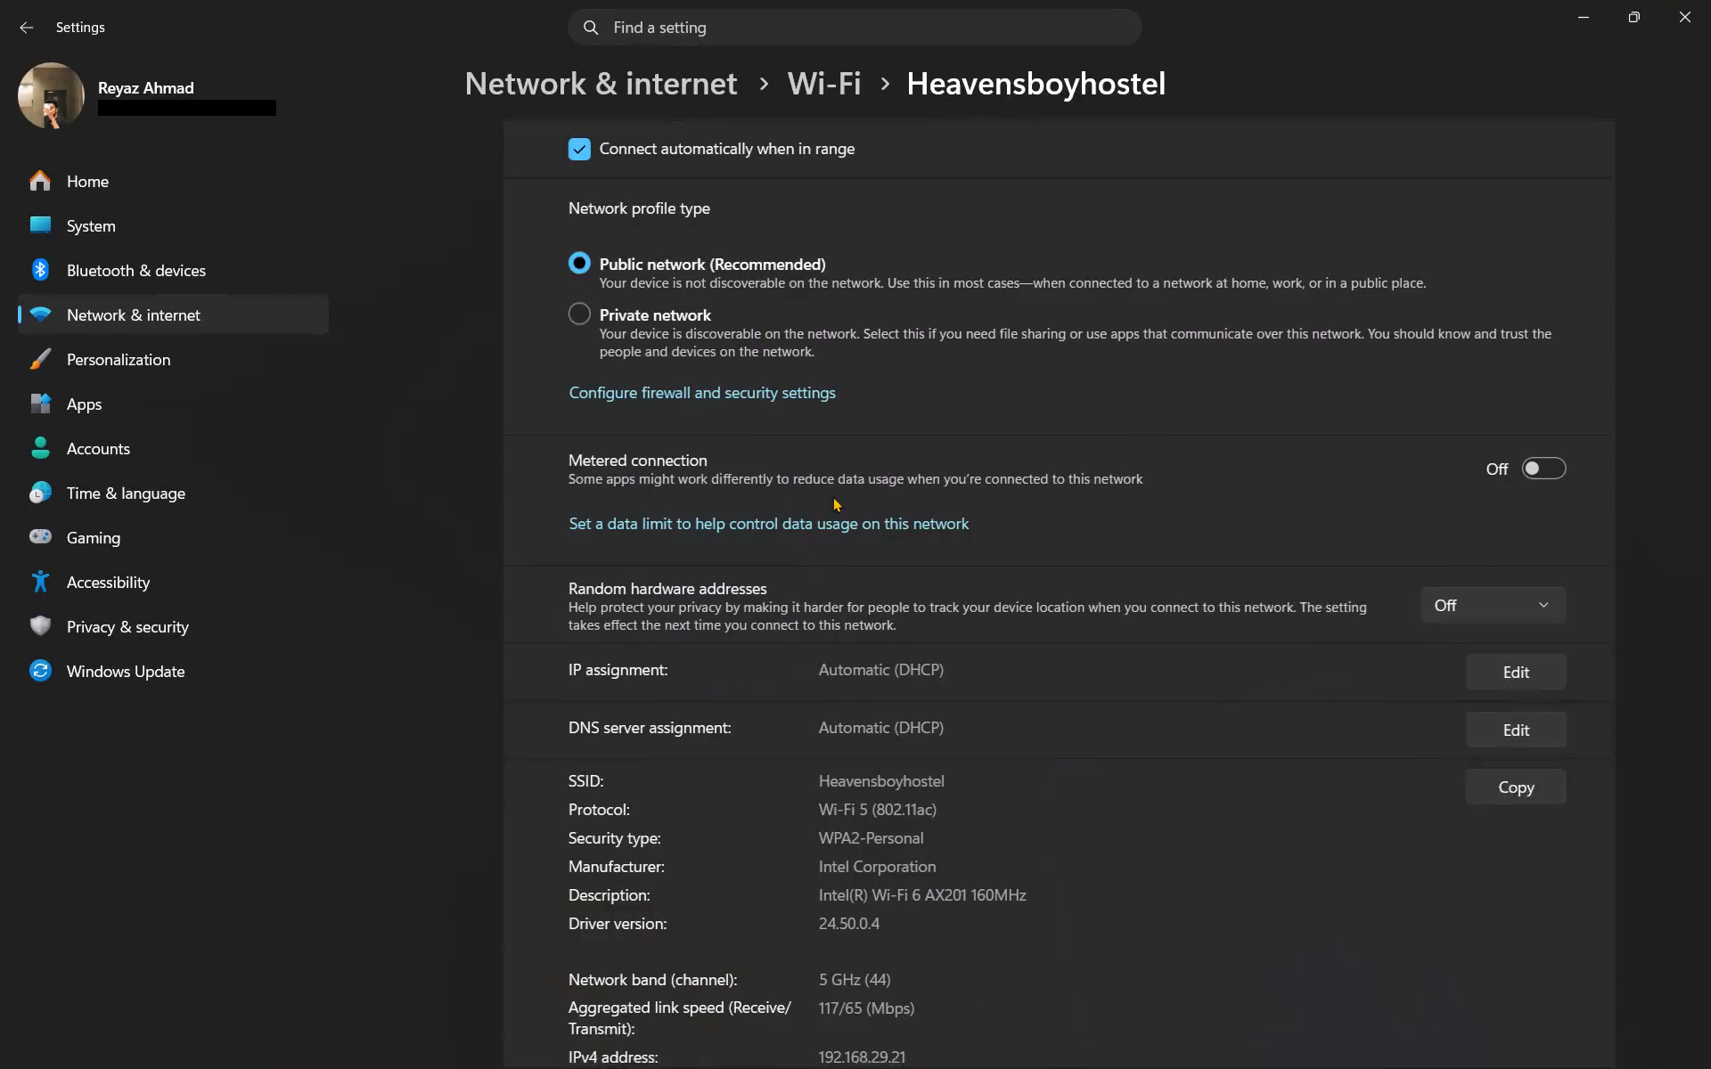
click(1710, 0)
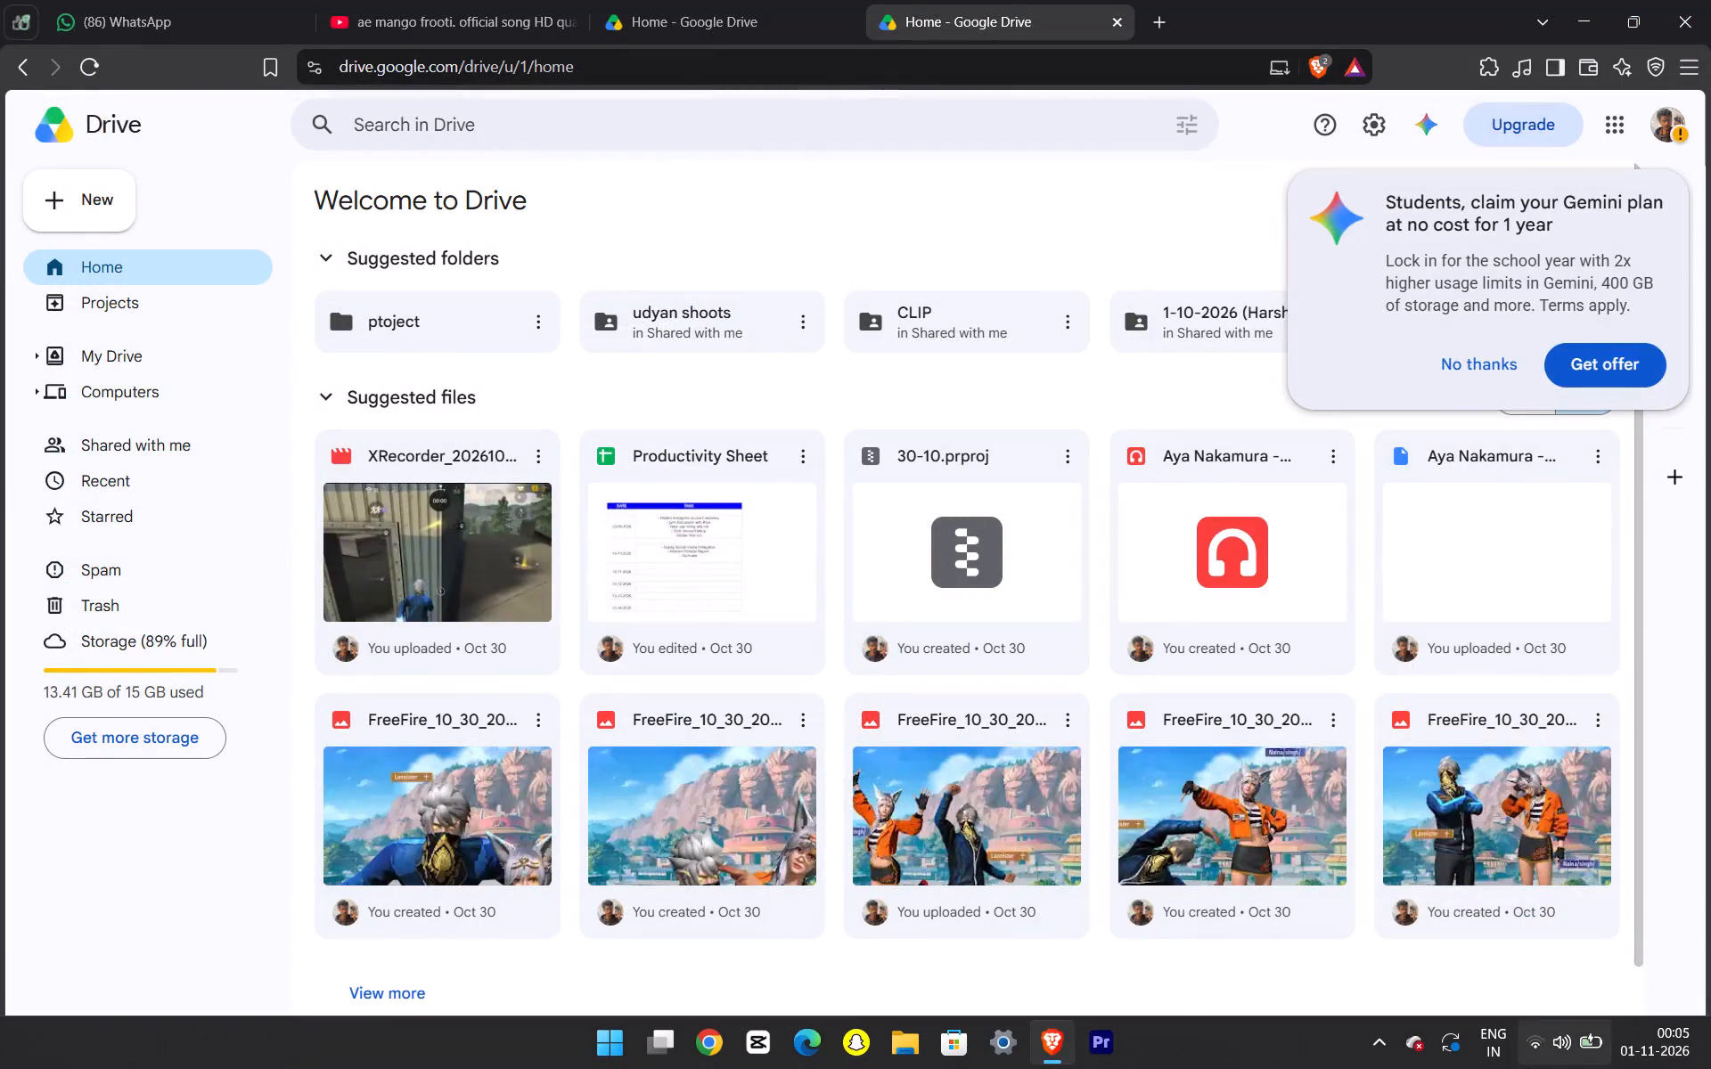
Switch the computer's Wi-Fi connection to the Redmi Note 14 Pro+ 5G network.
click(1529, 1068)
click(1391, 624)
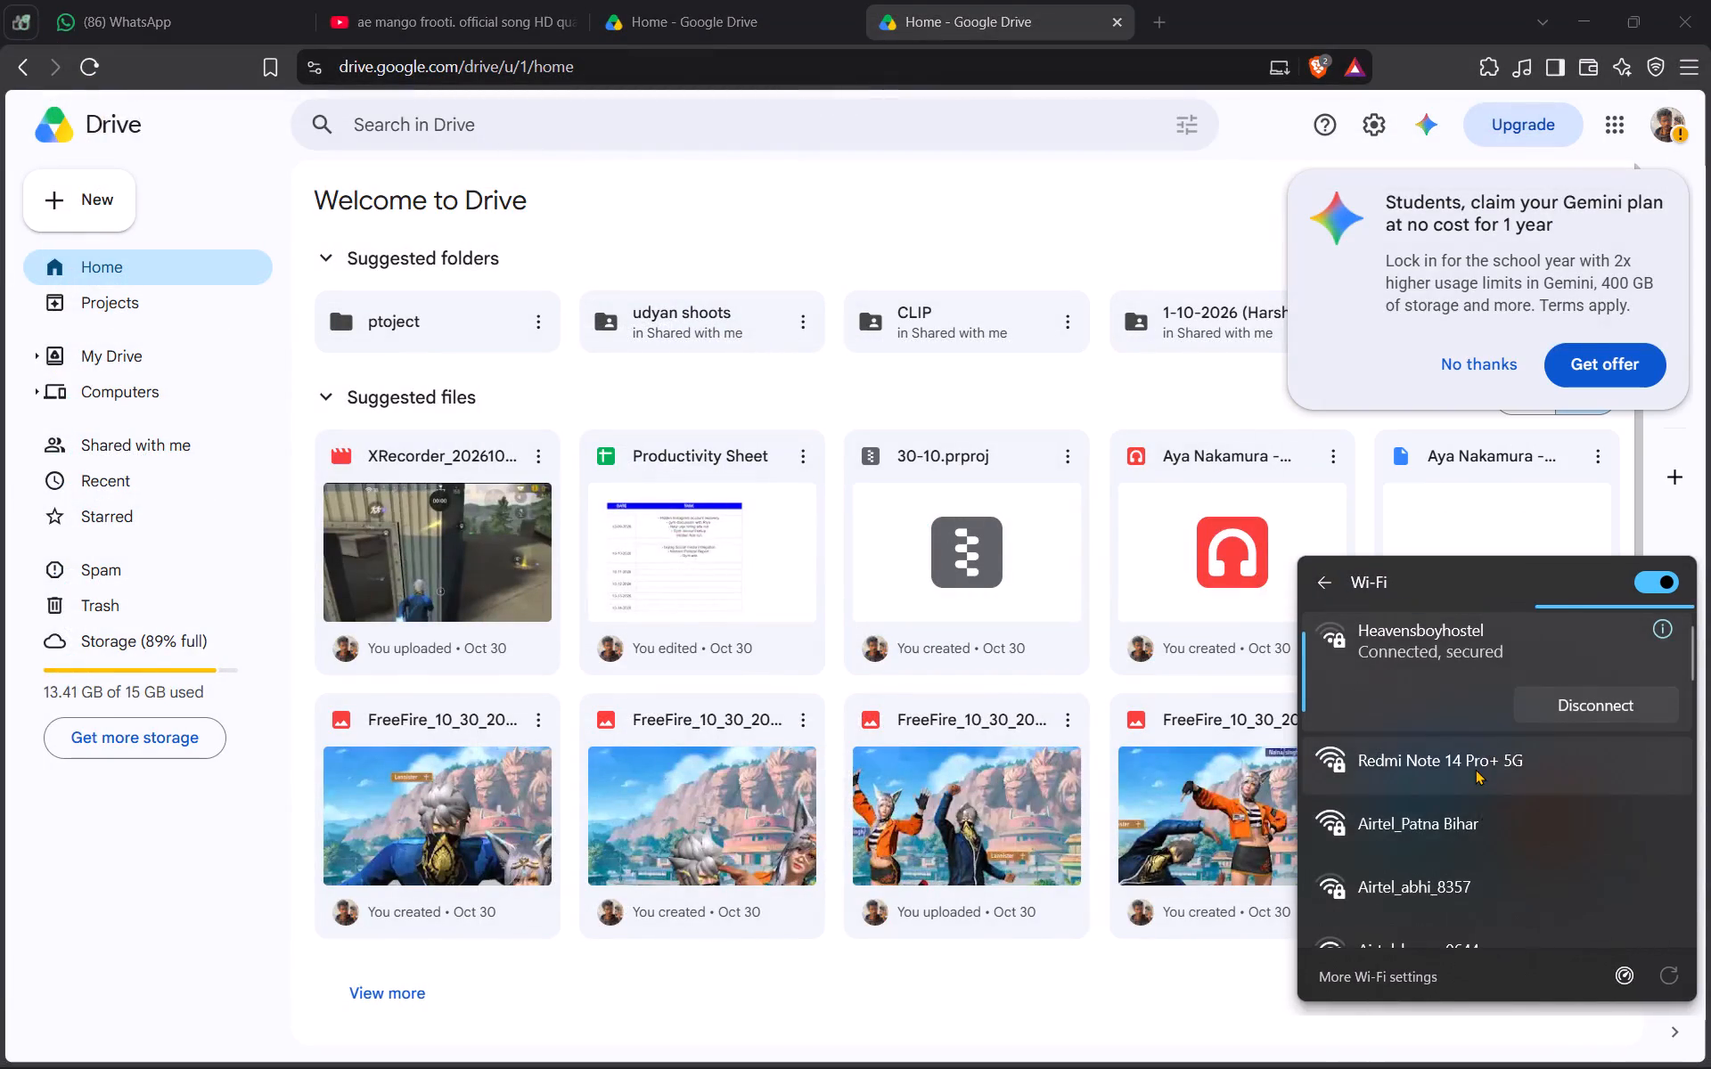
click(1475, 769)
click(1609, 790)
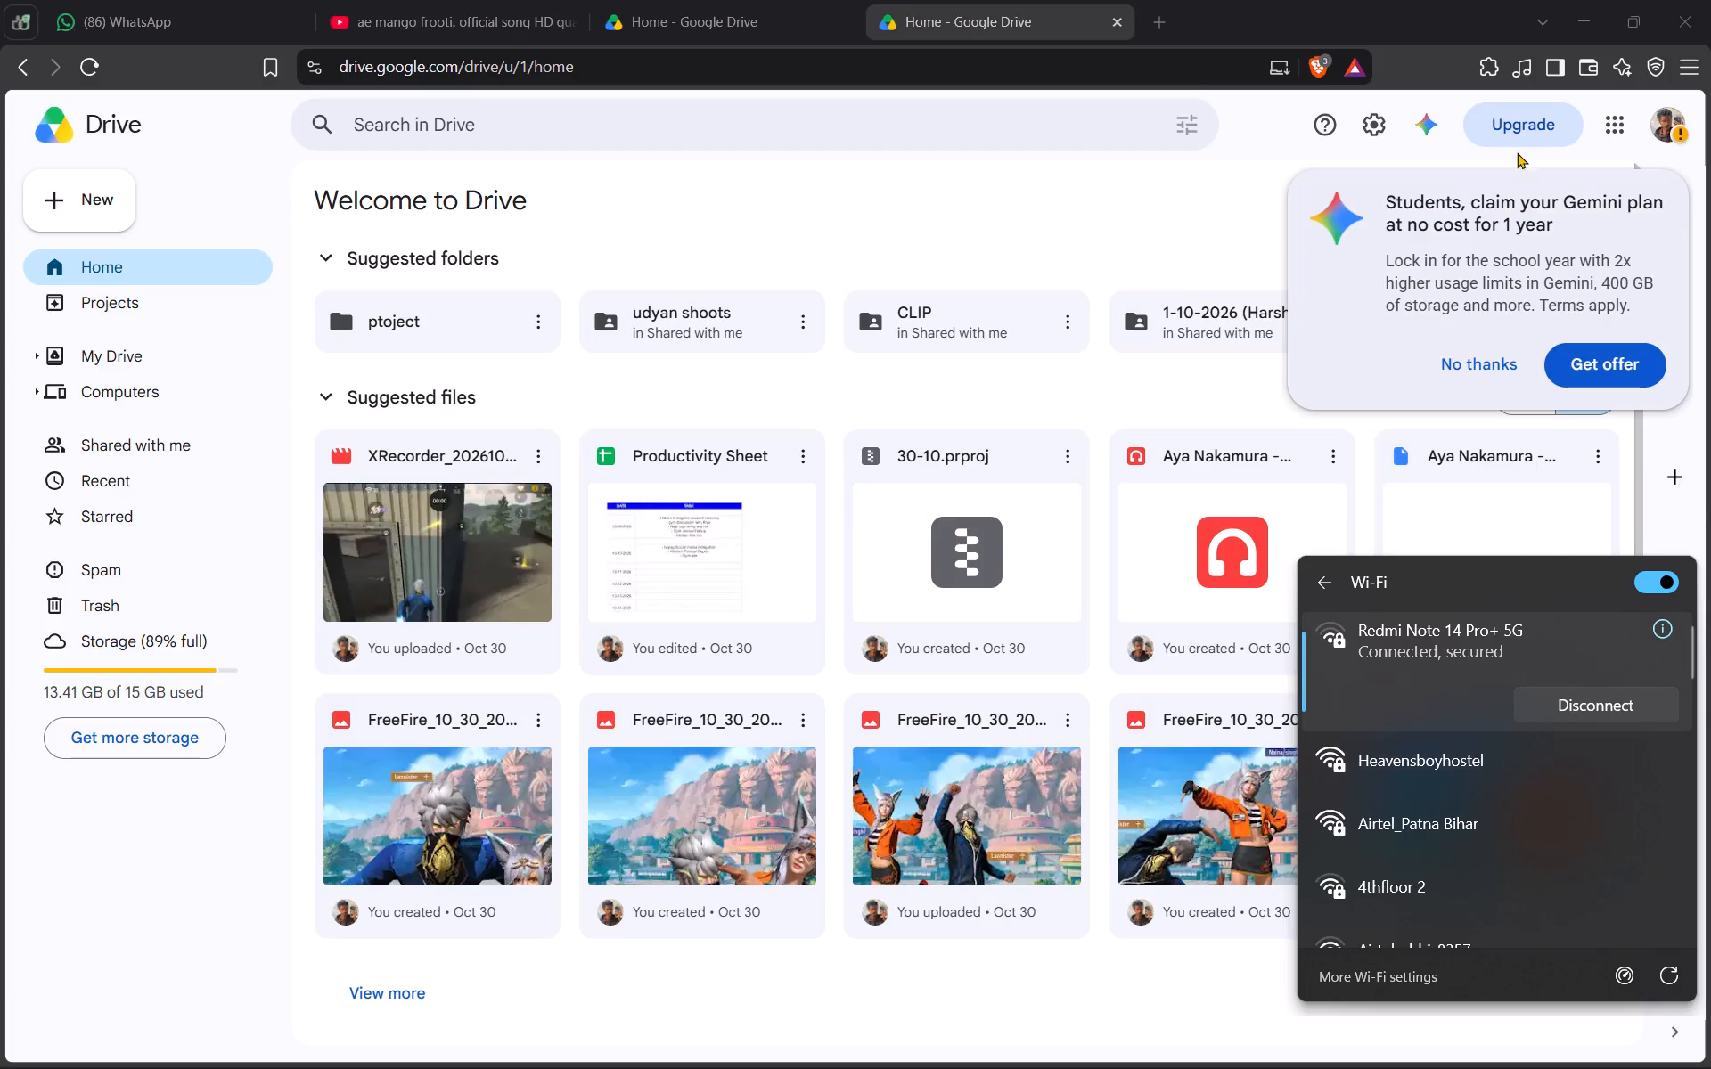
click(1476, 382)
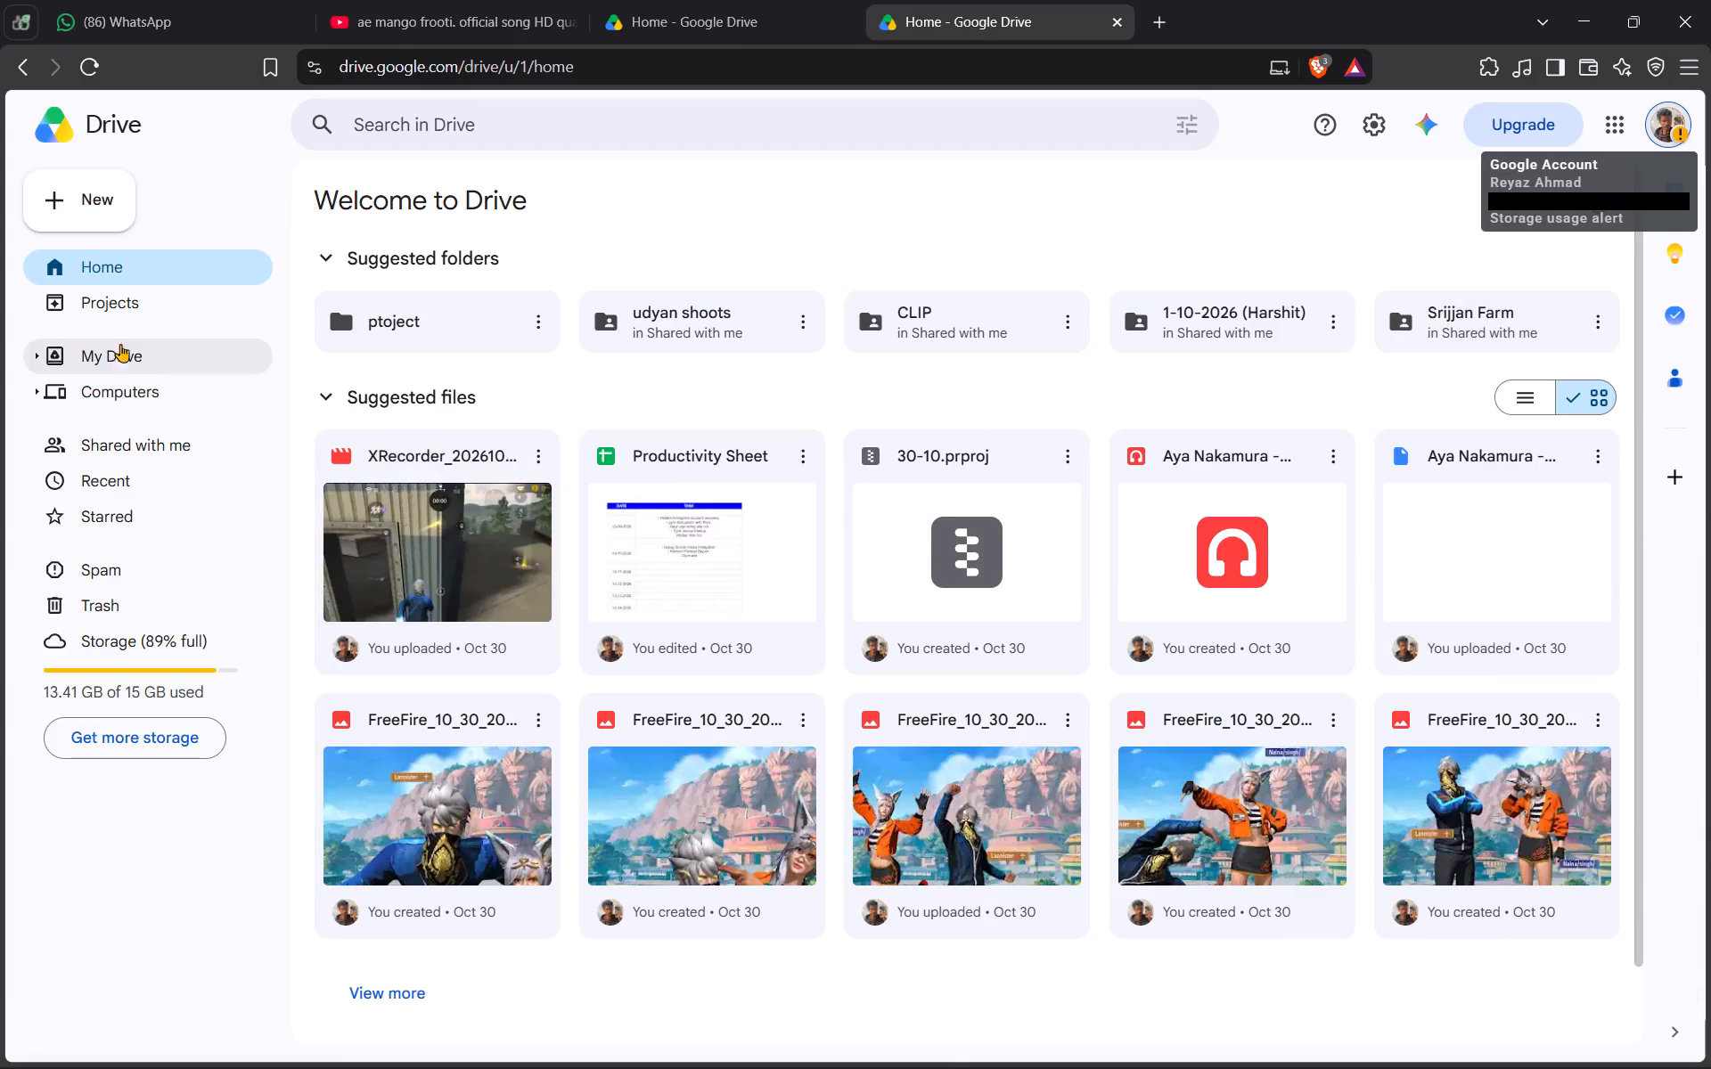
Download the Copied_30-10 folder from My Drive's ptoject folder, saving the ZIP archive in download > ff max on drive F.
click(125, 374)
click(125, 349)
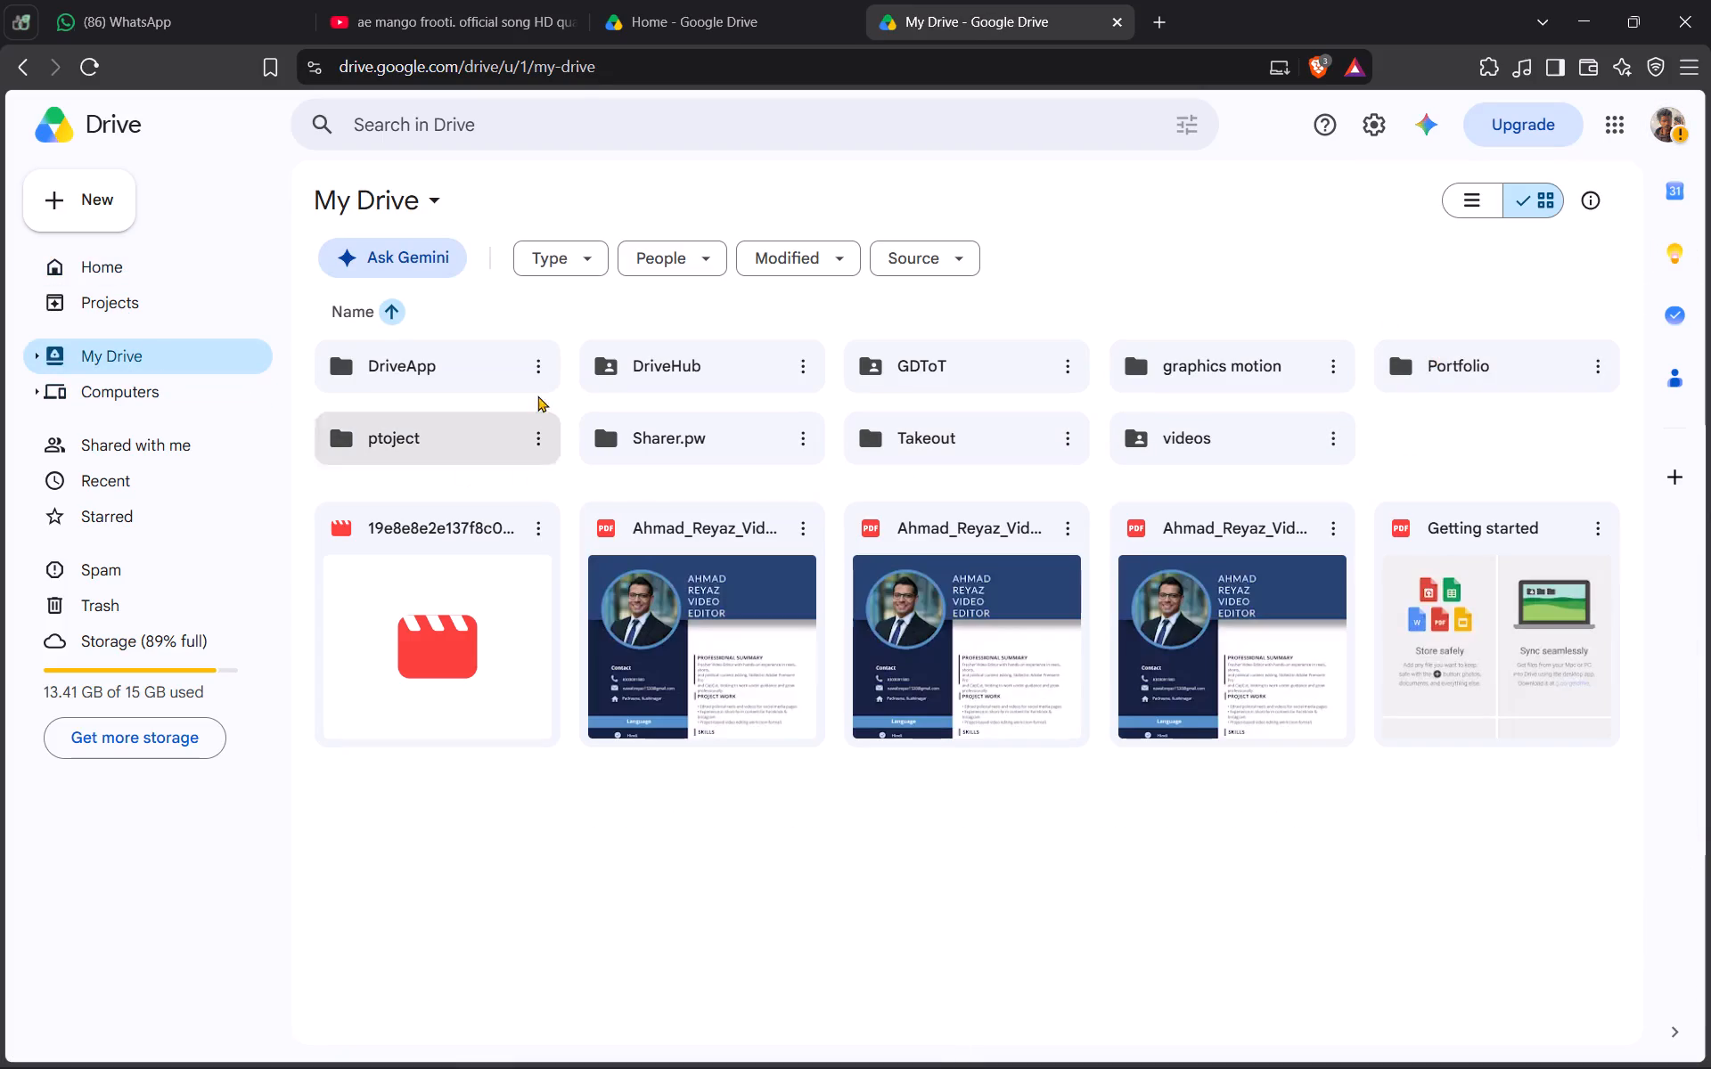
double_click(472, 450)
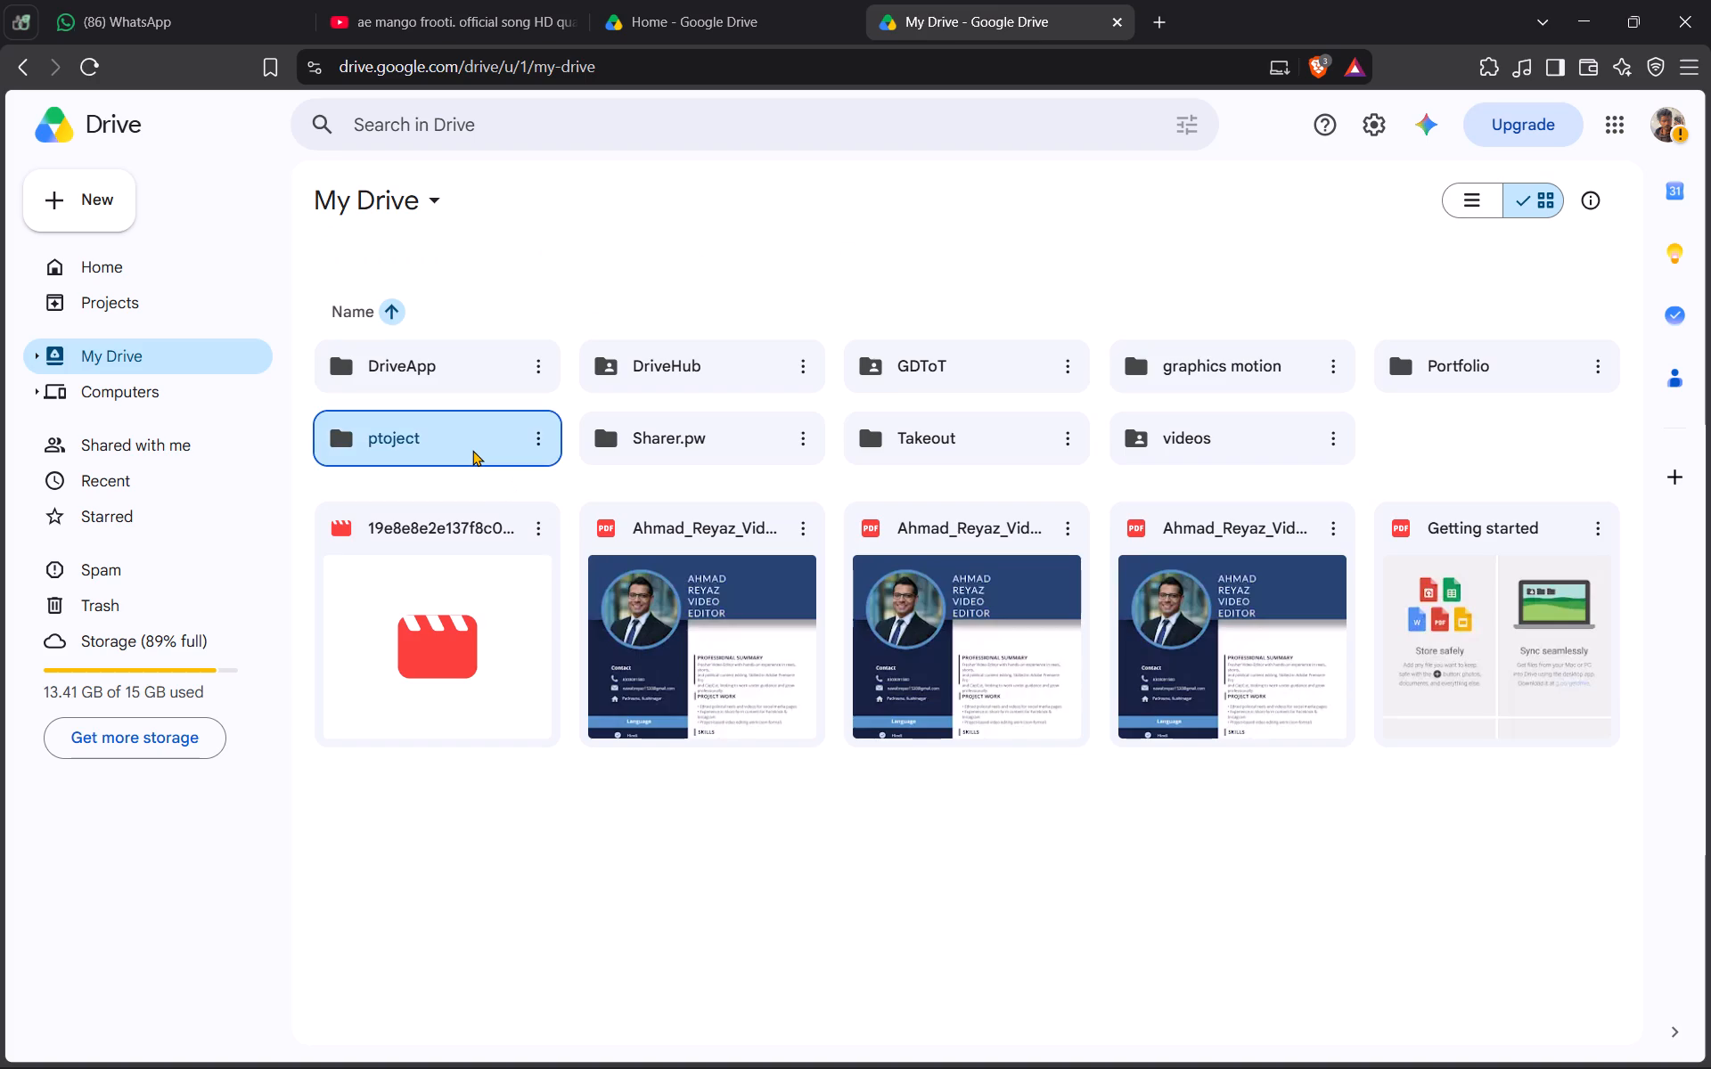
click(450, 341)
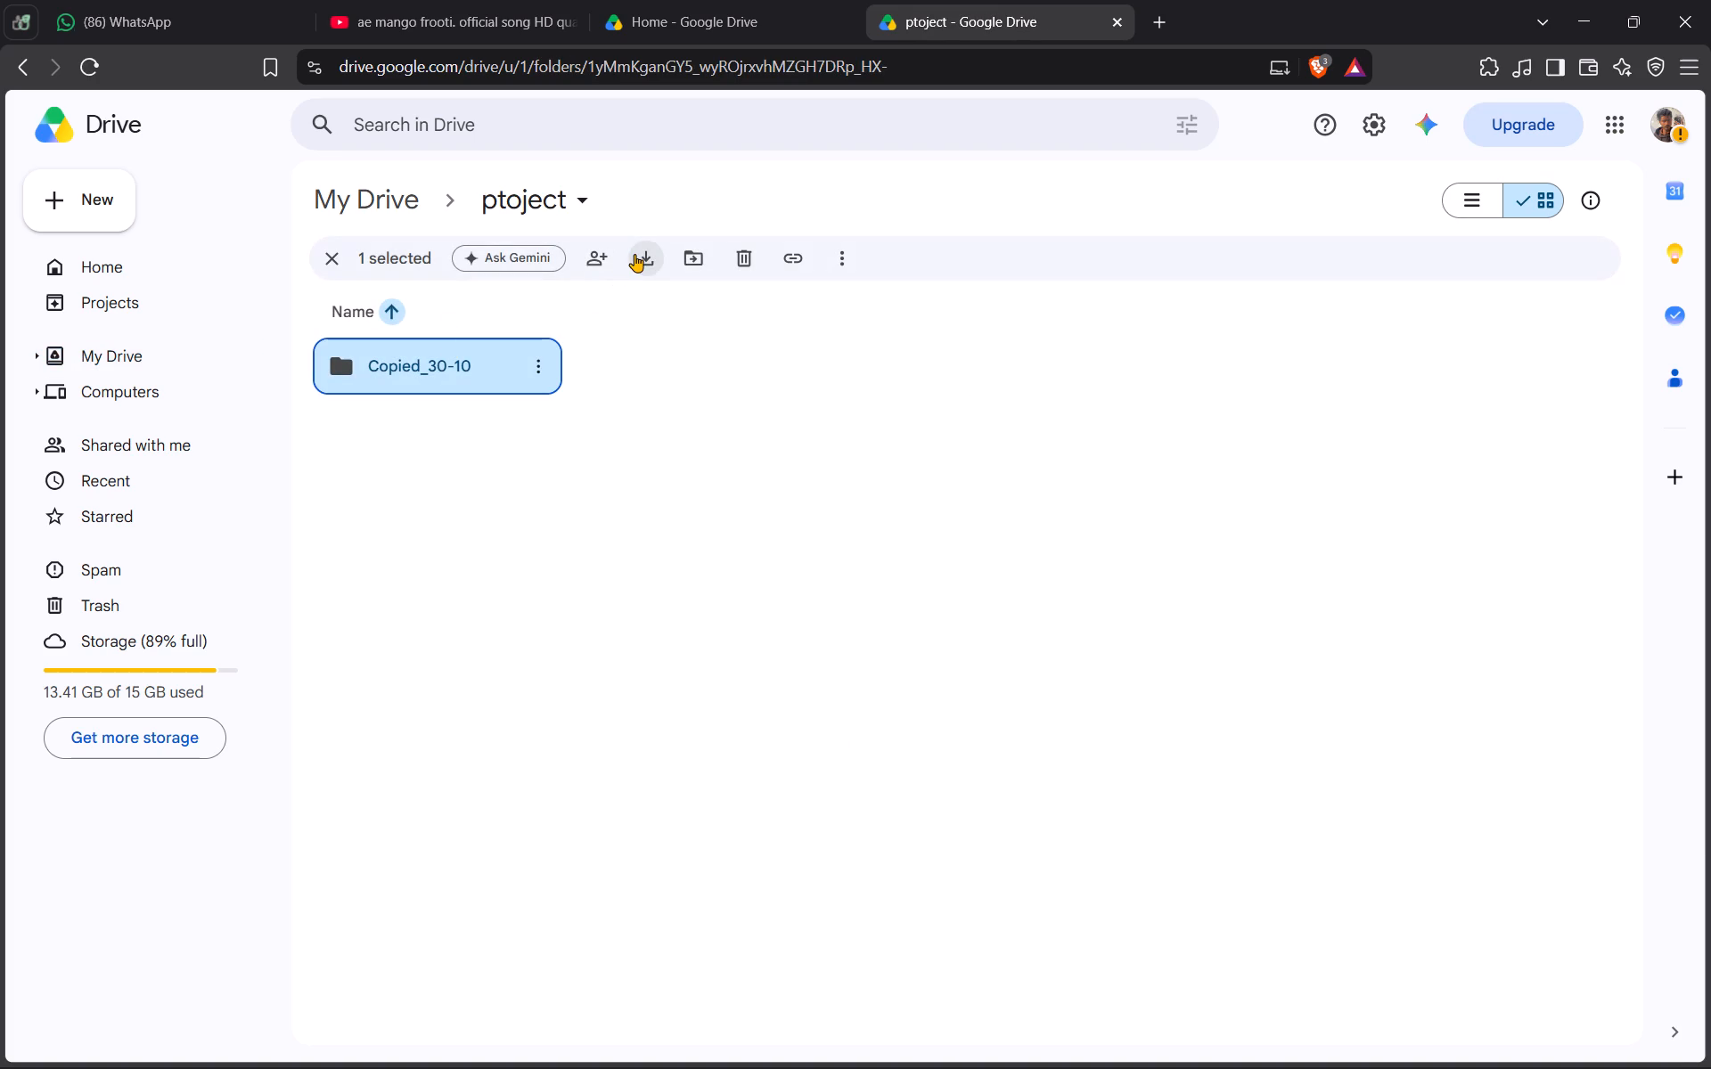
click(634, 254)
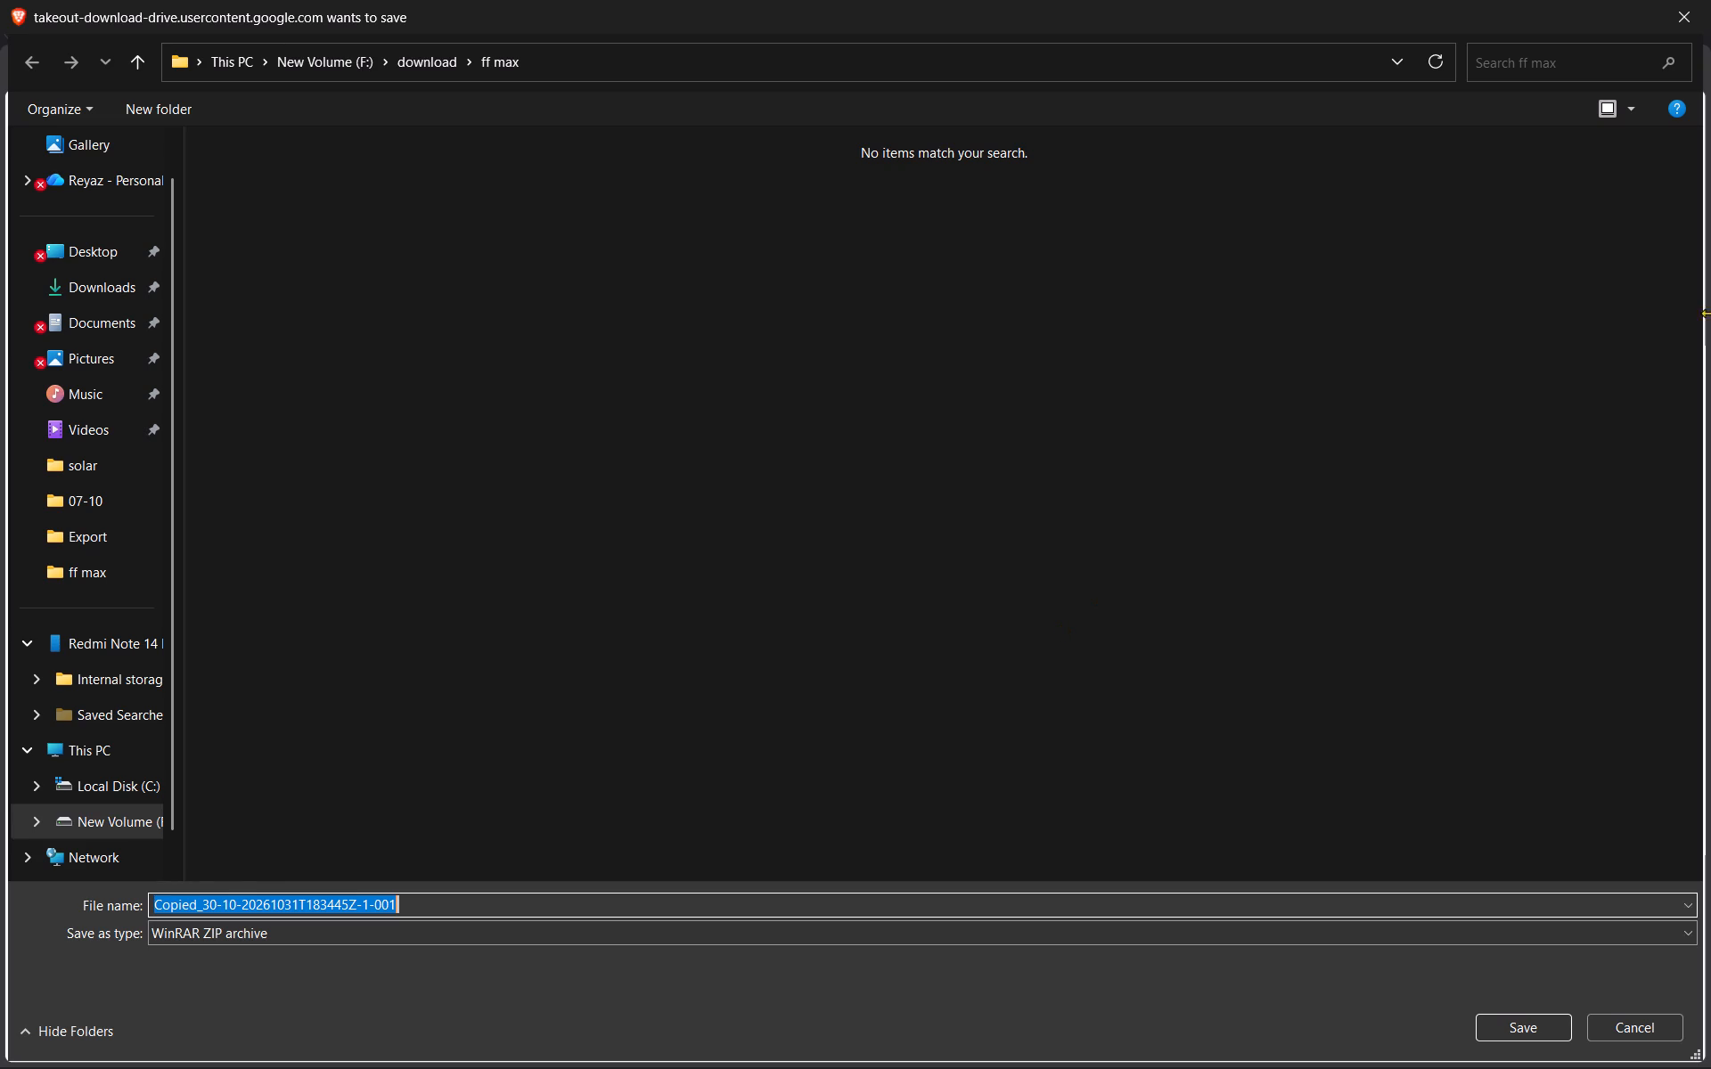
click(1529, 1026)
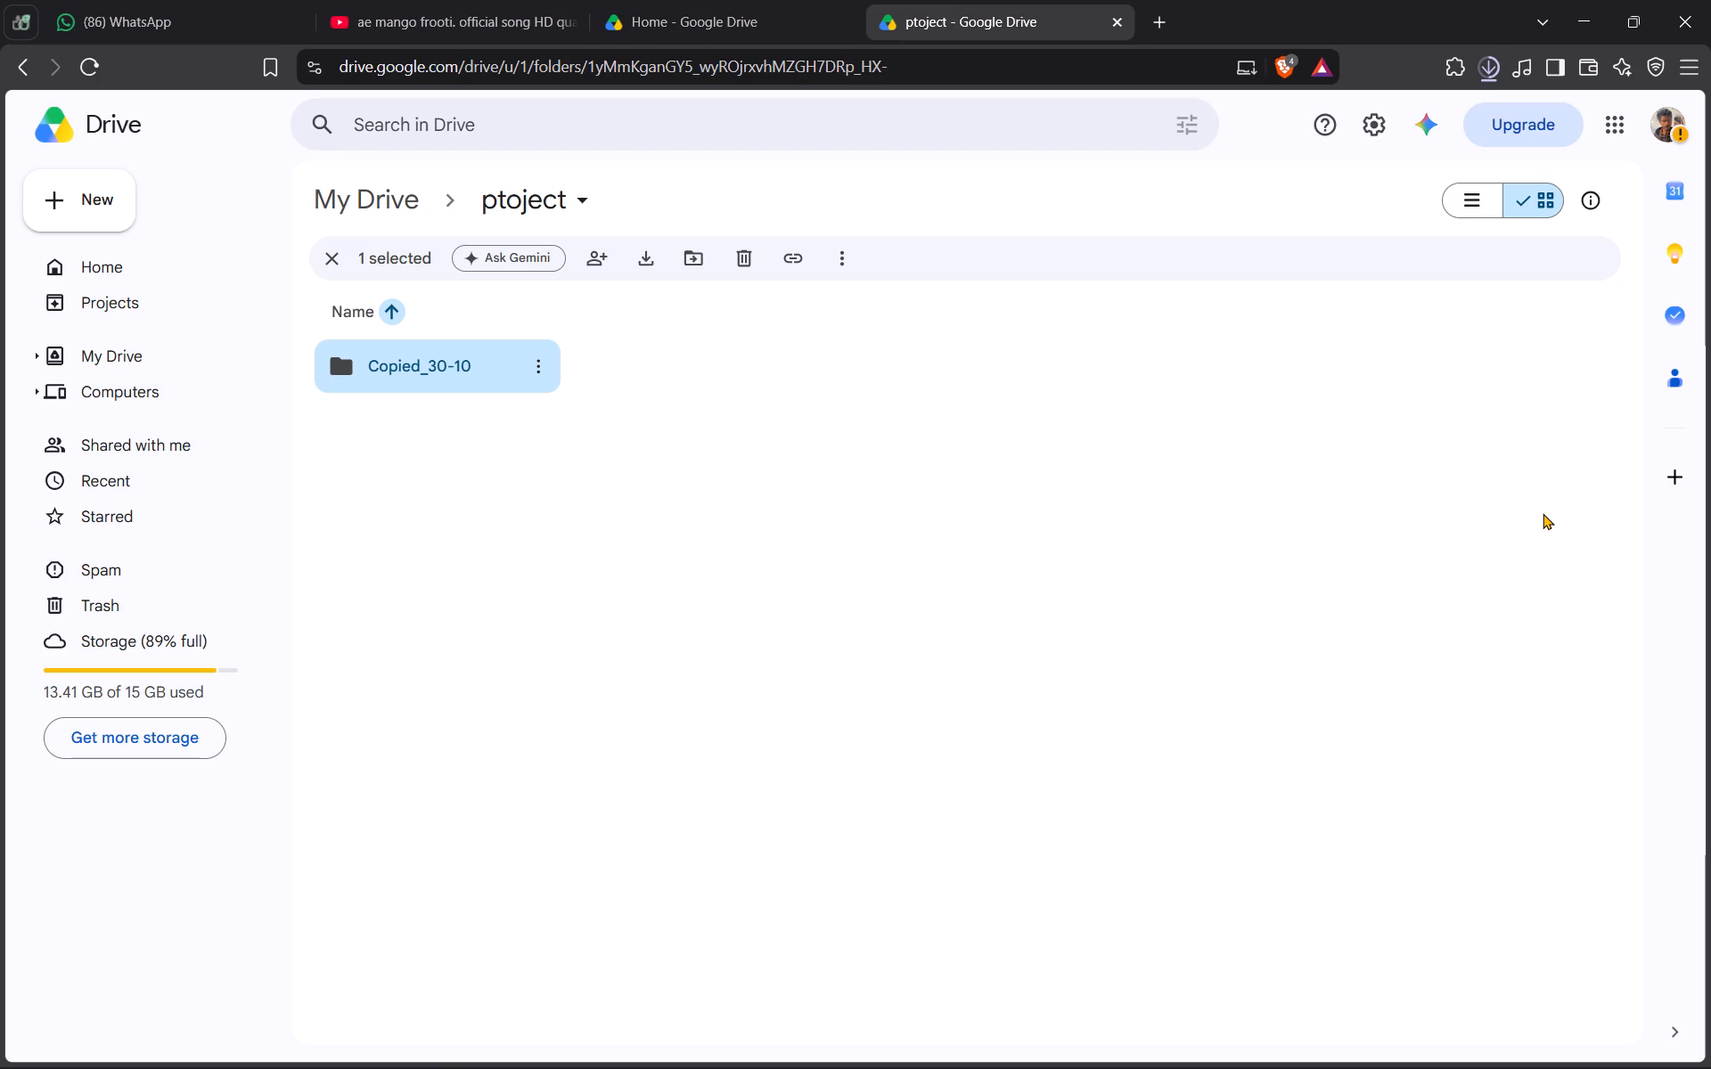
Open the full download history and show the Copied_30-10 ZIP archive in its folder.
click(1502, 72)
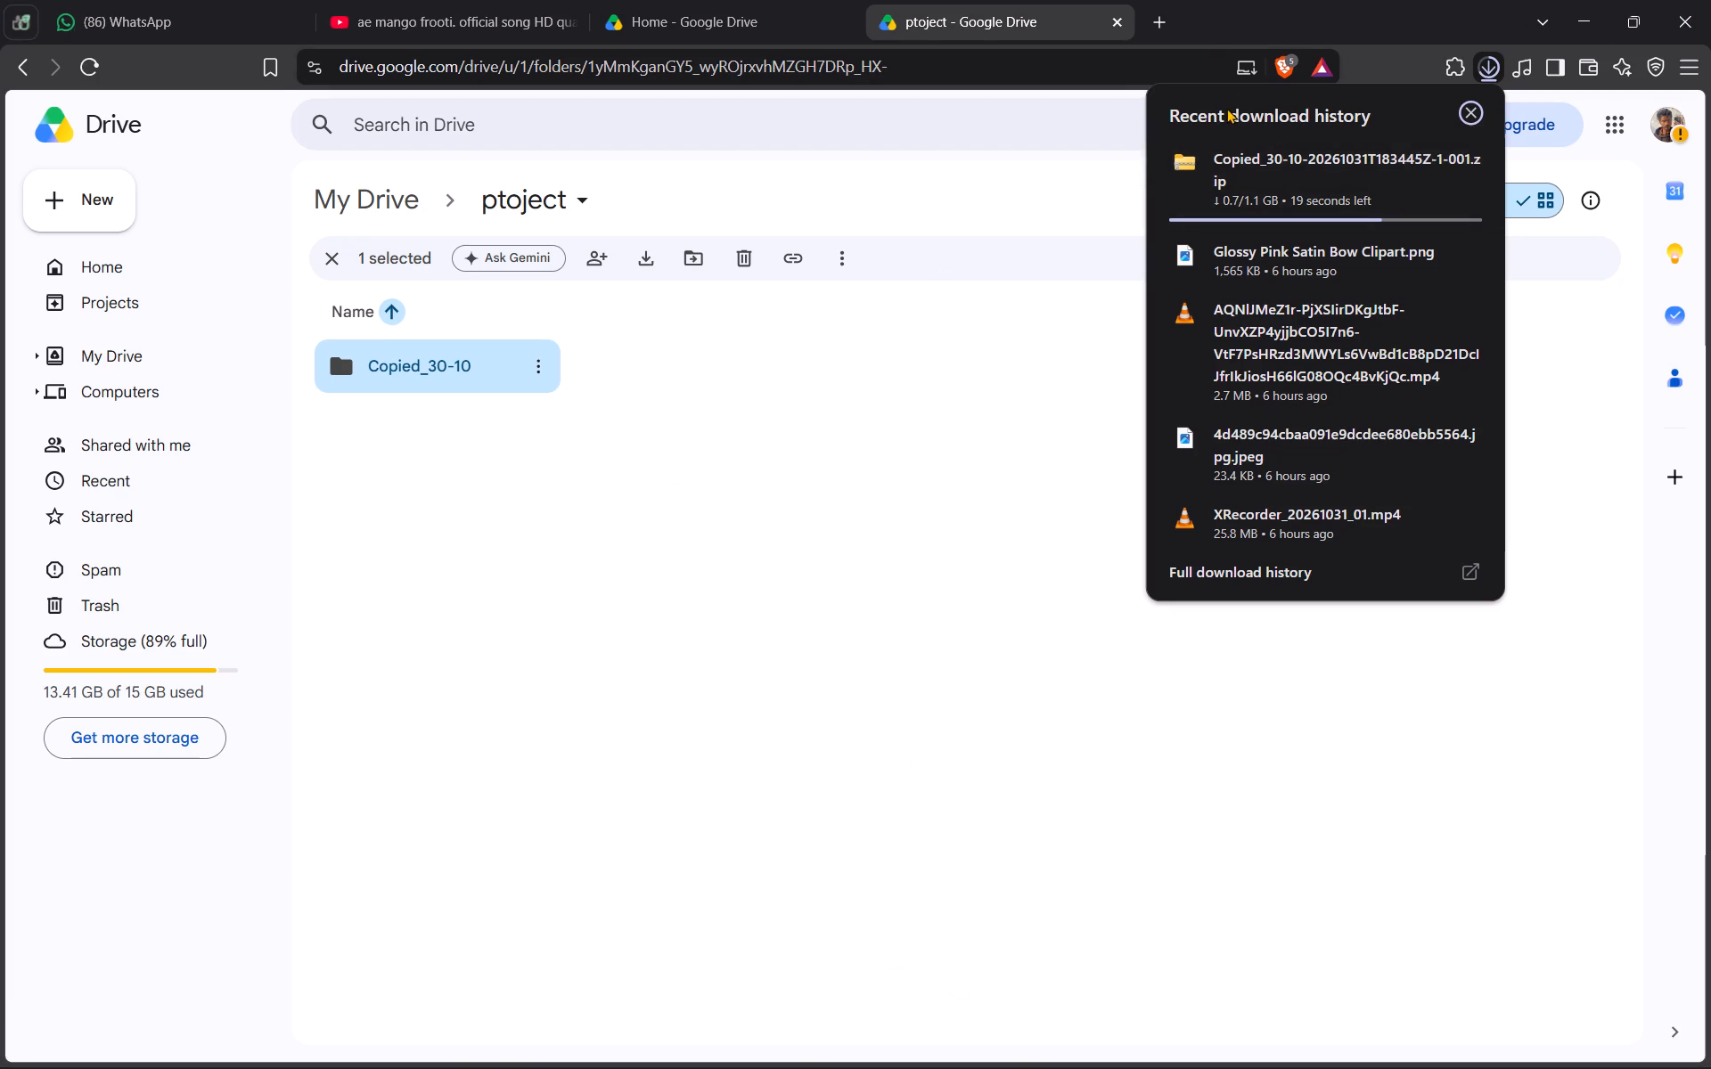
click(1298, 590)
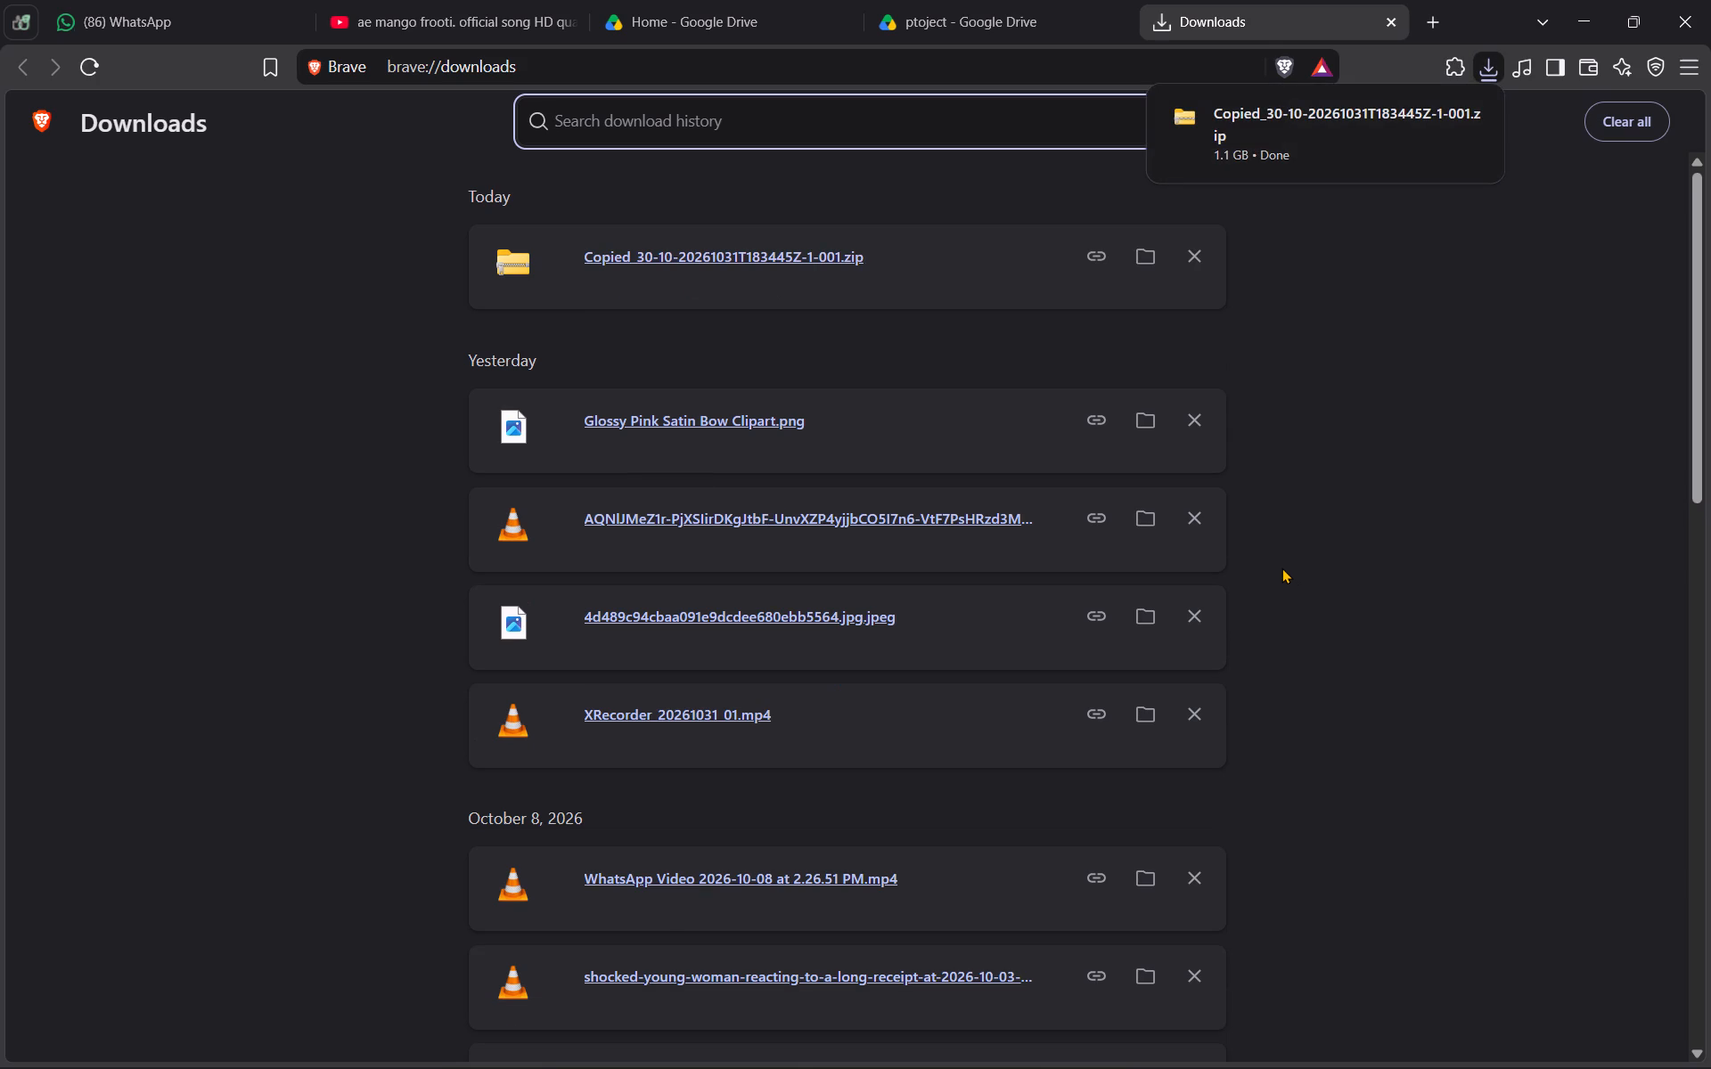
click(1148, 252)
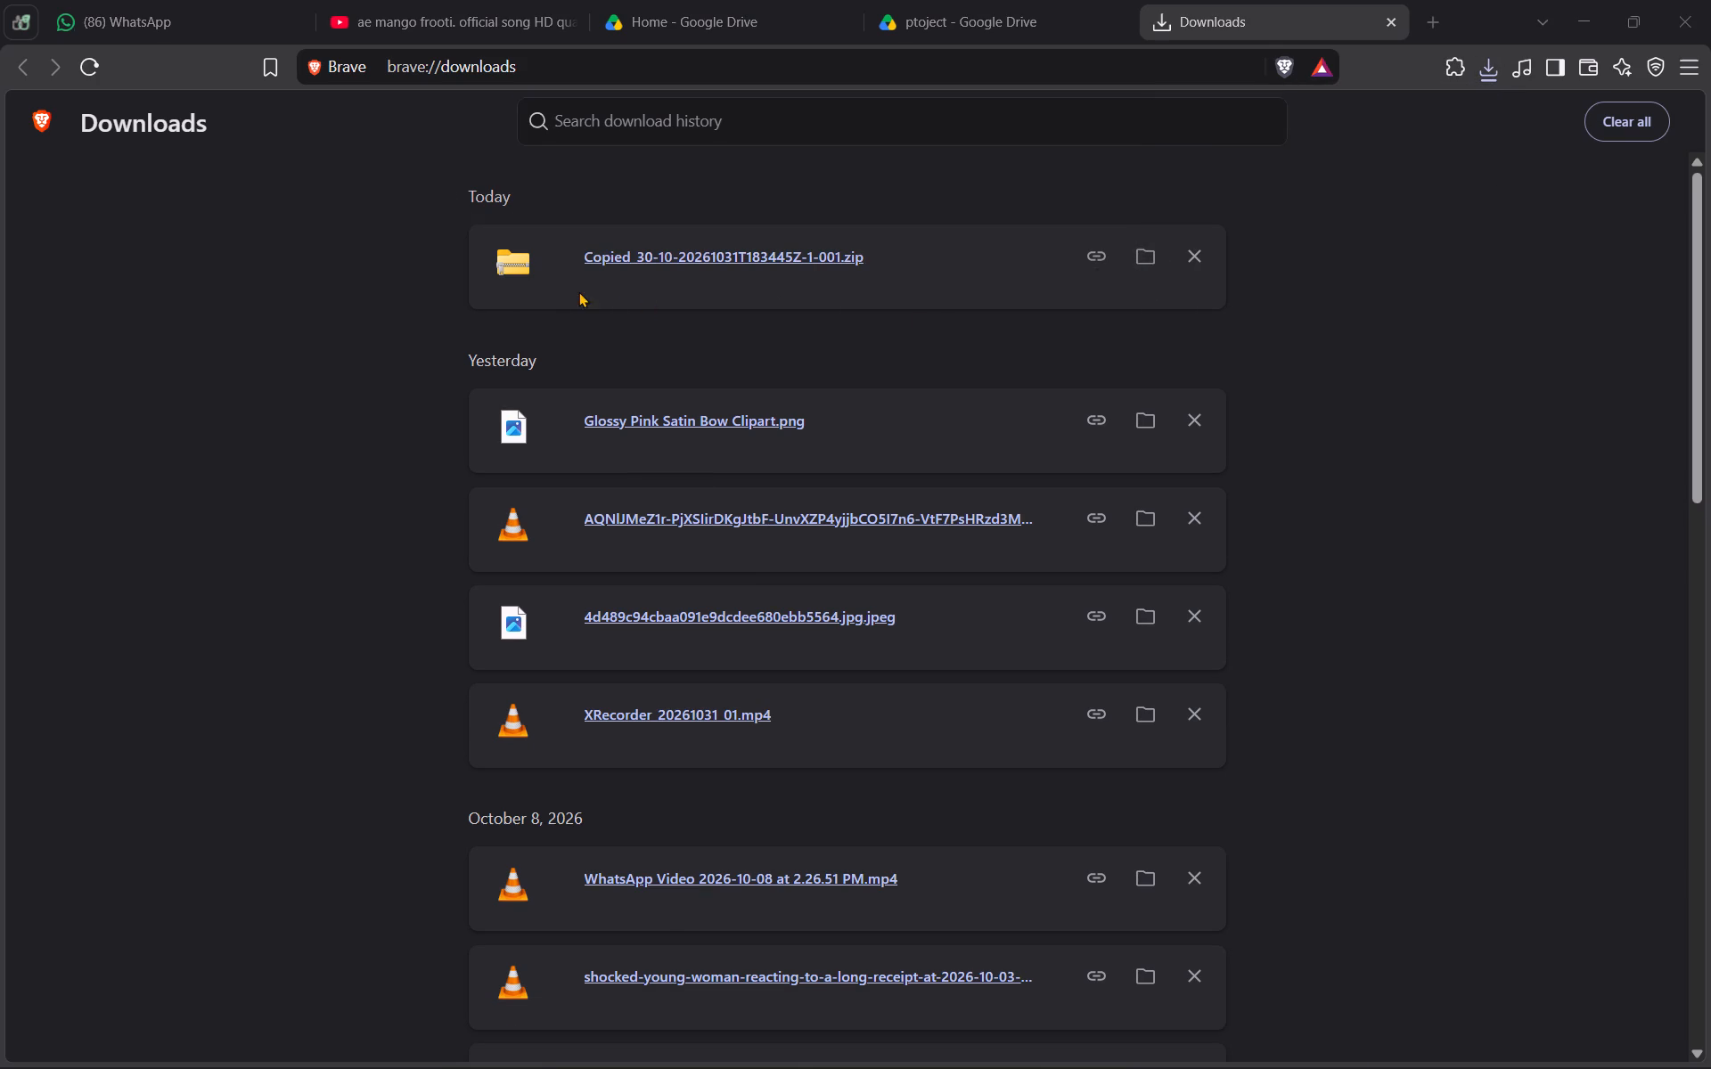
Extract the Copied_30-10 archive with WinRAR into a folder named after it and close the folder window.
right_click(808, 352)
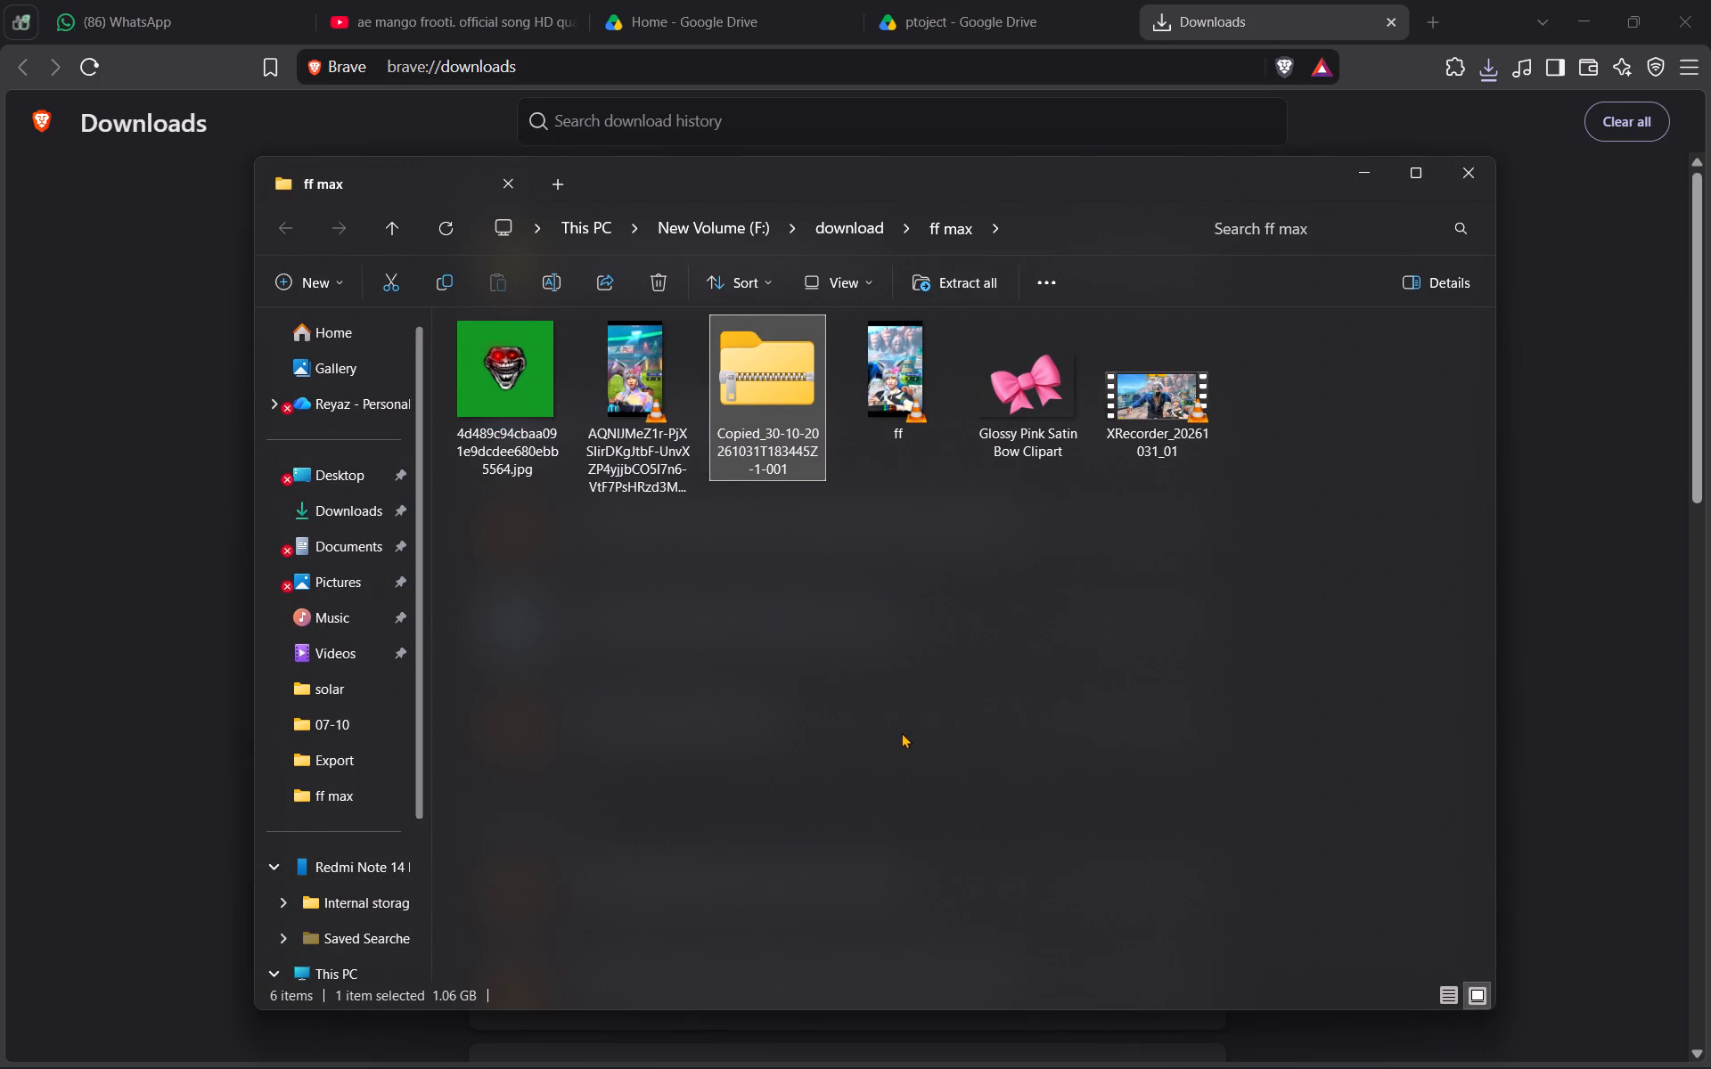
click(931, 882)
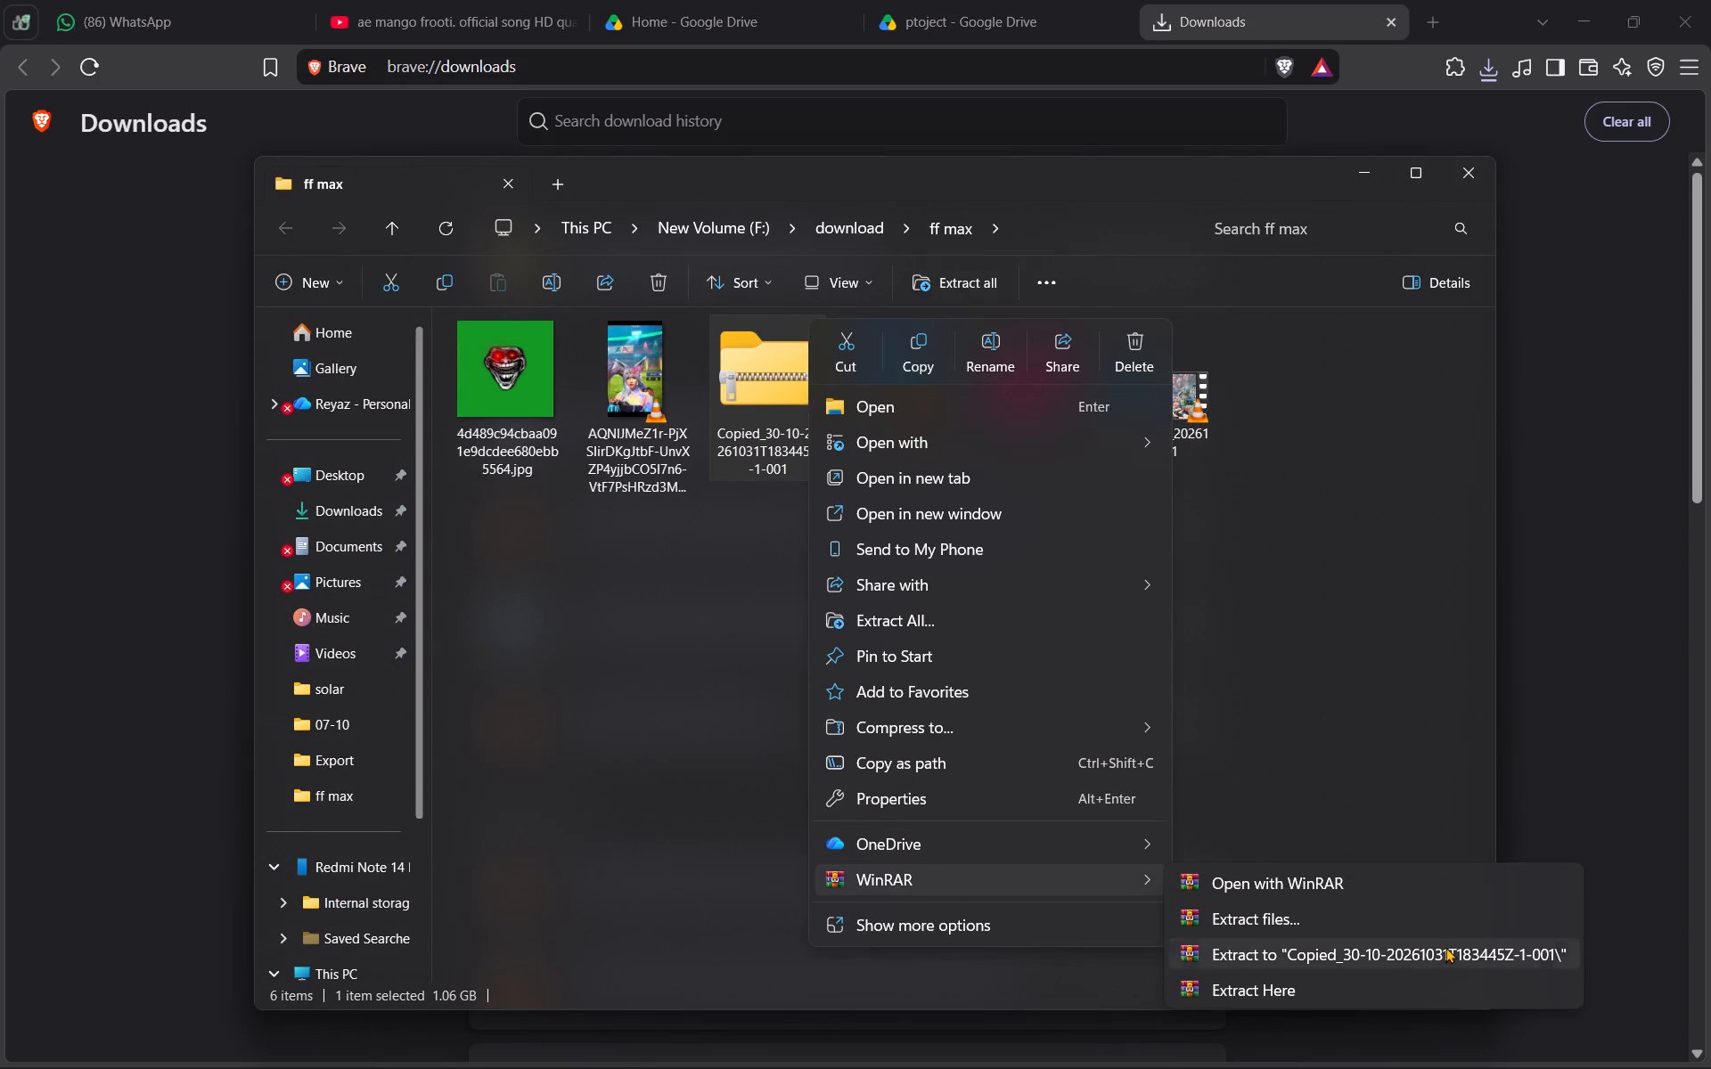
click(1445, 948)
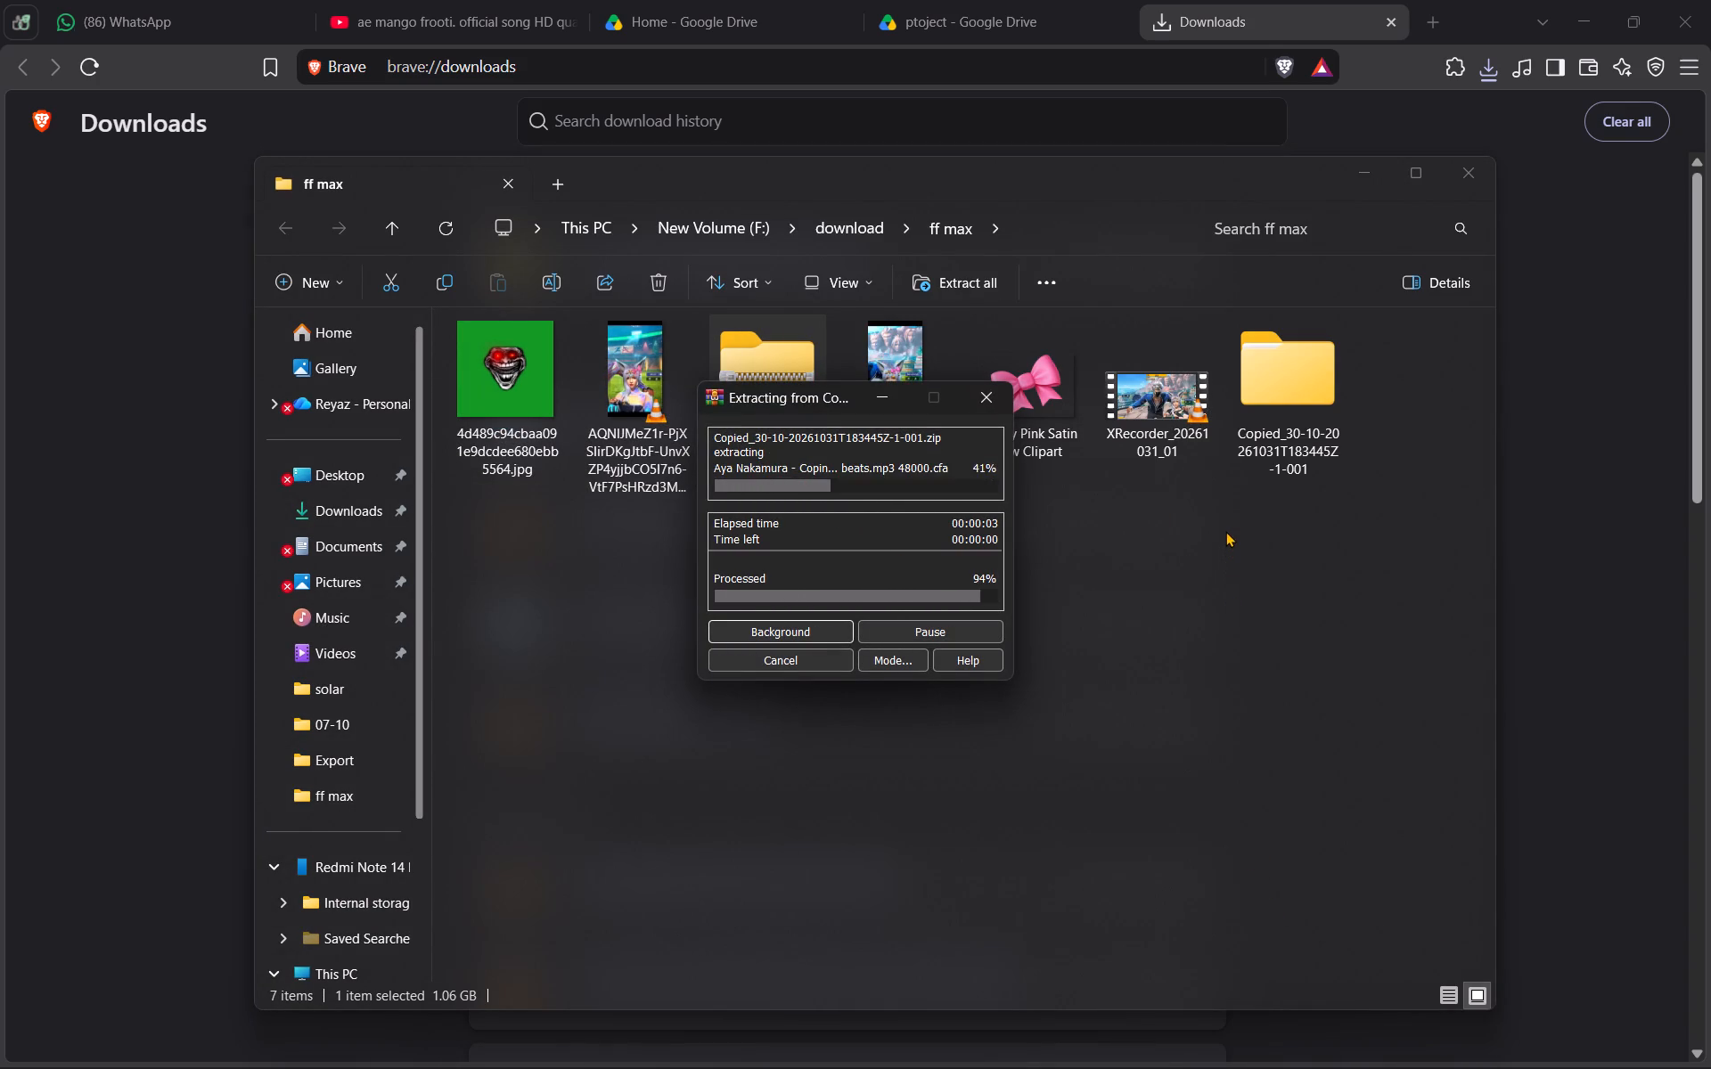
click(1473, 171)
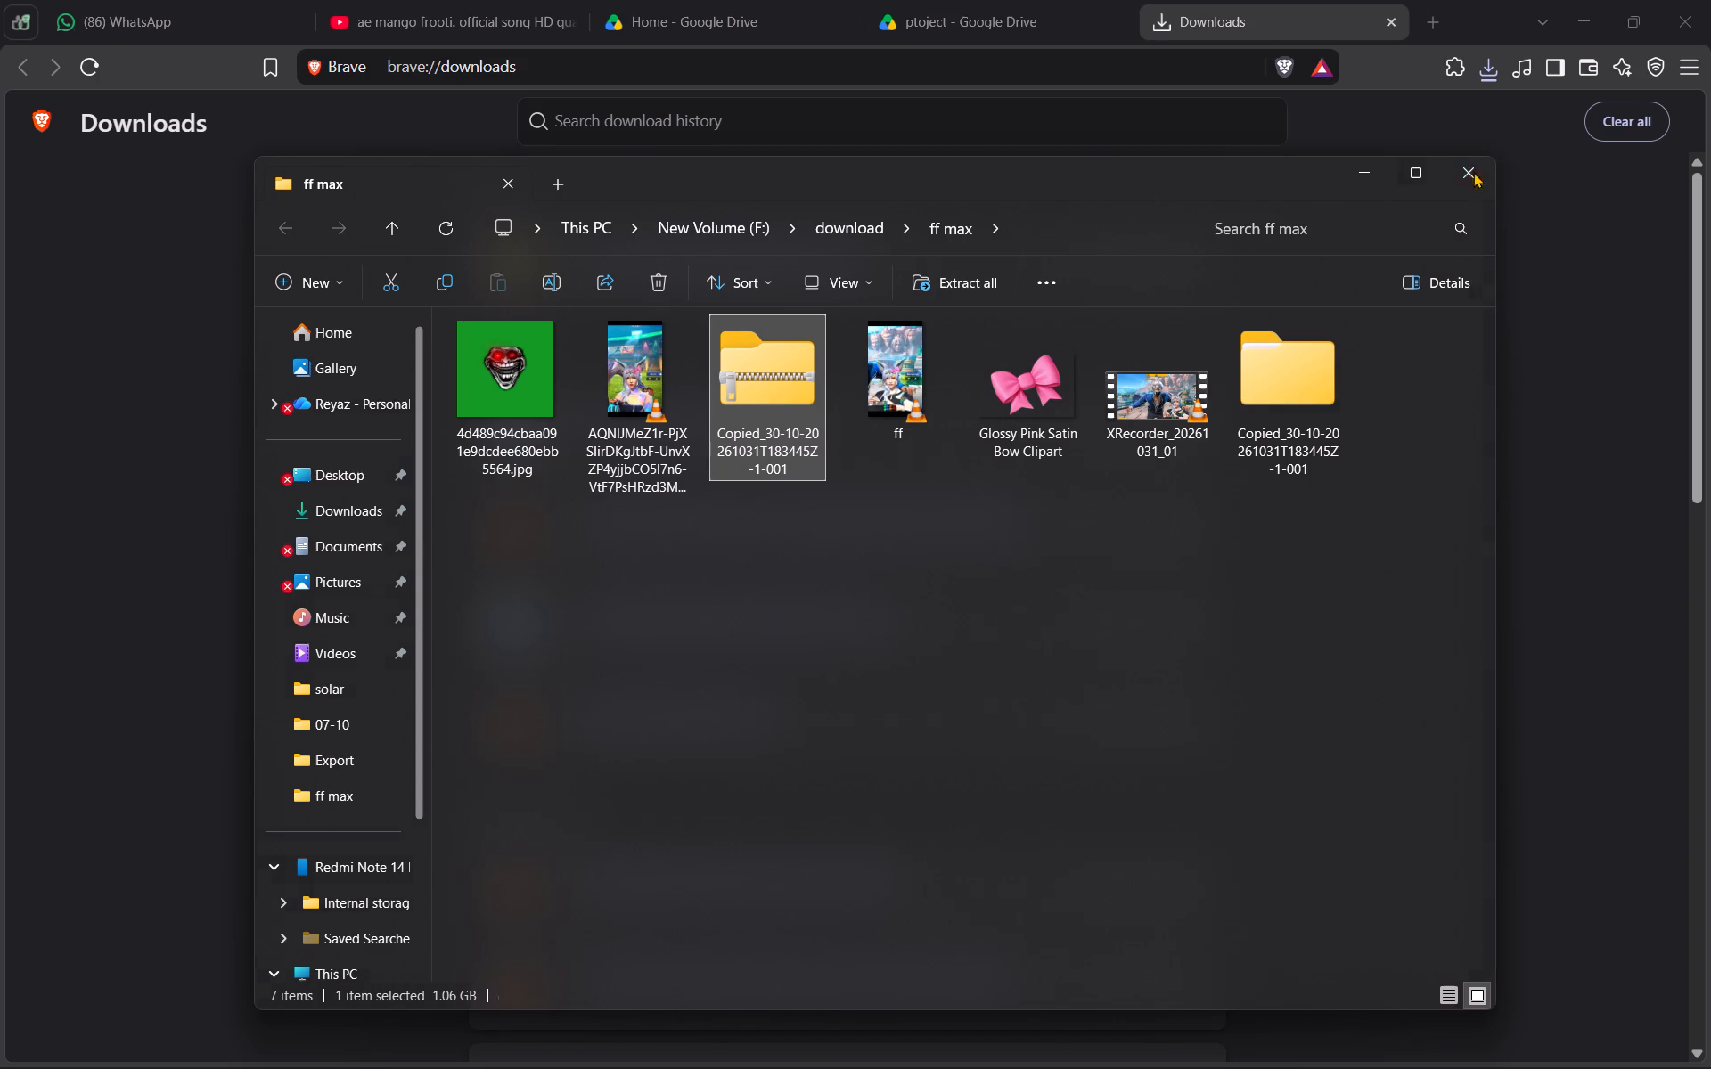
Put the browser away and open the 30-10 Premiere project from the extracted Copied_30-10 folder inside ff max.
click(1602, 0)
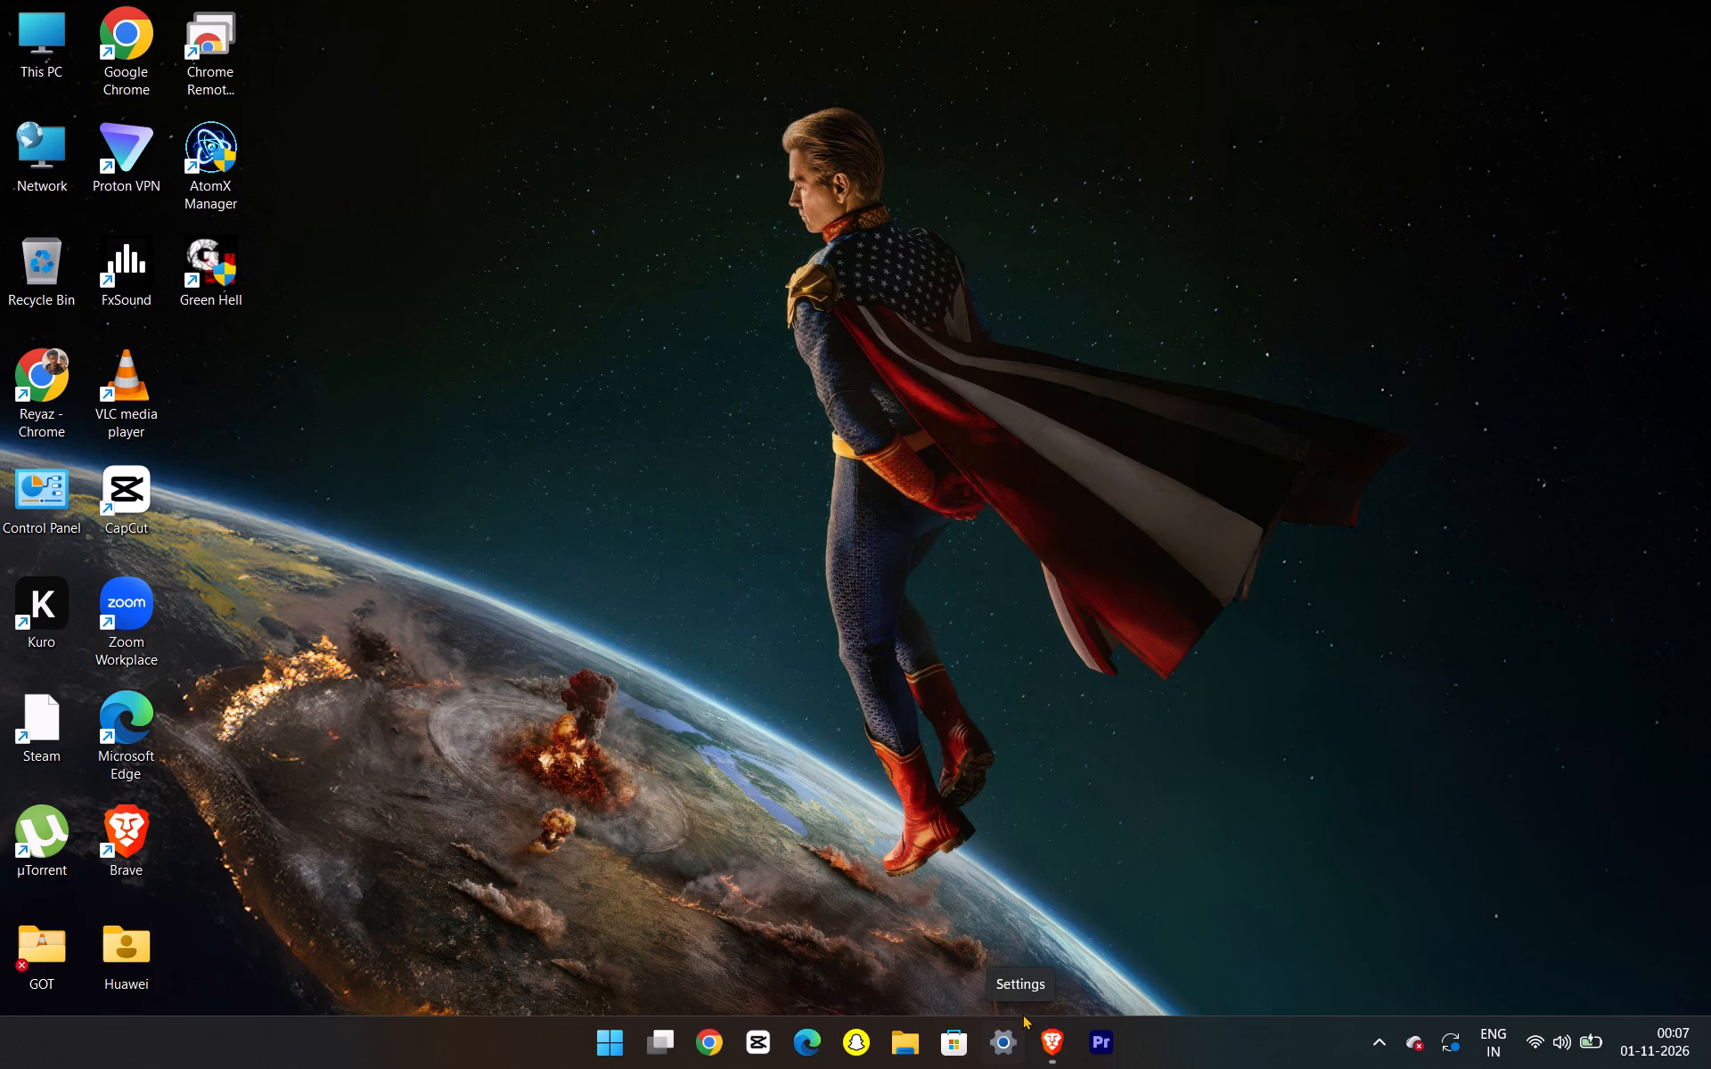
click(912, 1049)
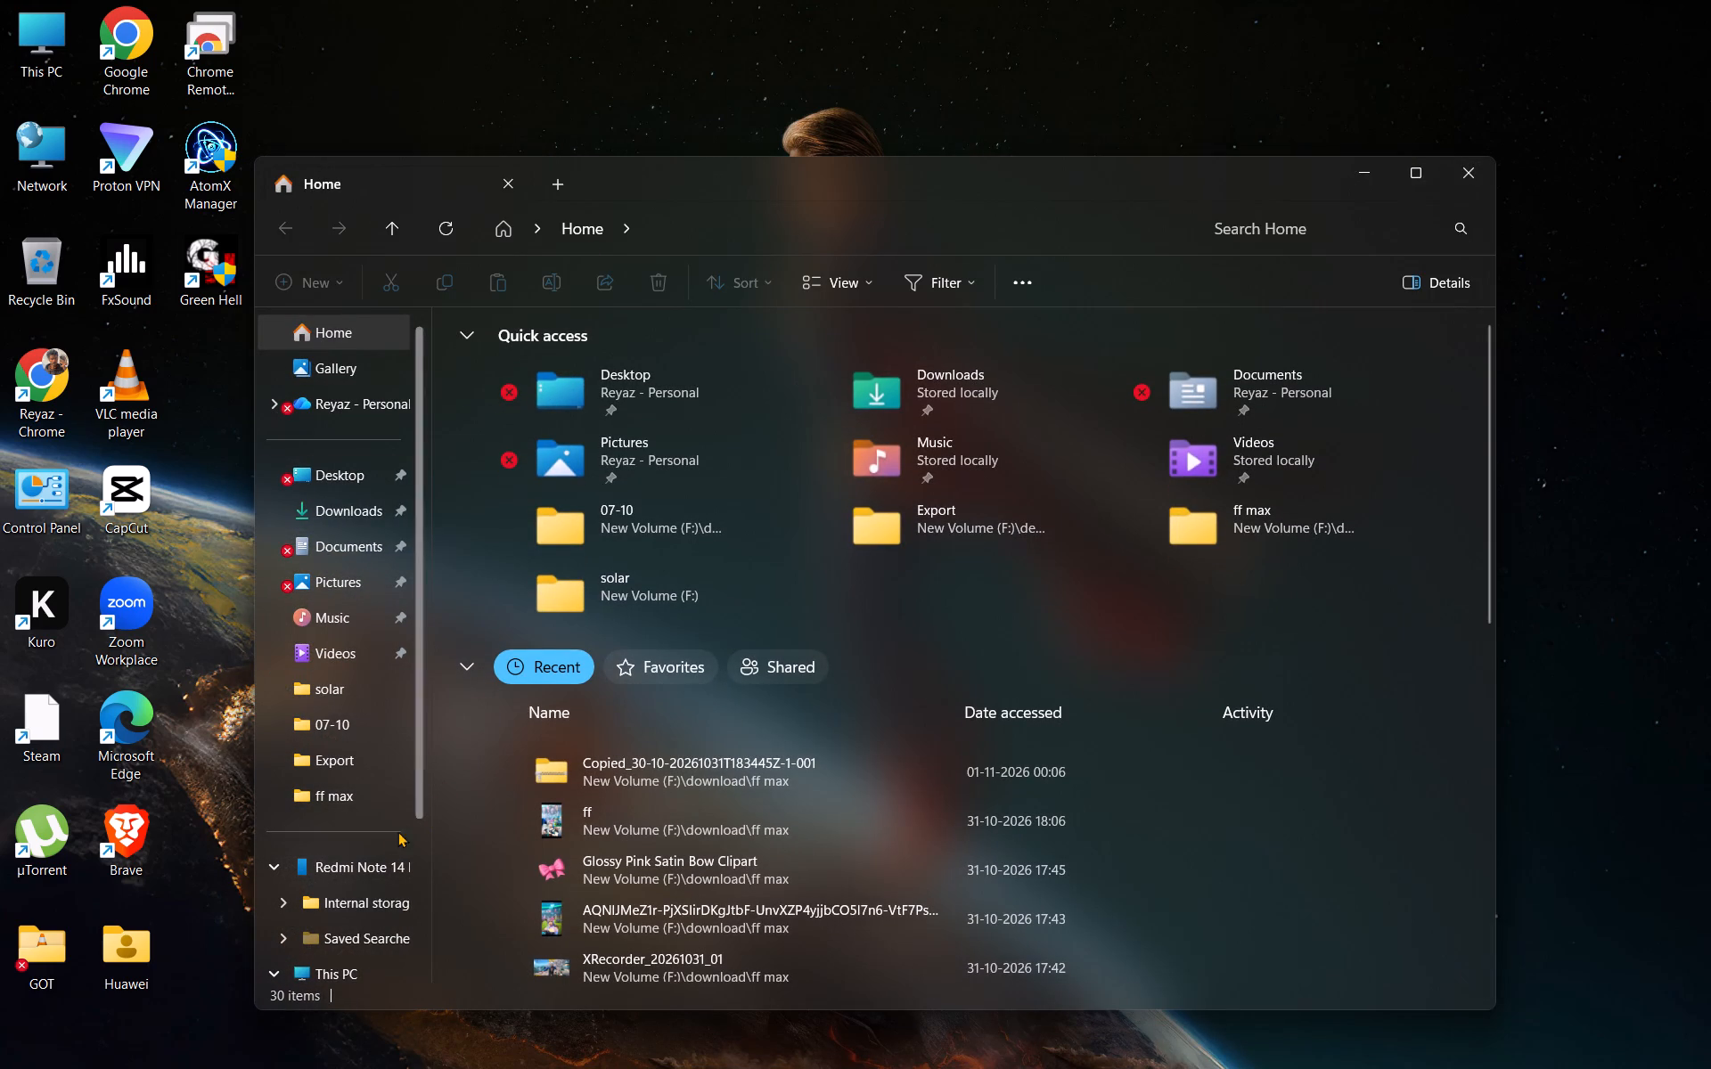
click(356, 781)
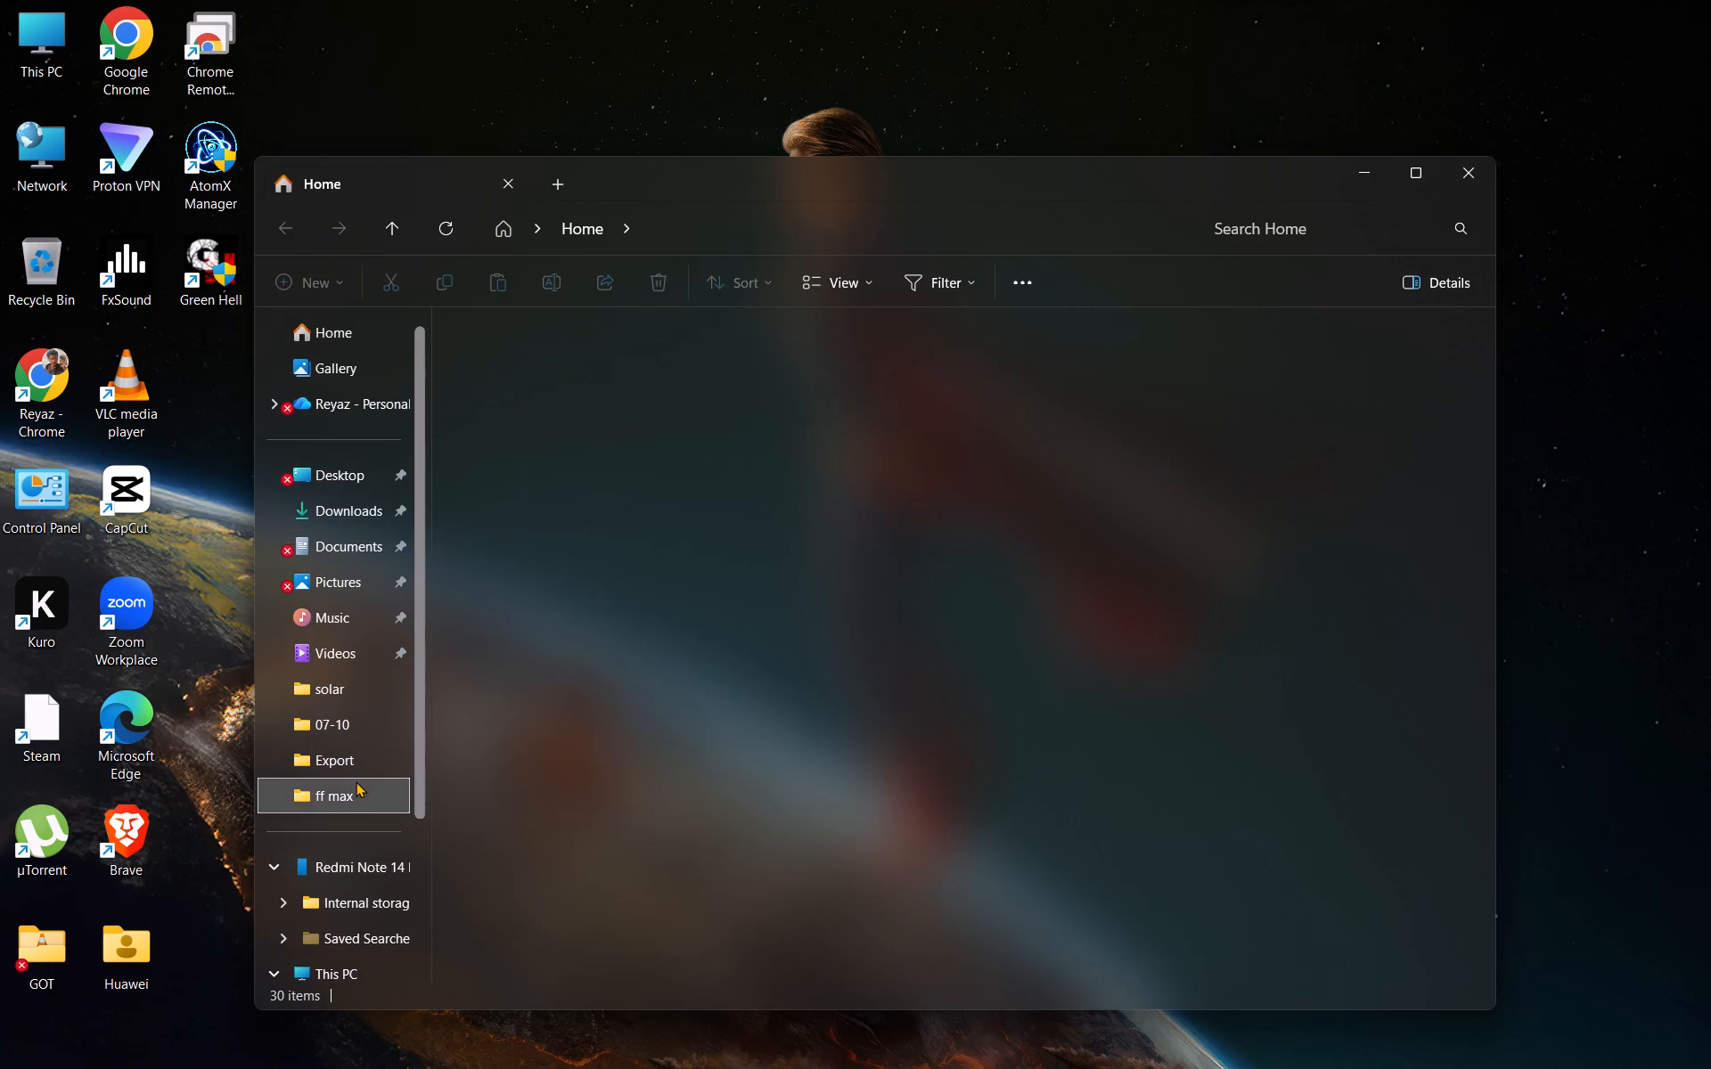
double_click(472, 362)
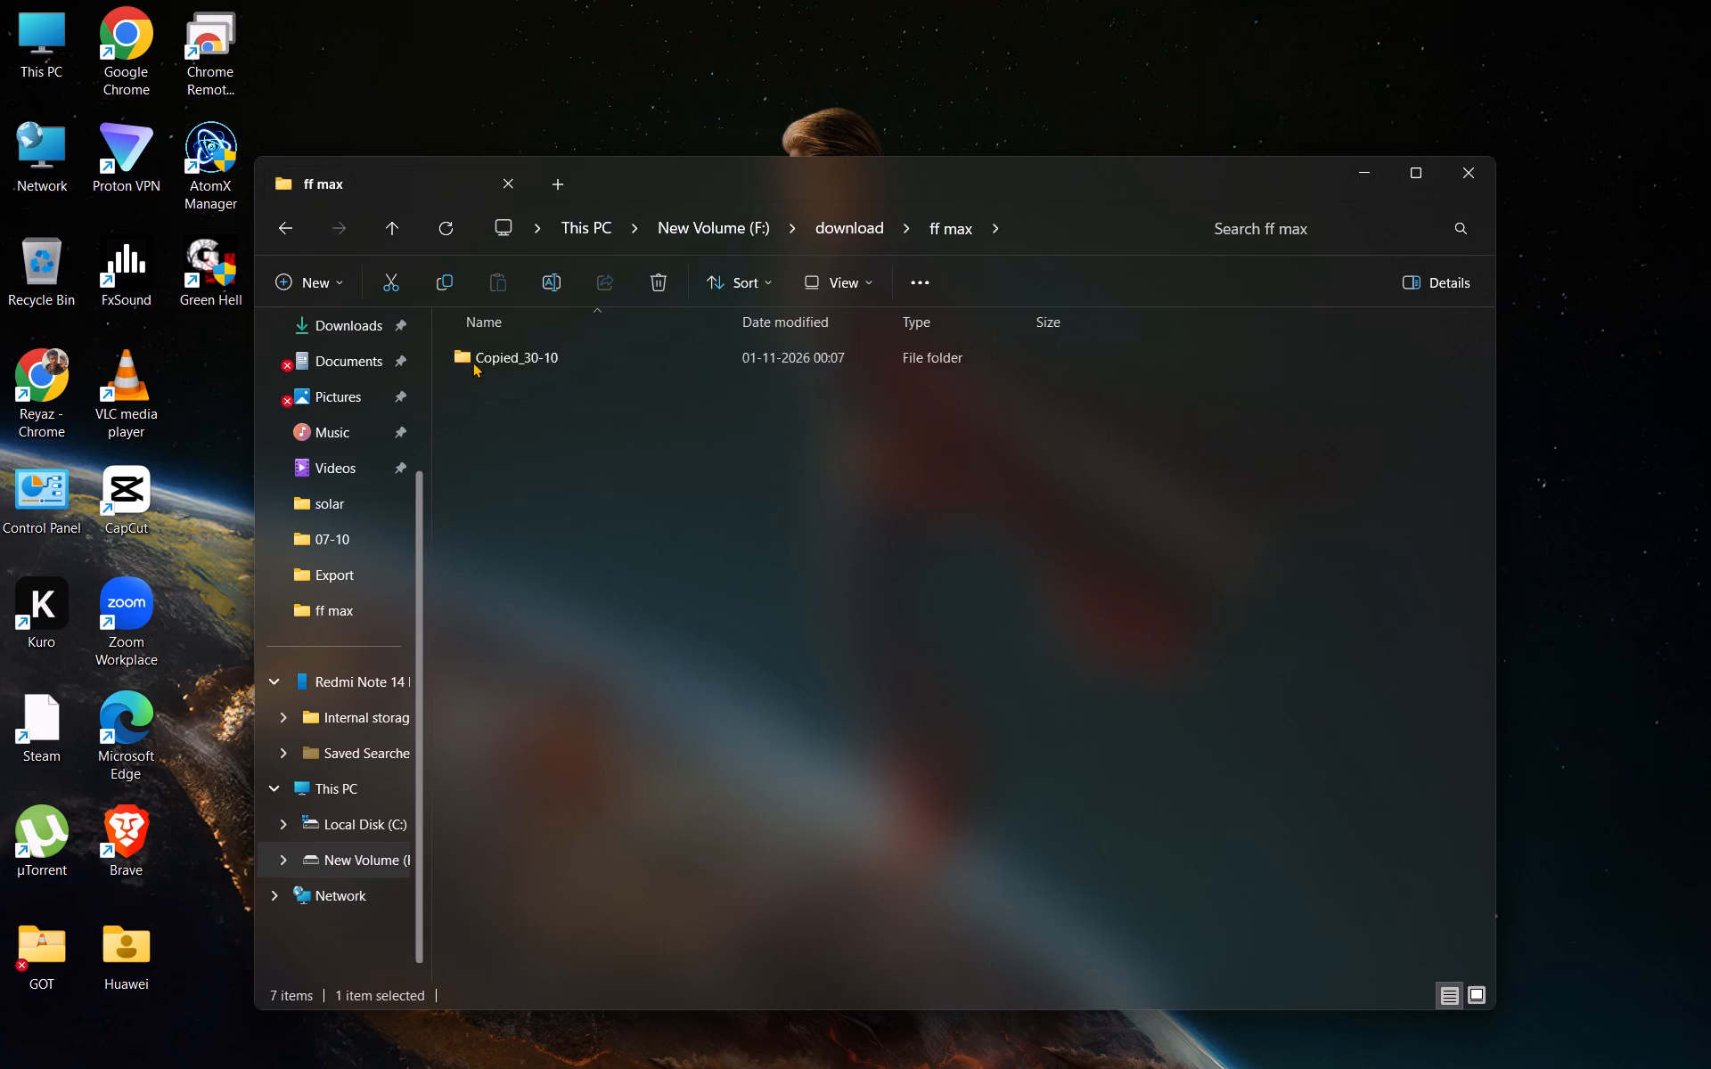
double_click(553, 366)
double_click(585, 461)
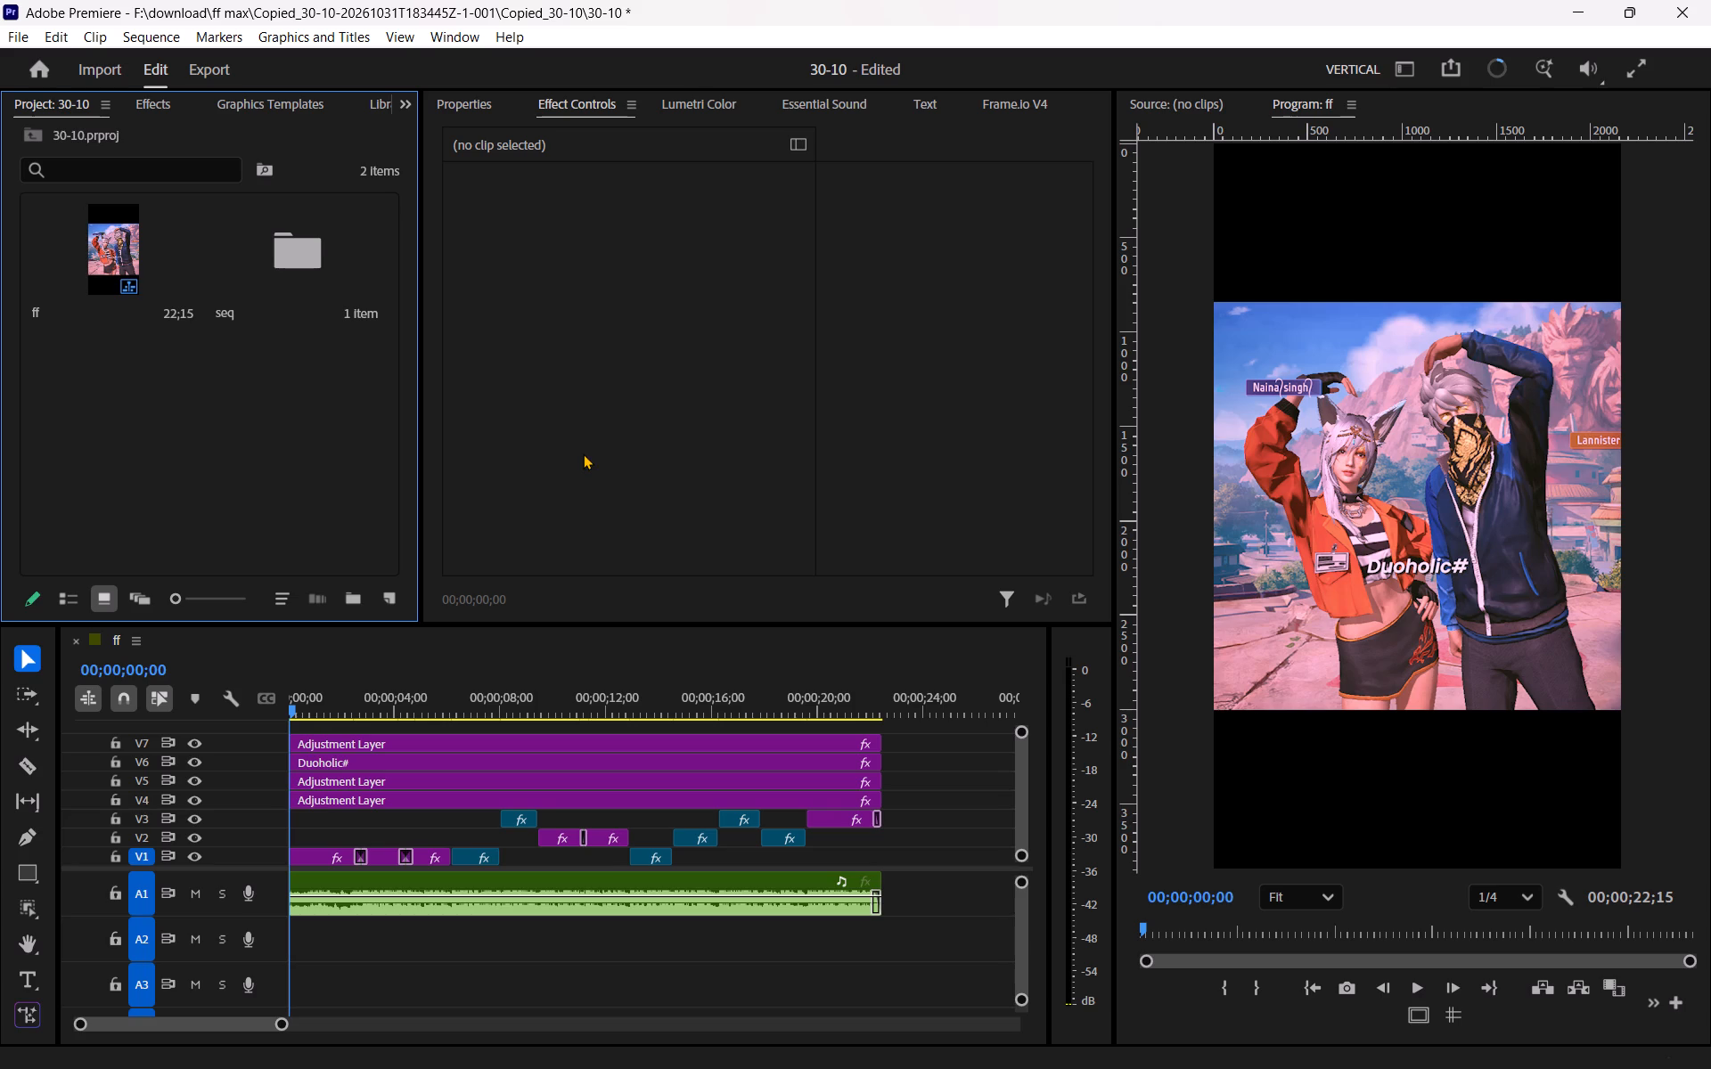
Compare the preview with track V7's output off and on, and delete the adjustment layer on V7.
key(equal)
click(352, 697)
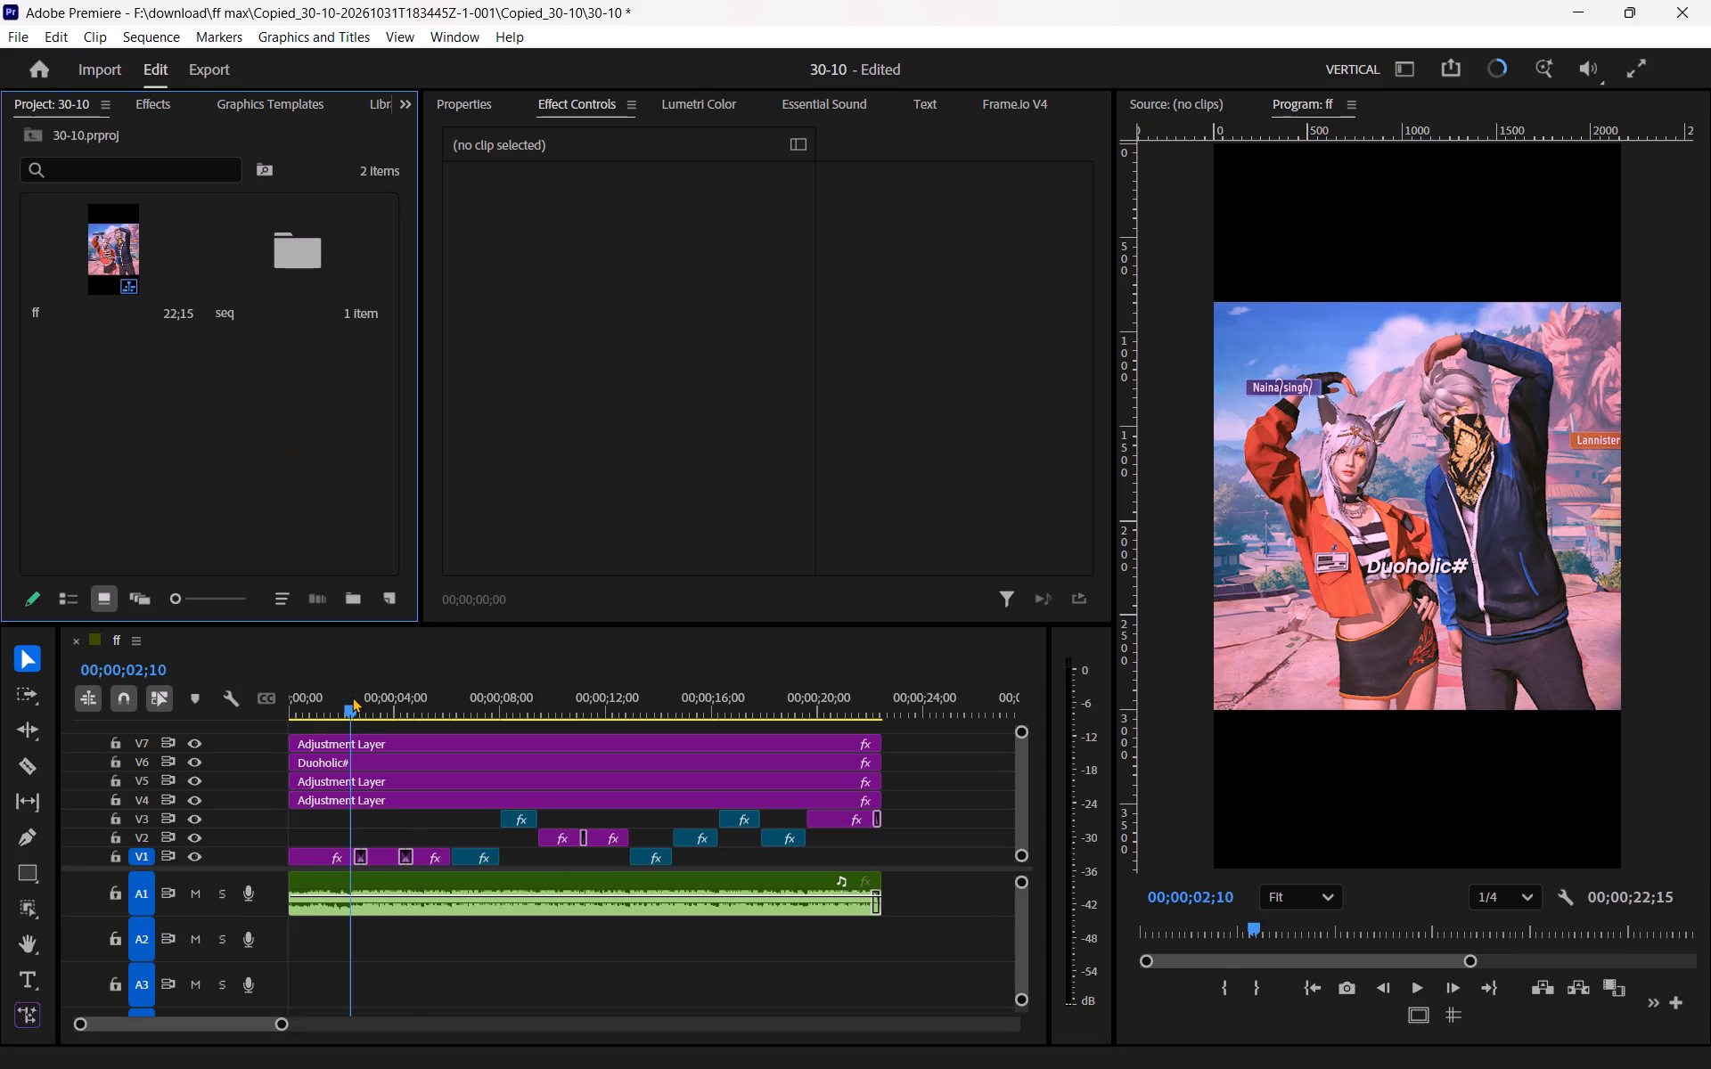
text(==)
click(494, 734)
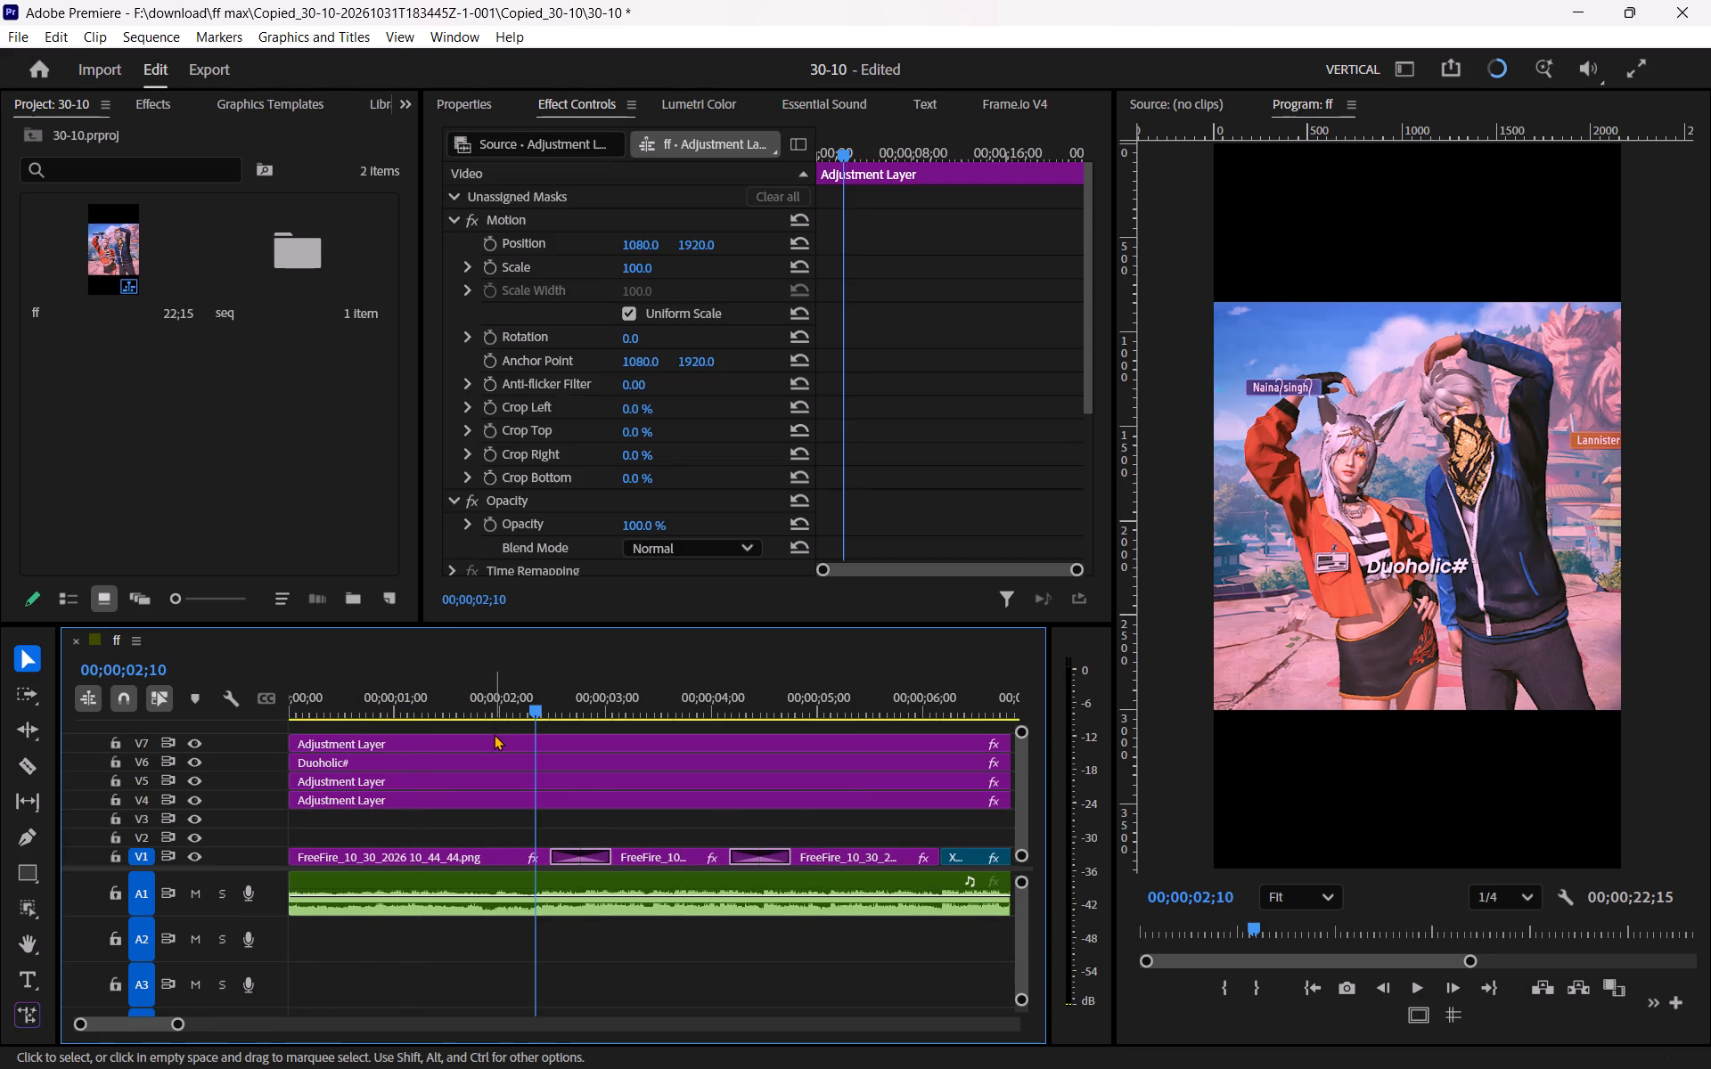
click(204, 739)
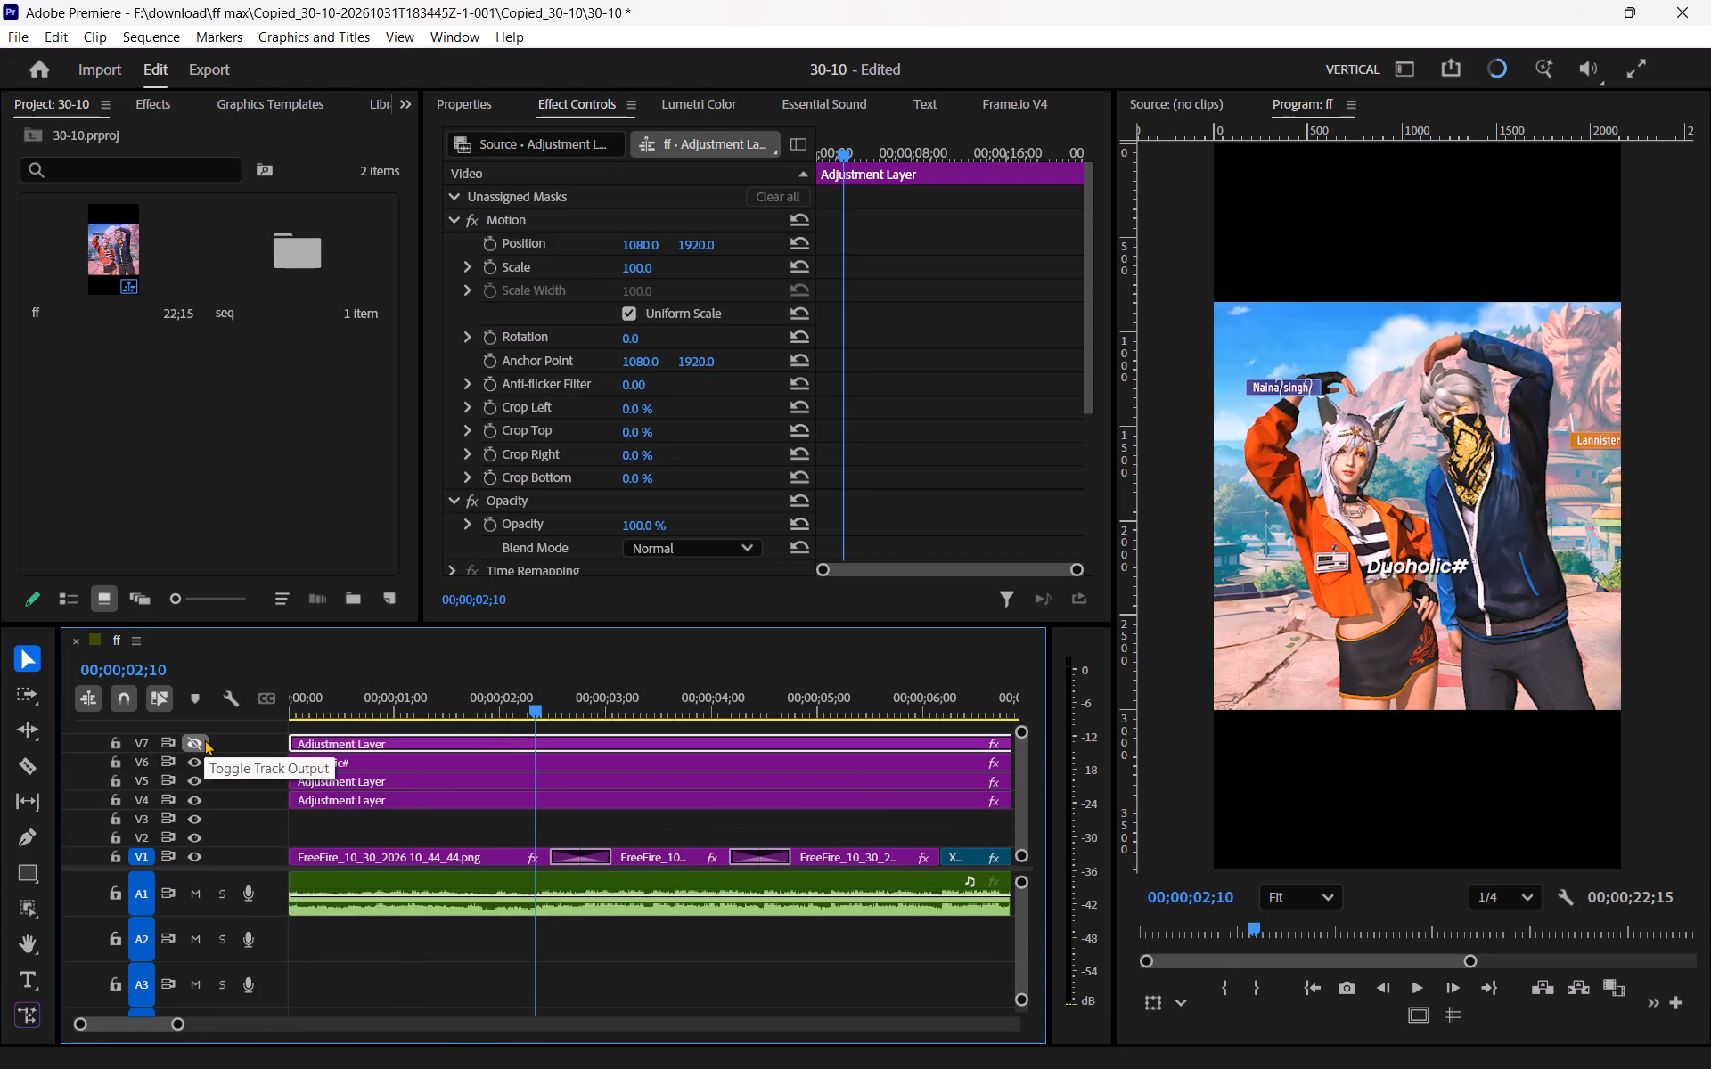
click(204, 739)
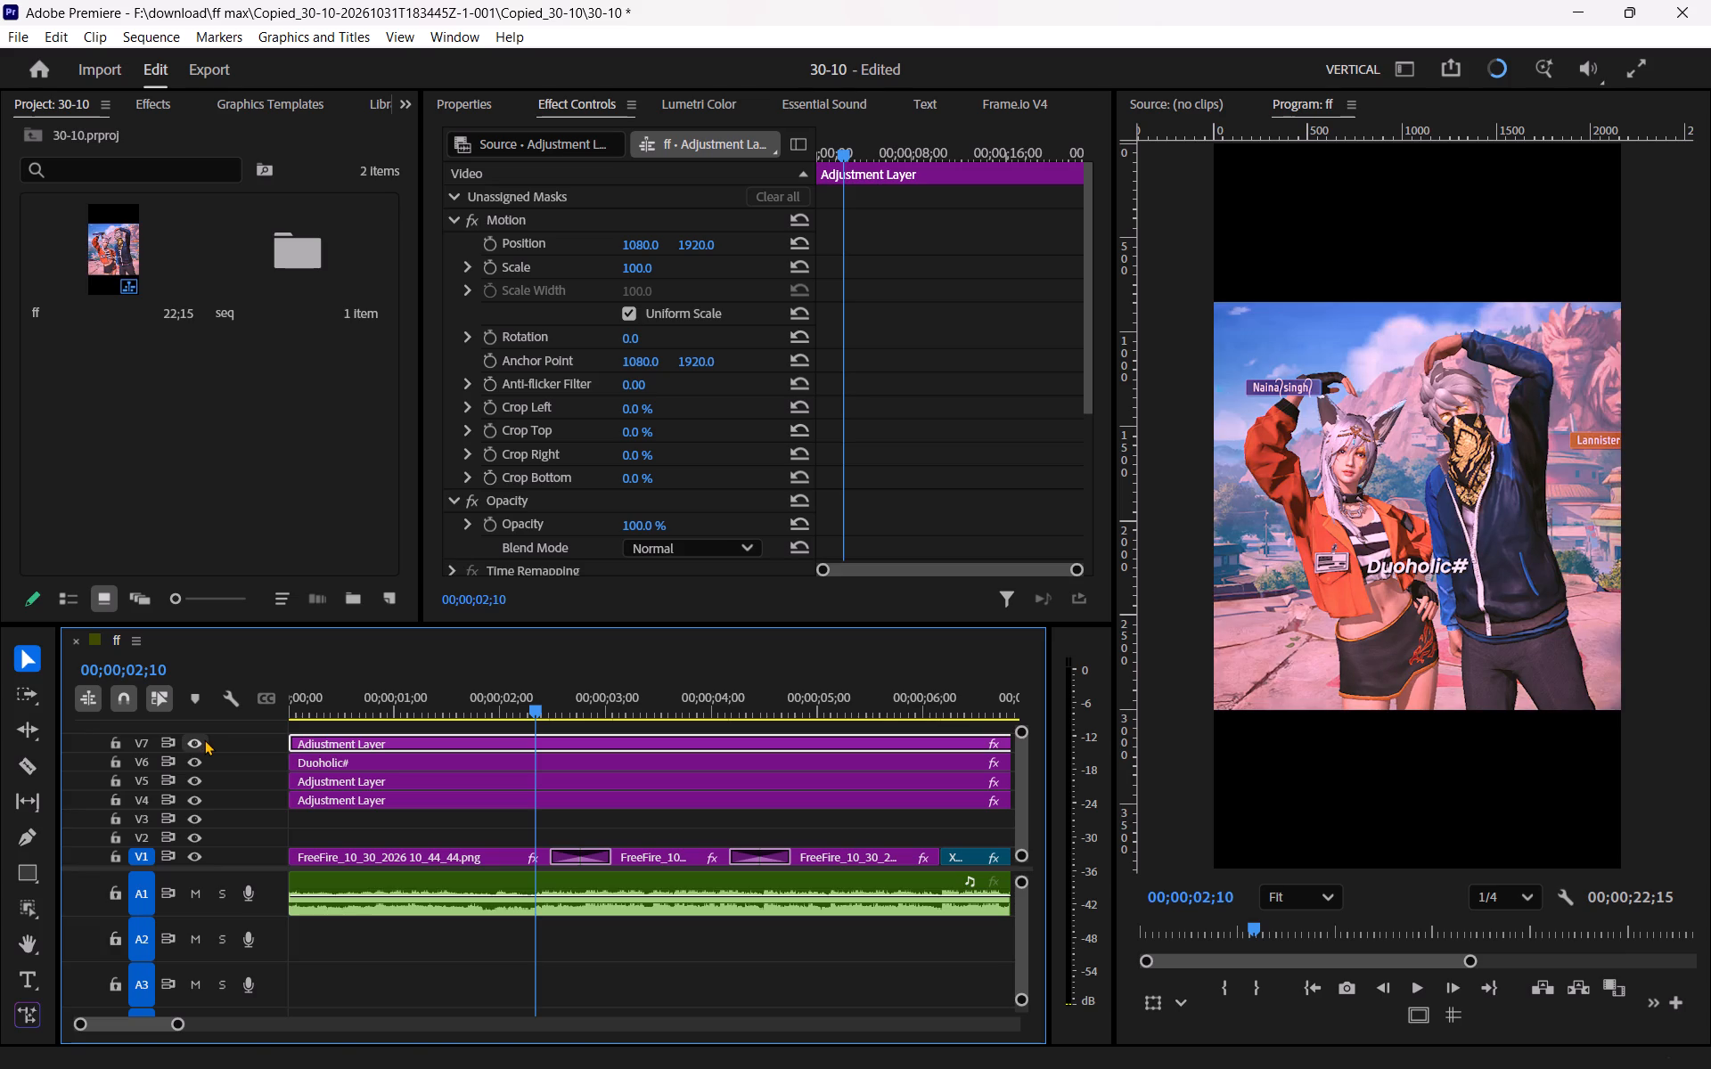
click(322, 739)
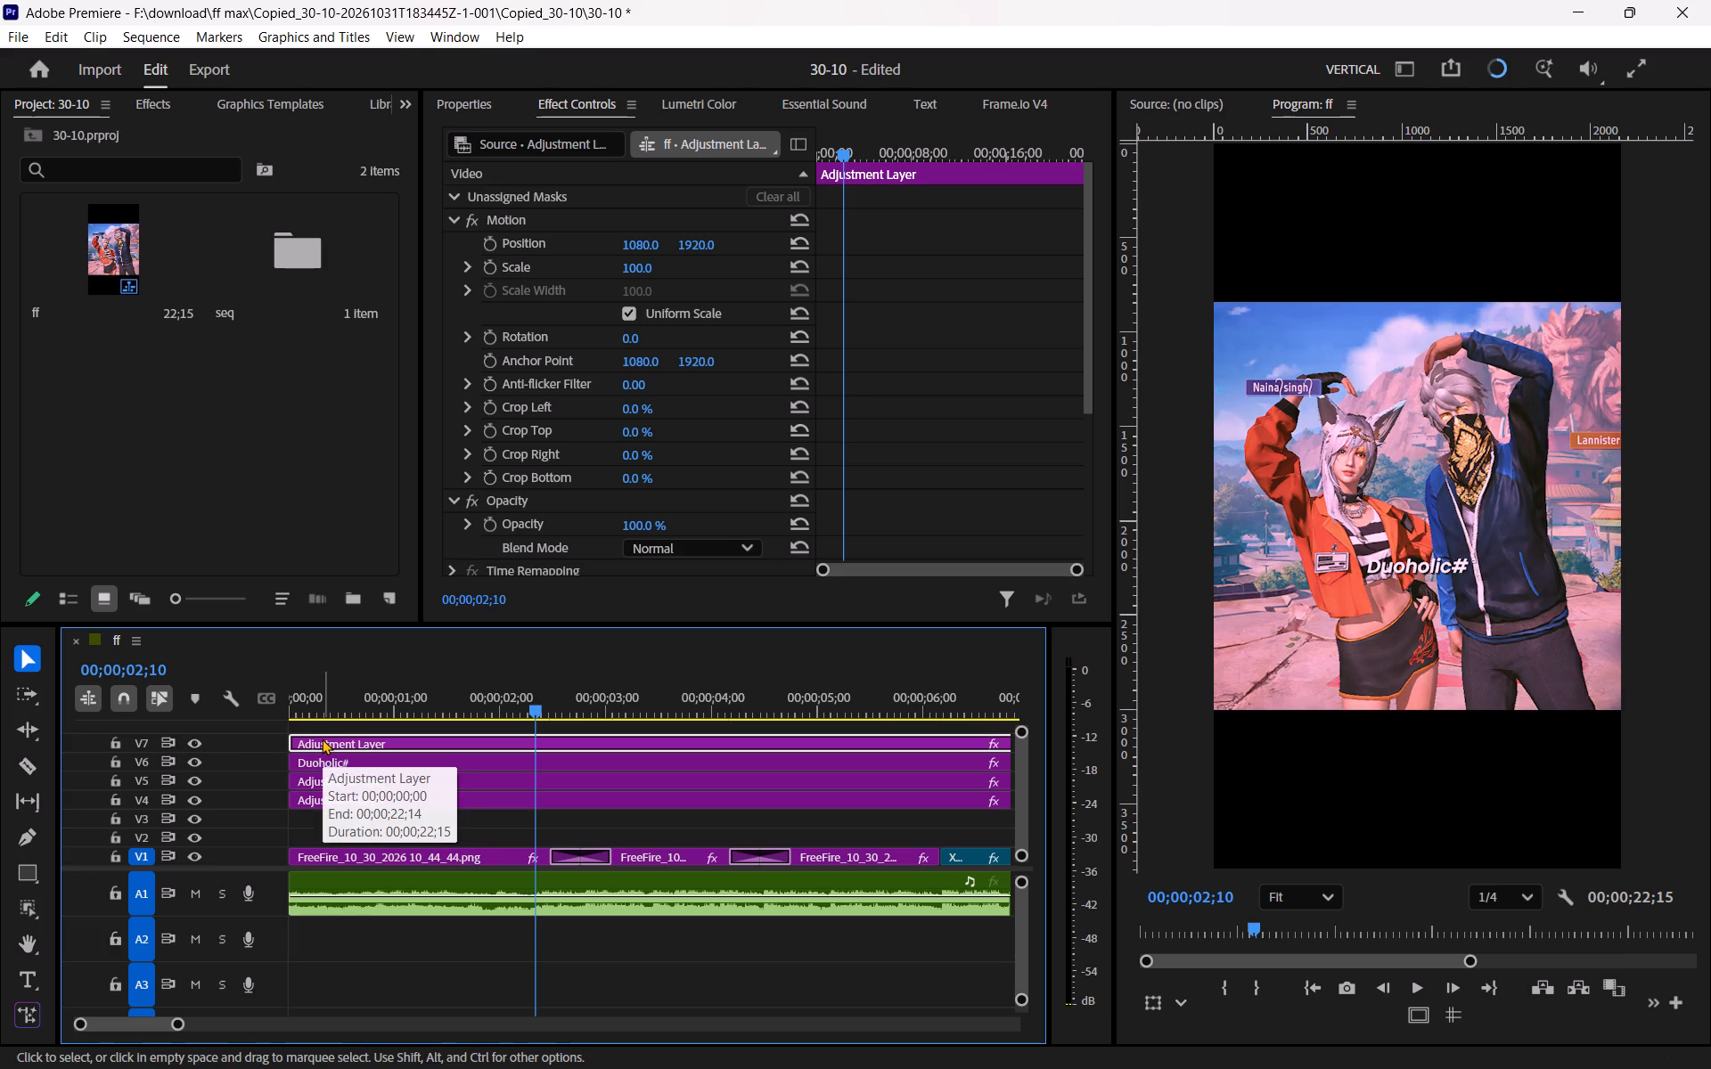
key(Delete)
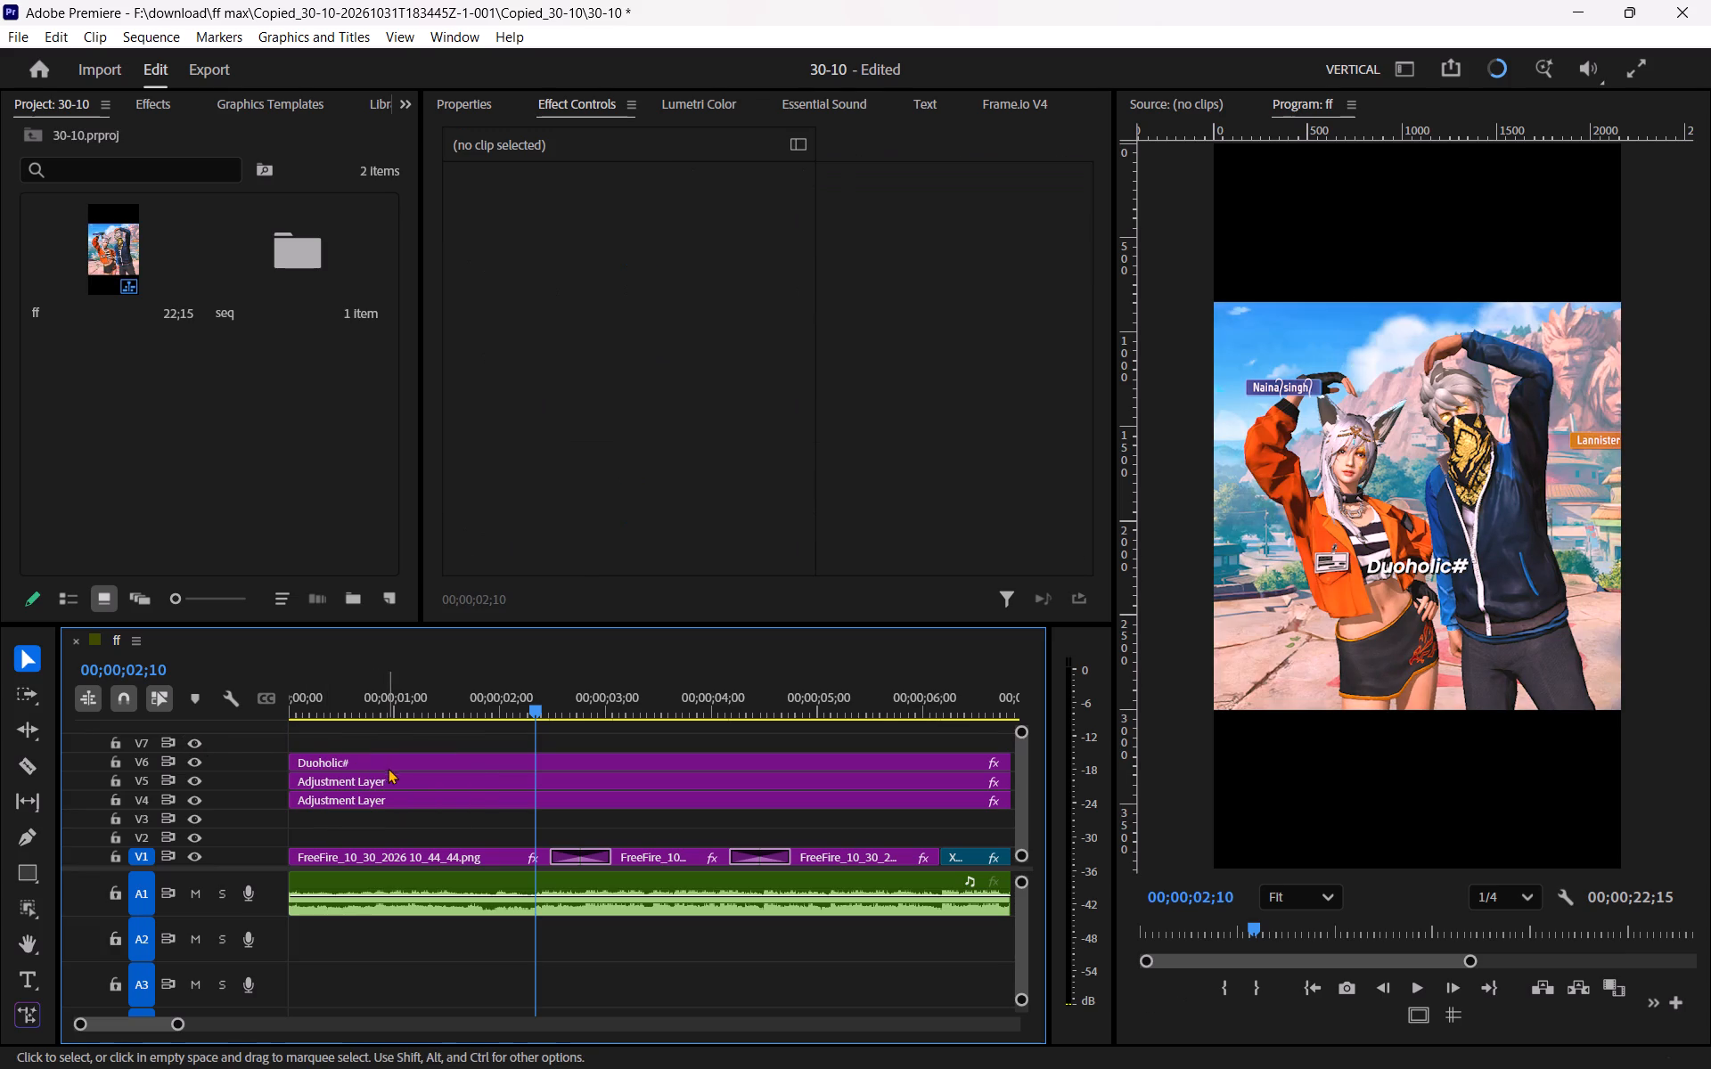
Examine the effects on the V5 adjustment layer and preview the transition after the first V1 clip.
click(399, 778)
scroll(465, 296, down, 8)
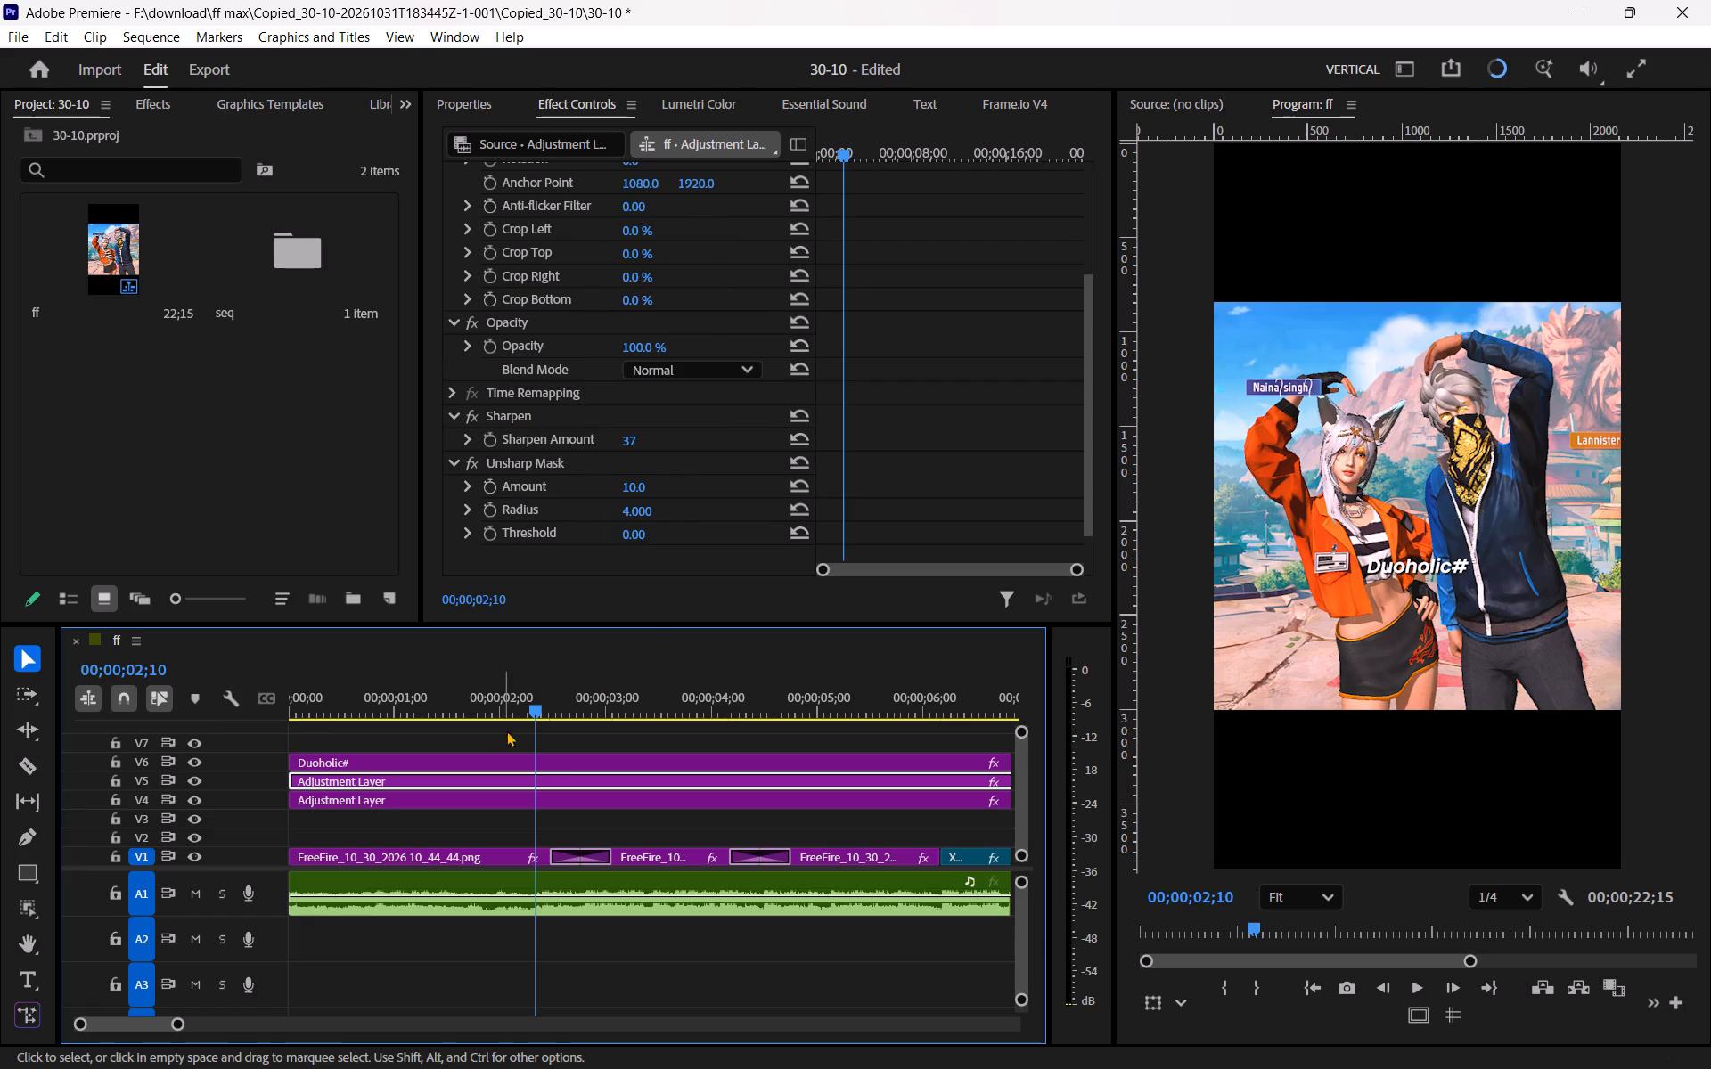
drag(525, 710, 580, 710)
click(580, 710)
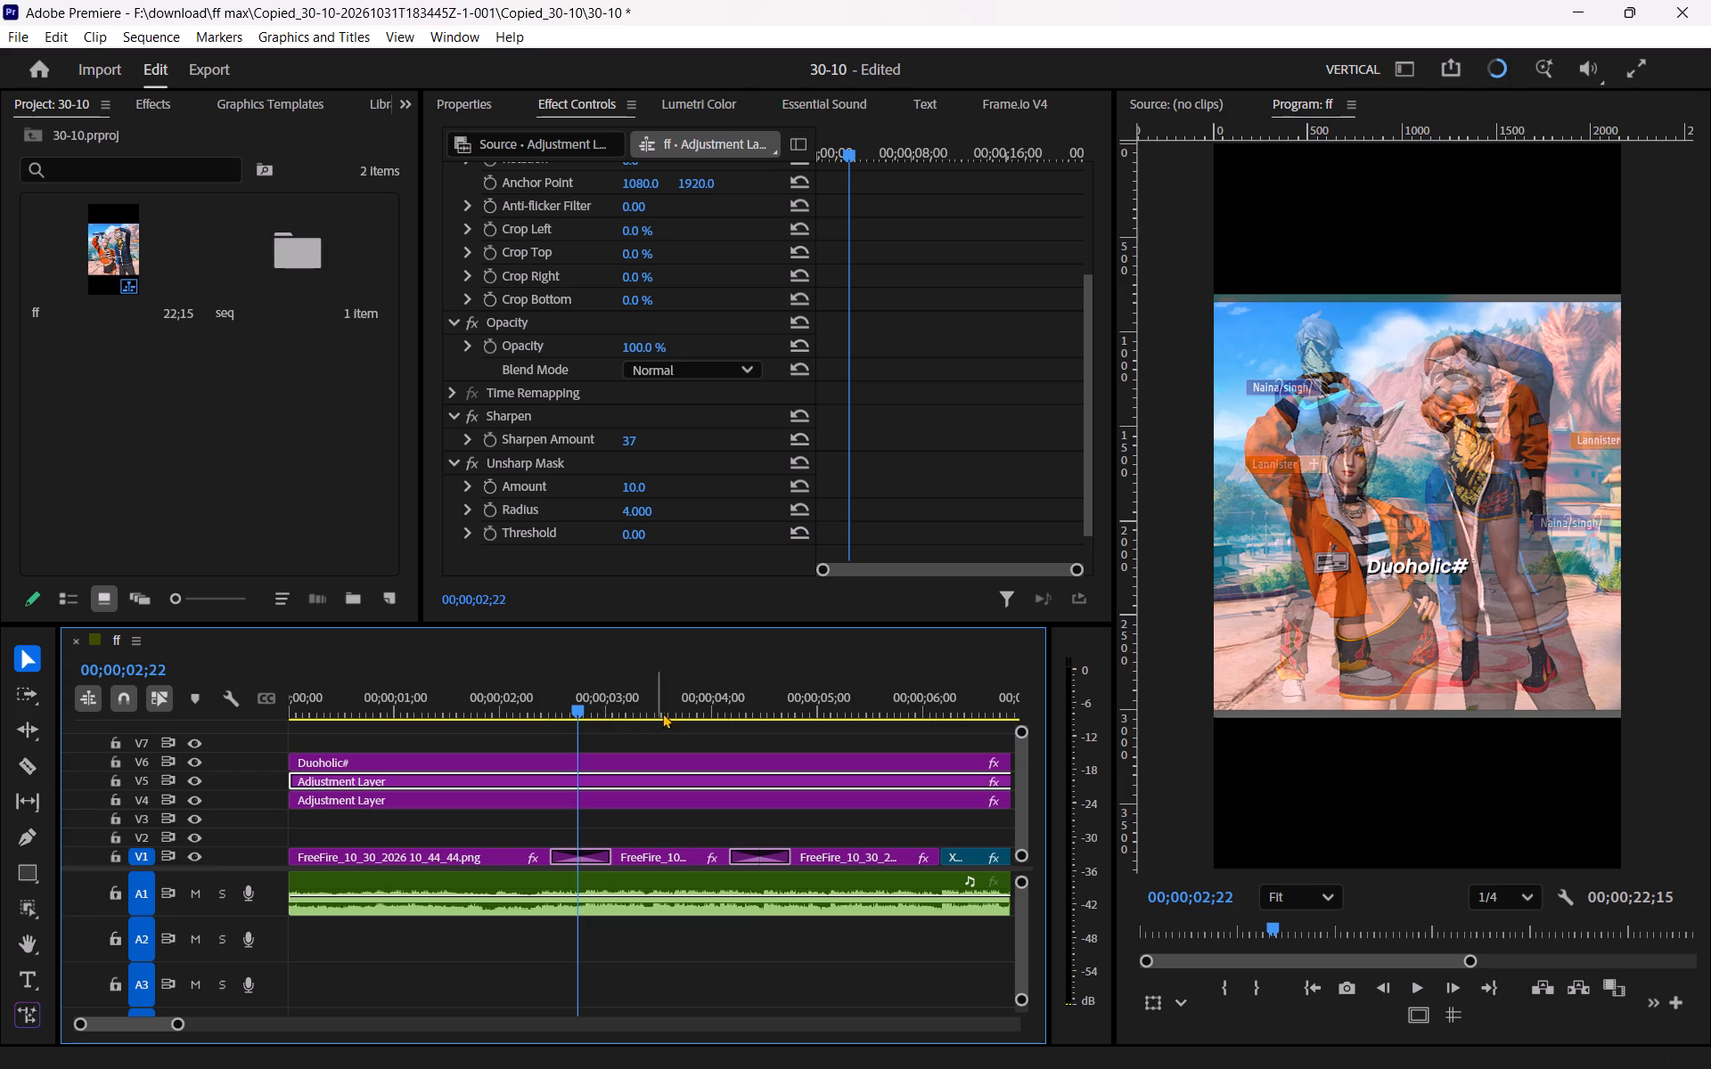
At 00;00;02;03, set the scale of the first FreeFire image clip on V1 to 336.
drag(585, 684, 534, 712)
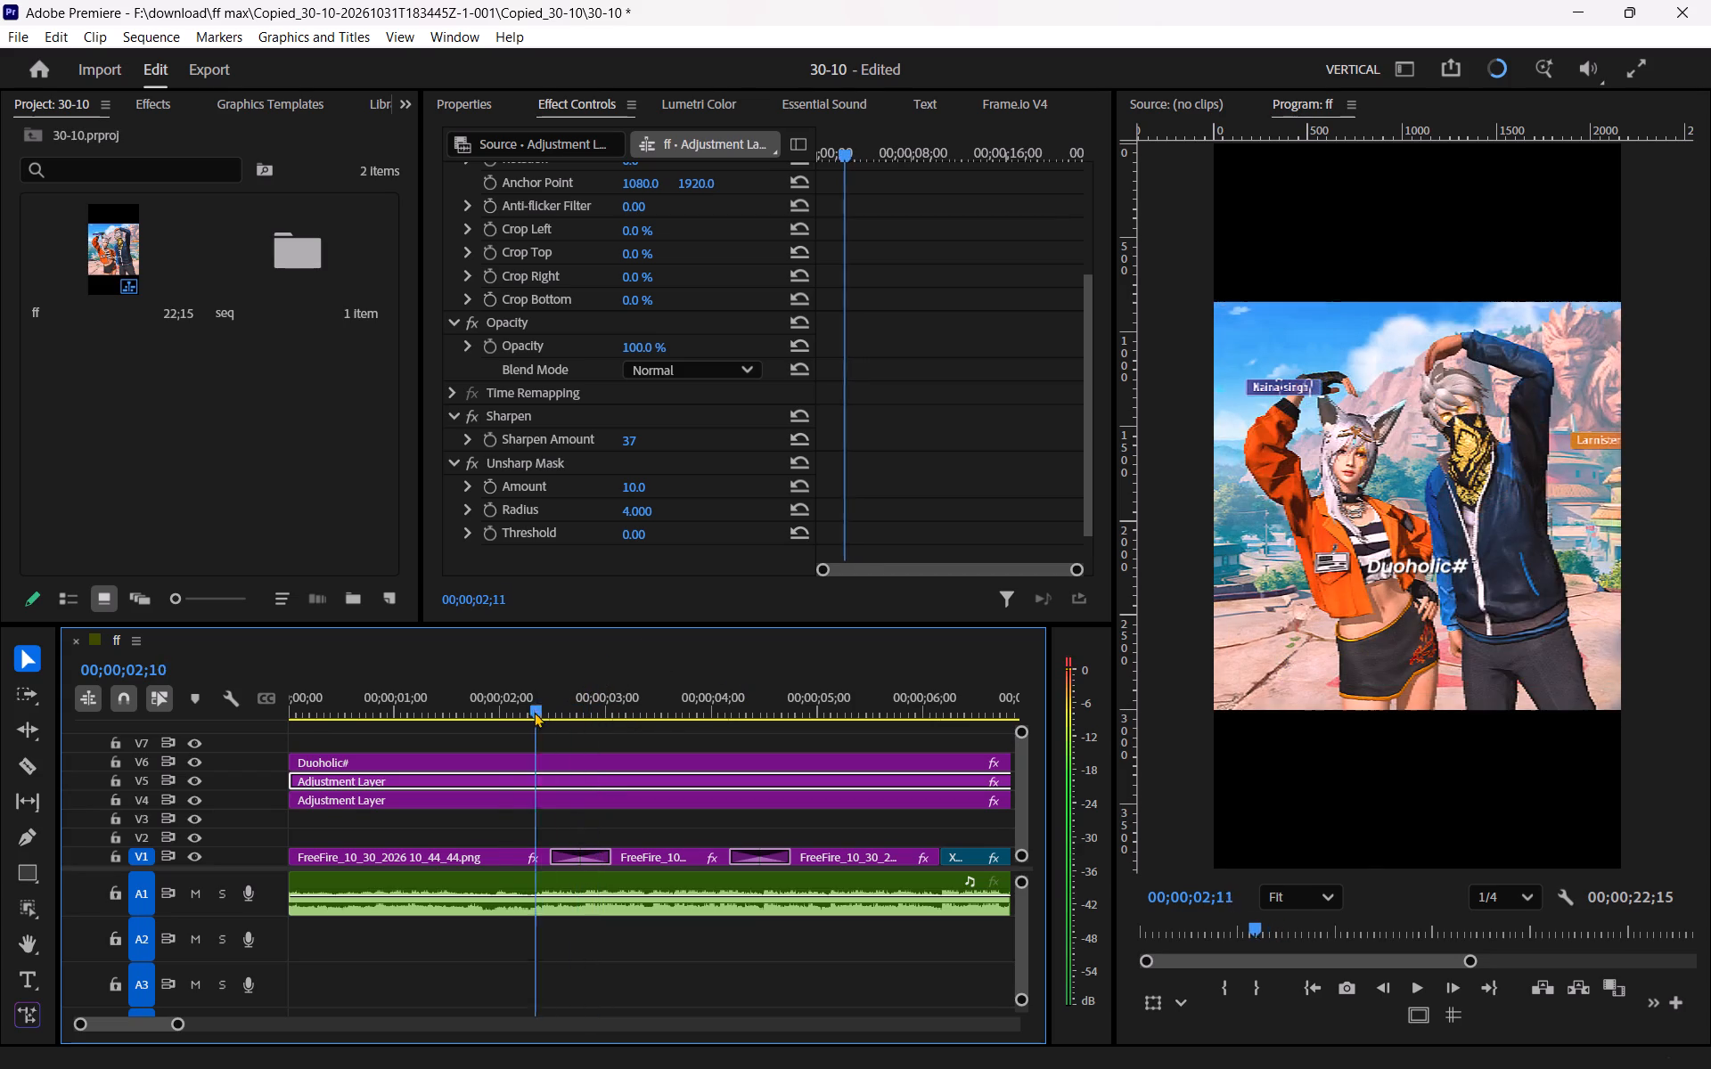
drag(534, 712, 516, 719)
click(474, 861)
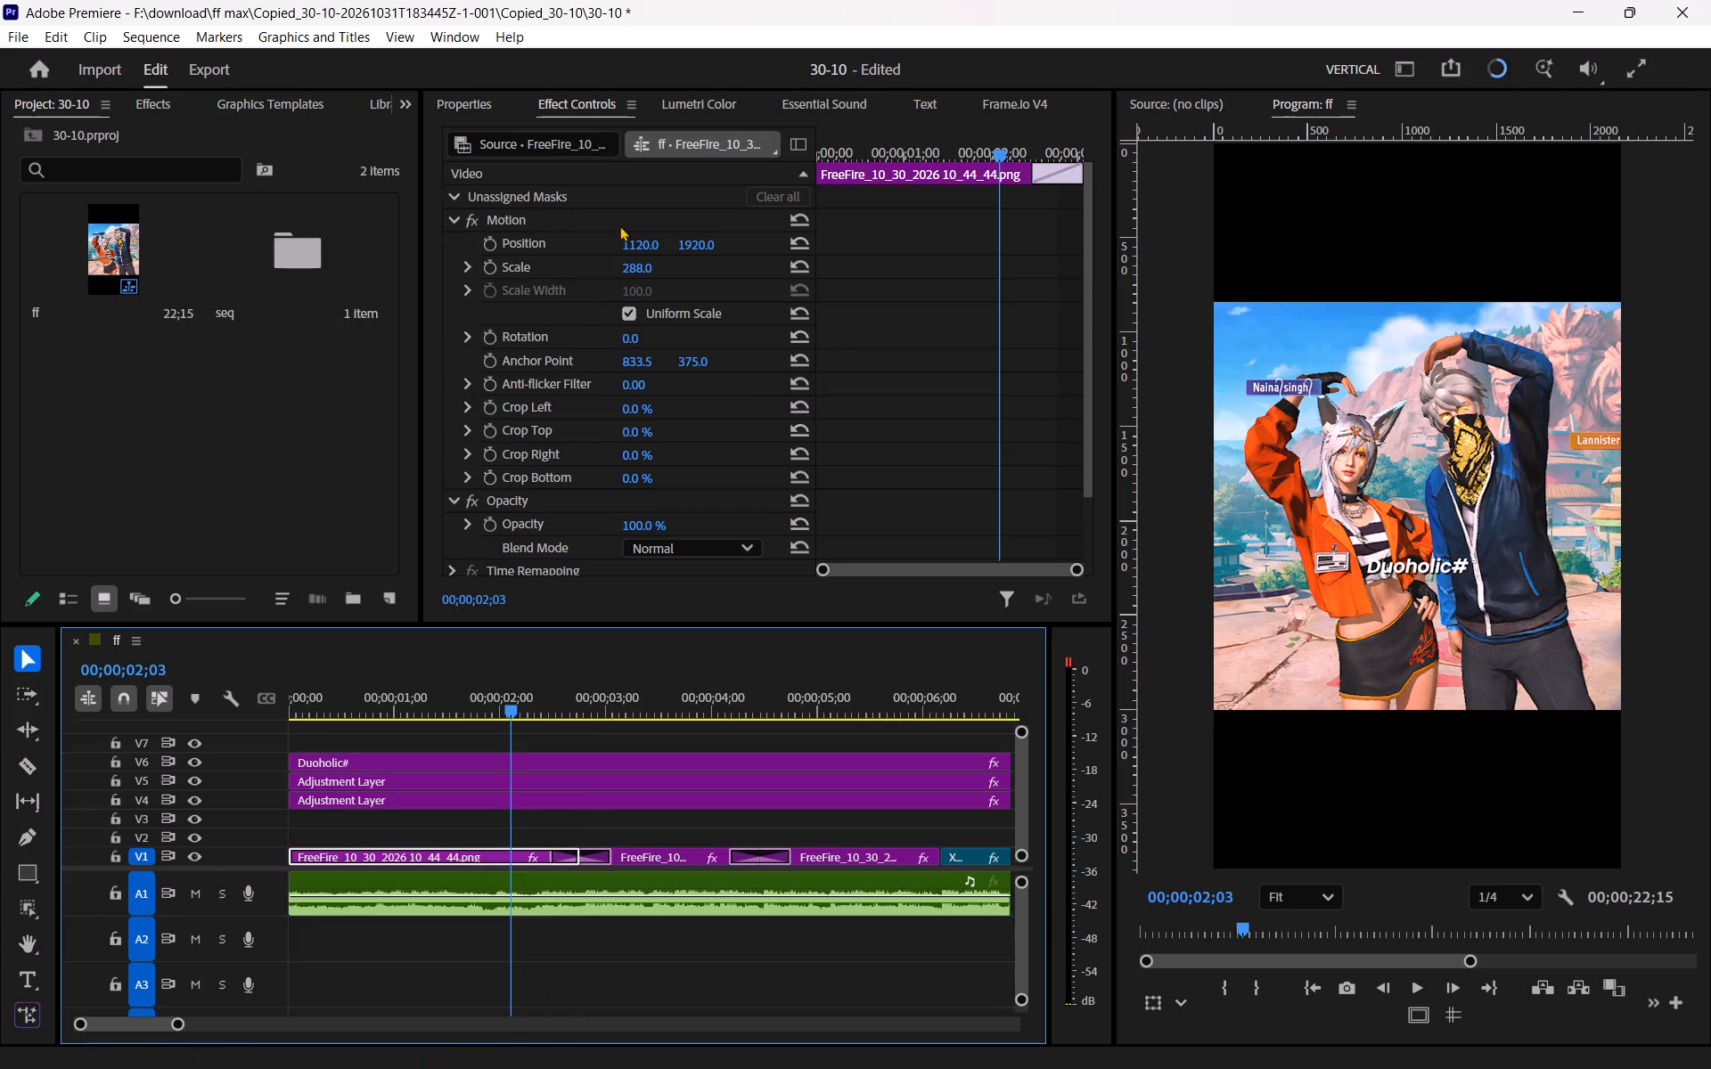
drag(627, 273, 657, 276)
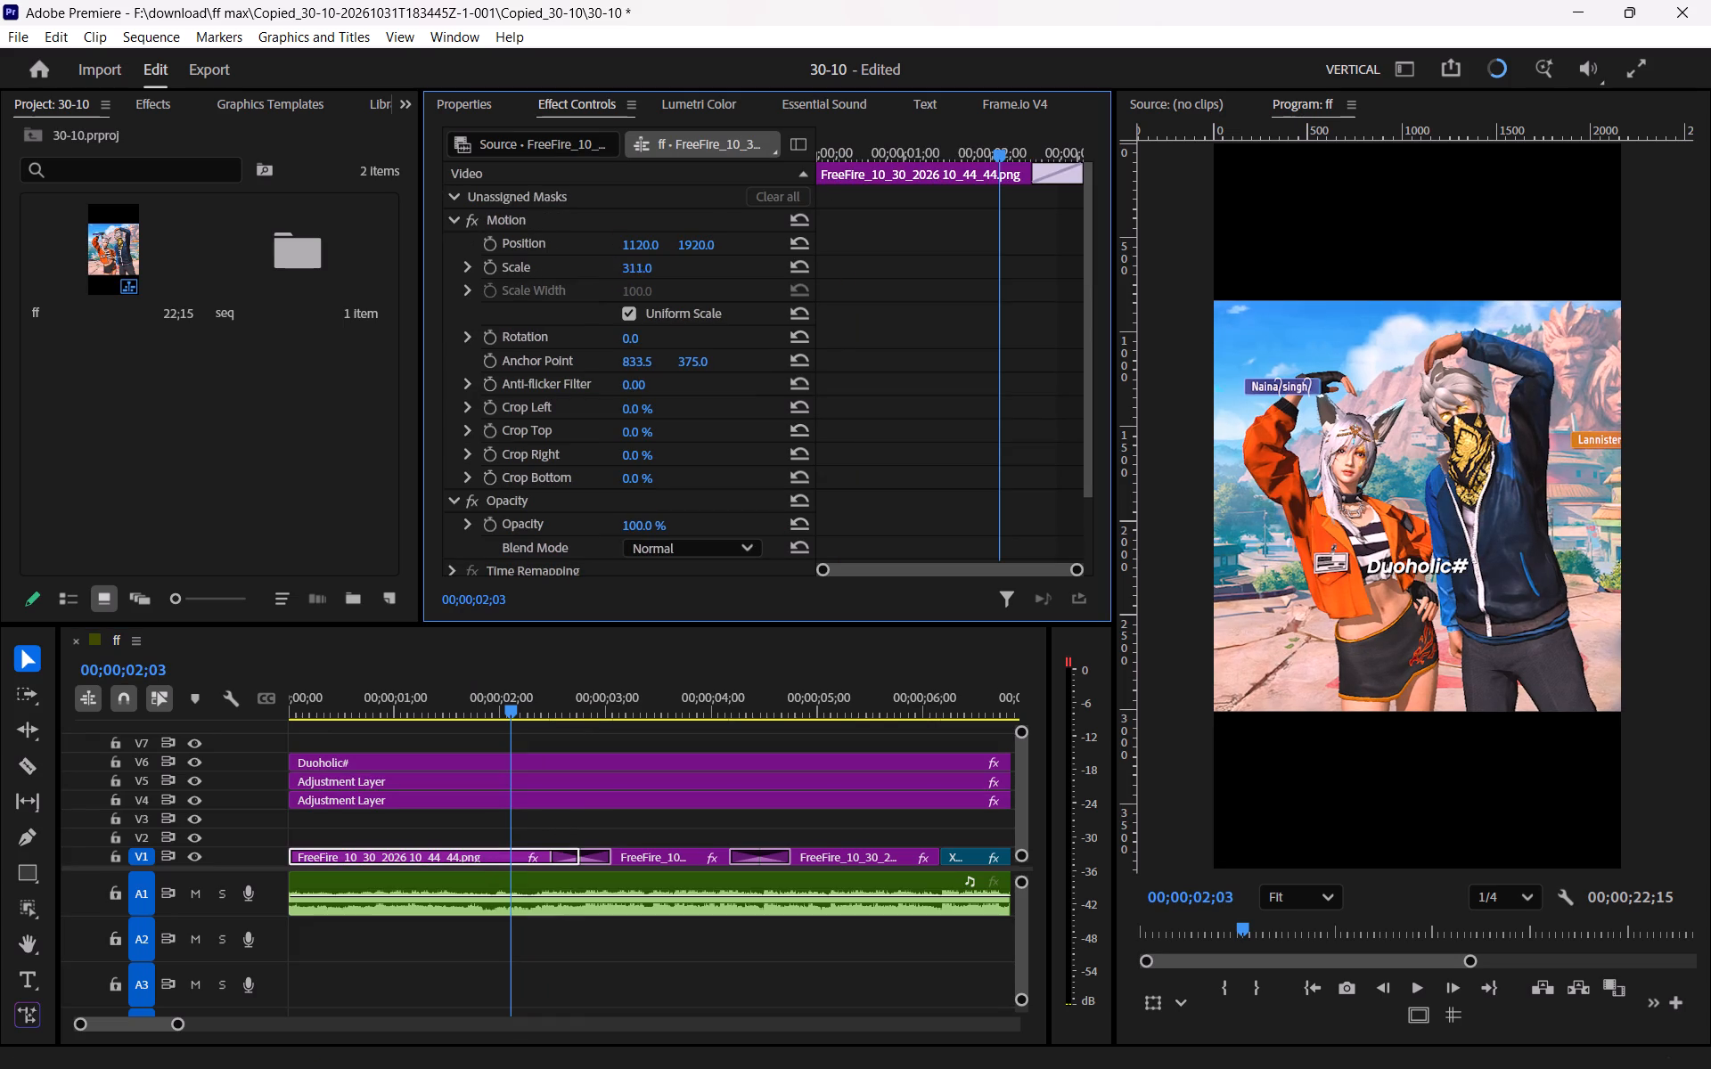
drag(657, 276, 689, 282)
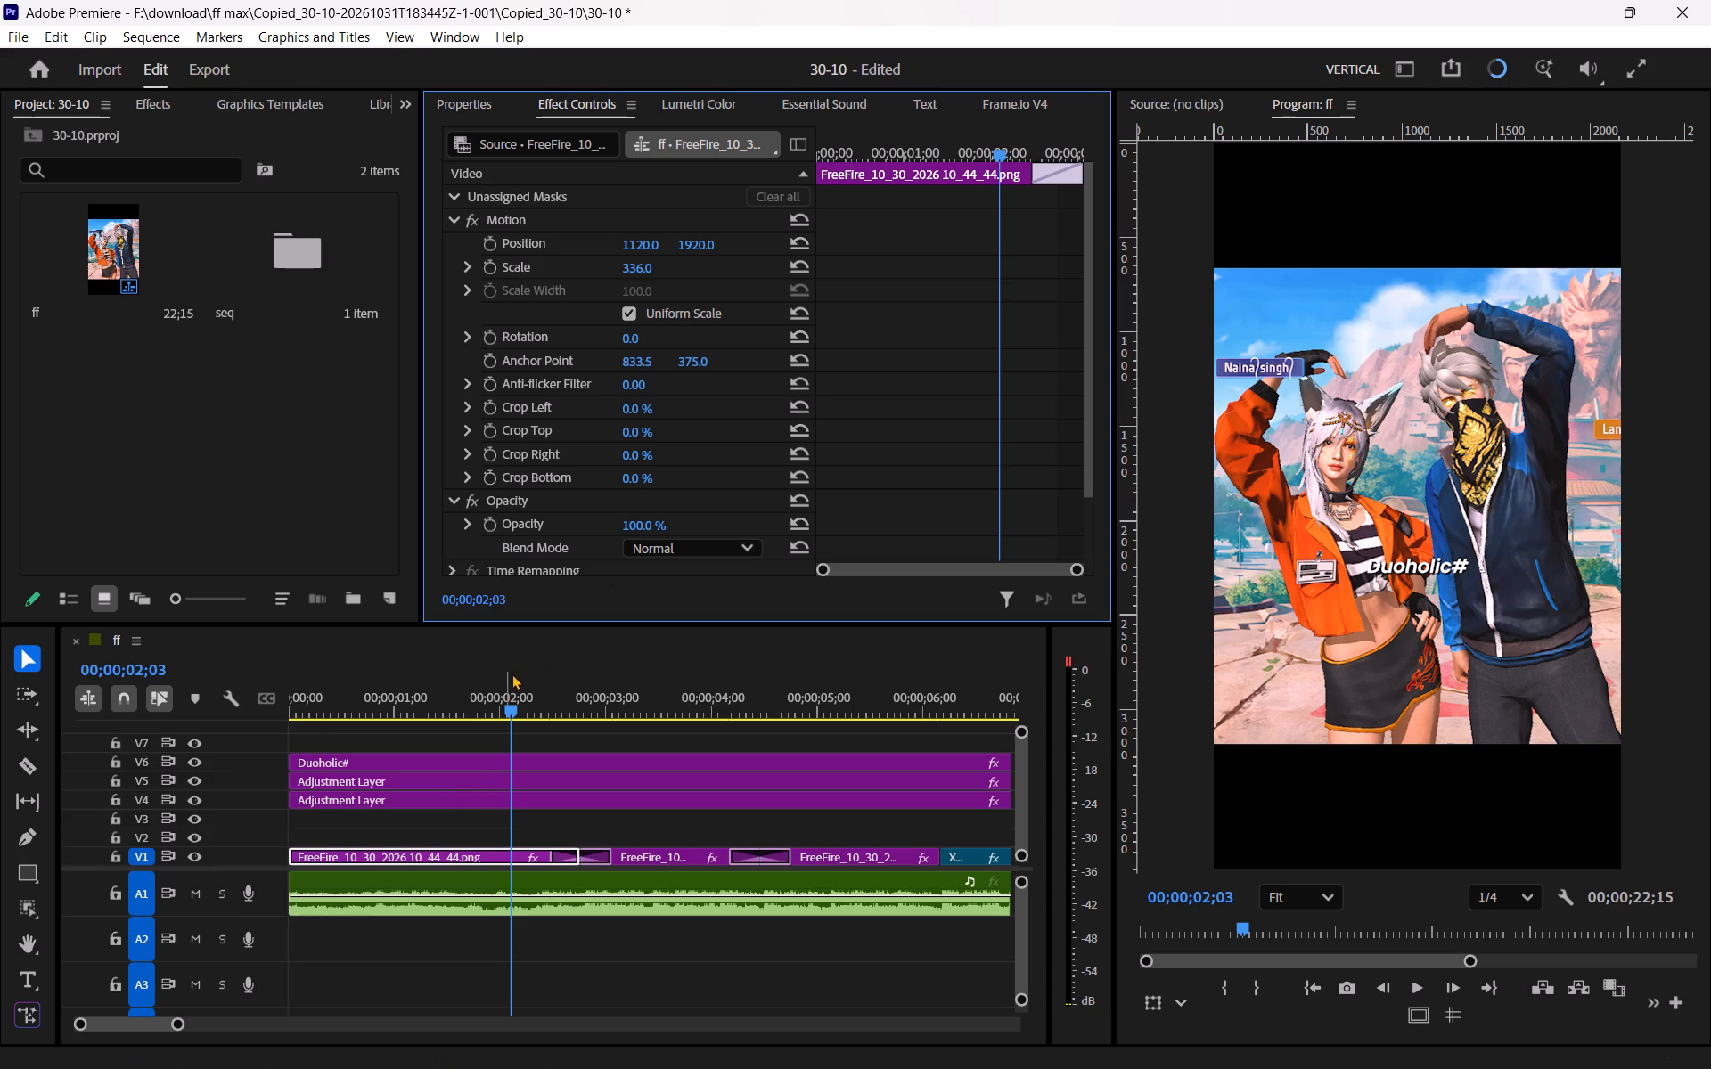
At 00;00;03;00, set the scale of the second FreeFire image clip on V1 to 312.
drag(507, 689, 586, 710)
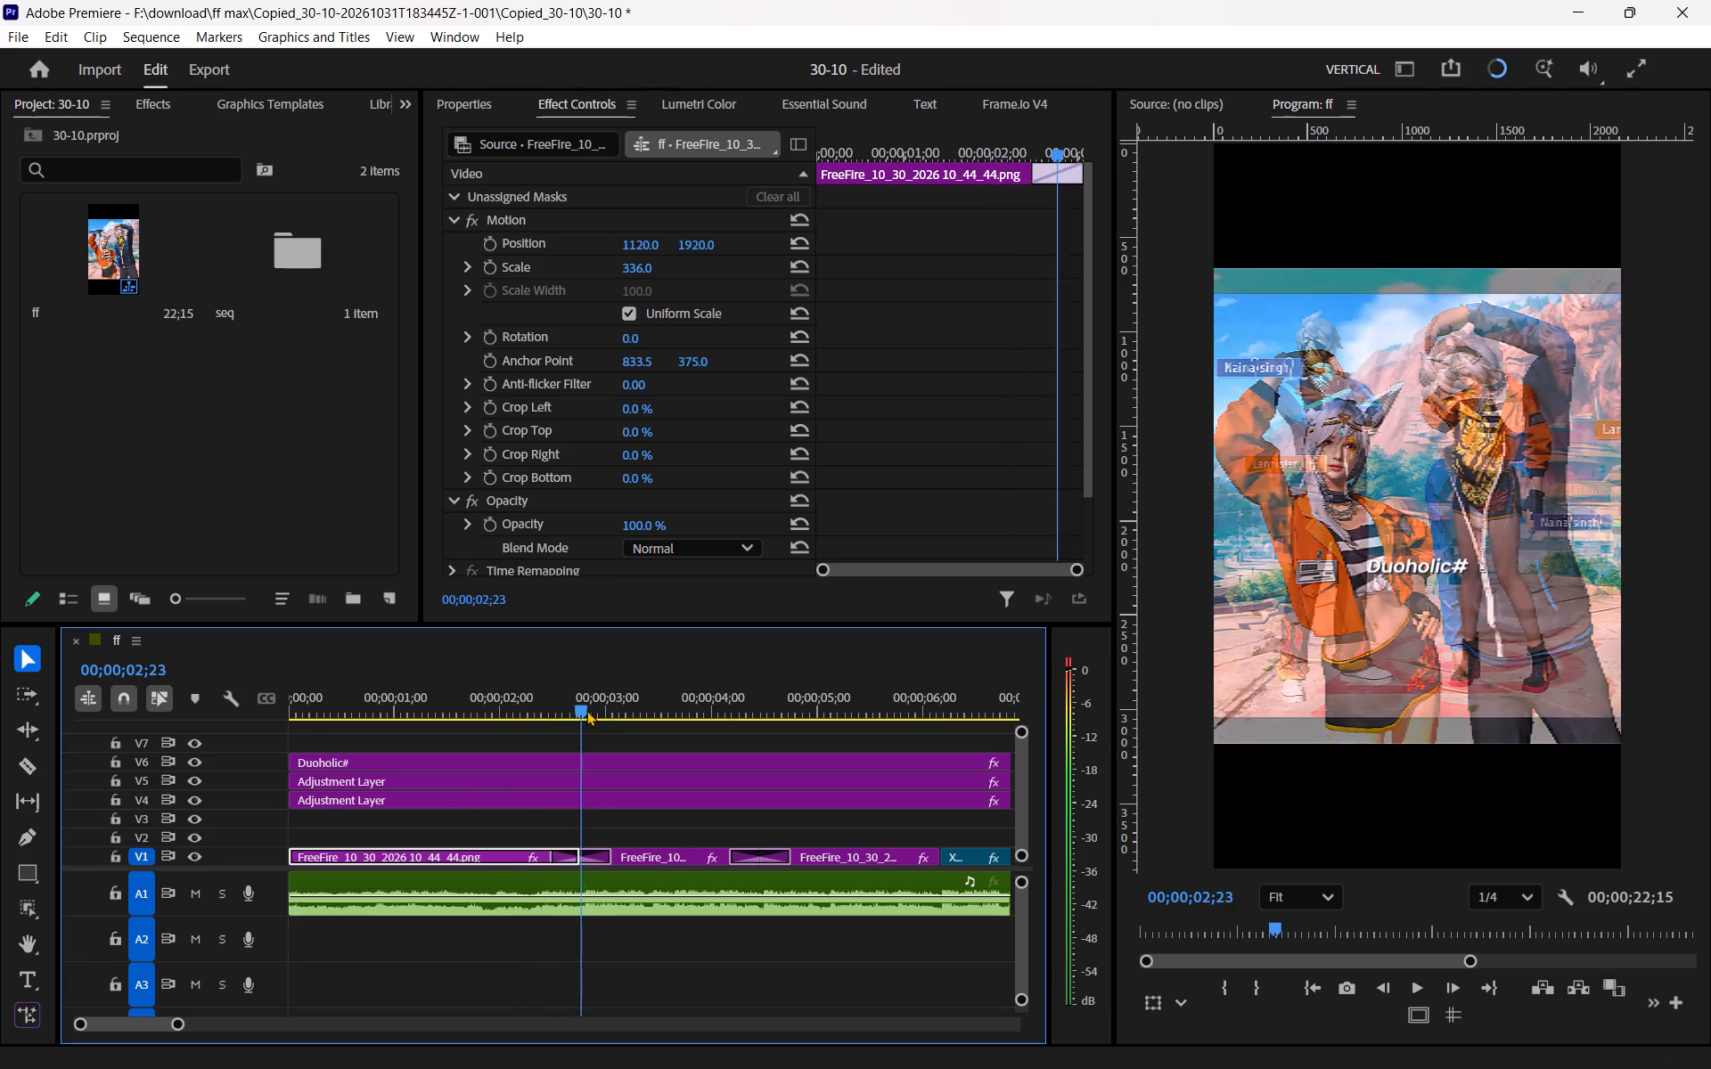
drag(586, 710, 610, 721)
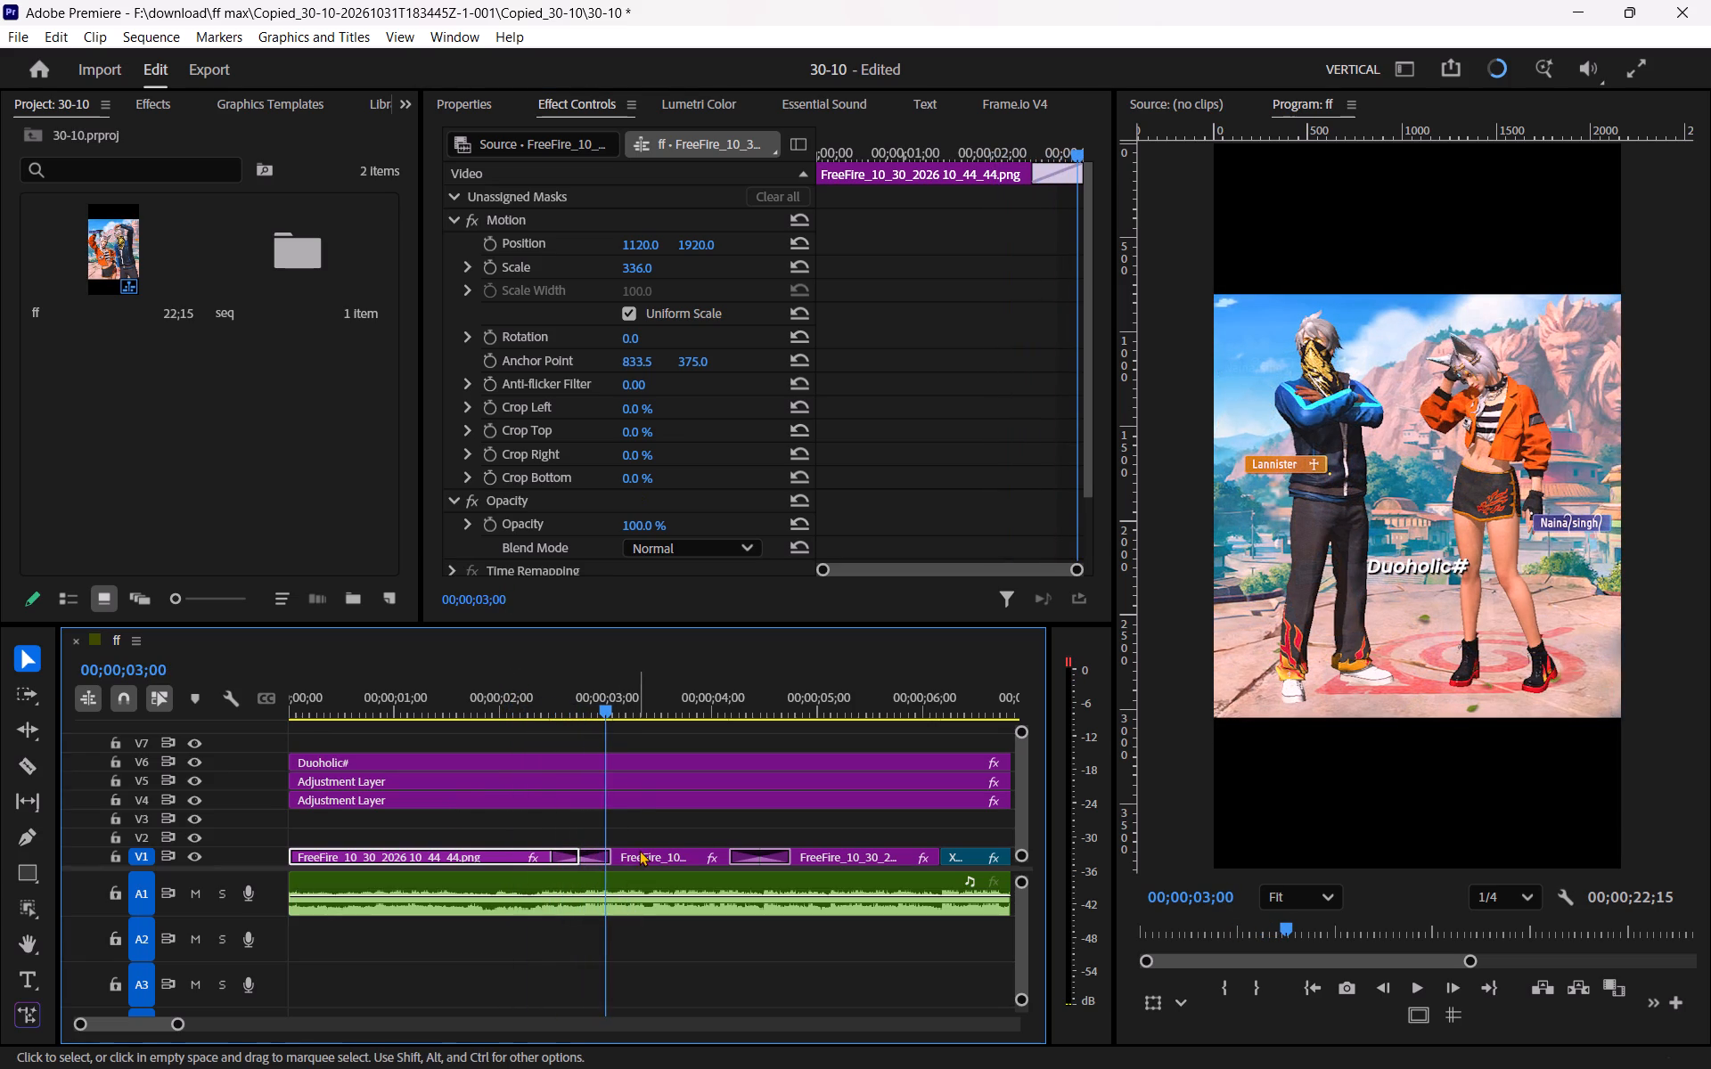
click(639, 850)
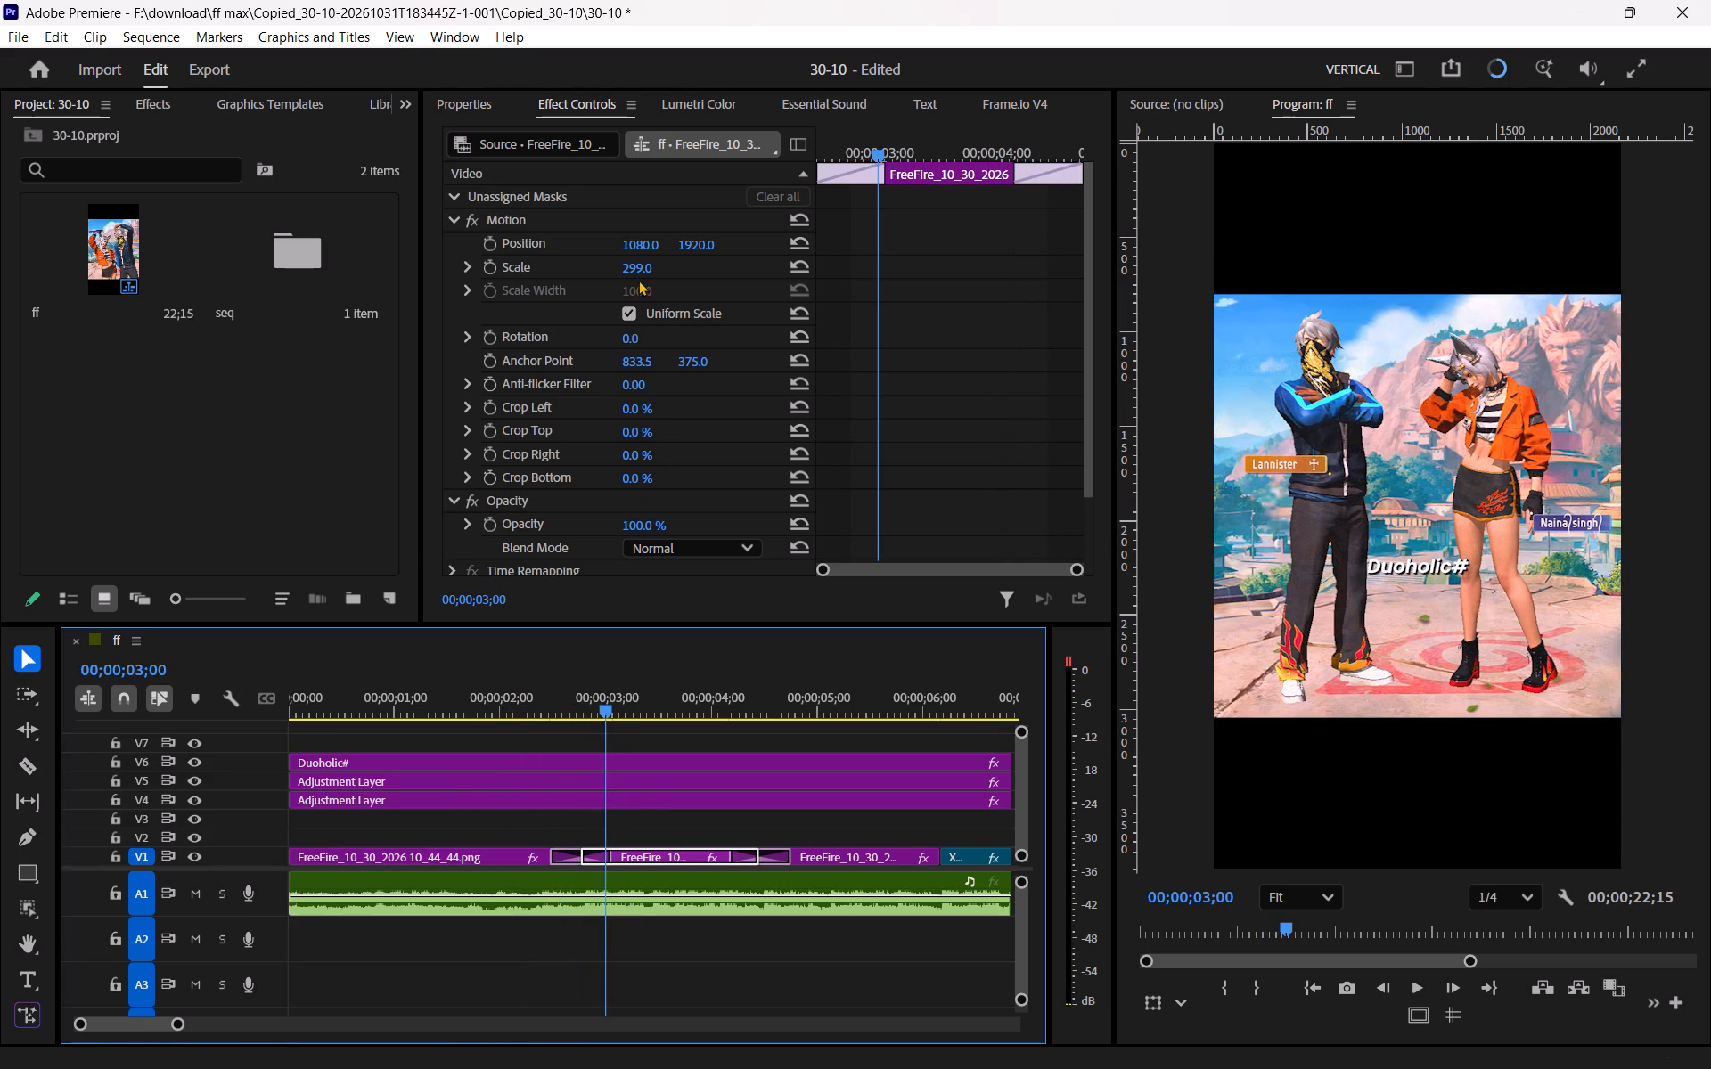
drag(642, 266, 691, 291)
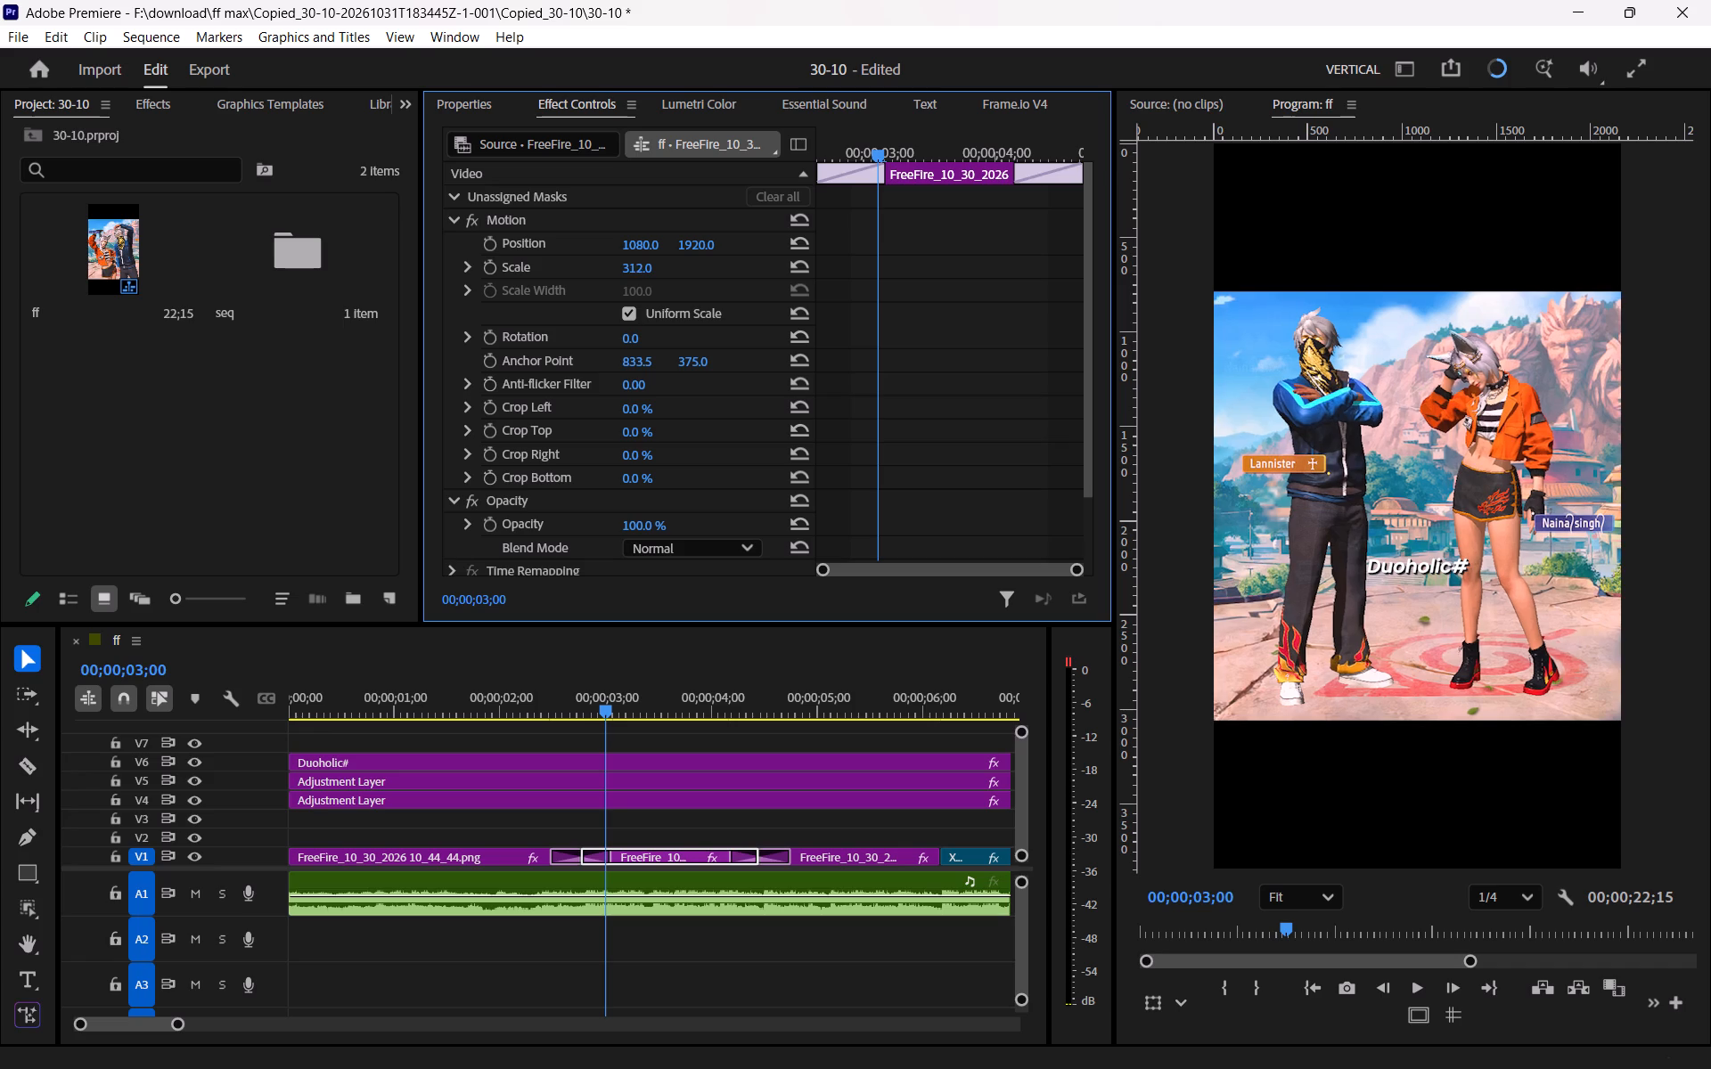
drag(691, 291, 708, 312)
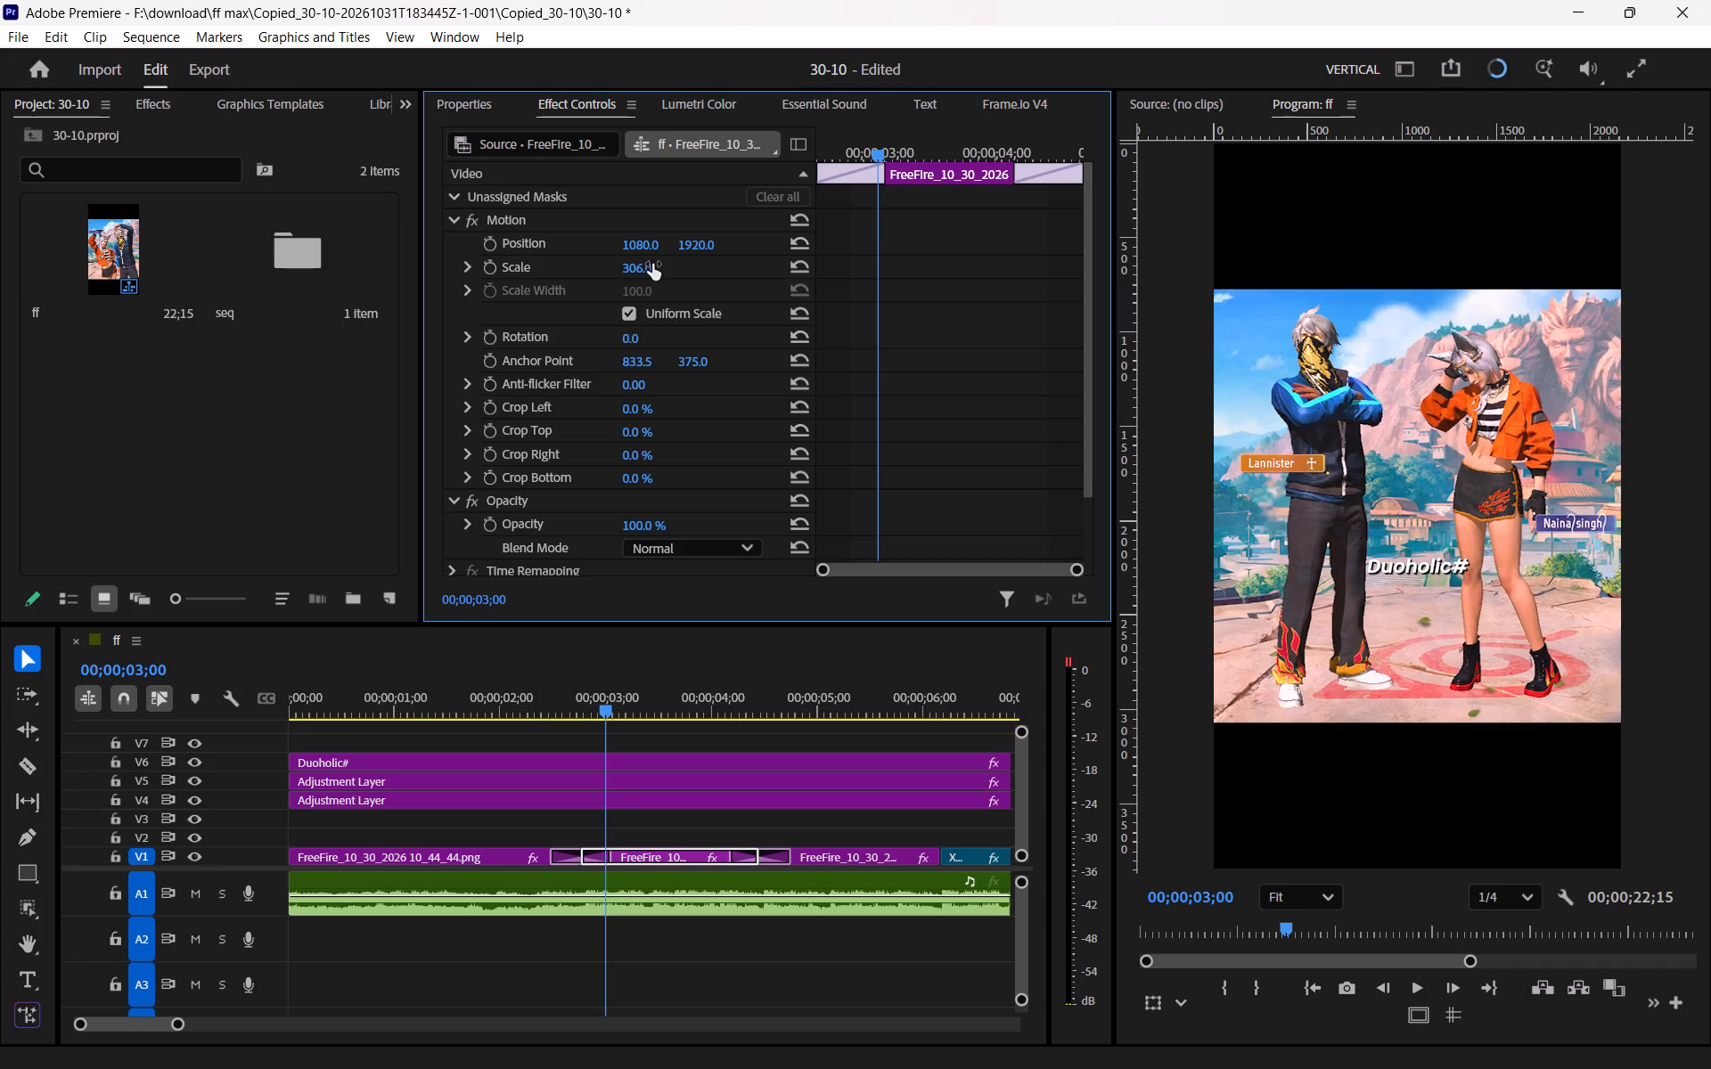
drag(652, 265, 684, 285)
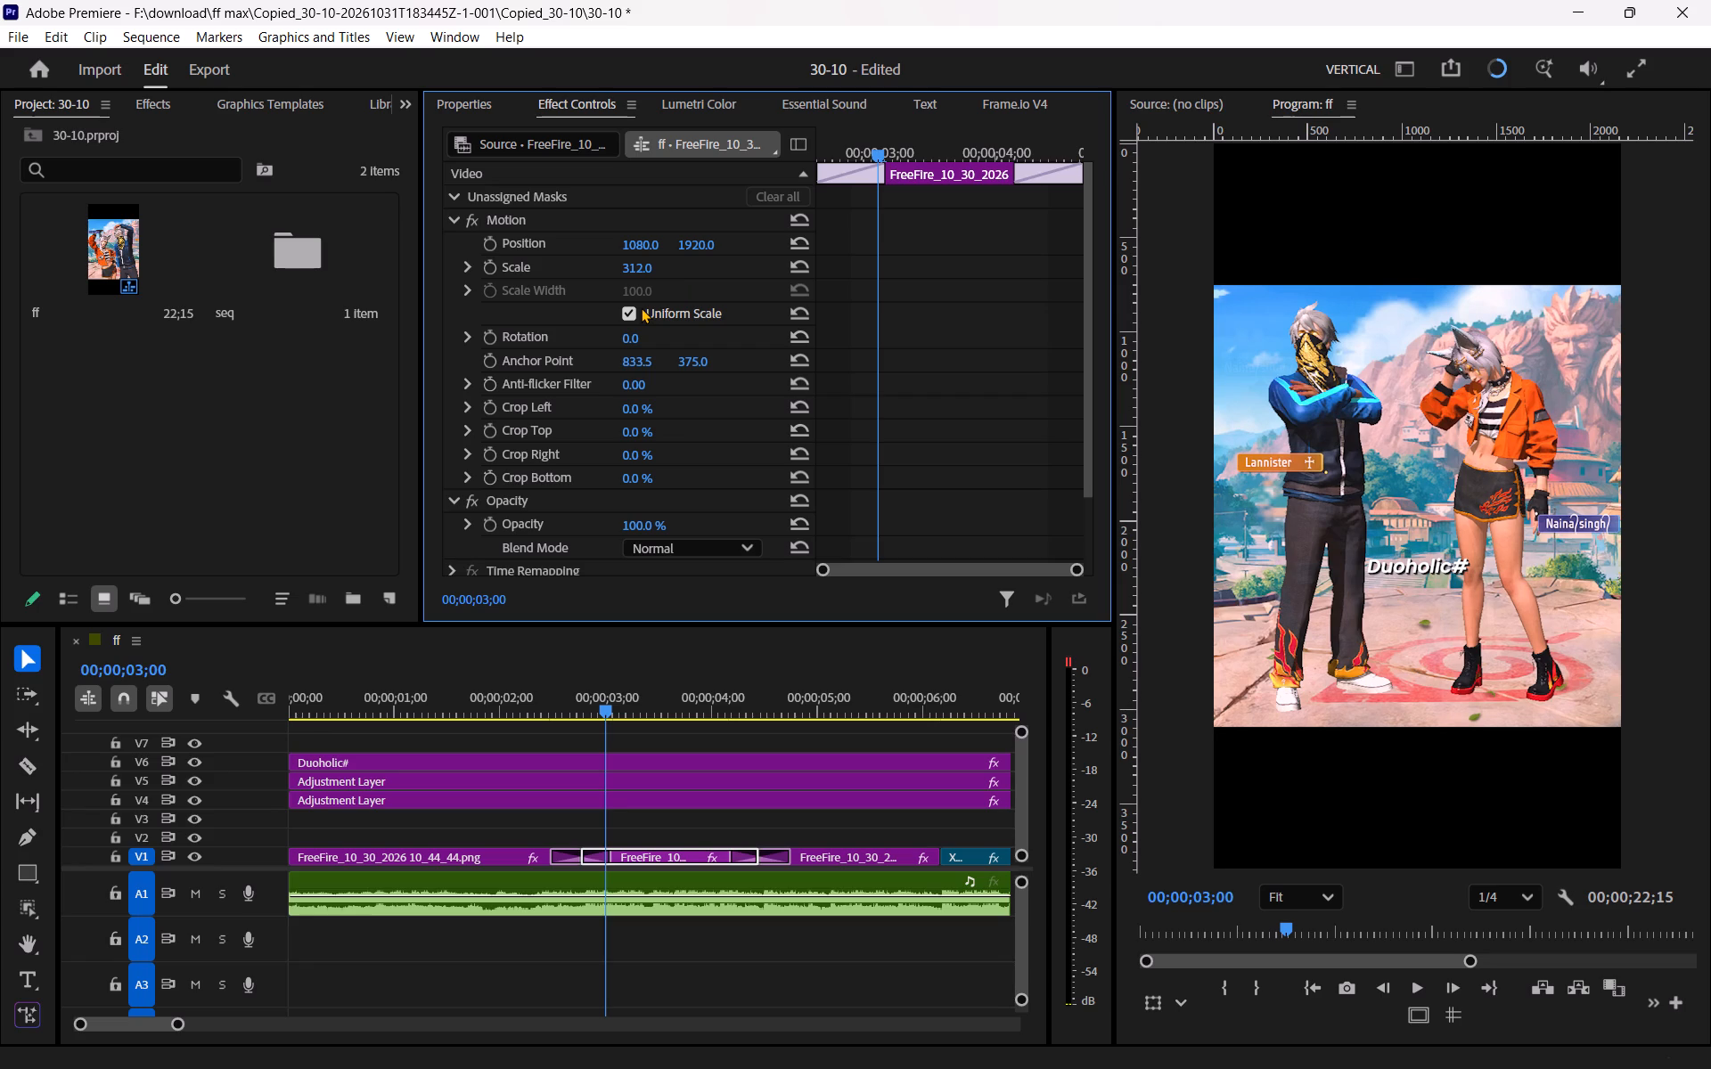
Set the horizontal position of the second FreeFire image clip to about 973.
drag(644, 247, 549, 267)
drag(549, 267, 459, 315)
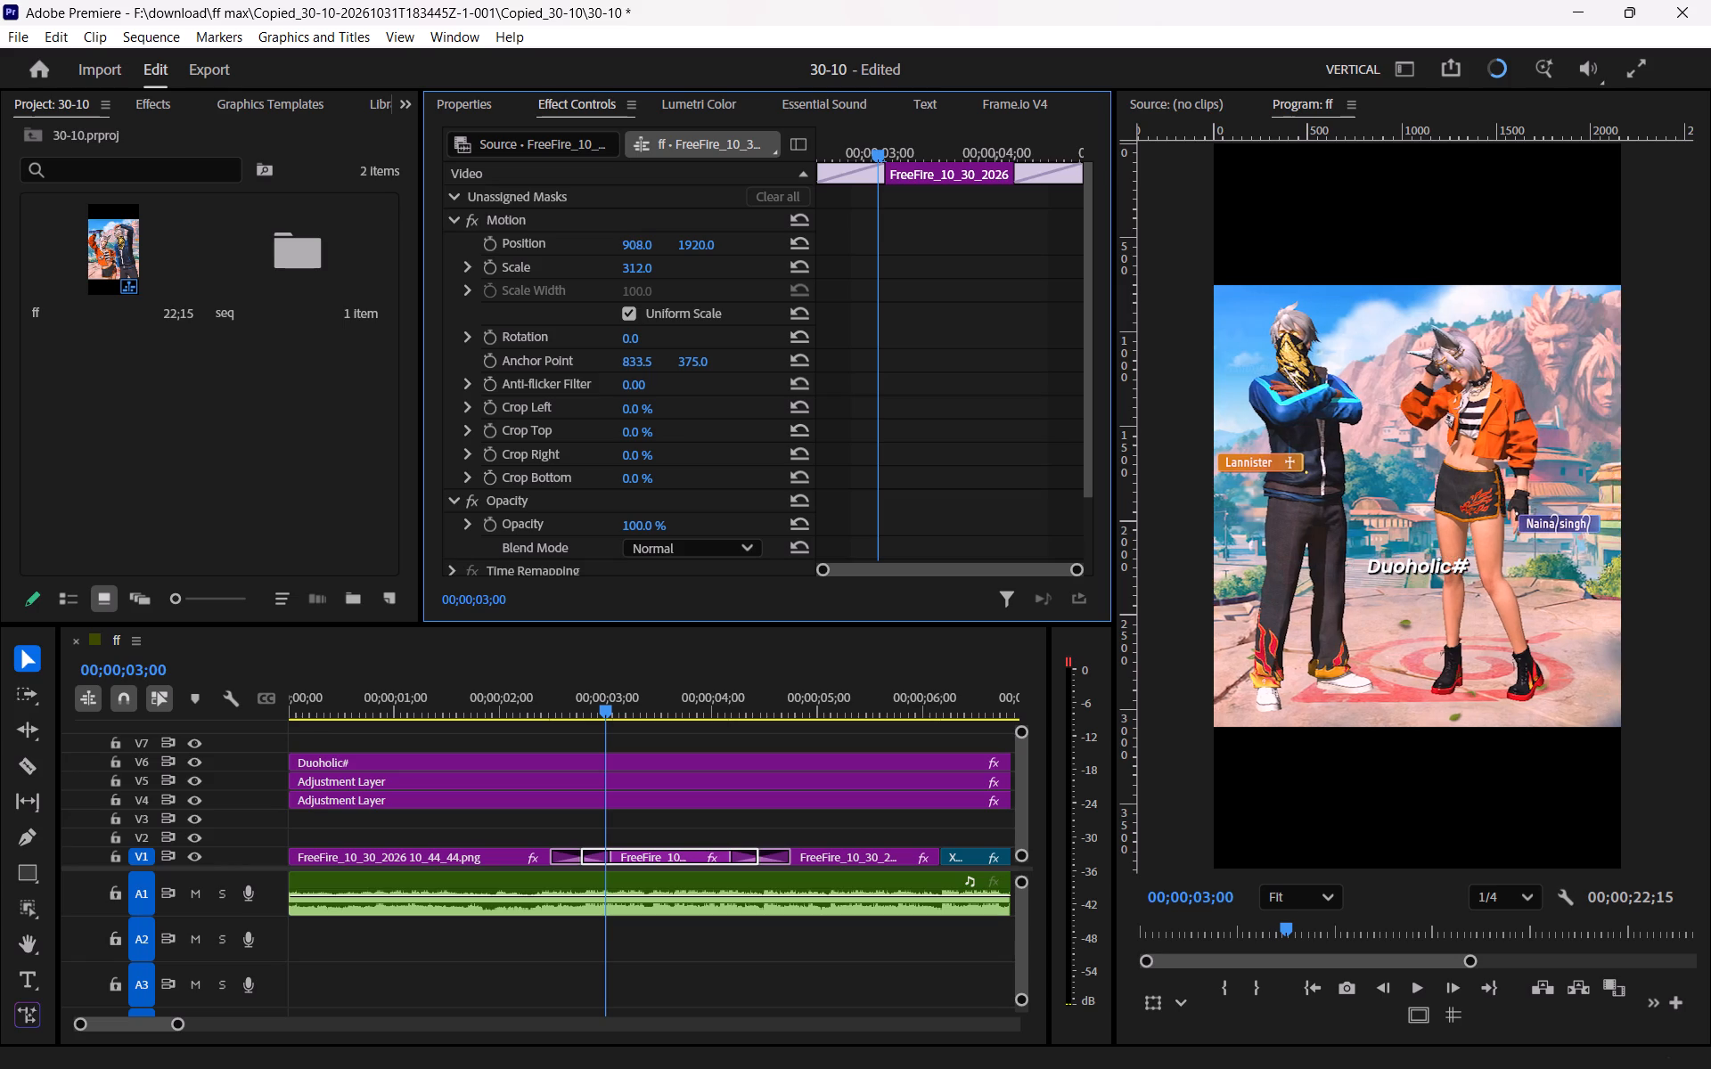
drag(459, 315, 529, 312)
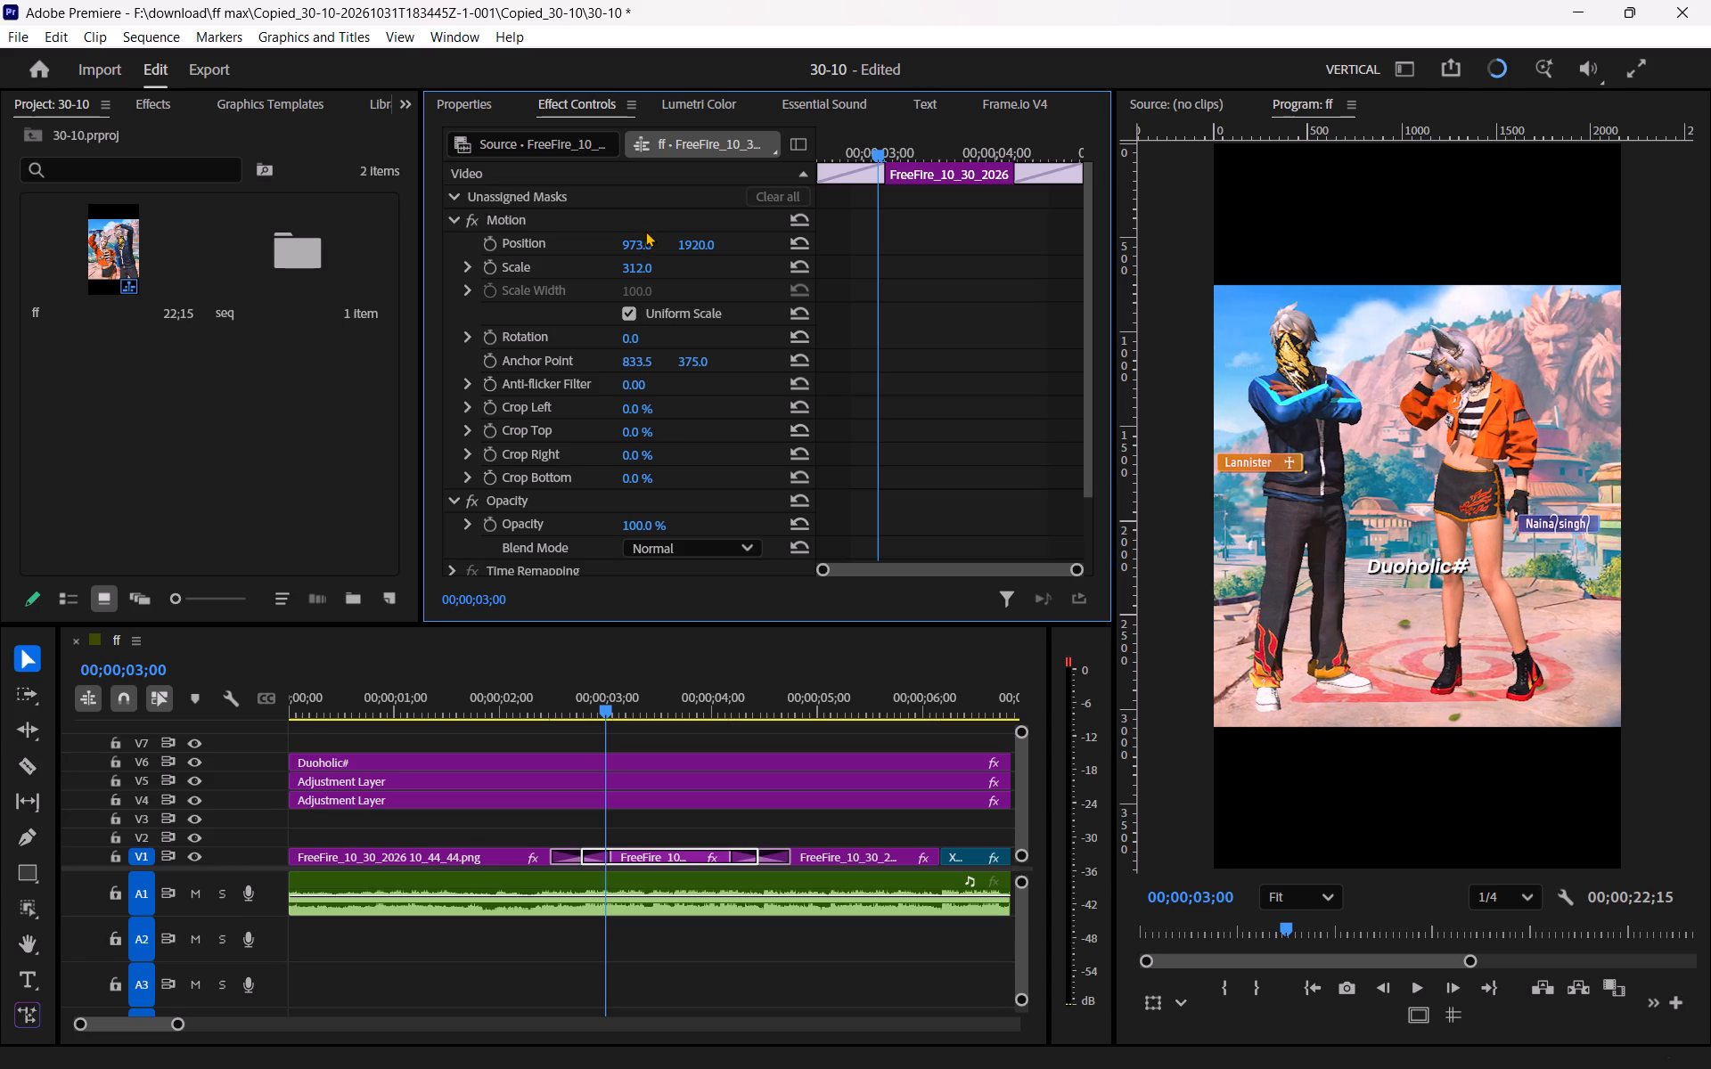
Set the second FreeFire image clip on V1 to horizontal position 1002 and scale 321.
drag(639, 241, 655, 242)
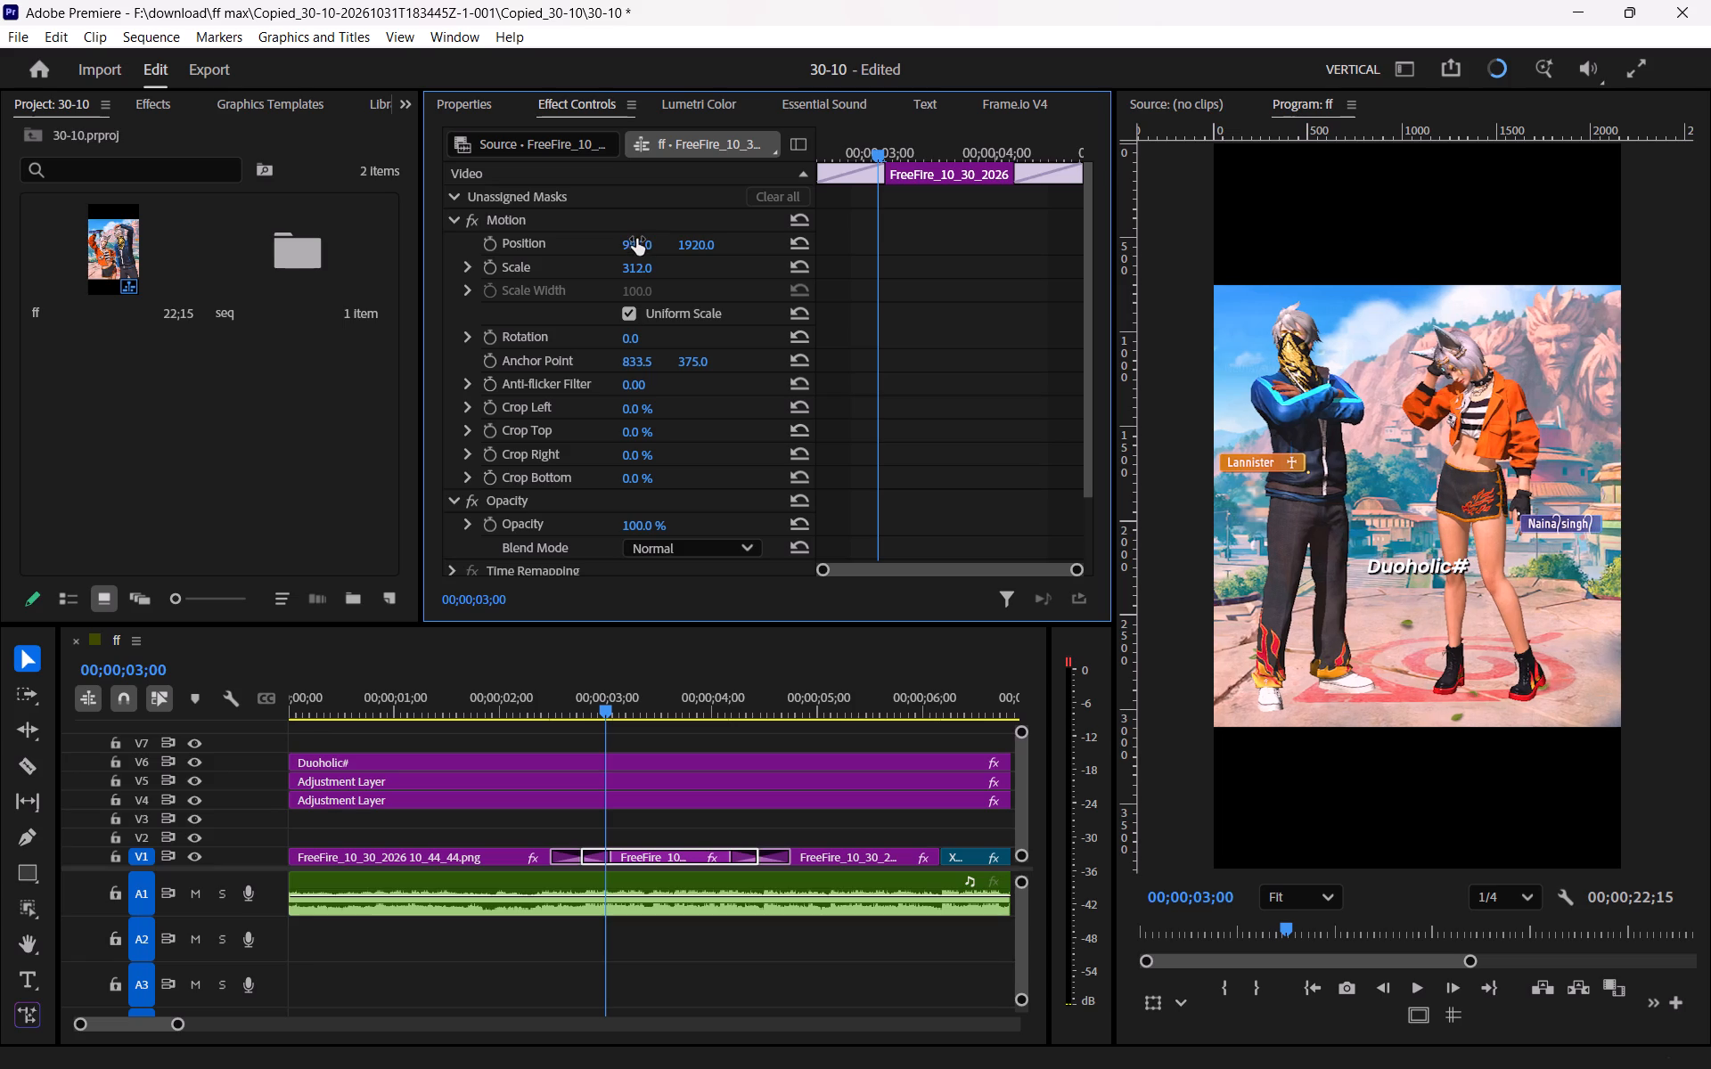
drag(636, 239, 660, 243)
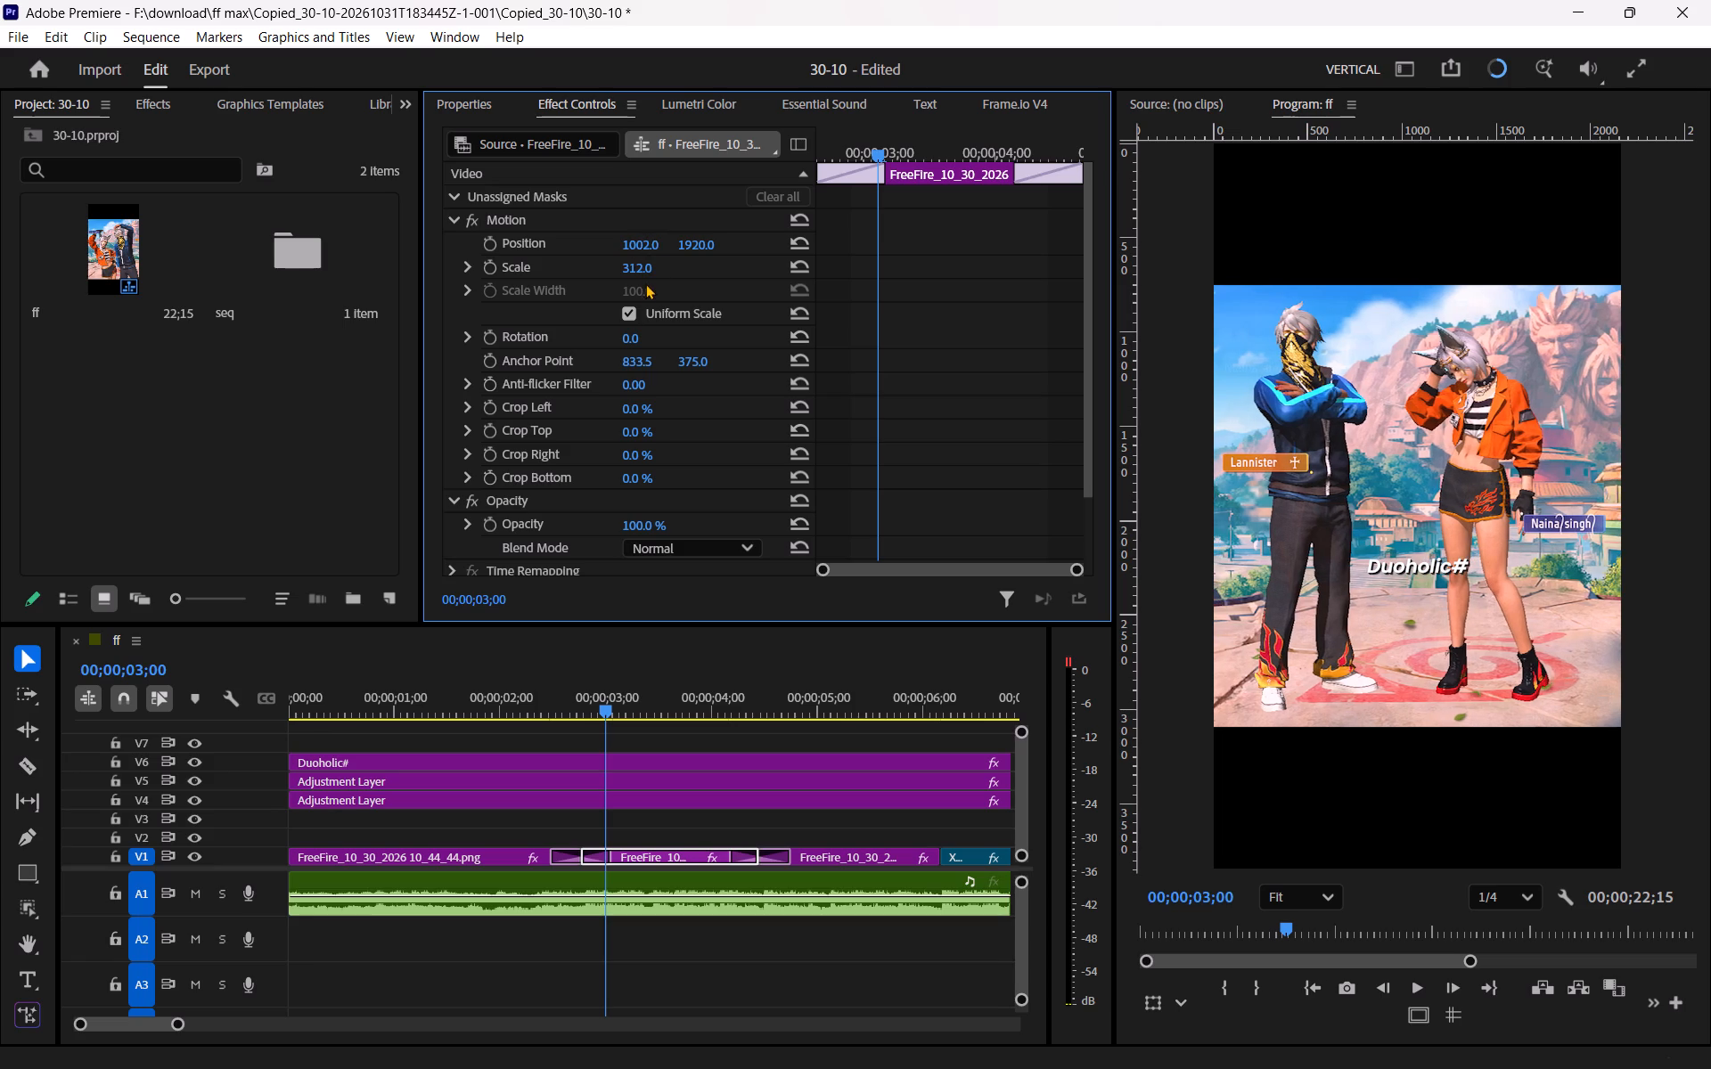
drag(643, 267, 653, 267)
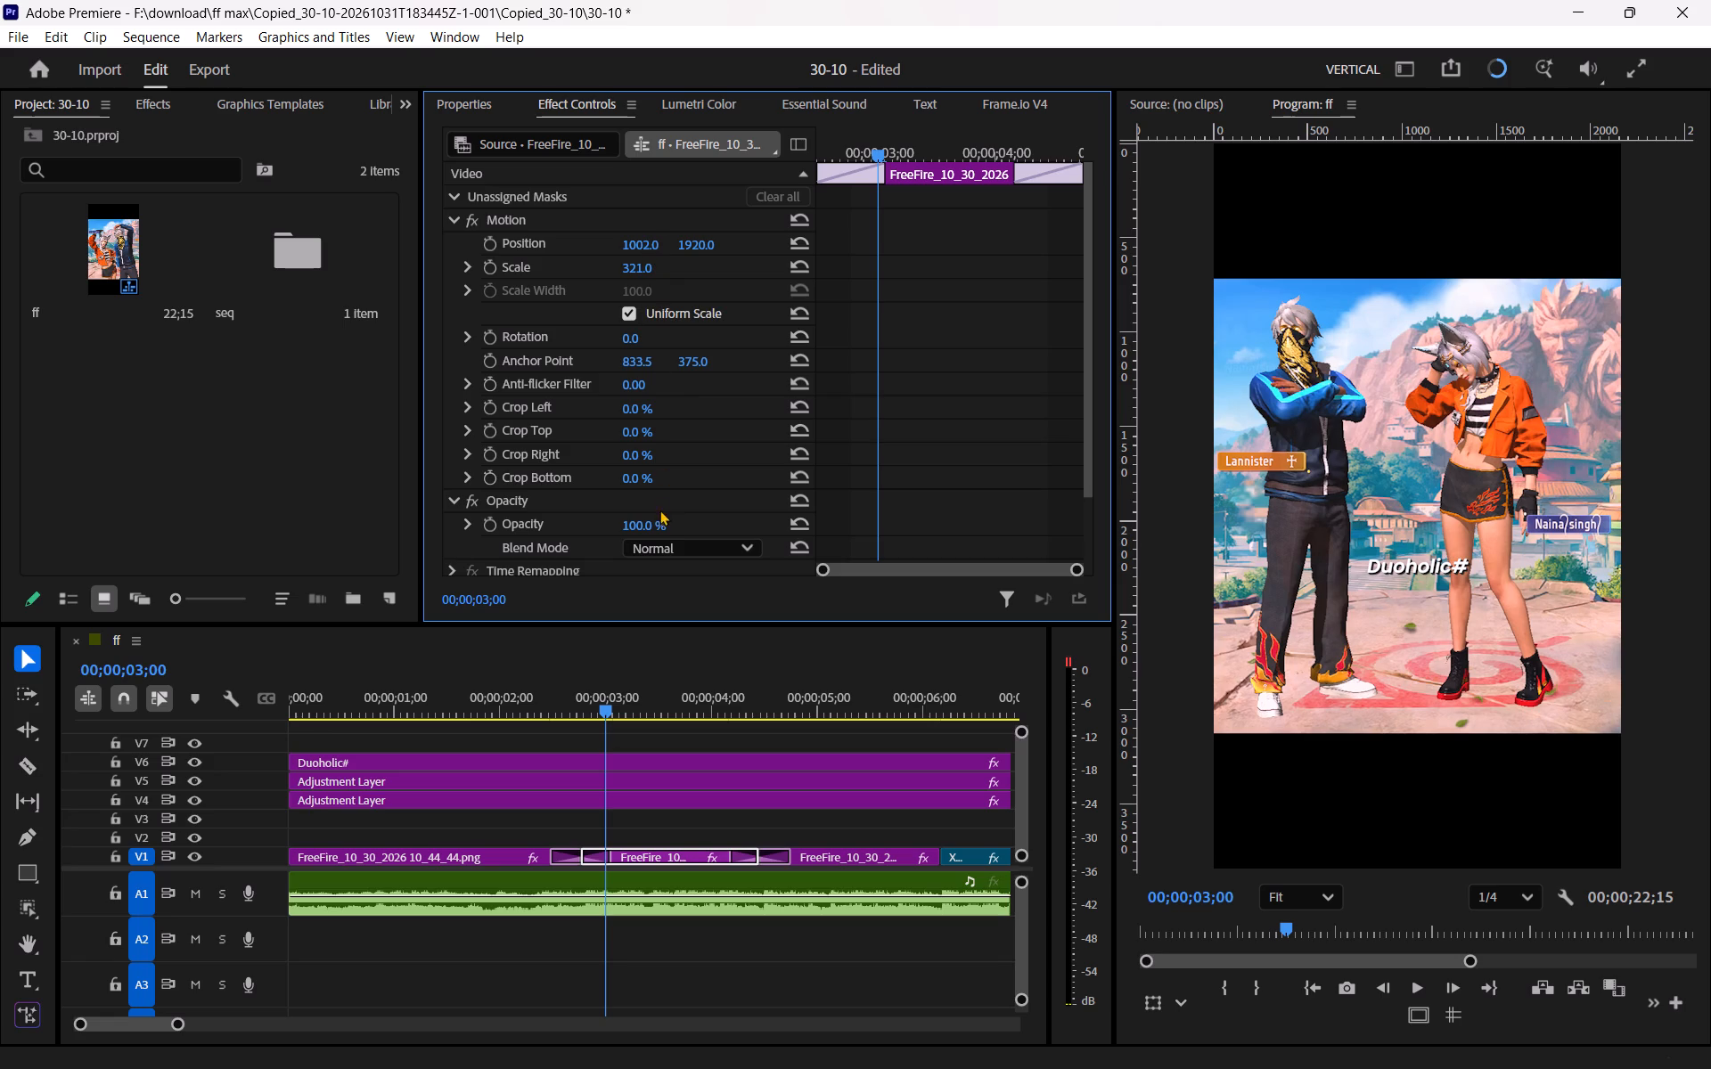
At 00;00;05;04, set the scale of the third FreeFire image clip on V1 to 283.
drag(585, 682, 520, 713)
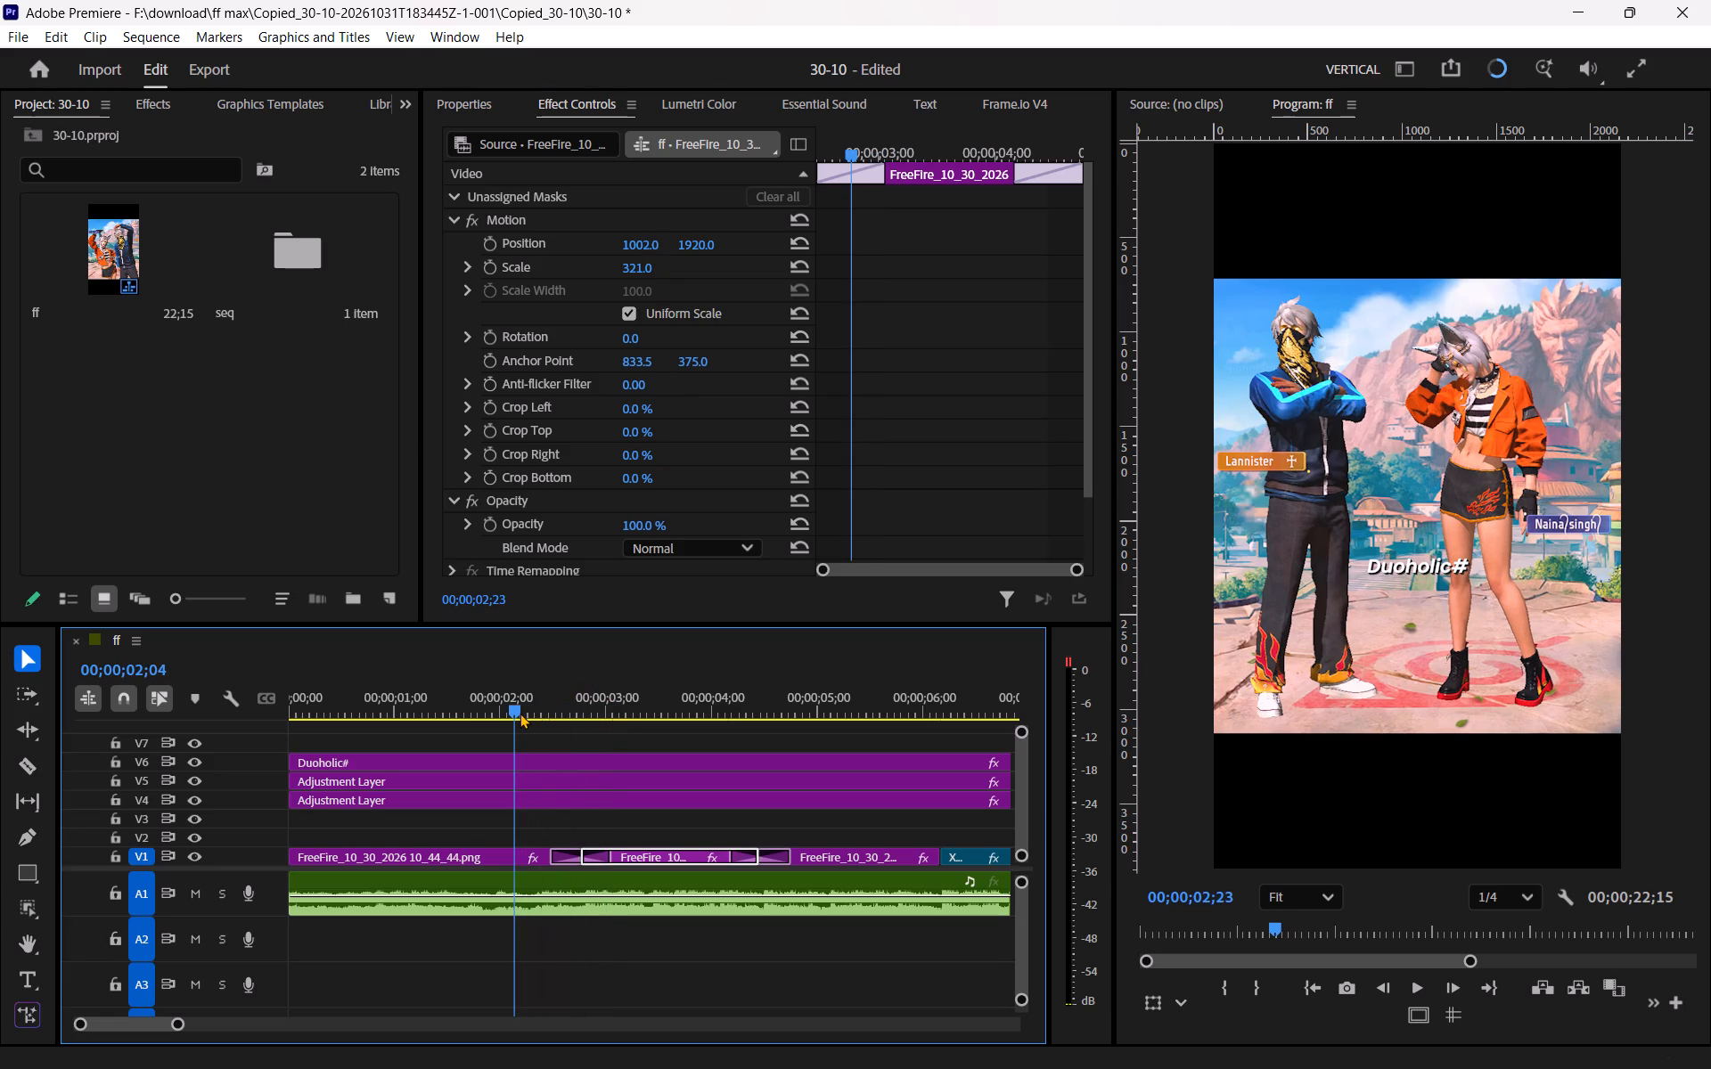
drag(520, 713, 533, 718)
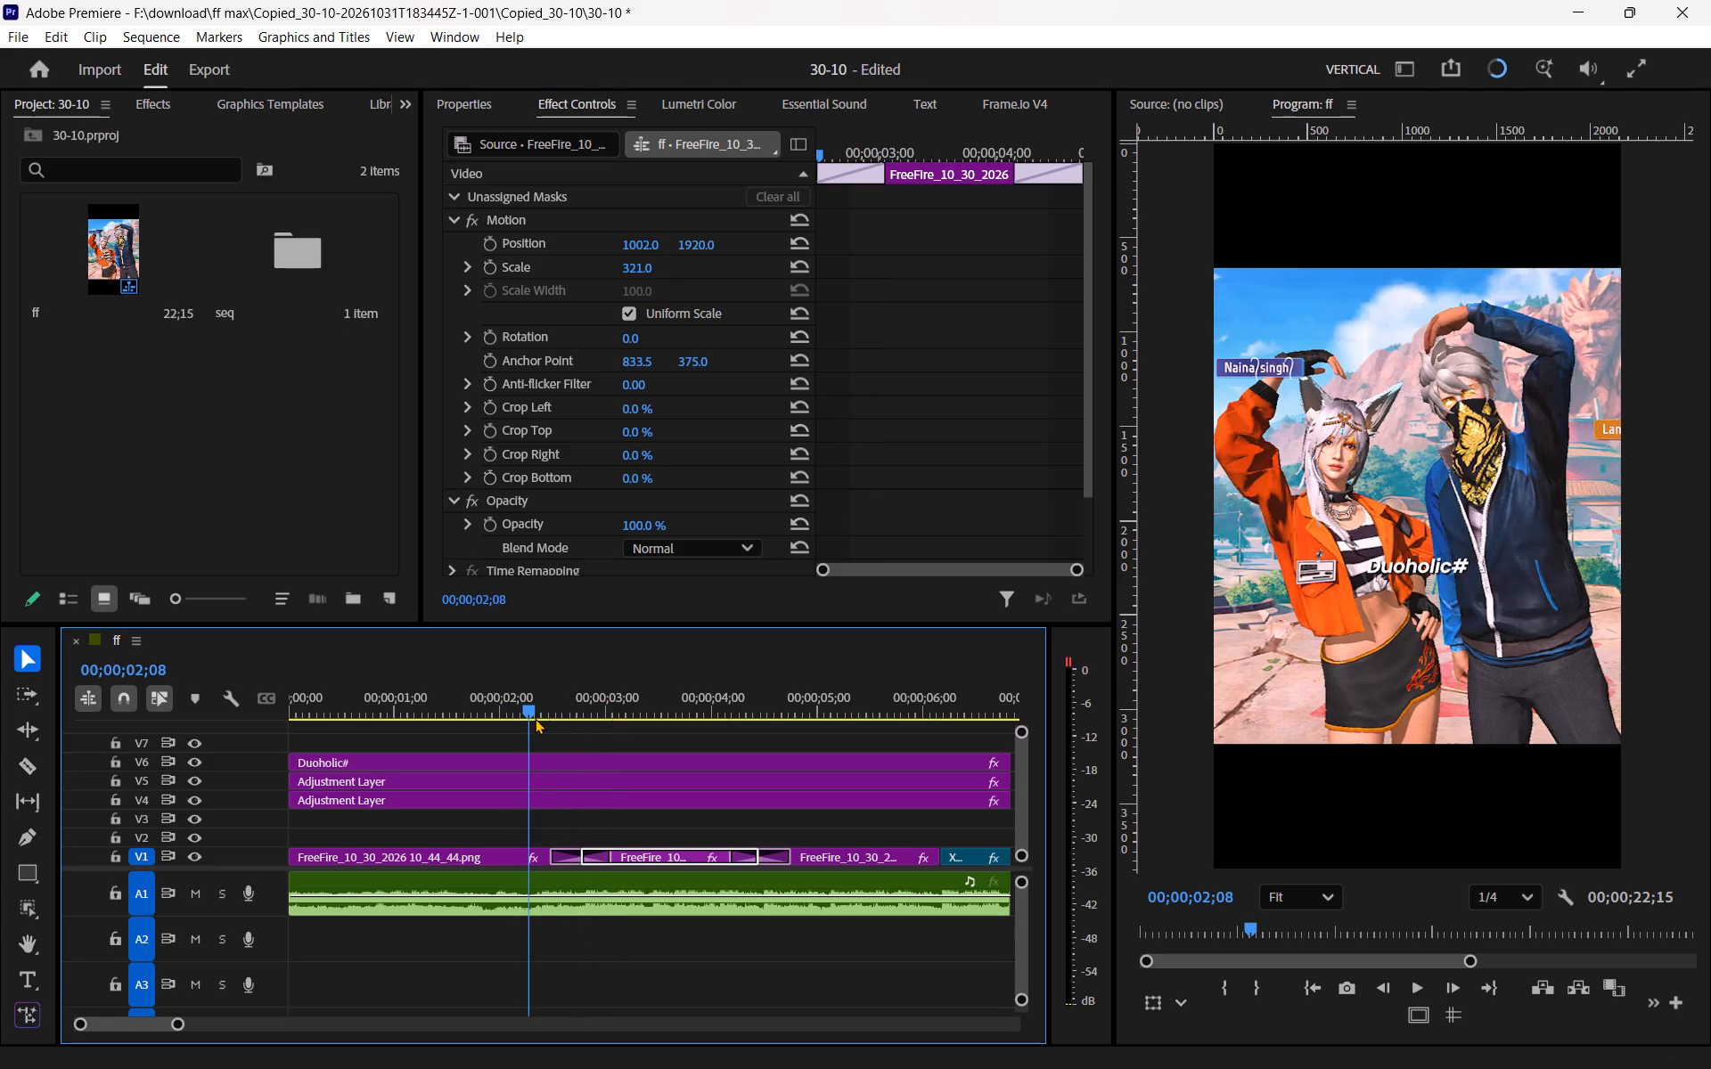
key(space)
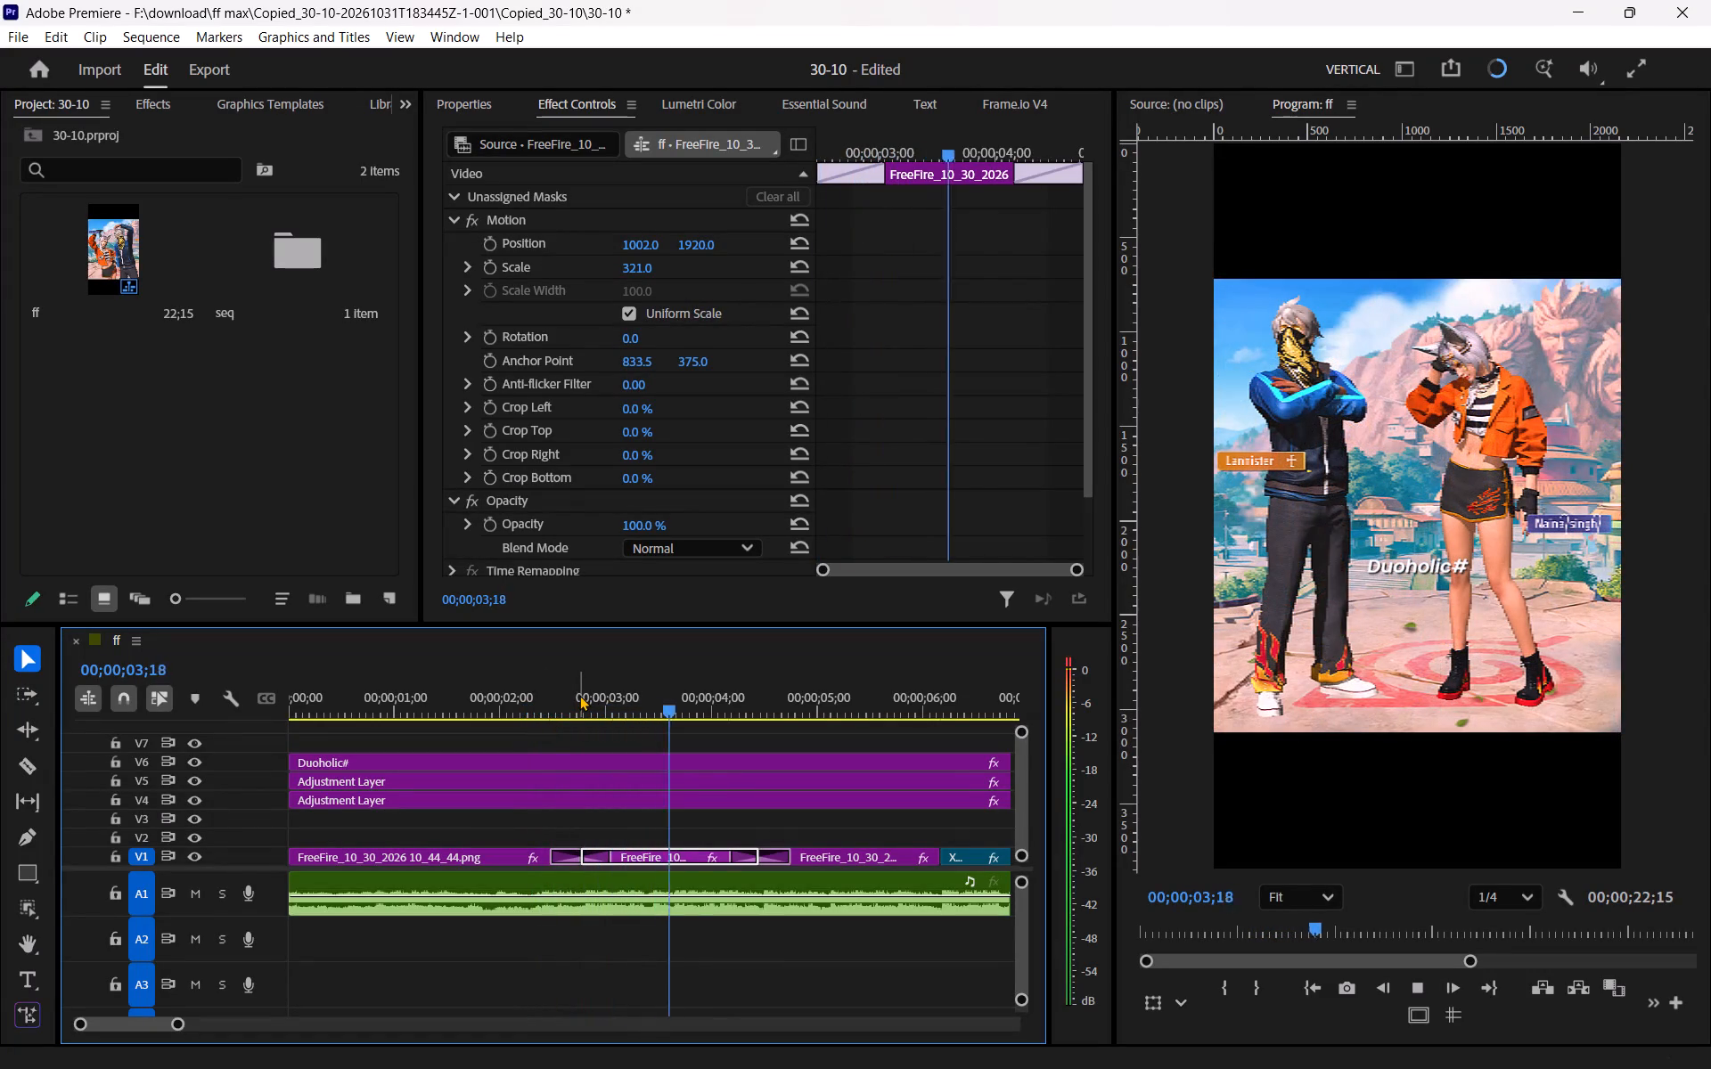
key(space)
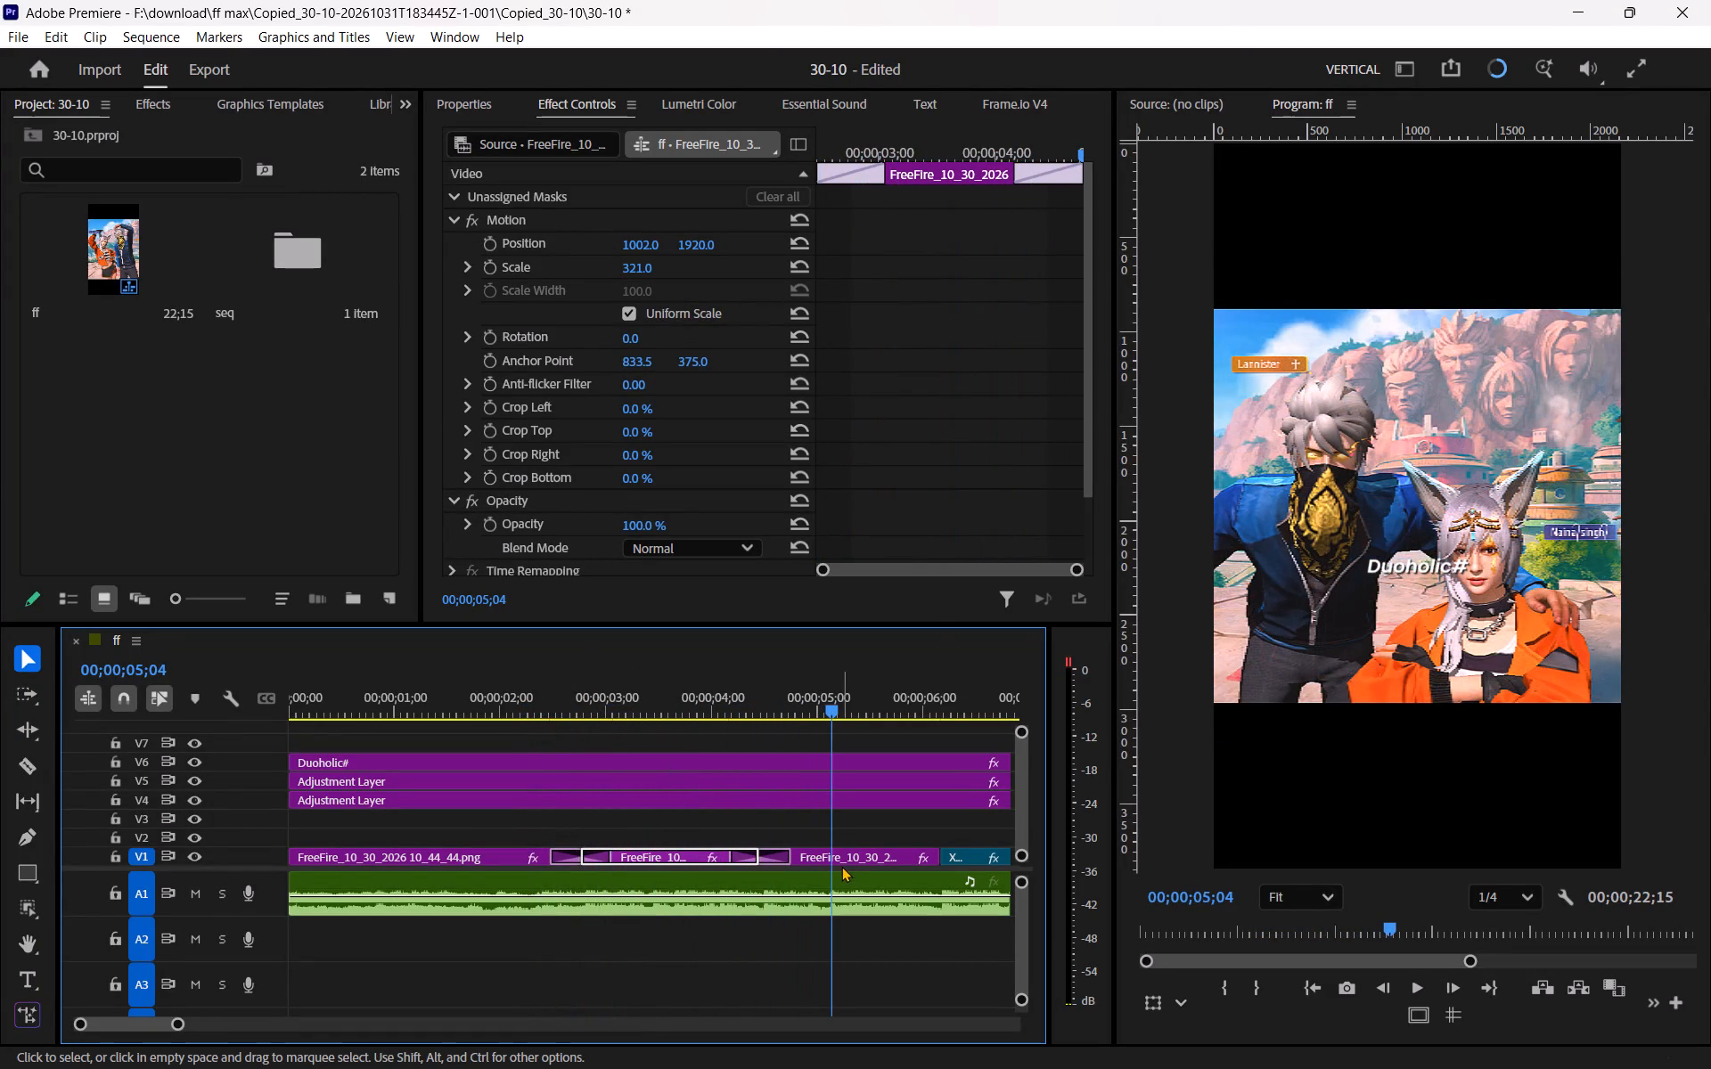
click(845, 859)
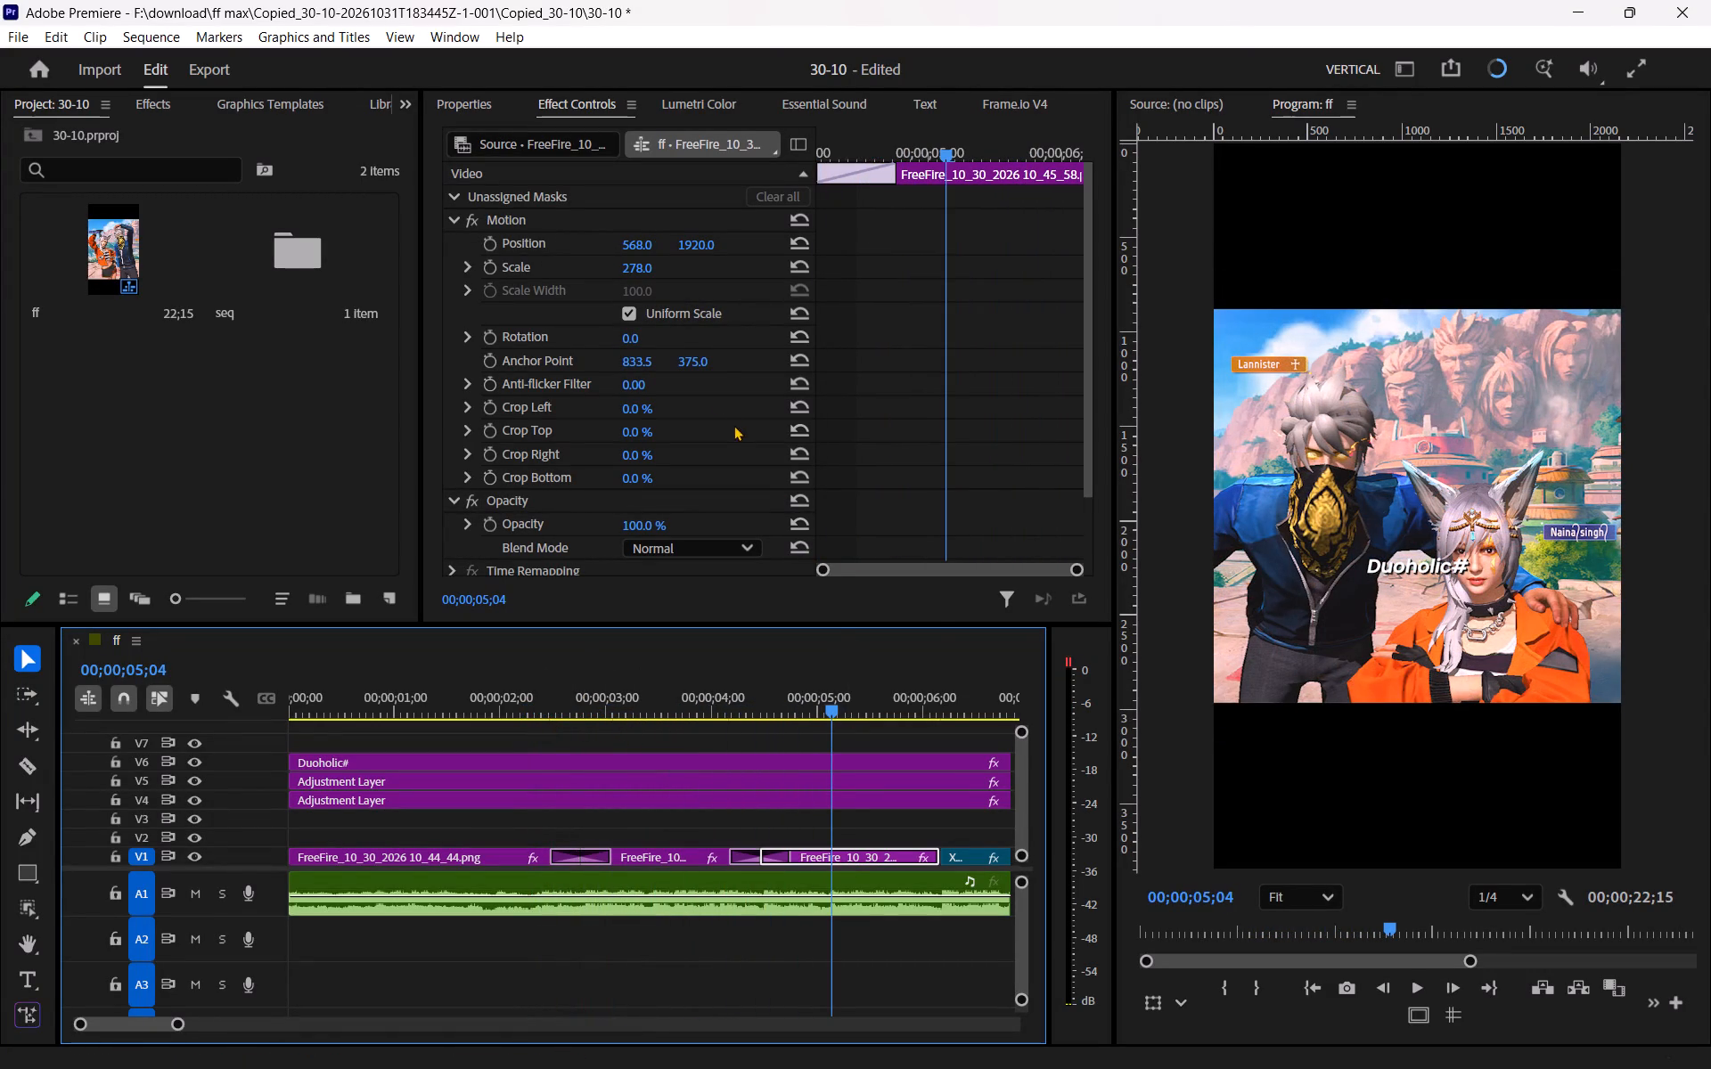
click(652, 265)
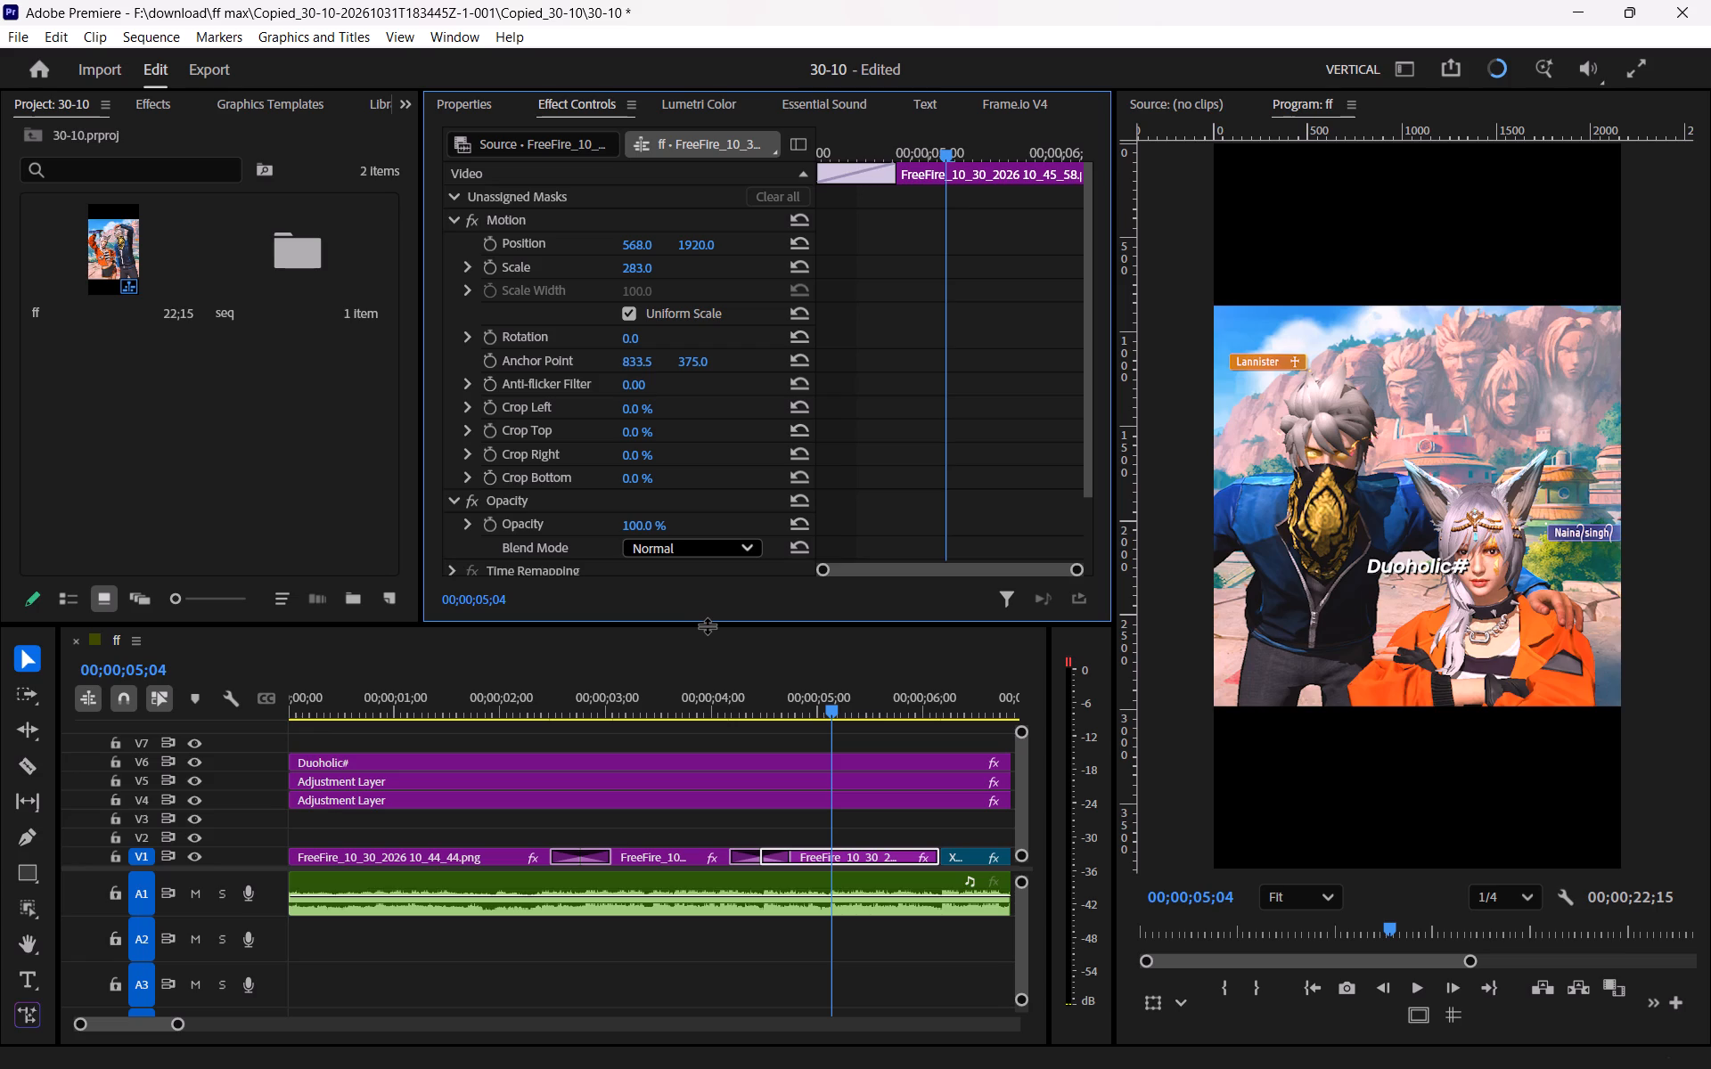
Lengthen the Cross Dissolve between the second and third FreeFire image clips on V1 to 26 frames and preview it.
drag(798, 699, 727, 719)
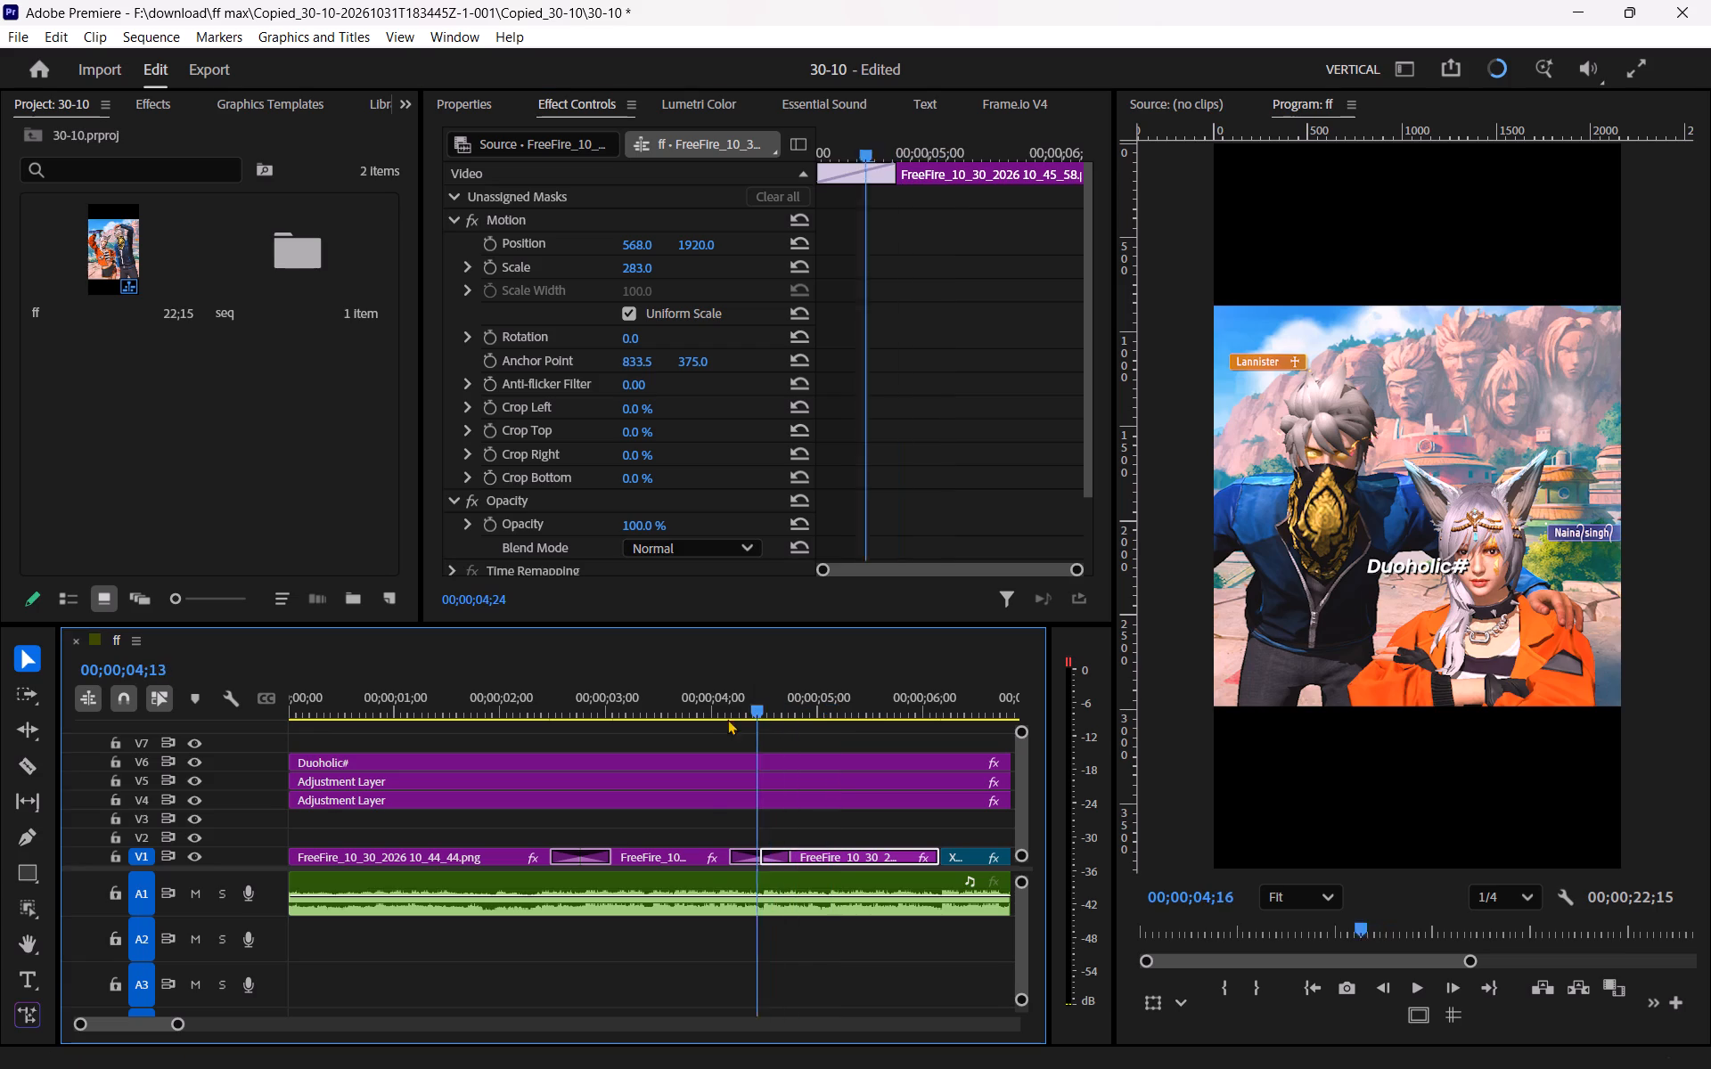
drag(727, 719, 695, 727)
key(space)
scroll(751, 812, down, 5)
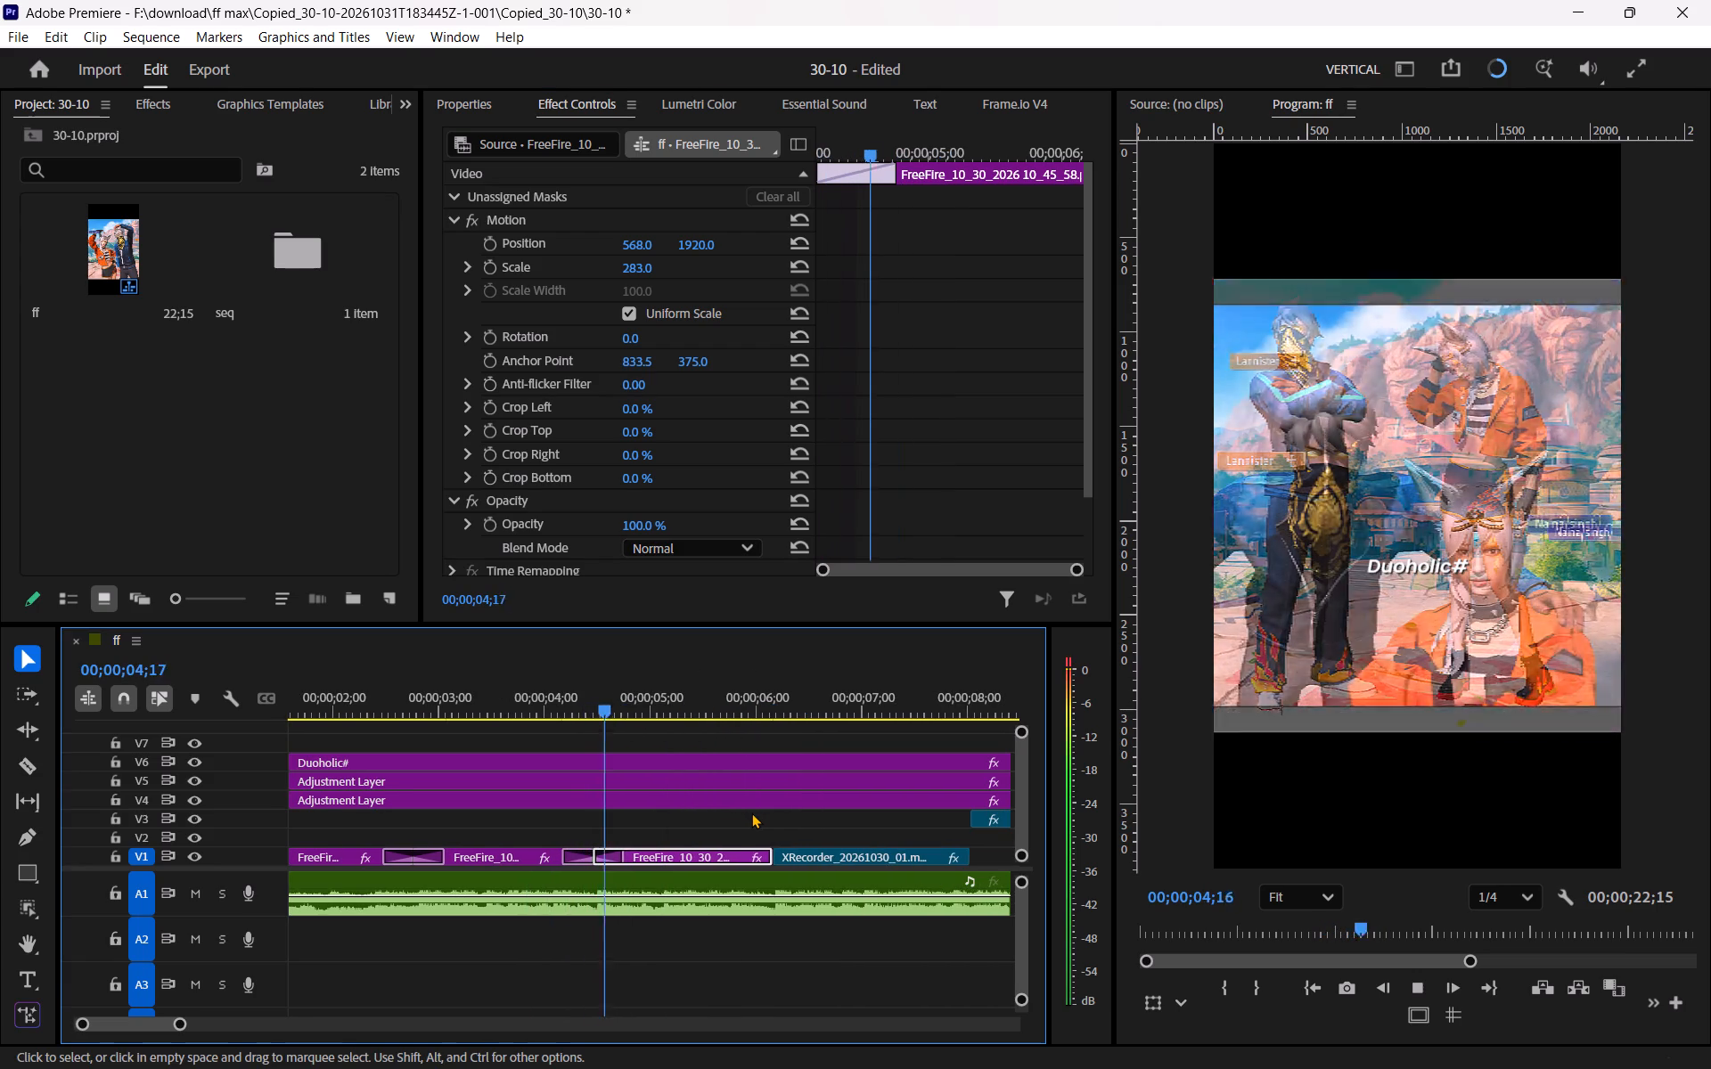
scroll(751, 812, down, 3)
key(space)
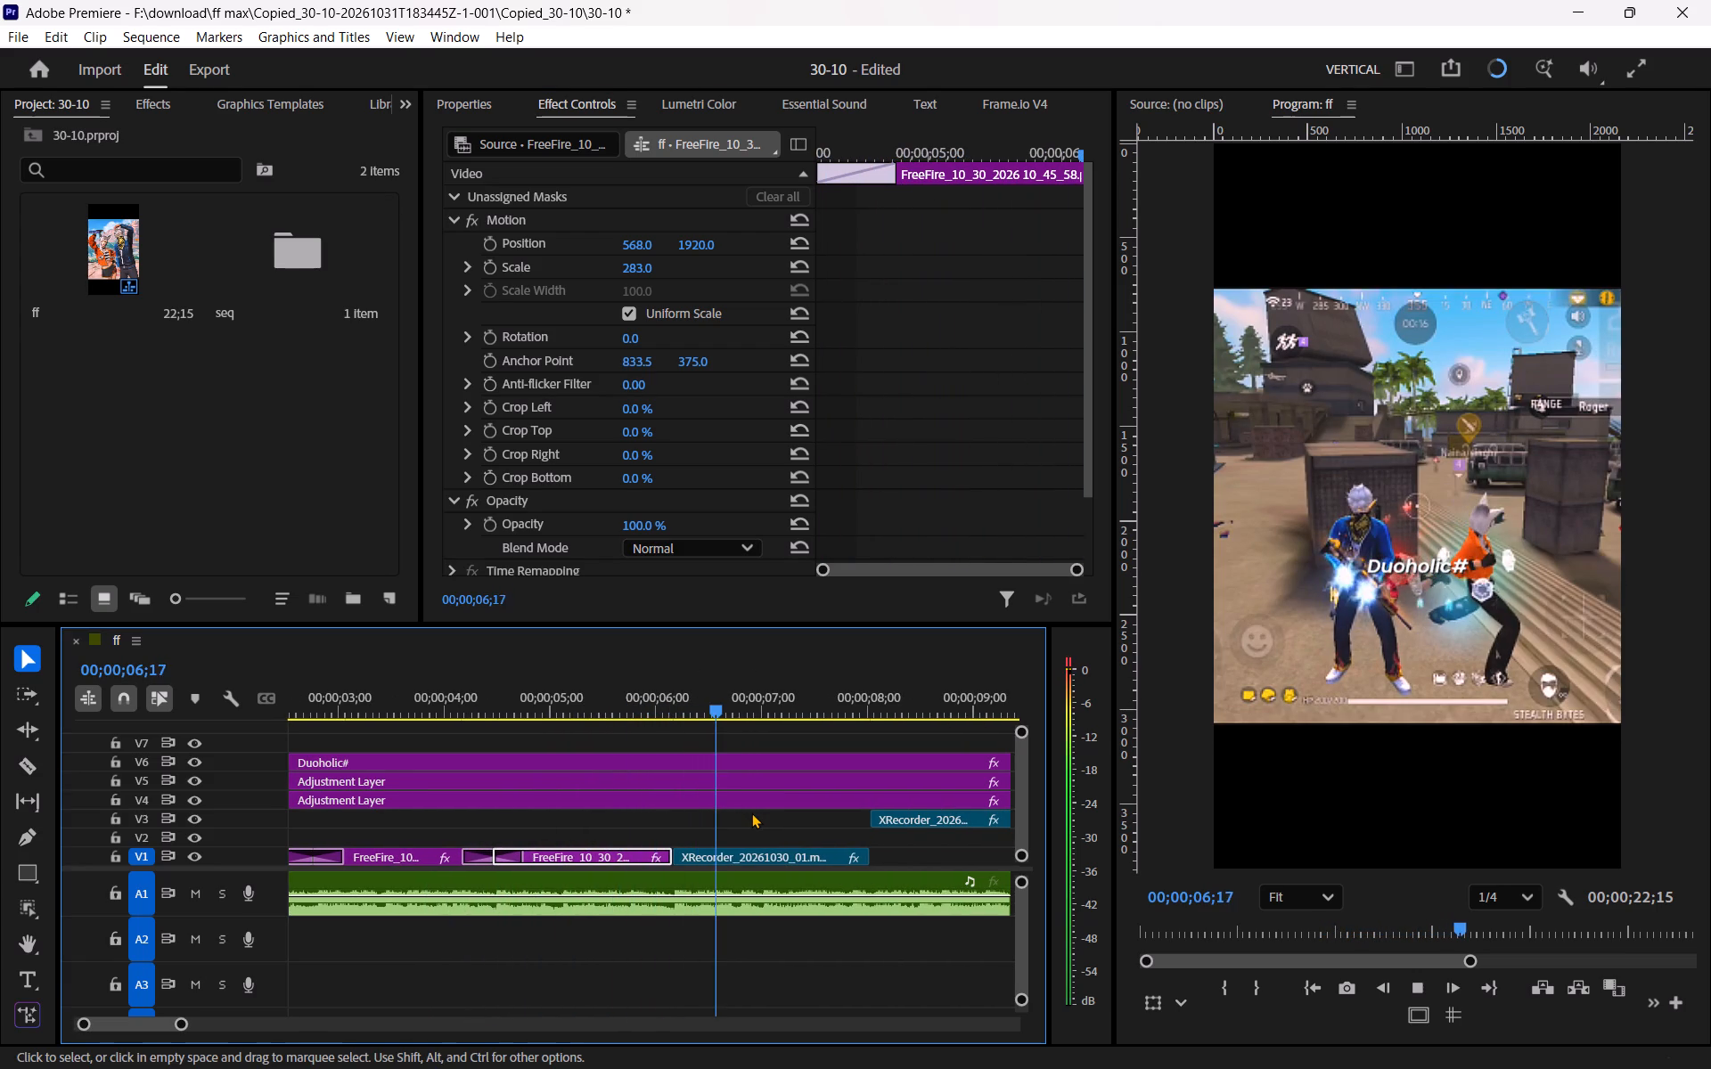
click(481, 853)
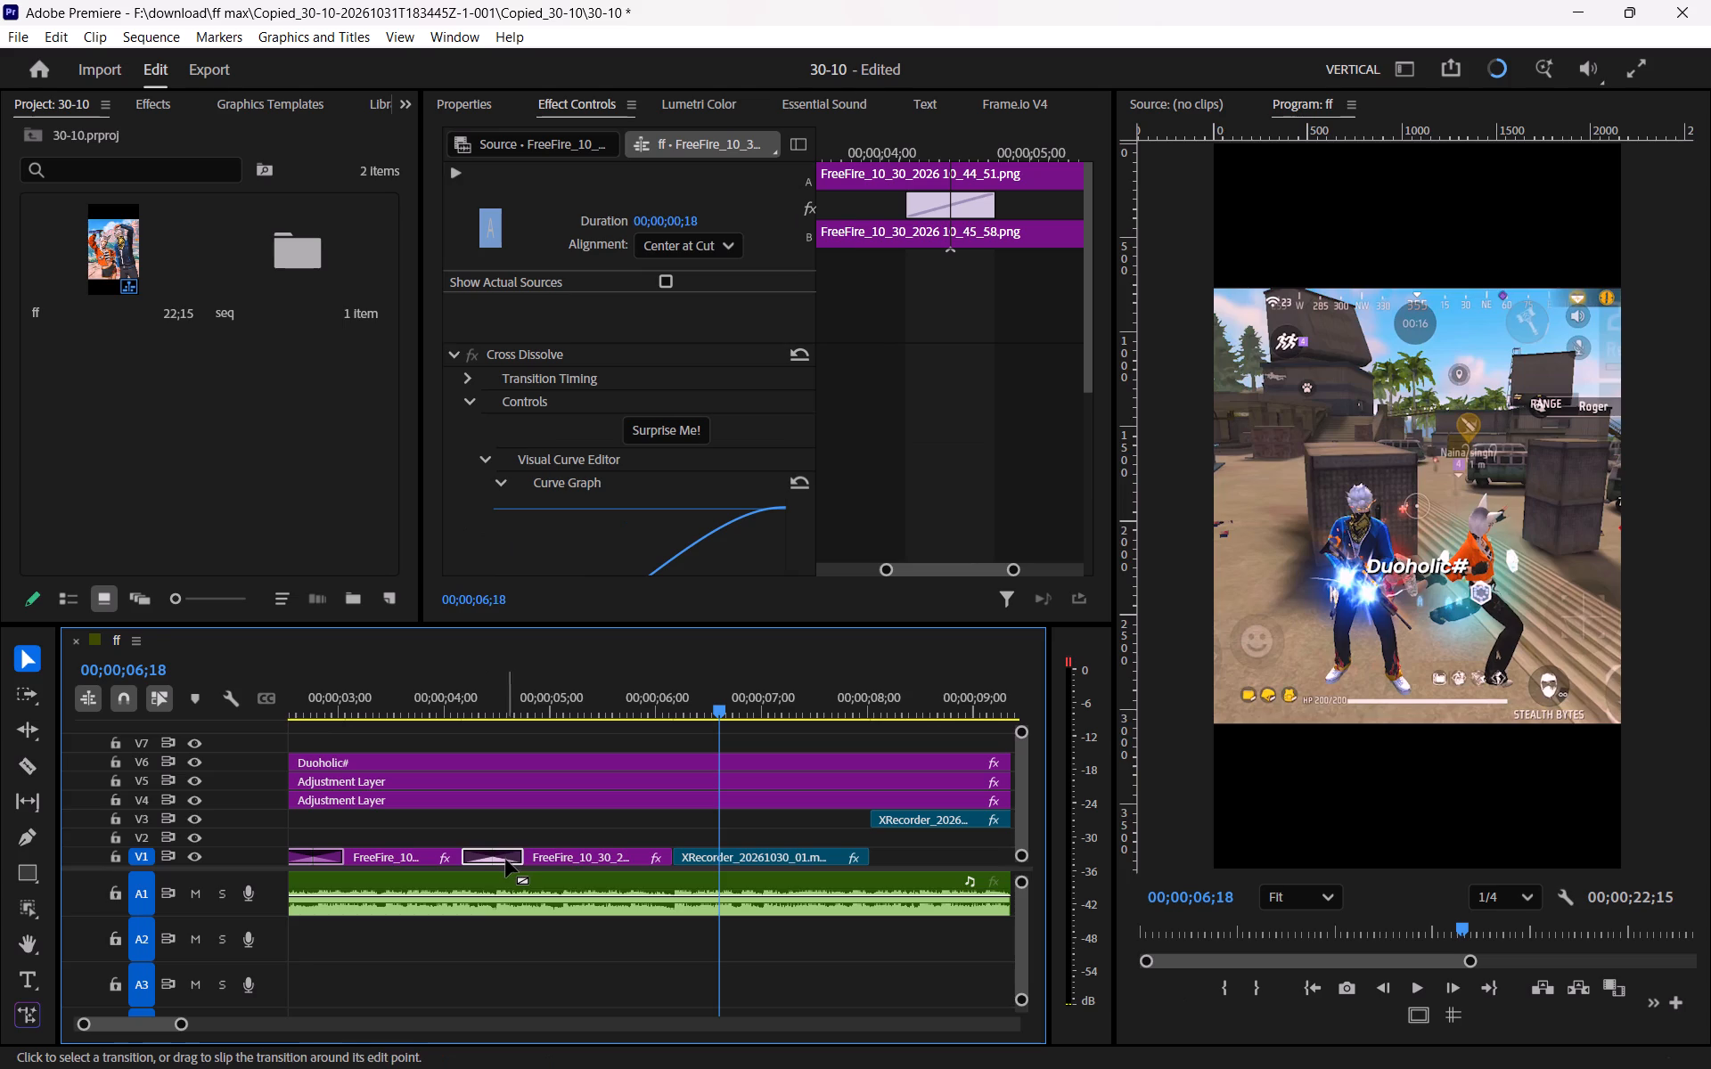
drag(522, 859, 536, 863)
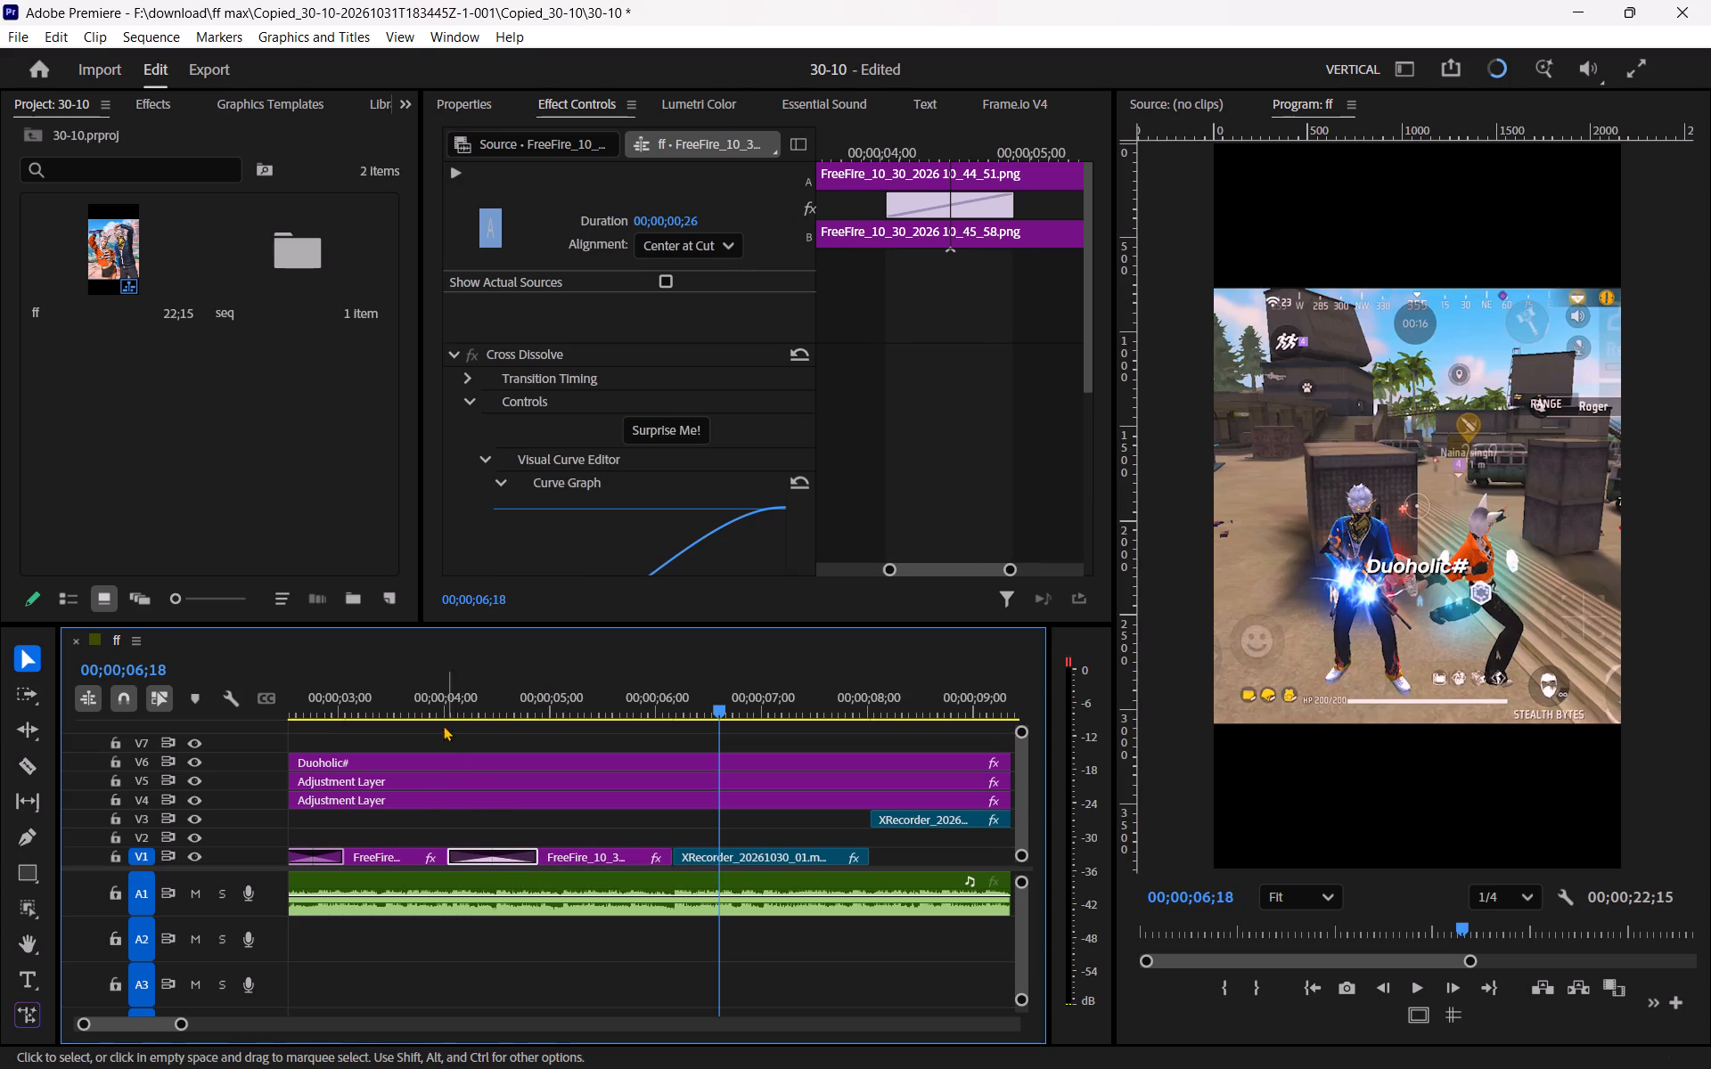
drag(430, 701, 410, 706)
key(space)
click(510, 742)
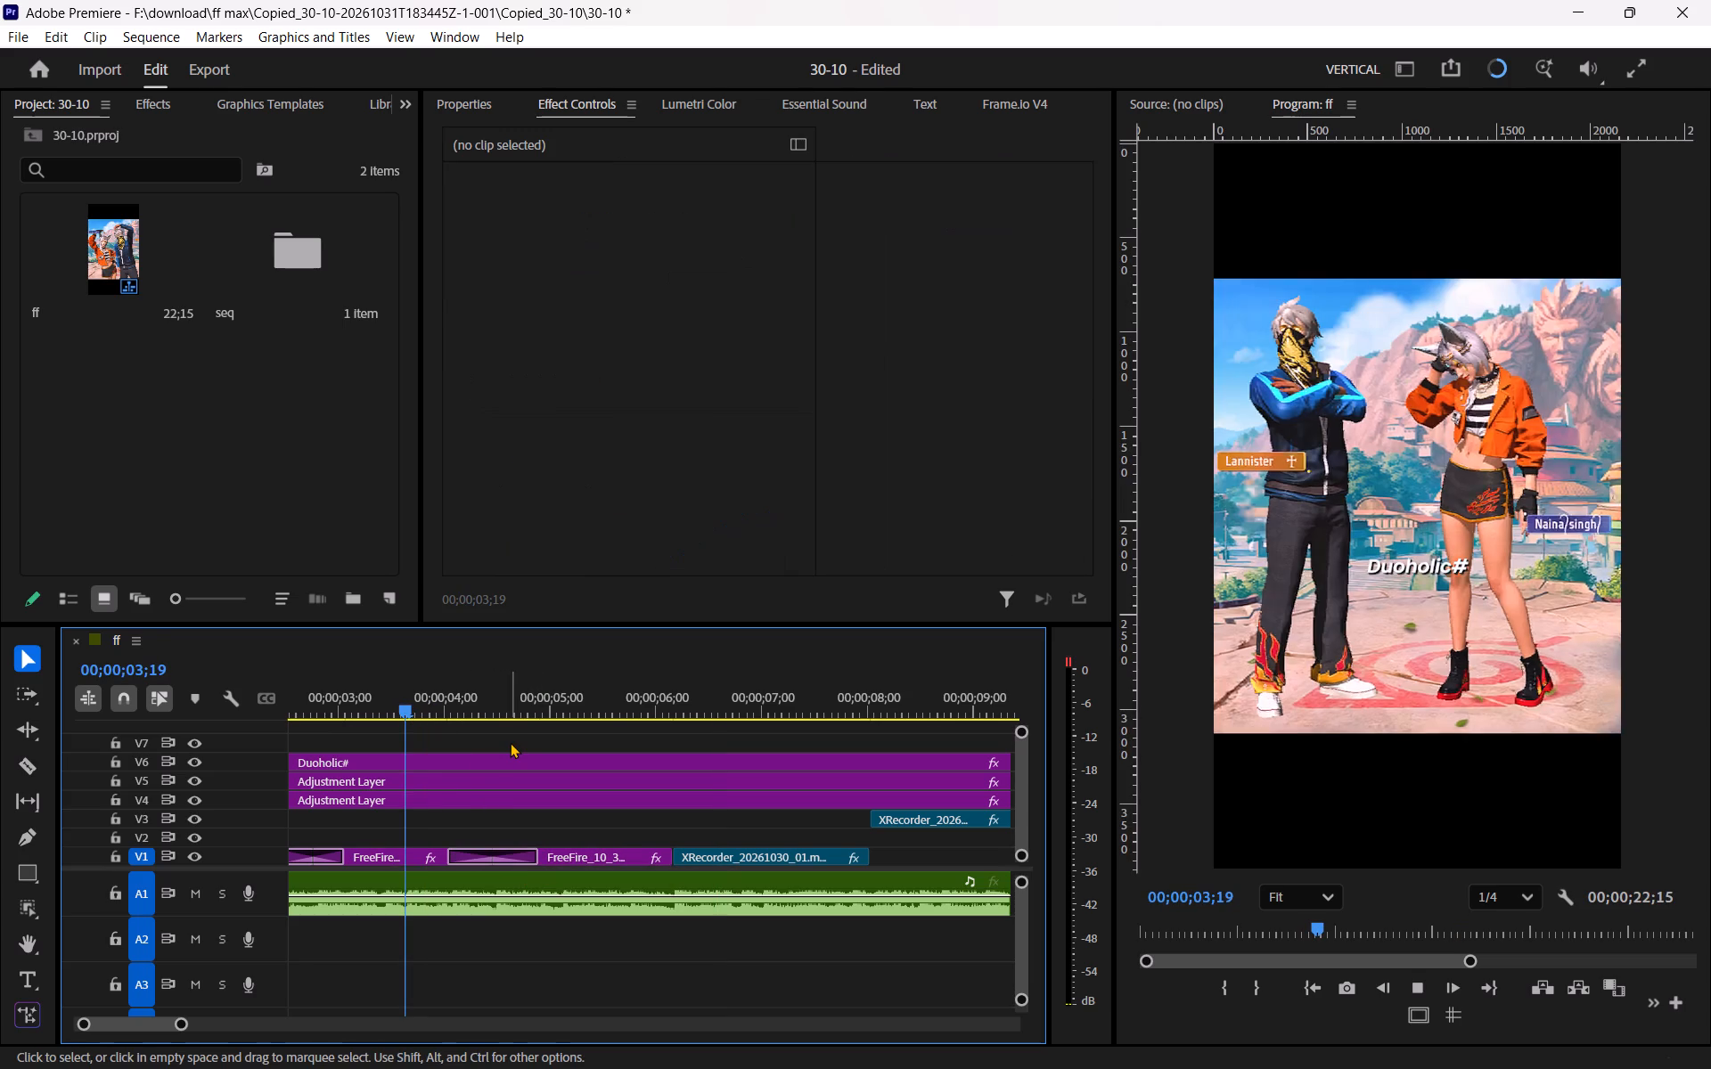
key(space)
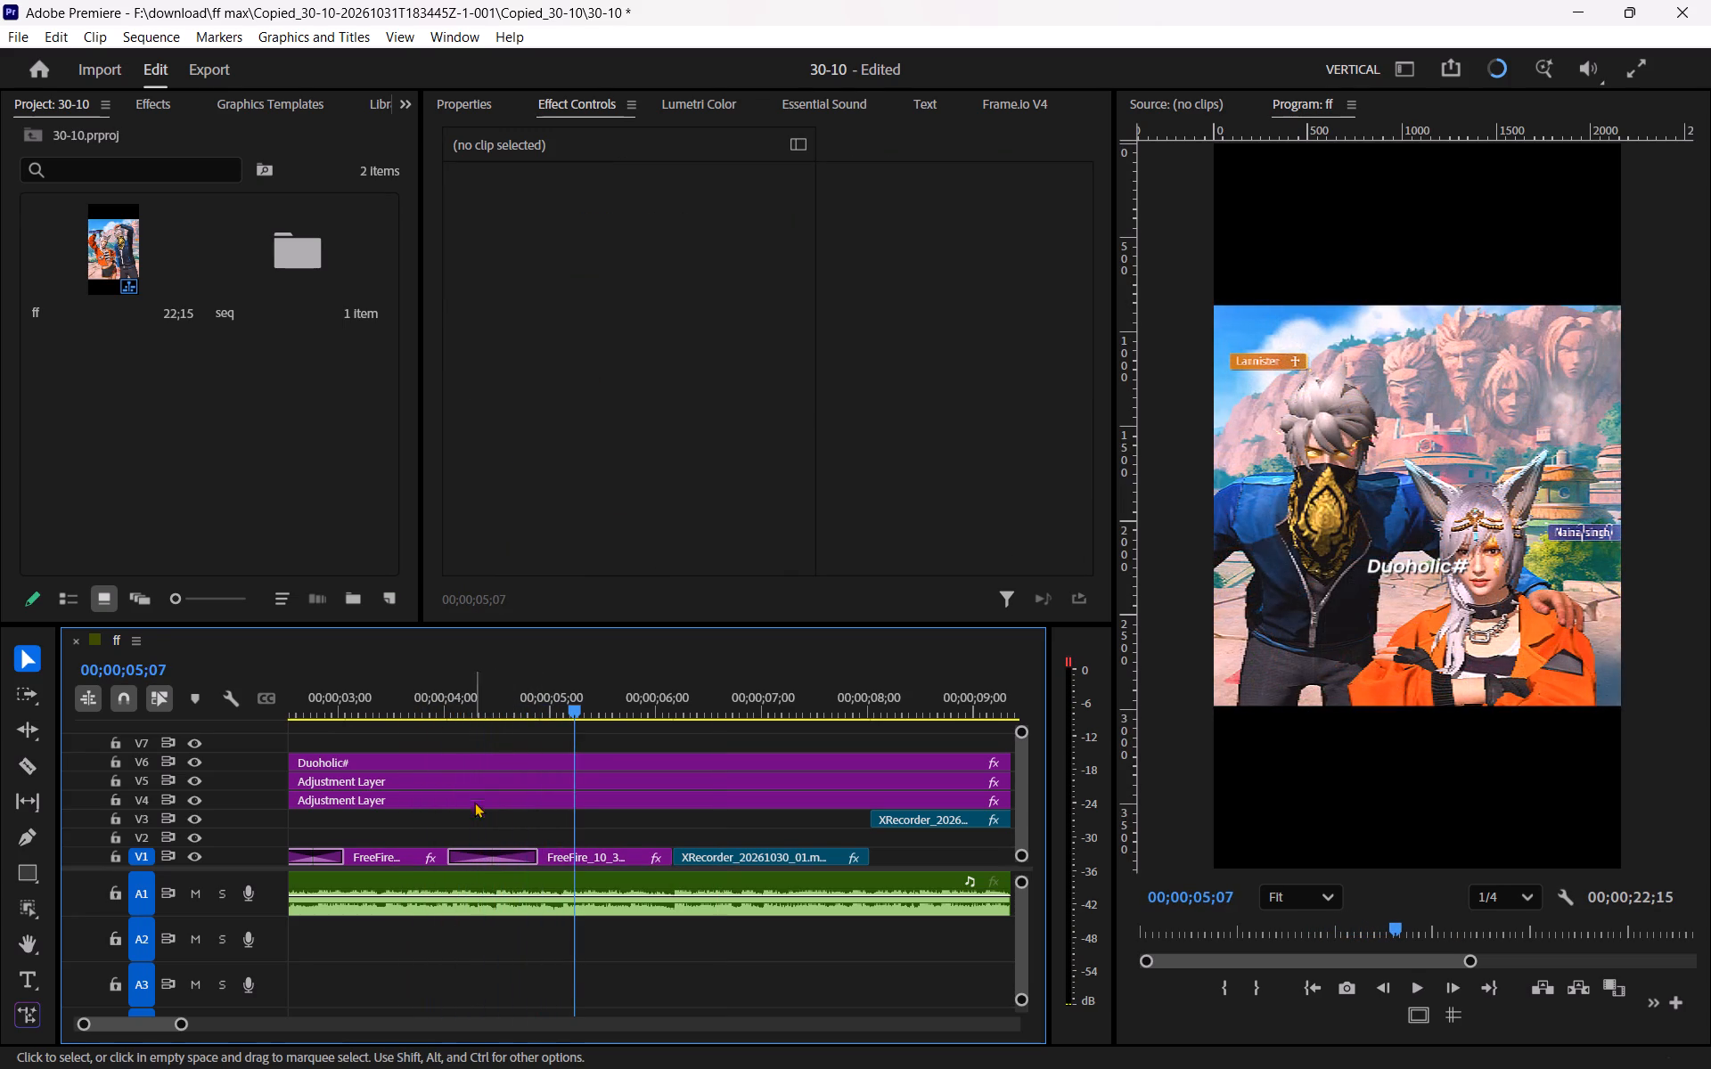
Shorten the Cross Dissolve between the second and third FreeFire image clips to about 16 frames and play it back.
drag(536, 855, 520, 865)
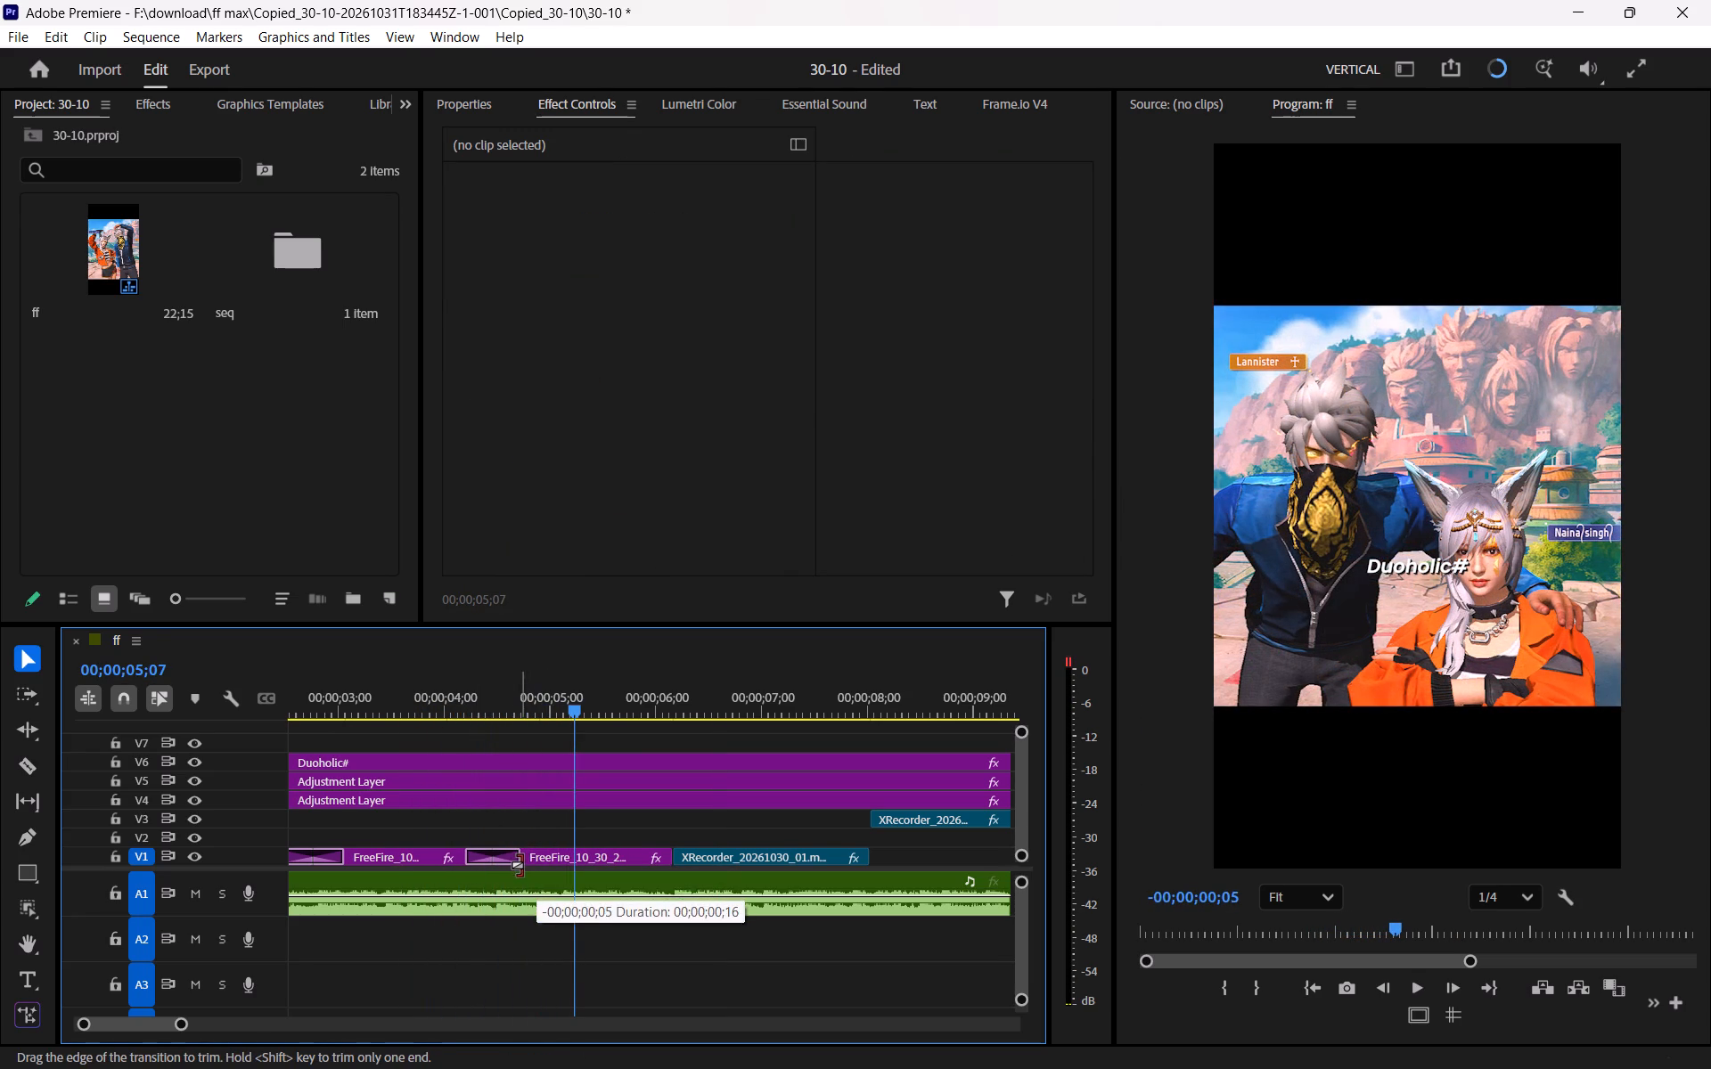
drag(520, 865, 518, 866)
click(449, 673)
key(space)
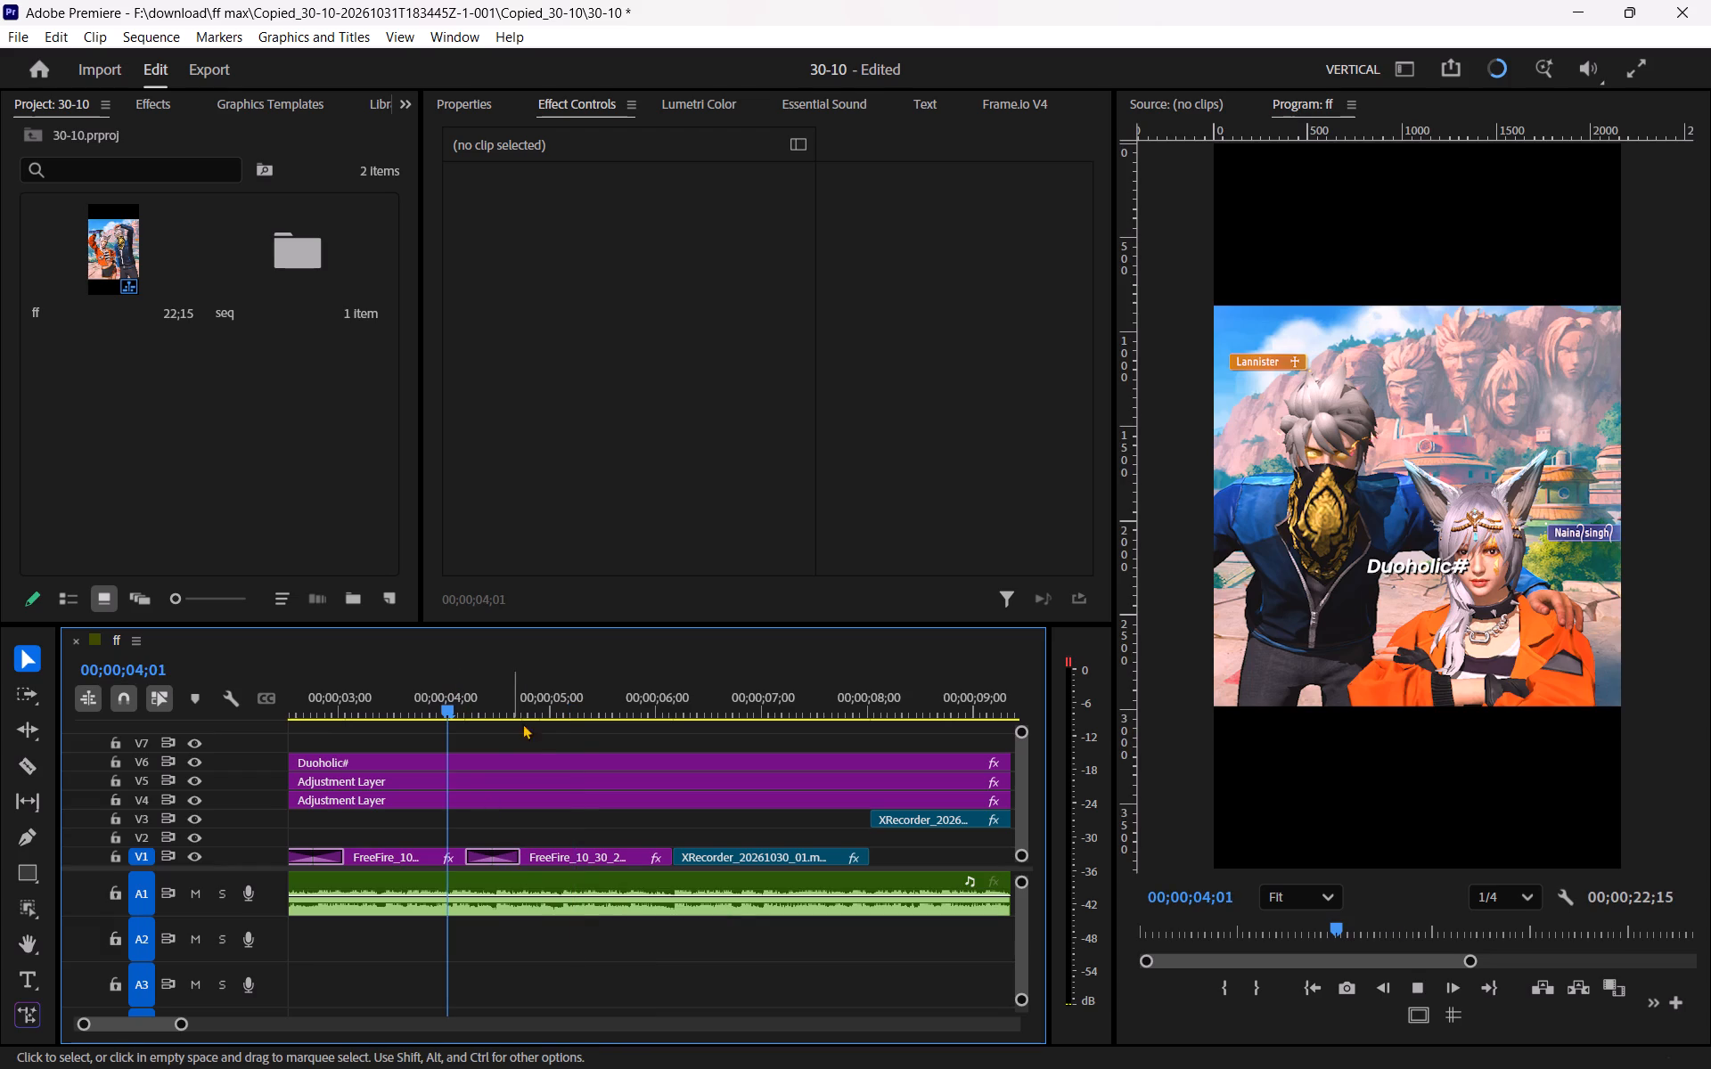
key(space)
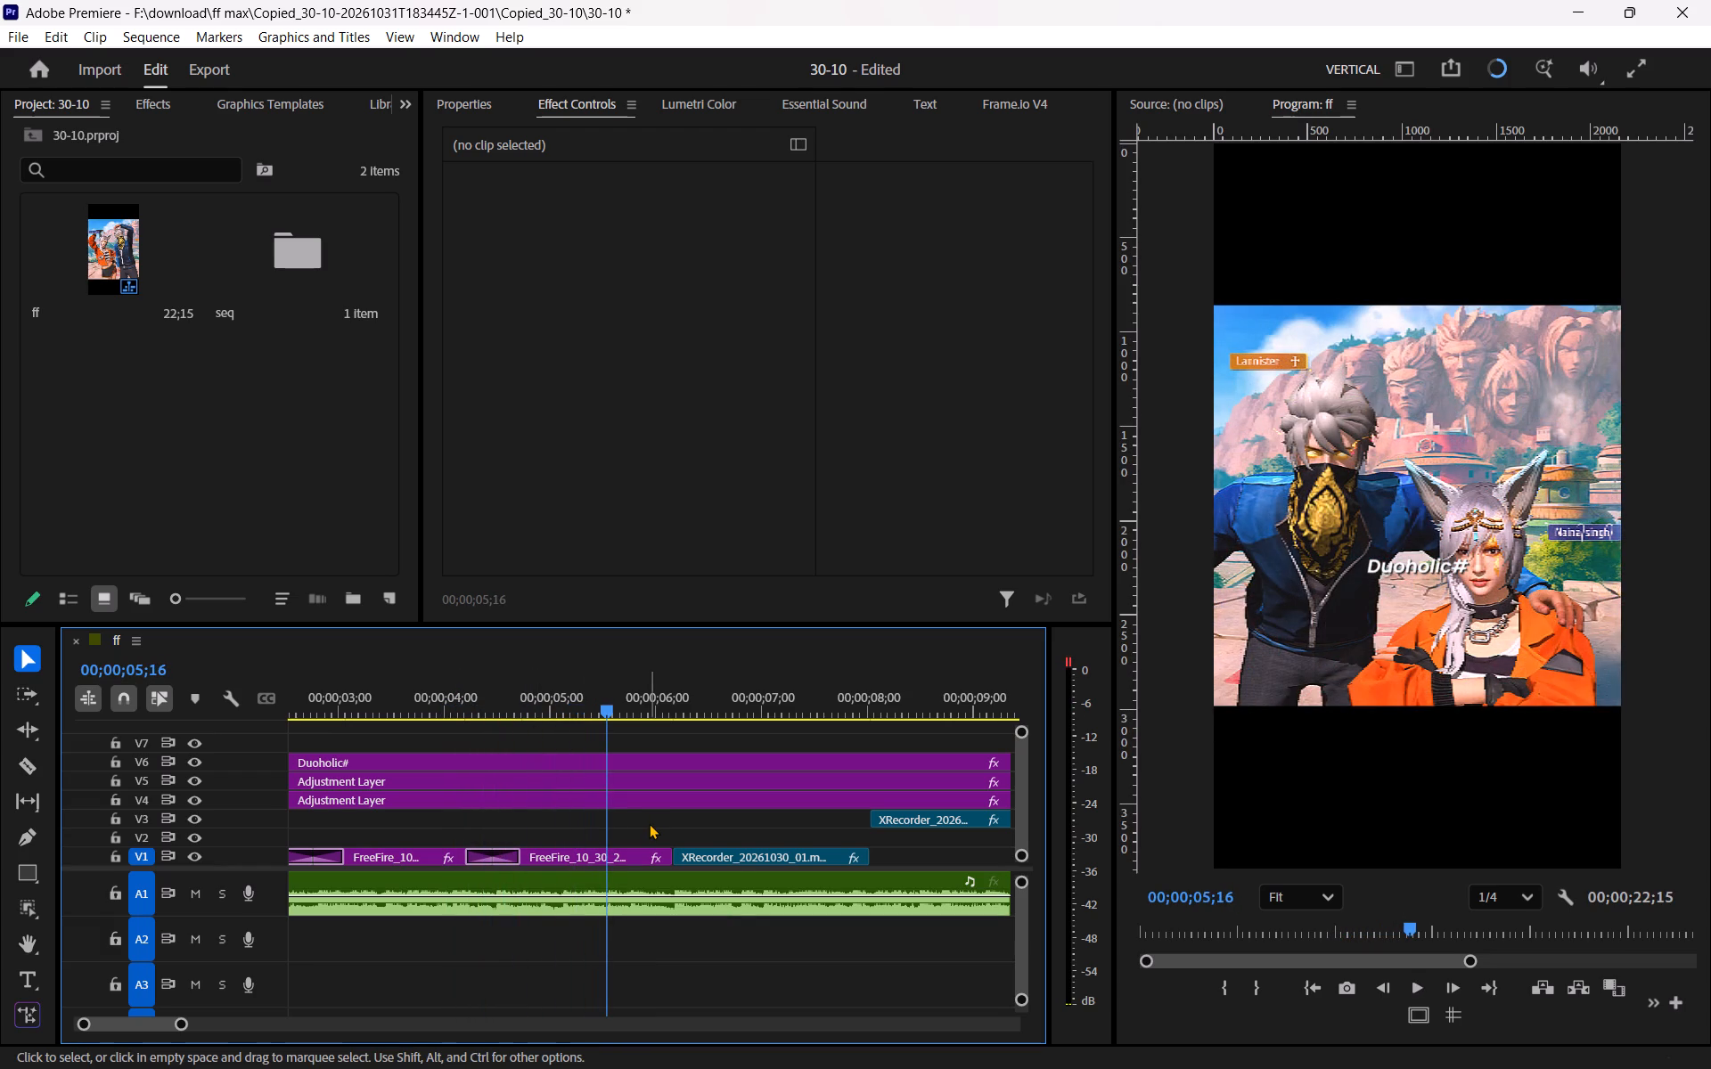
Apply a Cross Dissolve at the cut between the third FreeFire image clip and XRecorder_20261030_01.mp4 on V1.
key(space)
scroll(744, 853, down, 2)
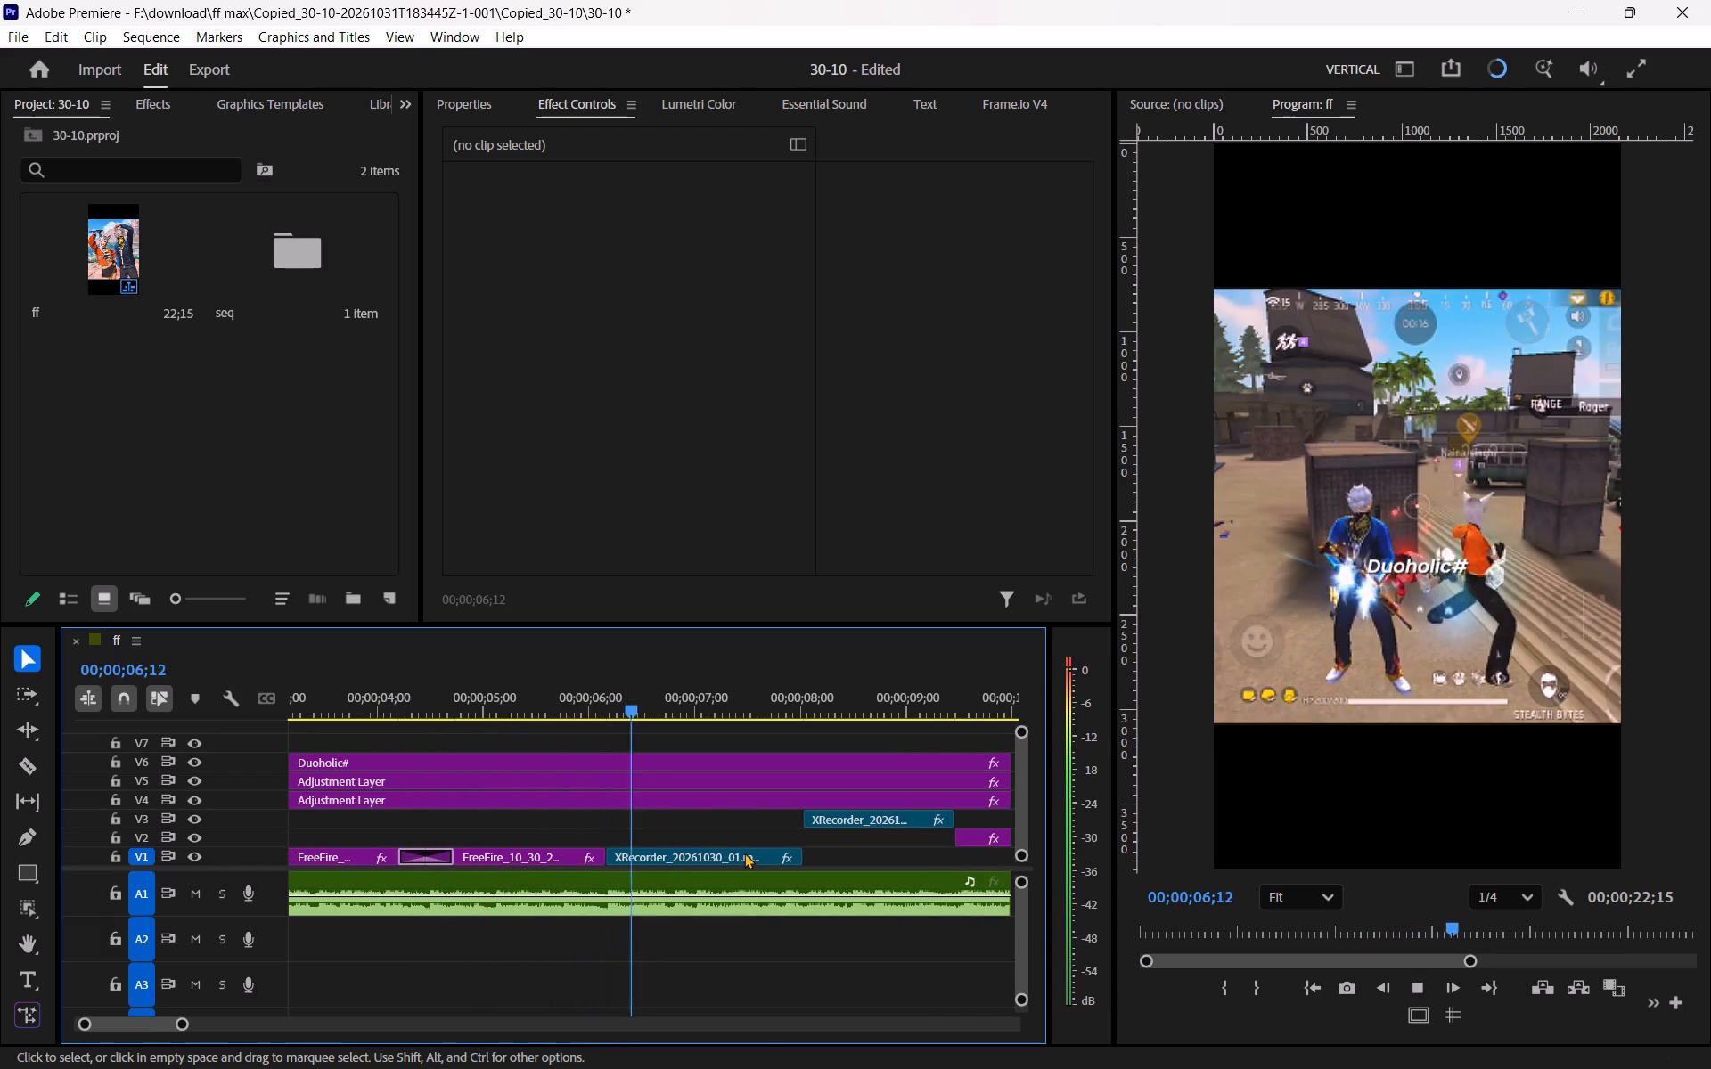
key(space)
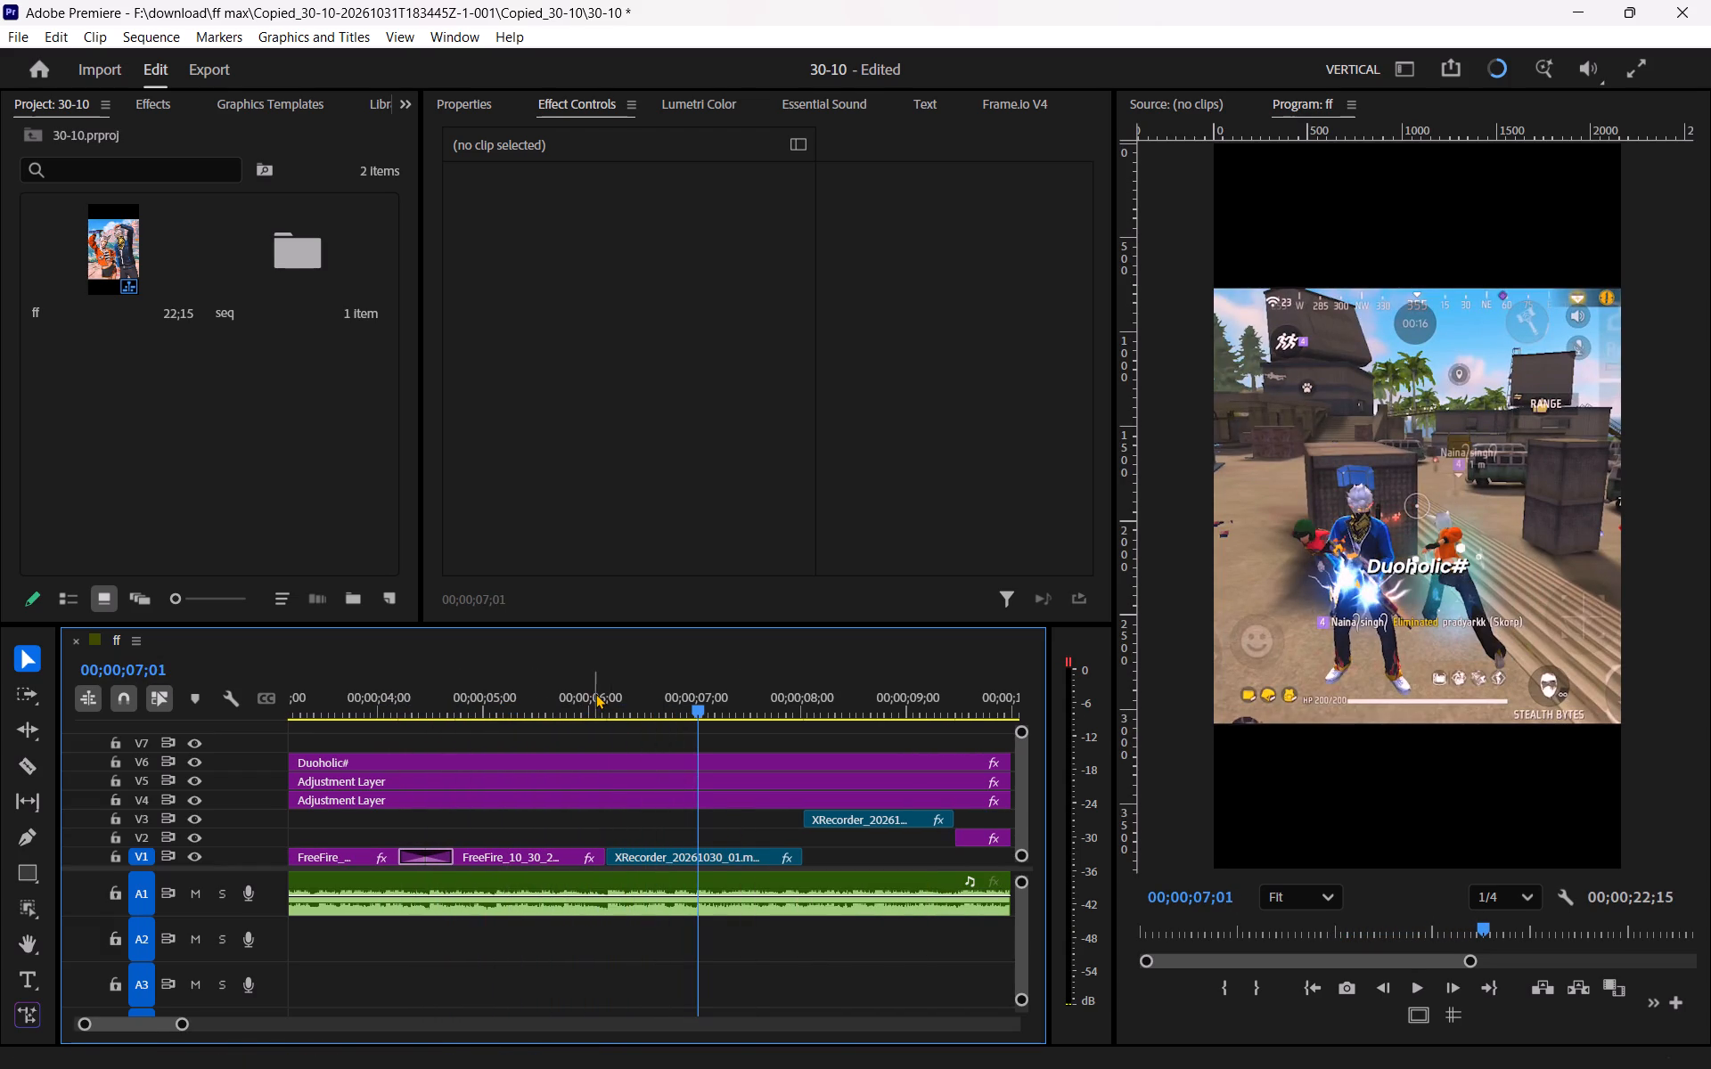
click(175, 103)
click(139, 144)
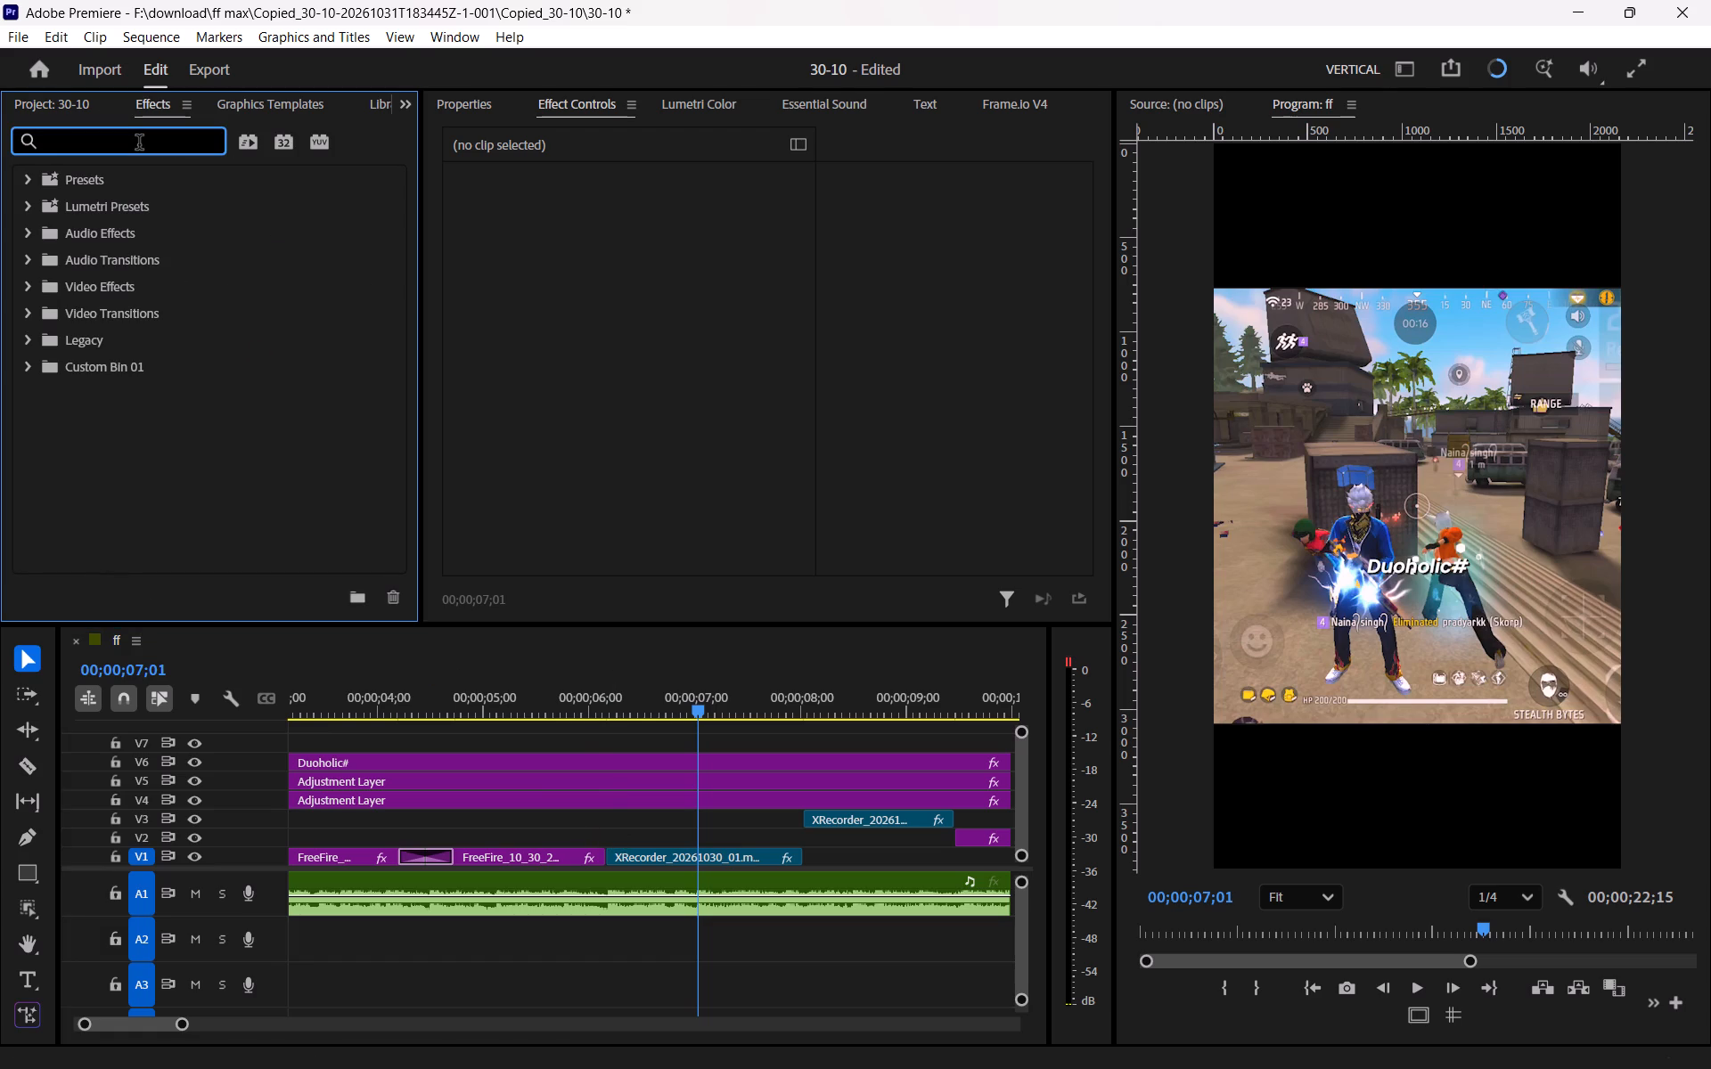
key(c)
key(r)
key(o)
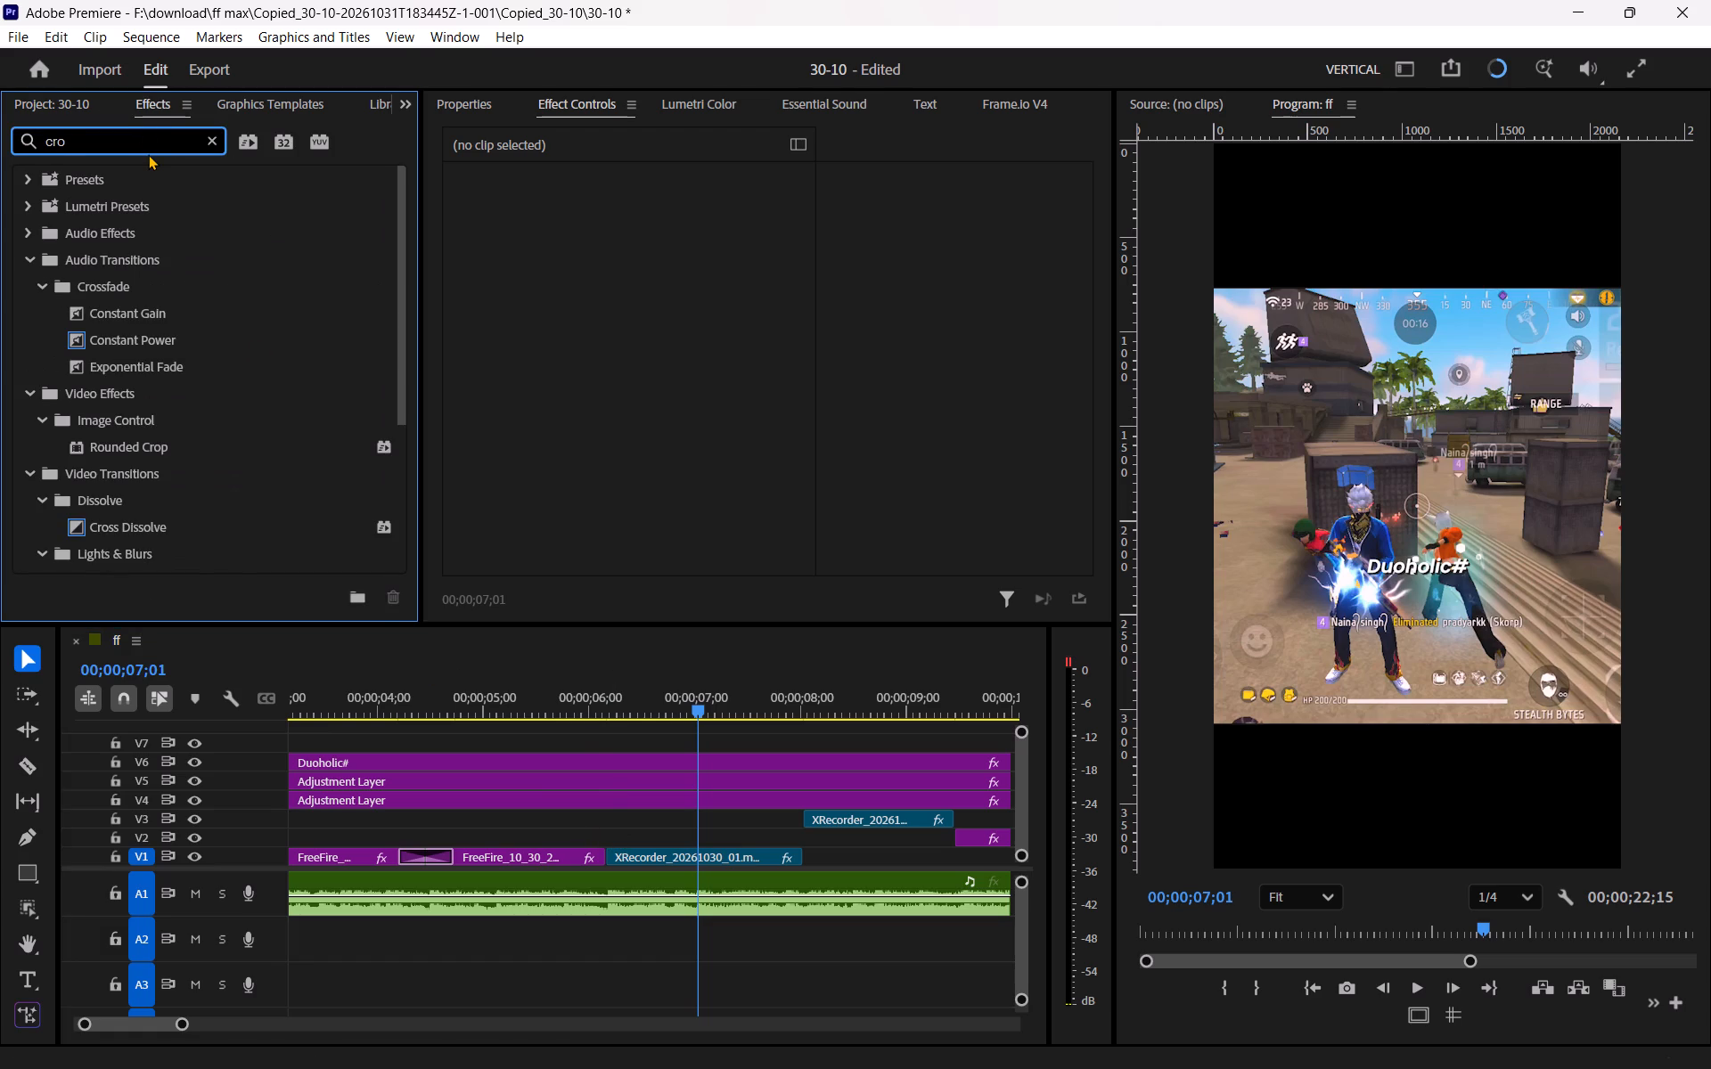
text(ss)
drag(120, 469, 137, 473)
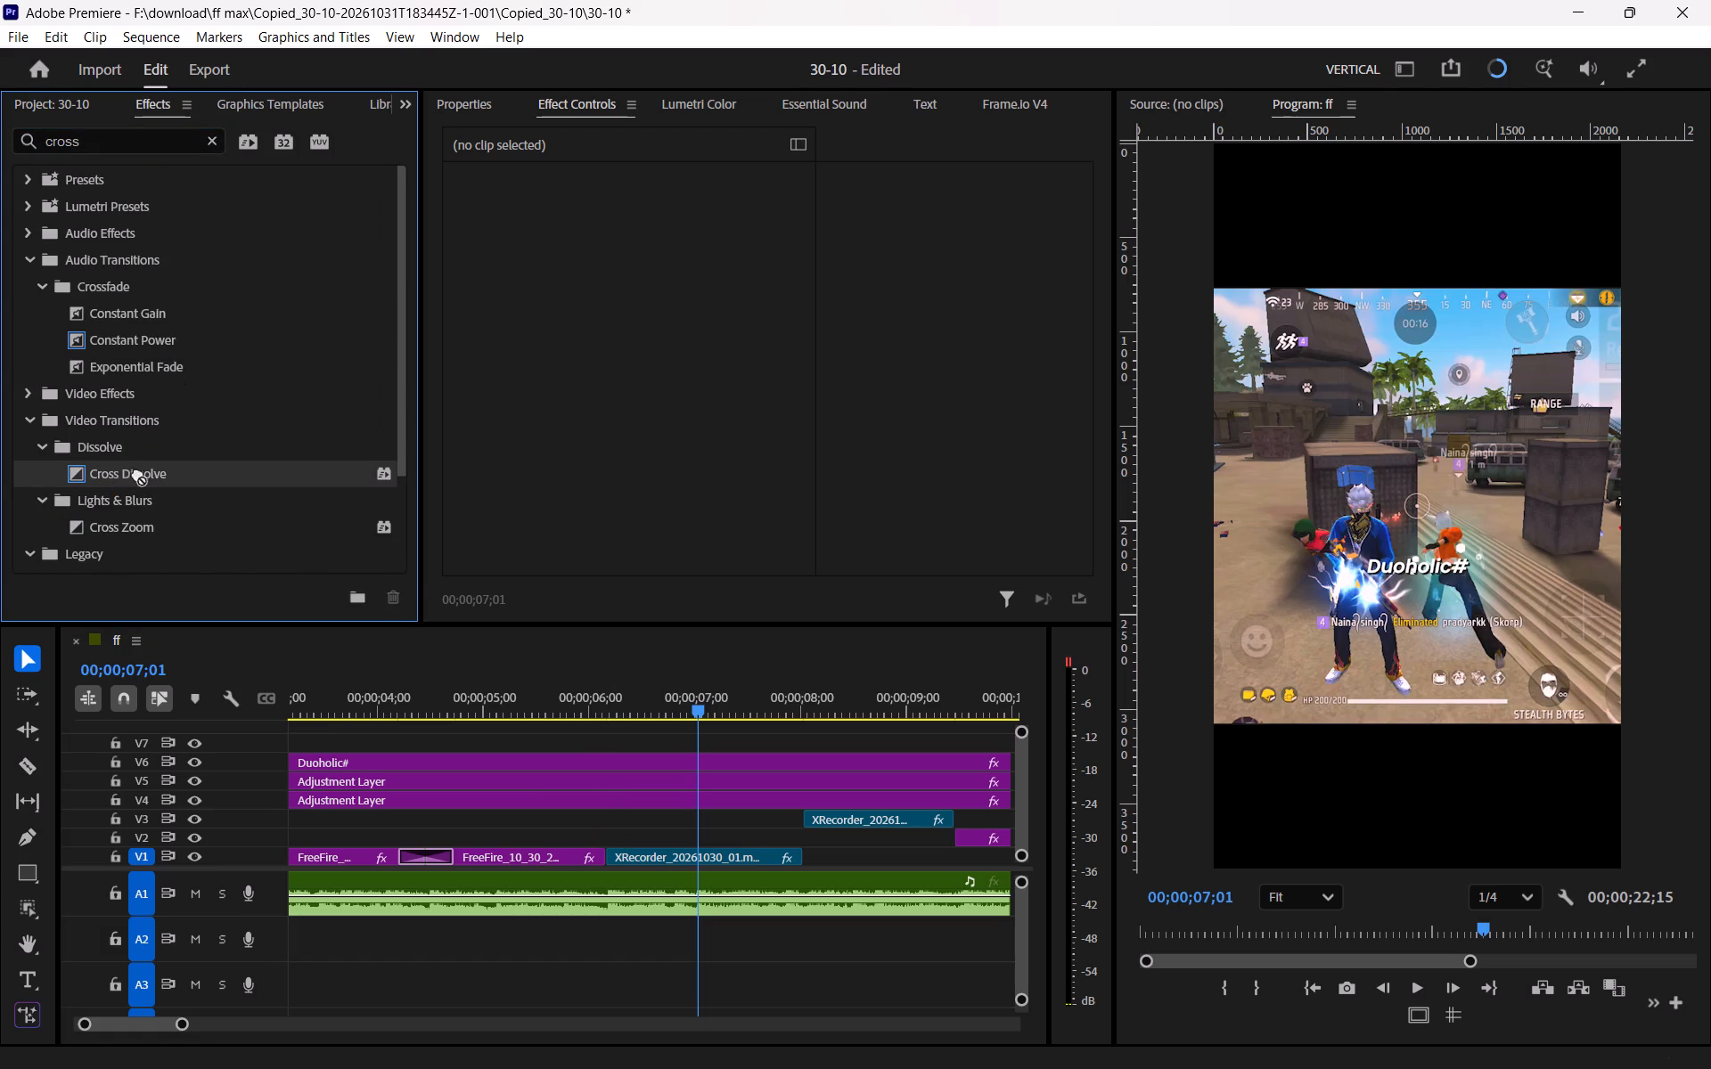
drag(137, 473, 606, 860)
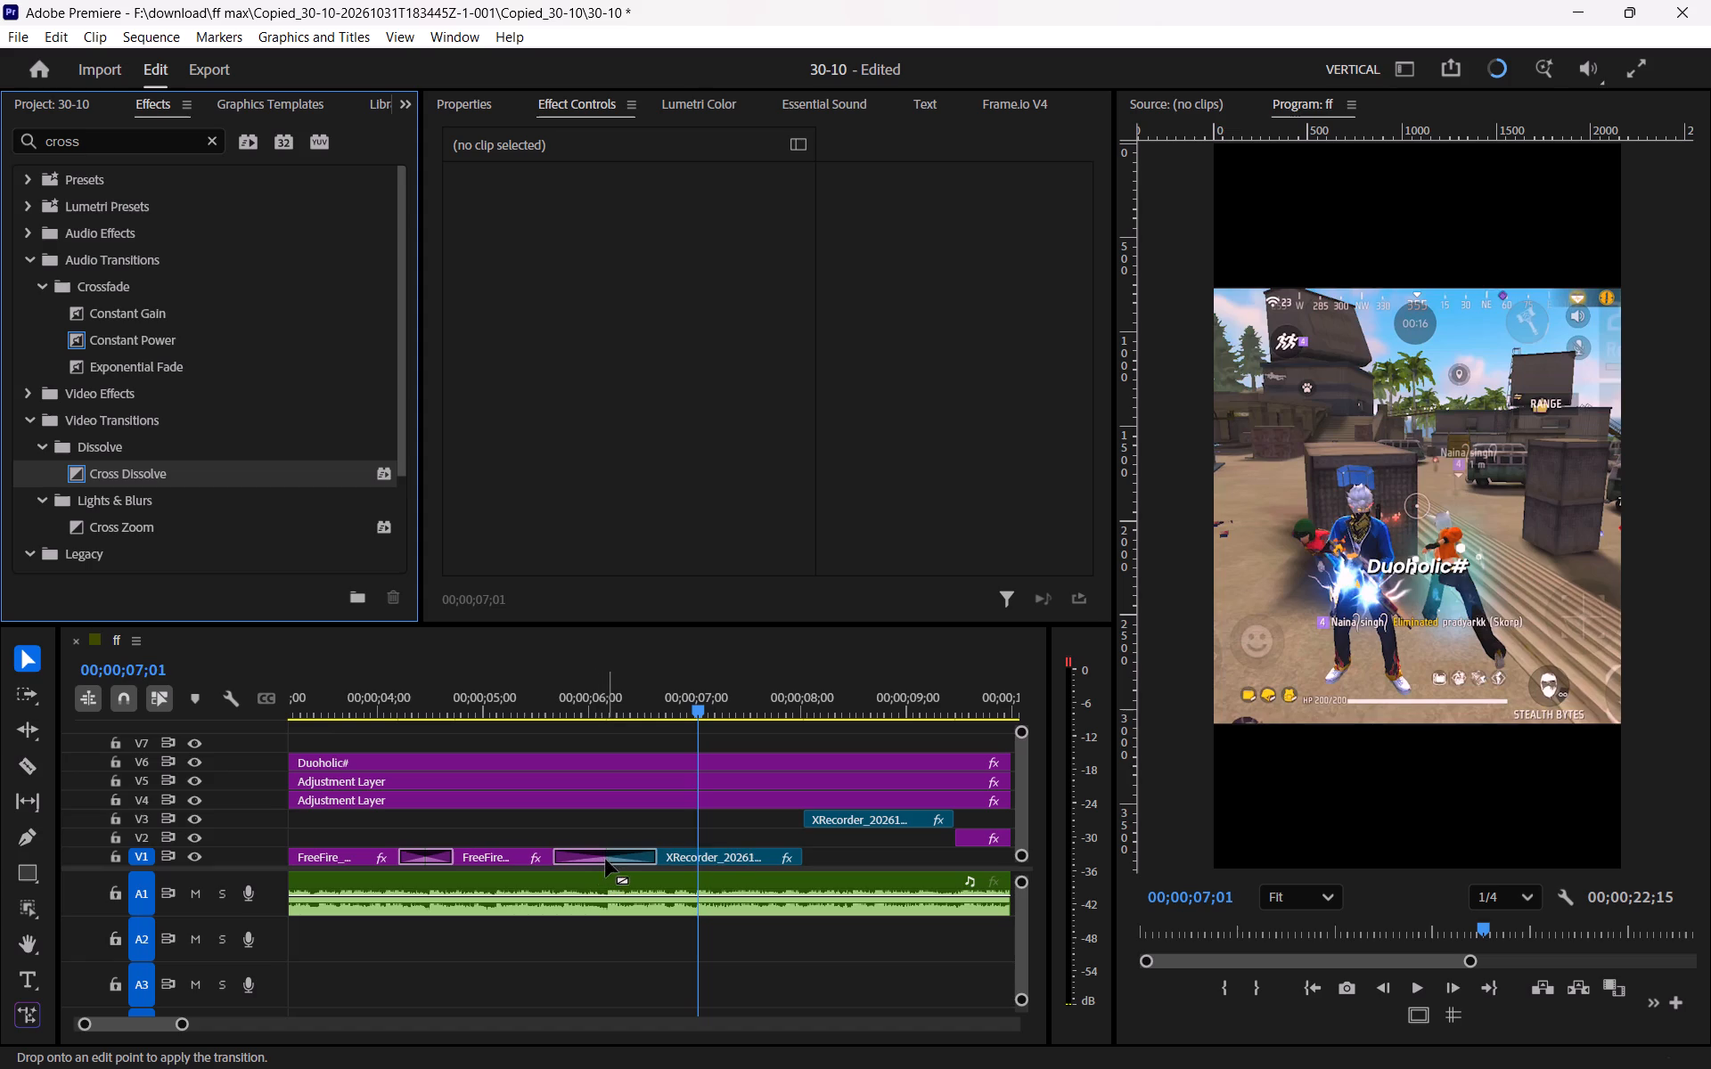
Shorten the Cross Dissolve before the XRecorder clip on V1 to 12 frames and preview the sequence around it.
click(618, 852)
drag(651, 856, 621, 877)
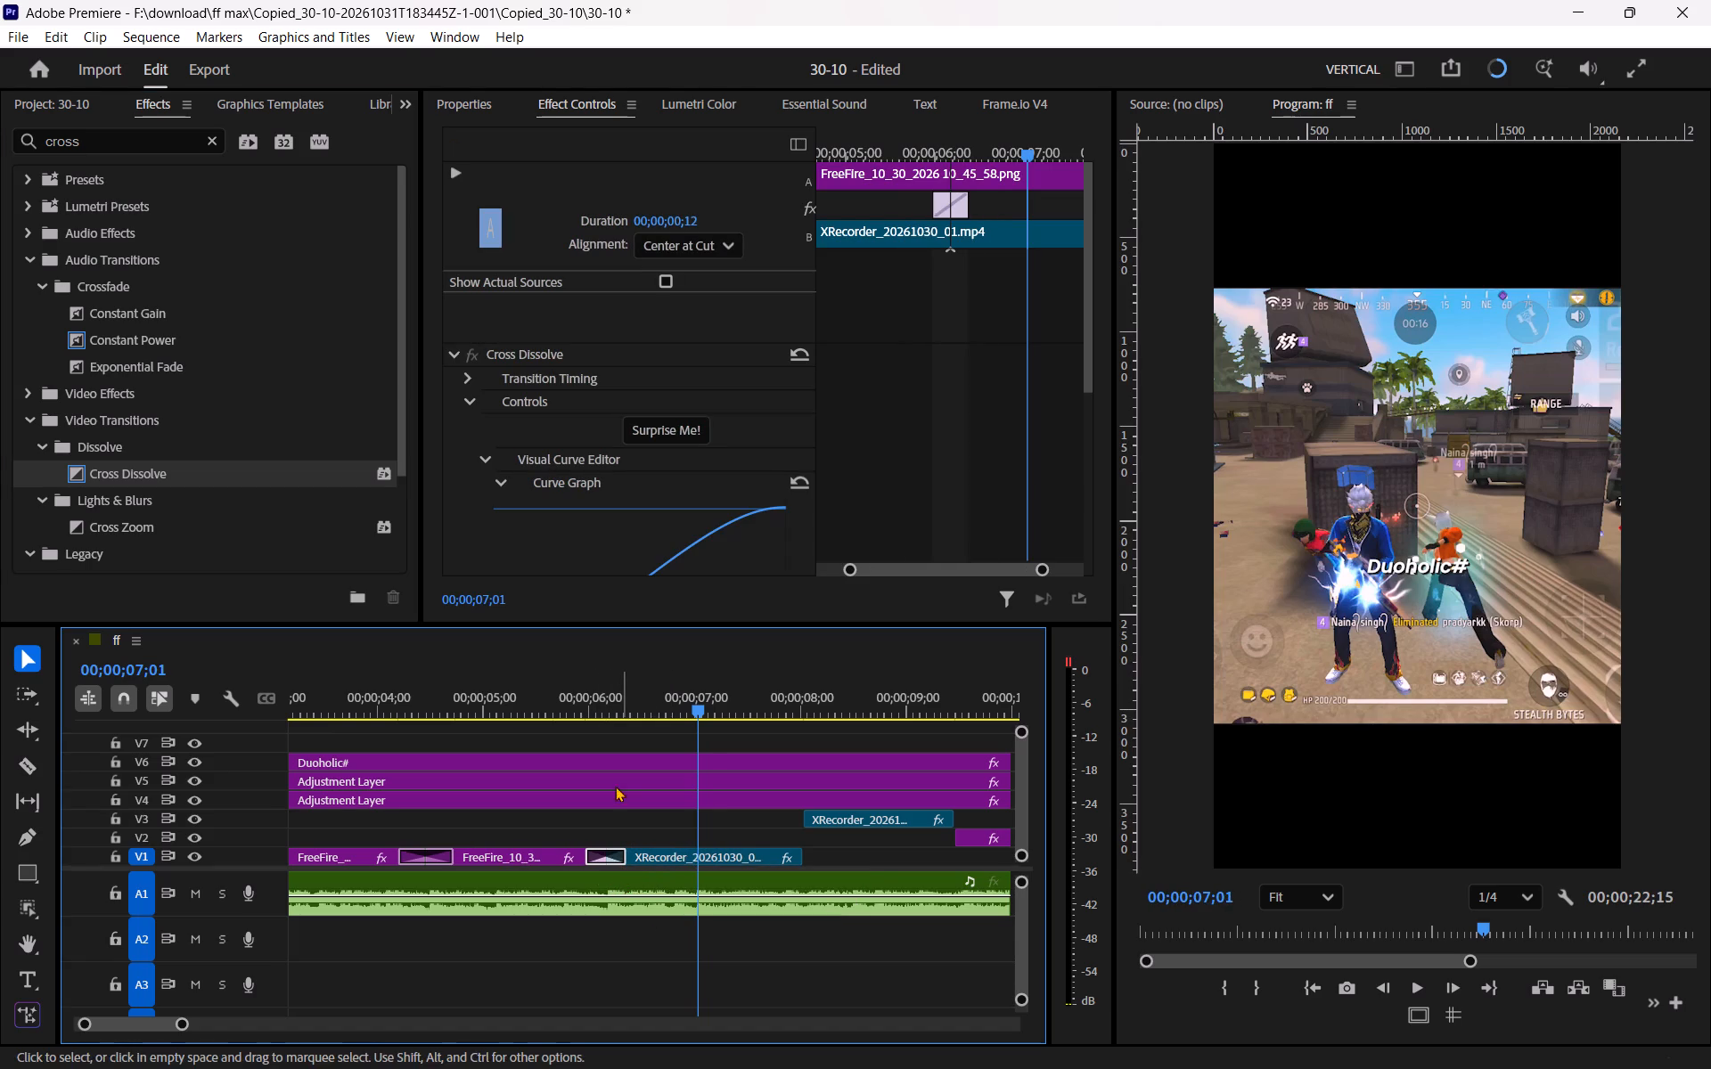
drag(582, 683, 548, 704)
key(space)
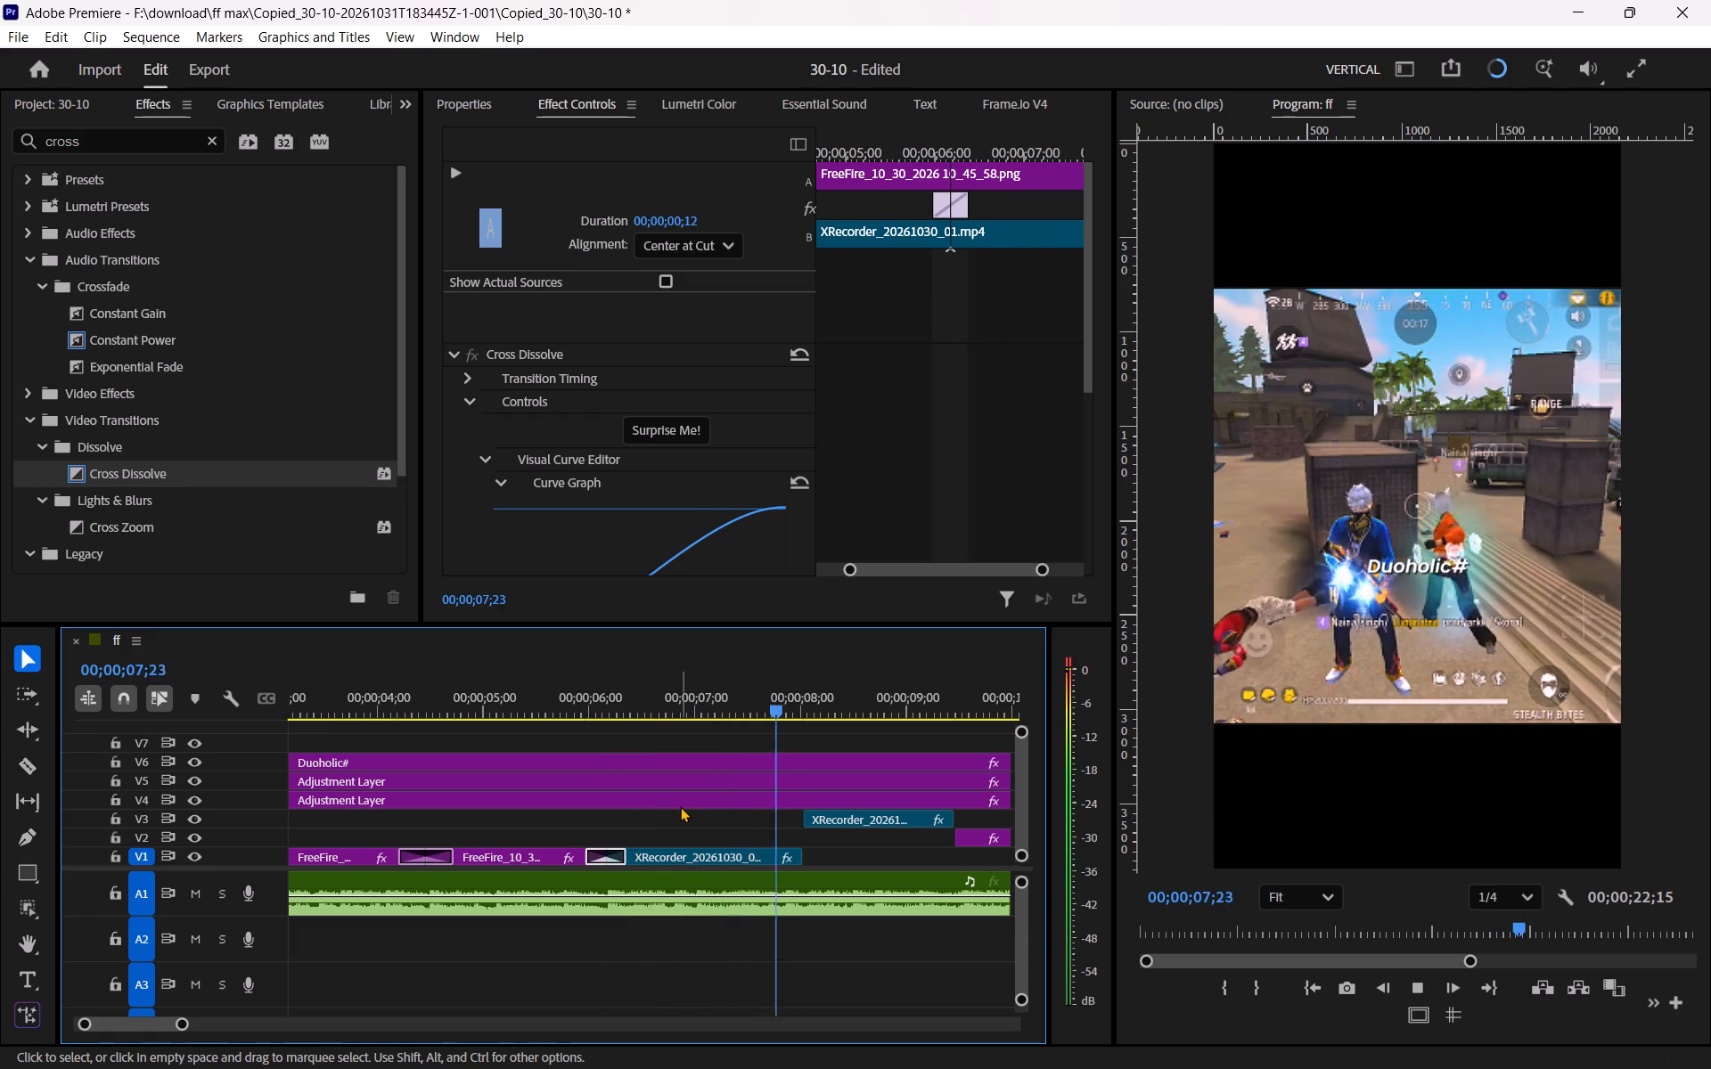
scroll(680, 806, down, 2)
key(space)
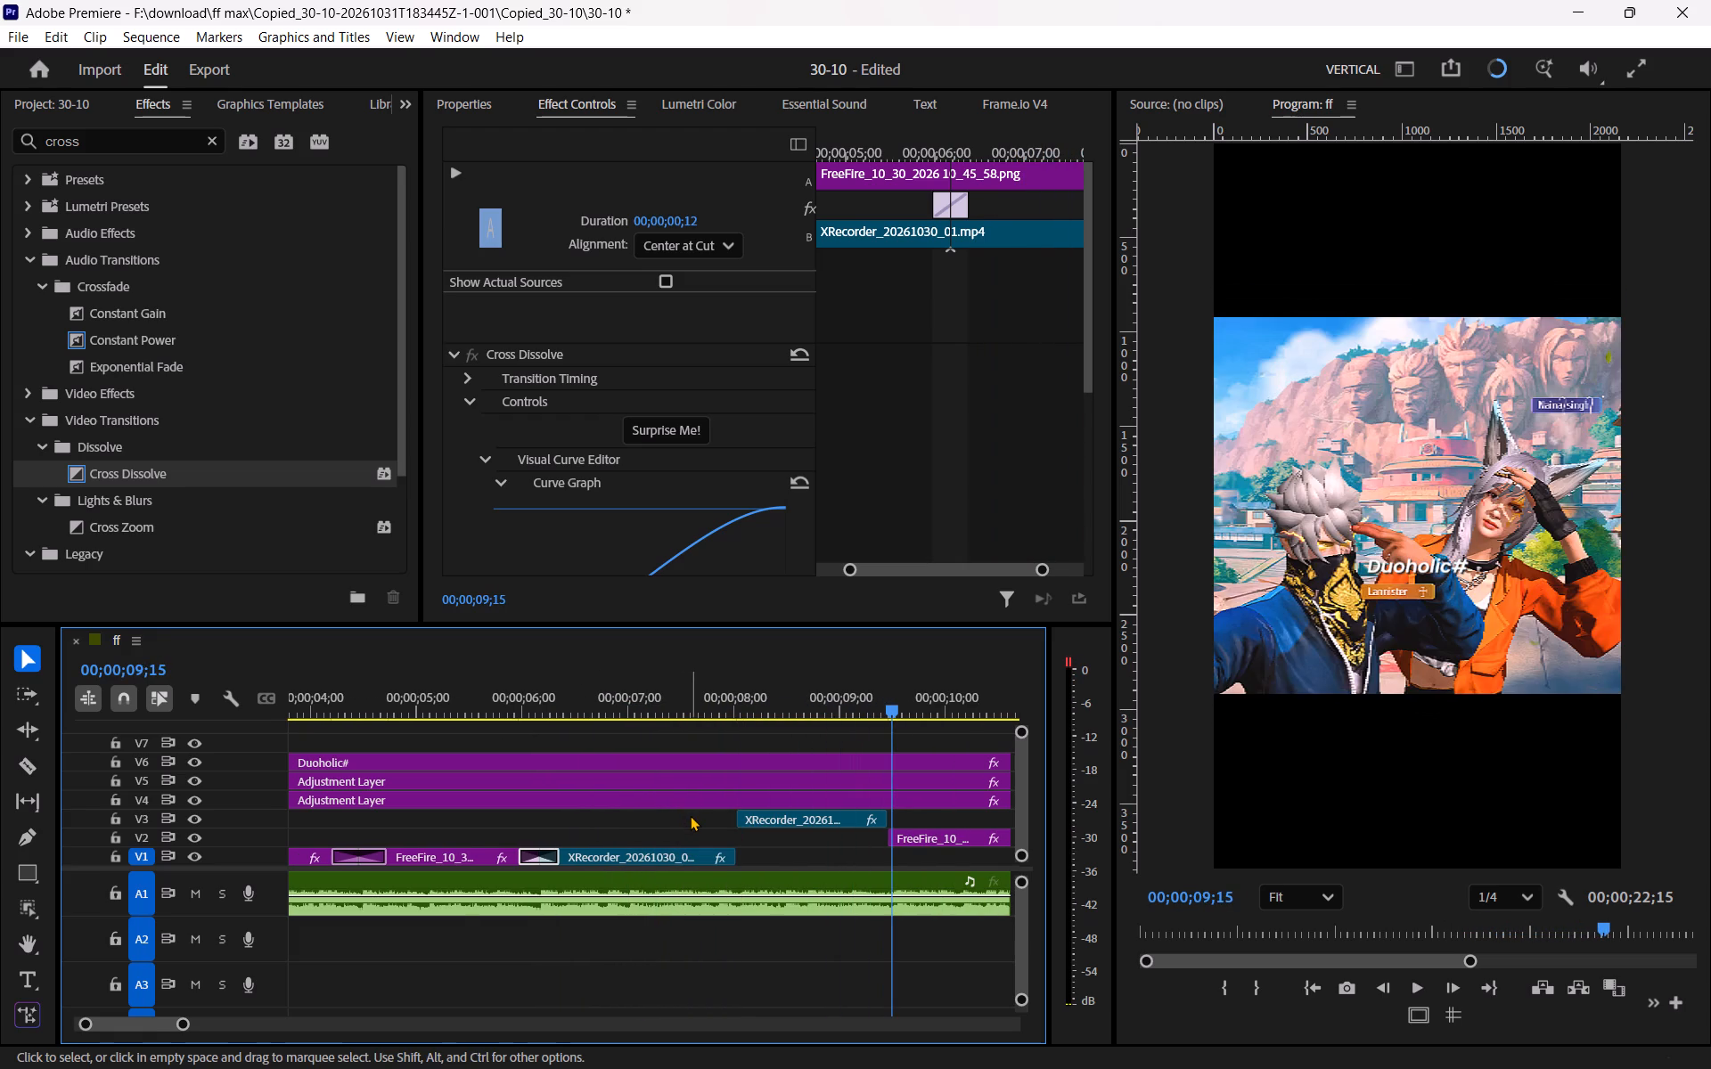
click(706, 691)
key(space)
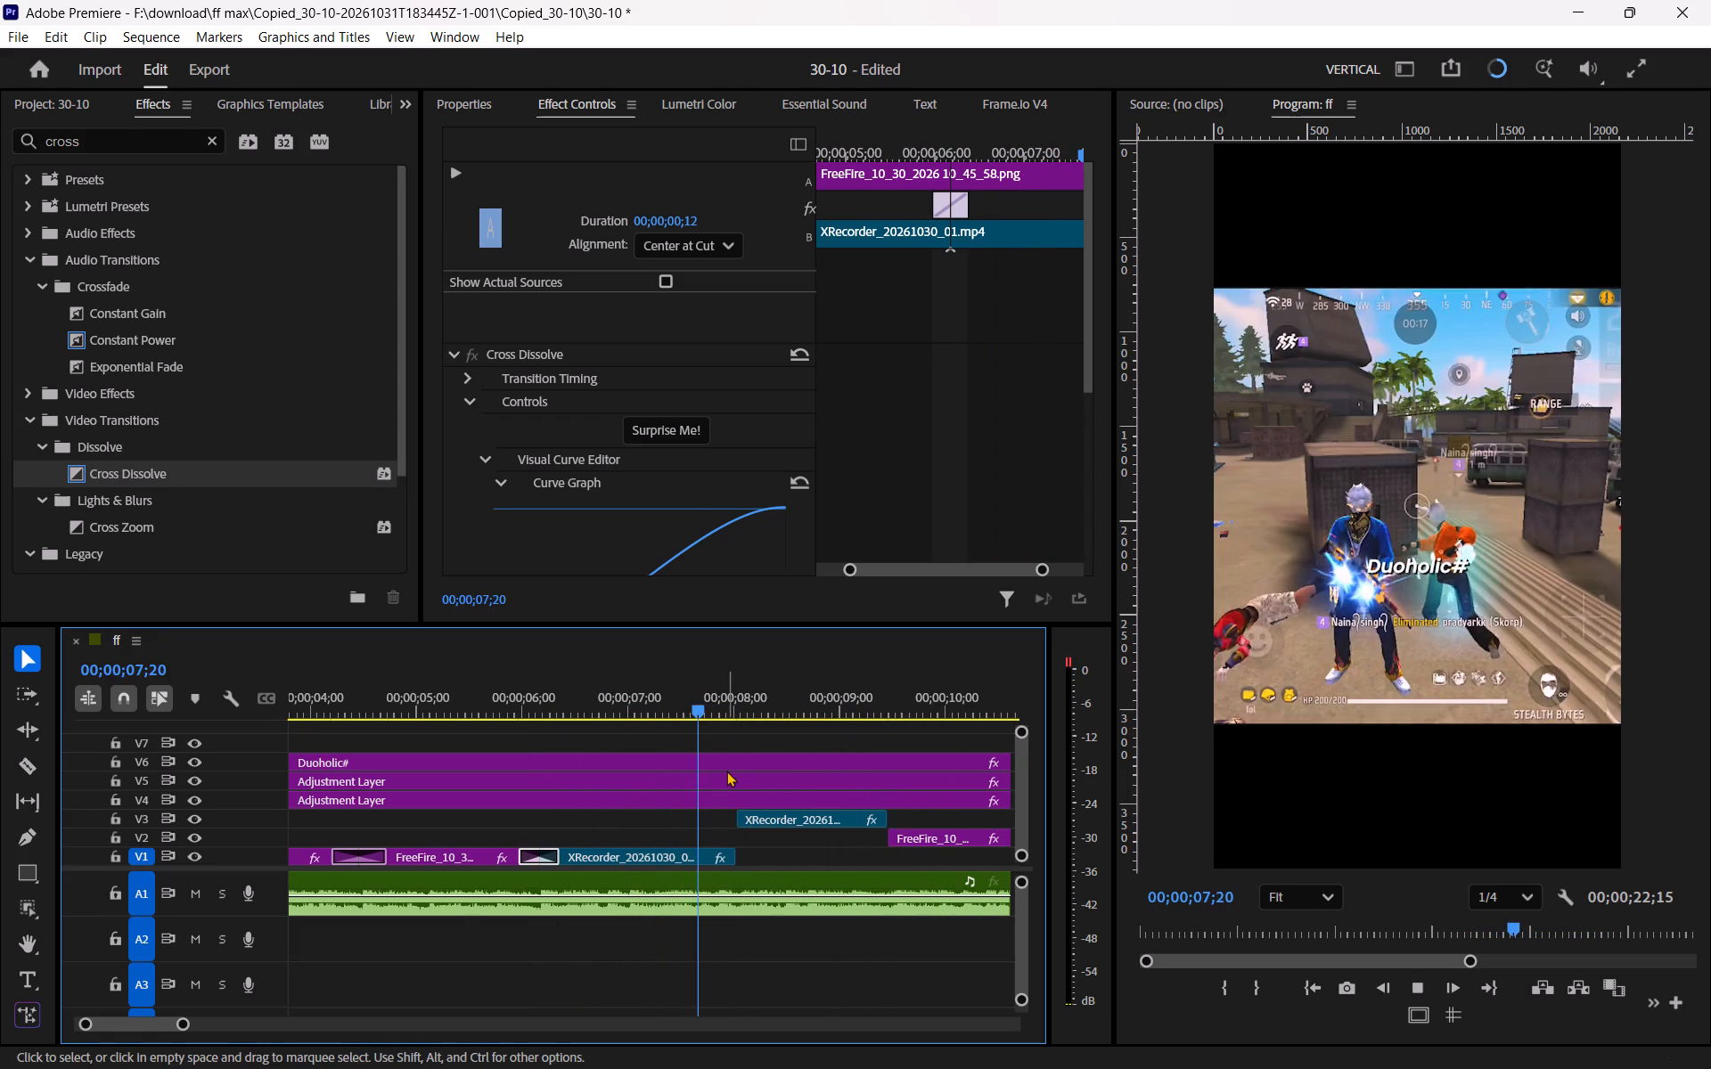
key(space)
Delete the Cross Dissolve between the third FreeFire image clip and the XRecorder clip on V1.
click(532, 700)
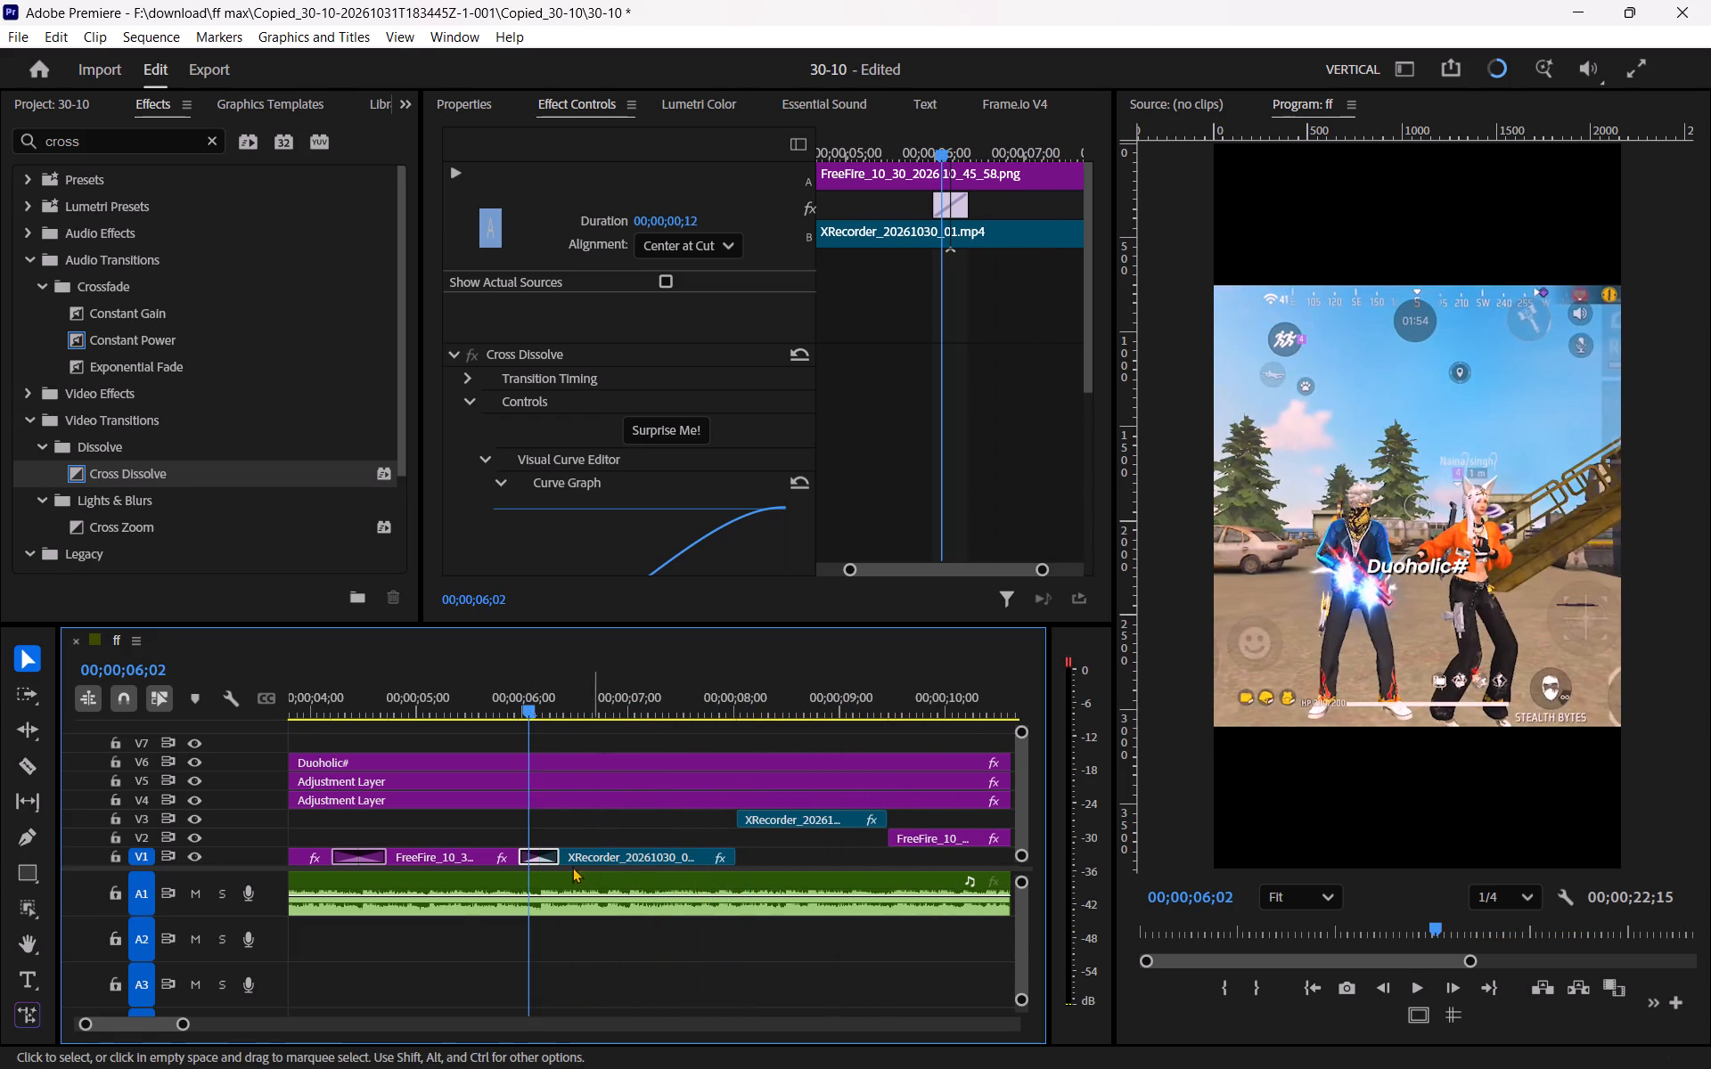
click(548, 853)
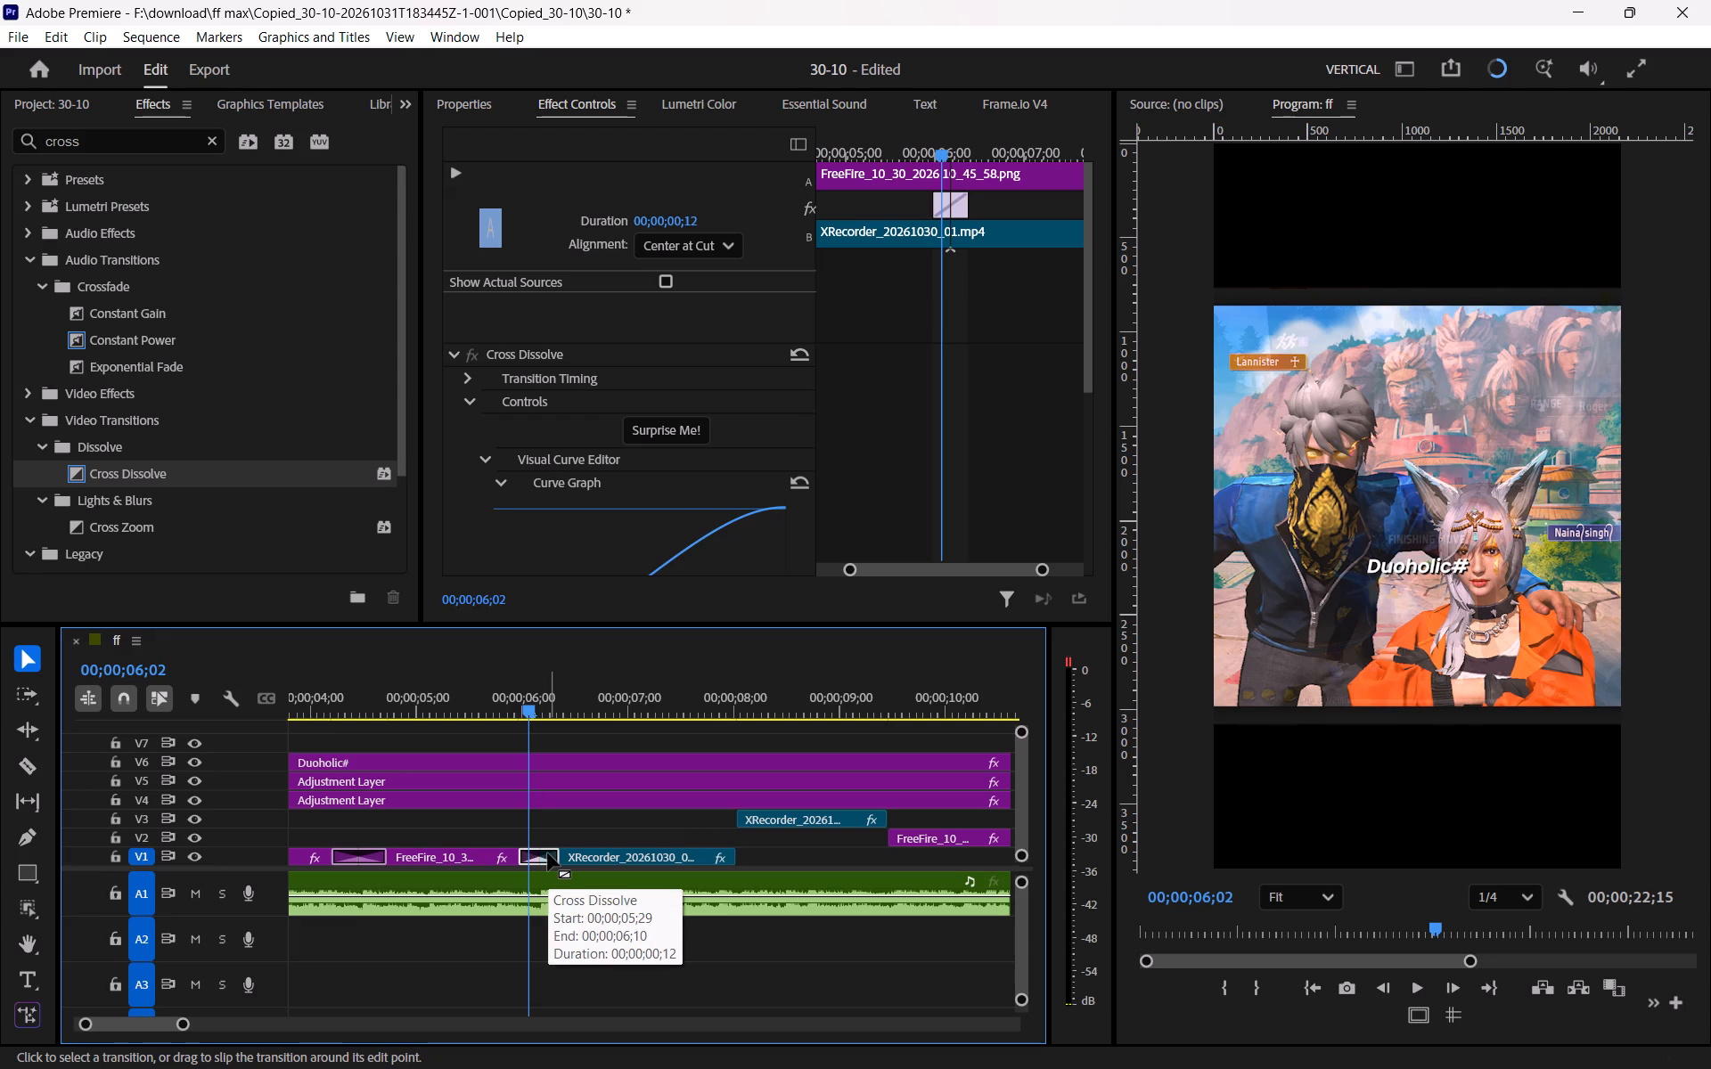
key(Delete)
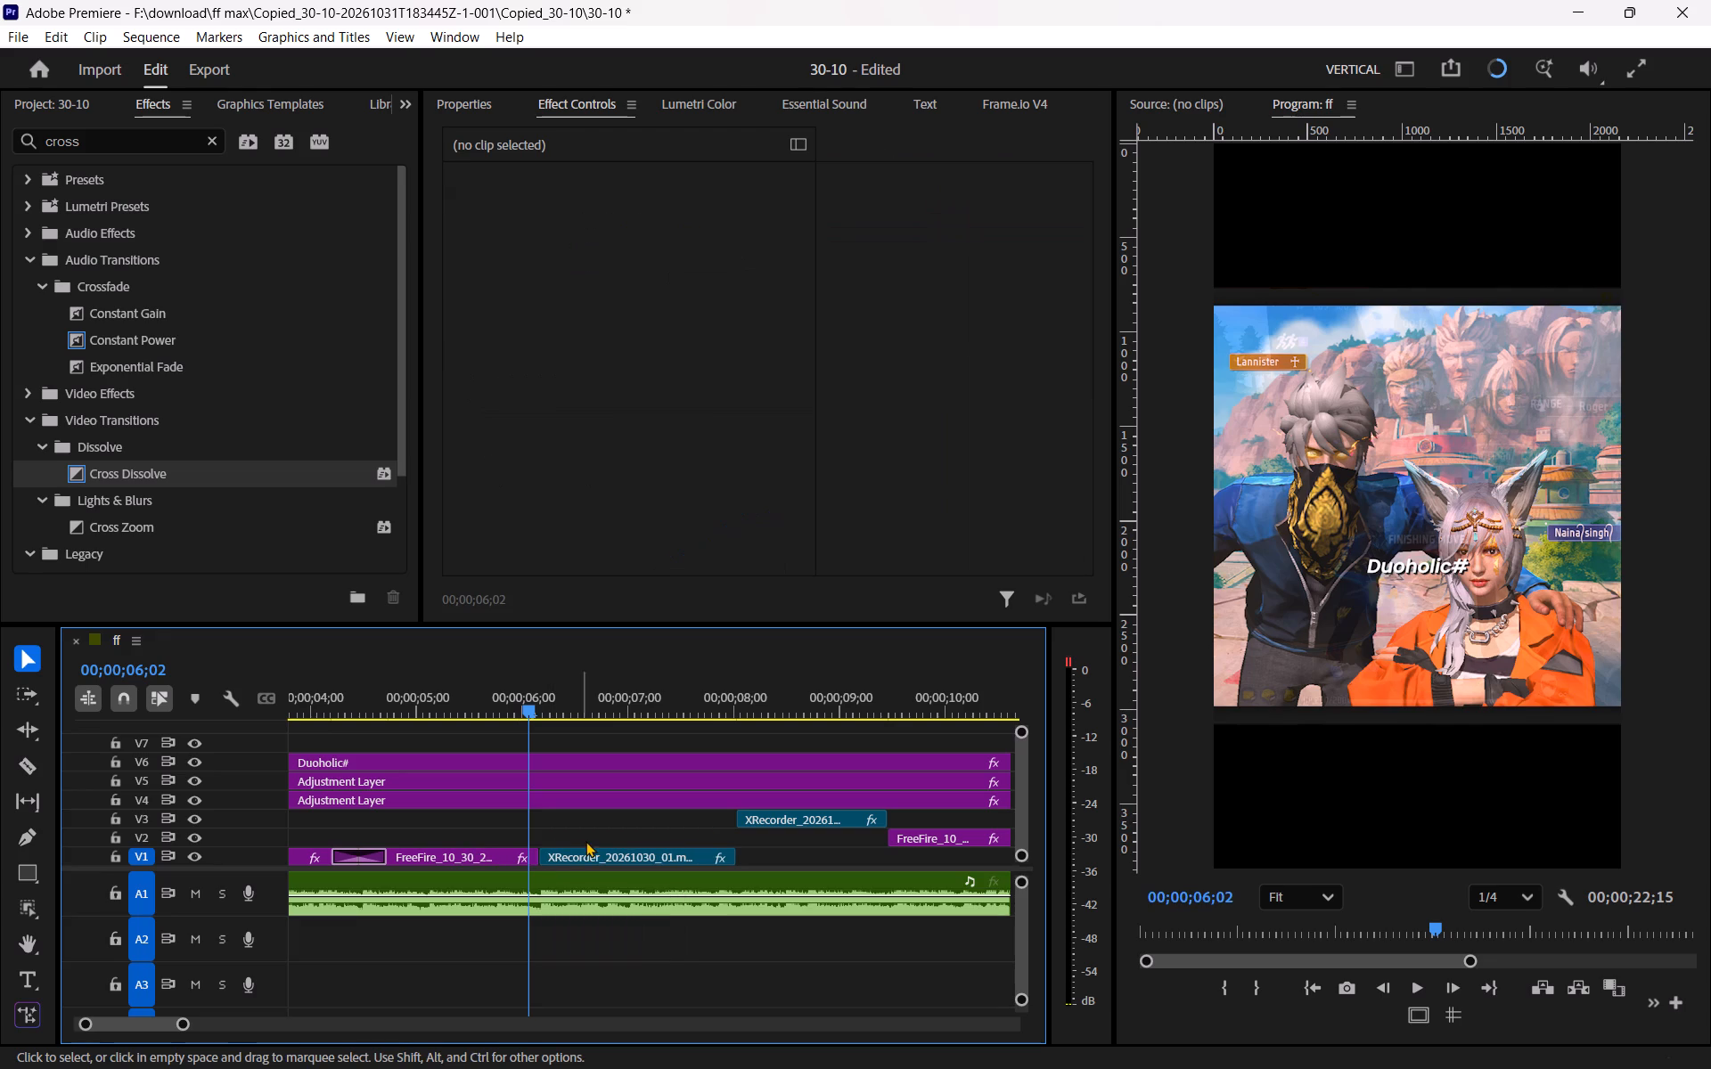
Switch to the Brave browser.
click(1048, 1025)
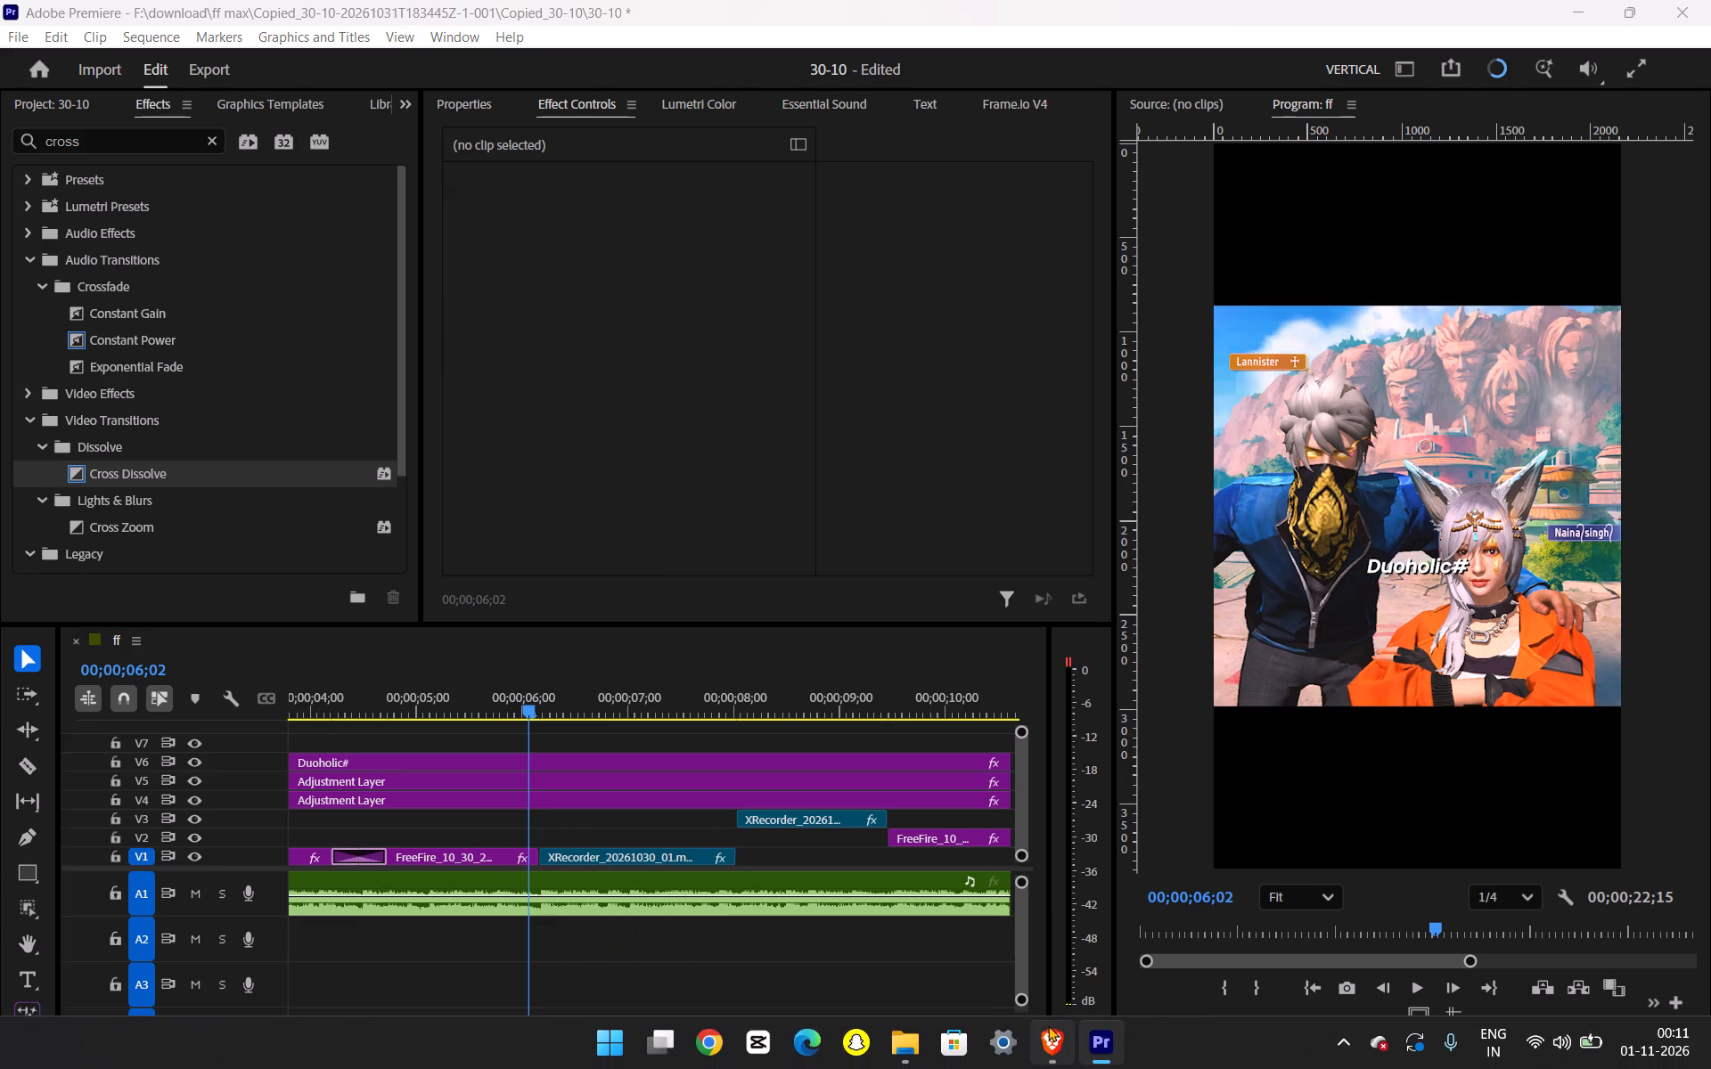
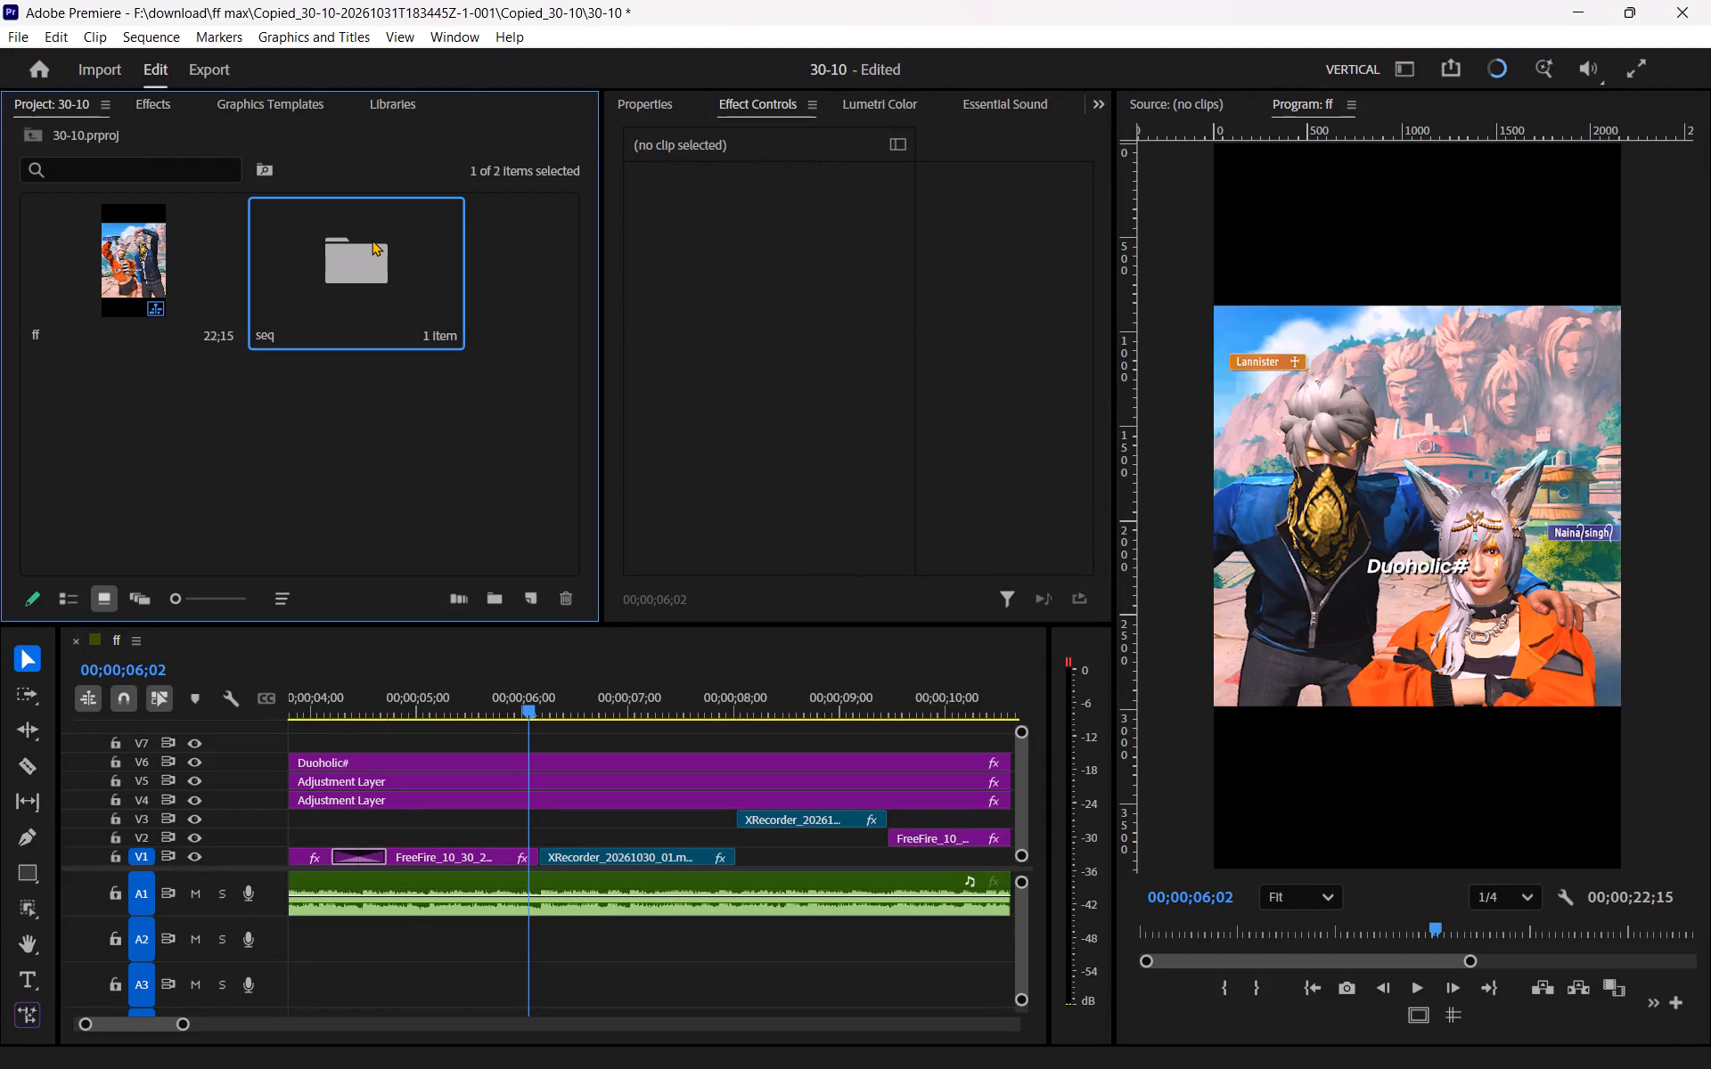
Review the frame size, timebase and preview format in the ff sequence's settings.
click(34, 126)
right_click(90, 241)
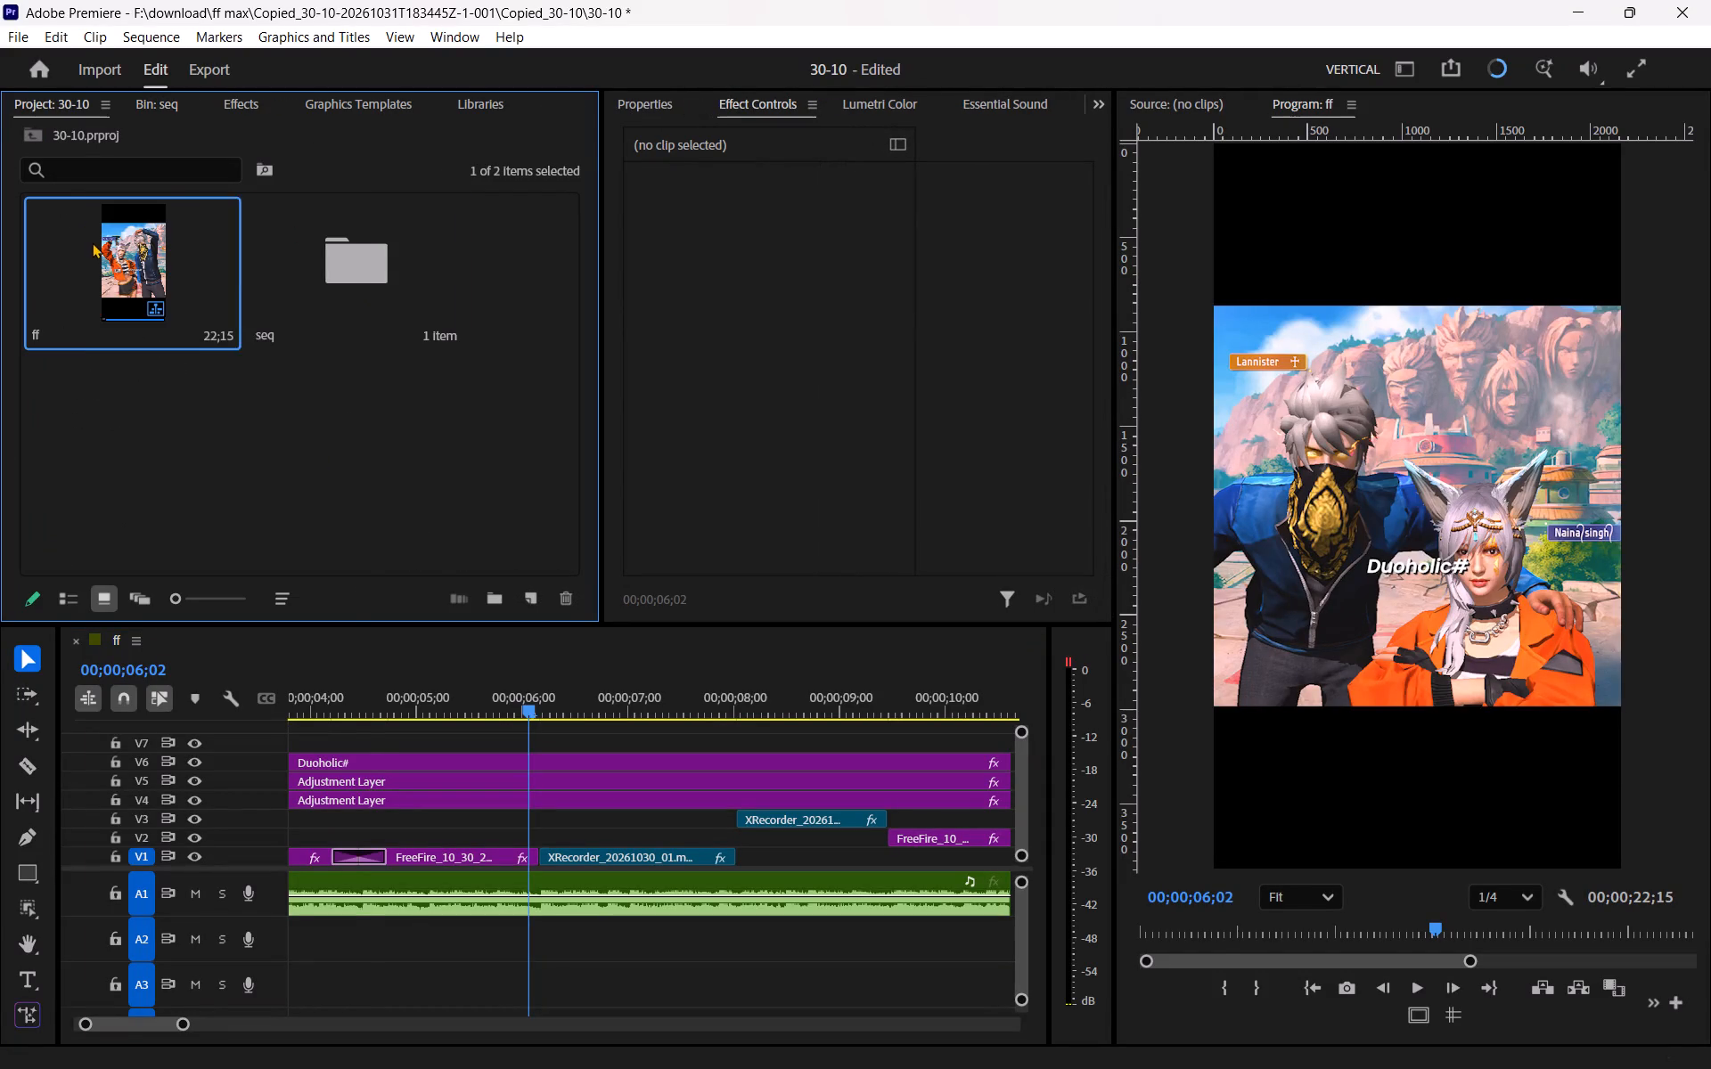
click(229, 343)
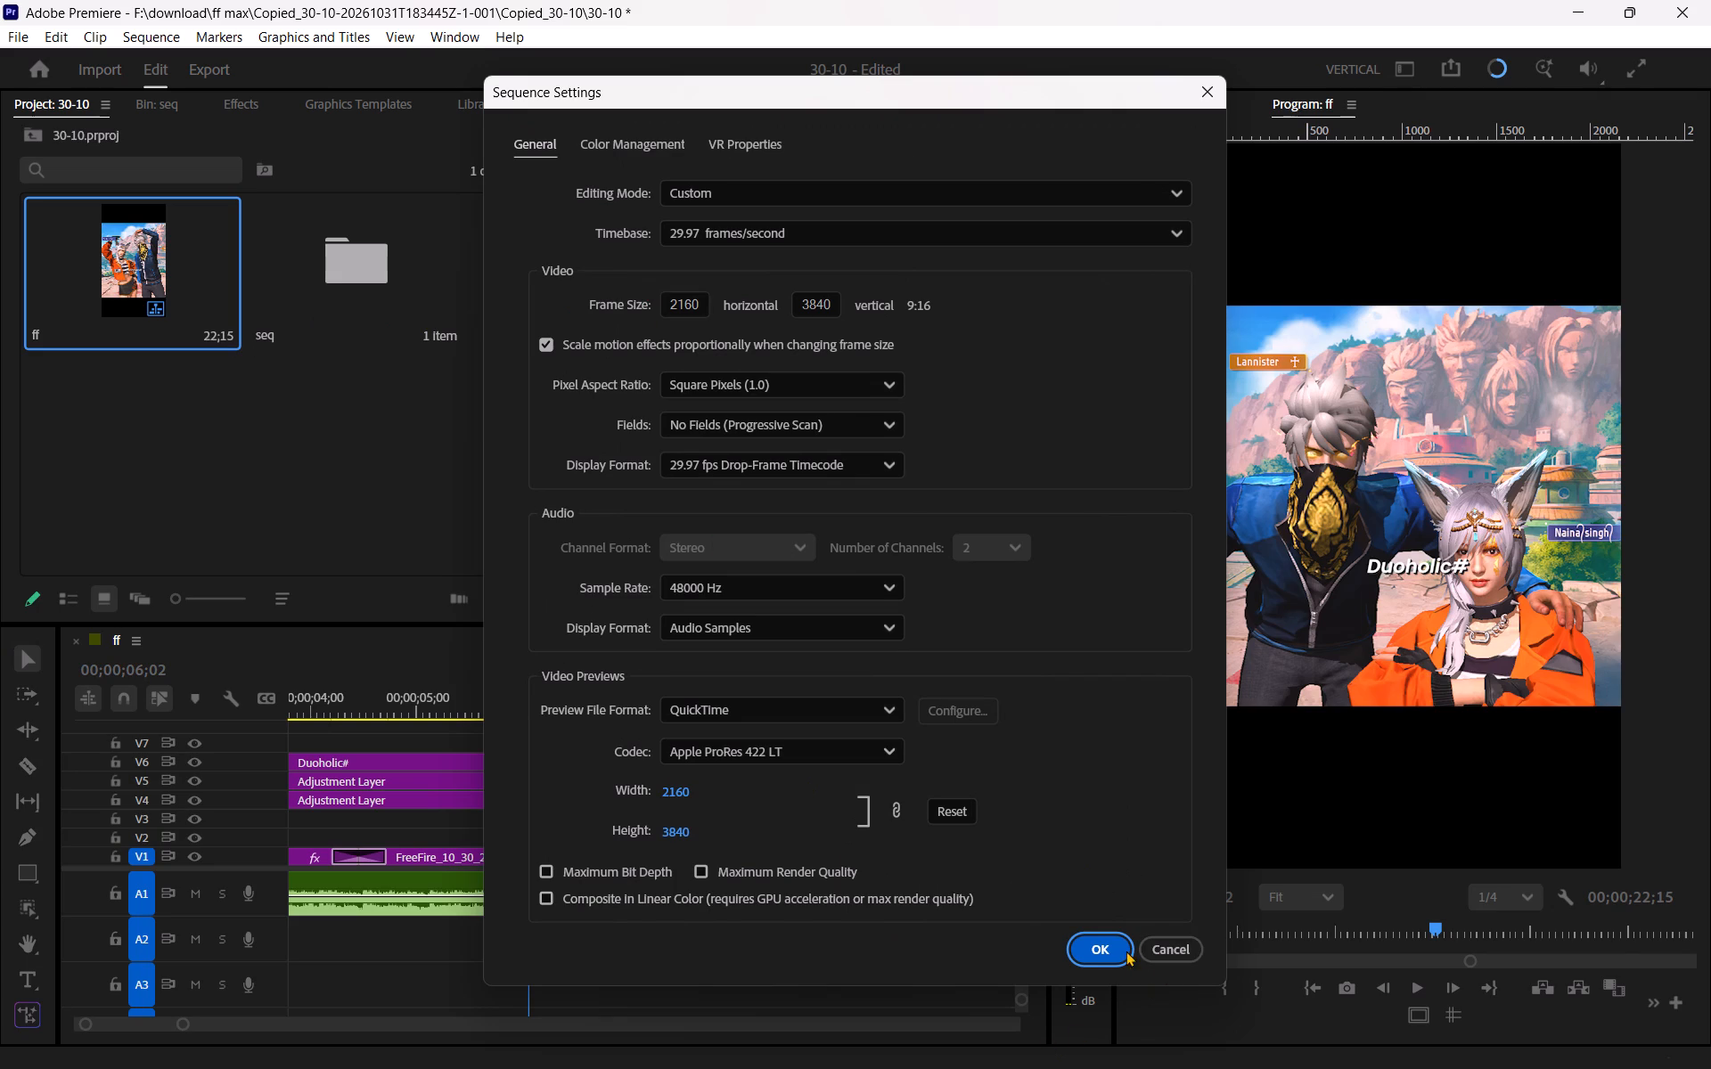
click(1093, 951)
Import XRecorder_20261031_03 from the ff max folder into the seq bin.
click(279, 361)
double_click(315, 282)
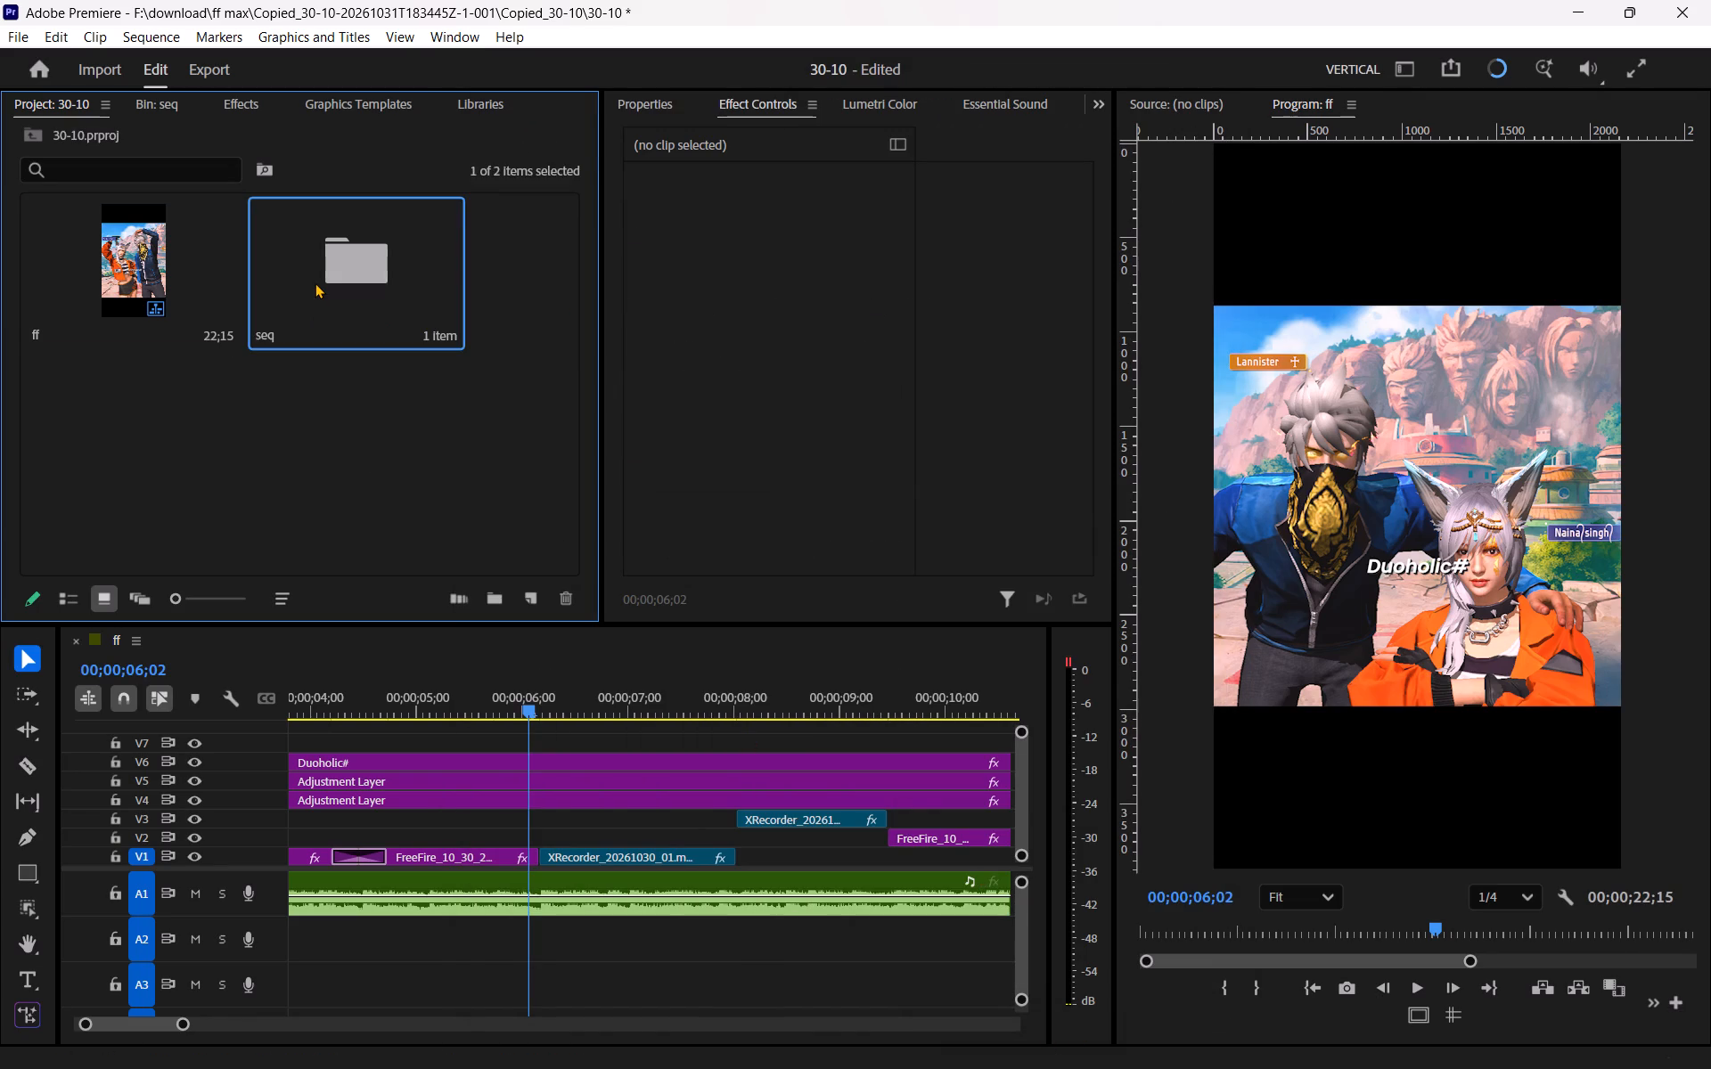
double_click(191, 287)
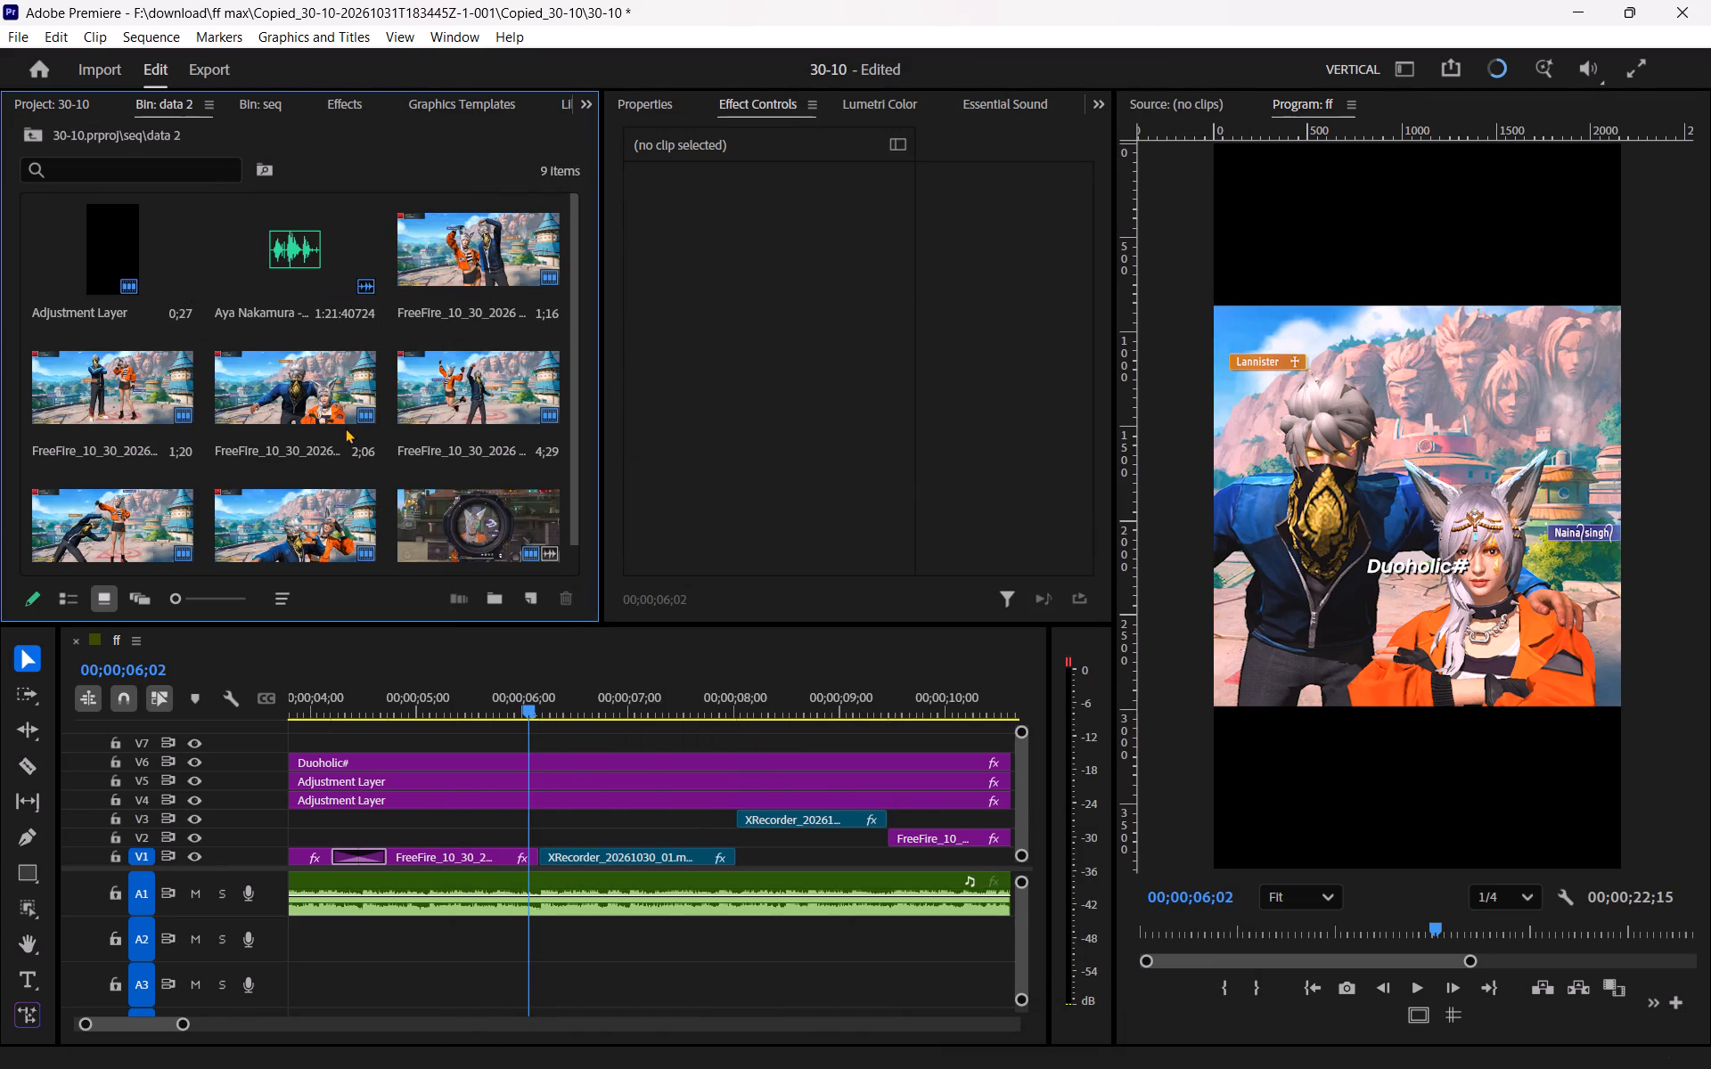
scroll(345, 425, down, 4)
click(39, 139)
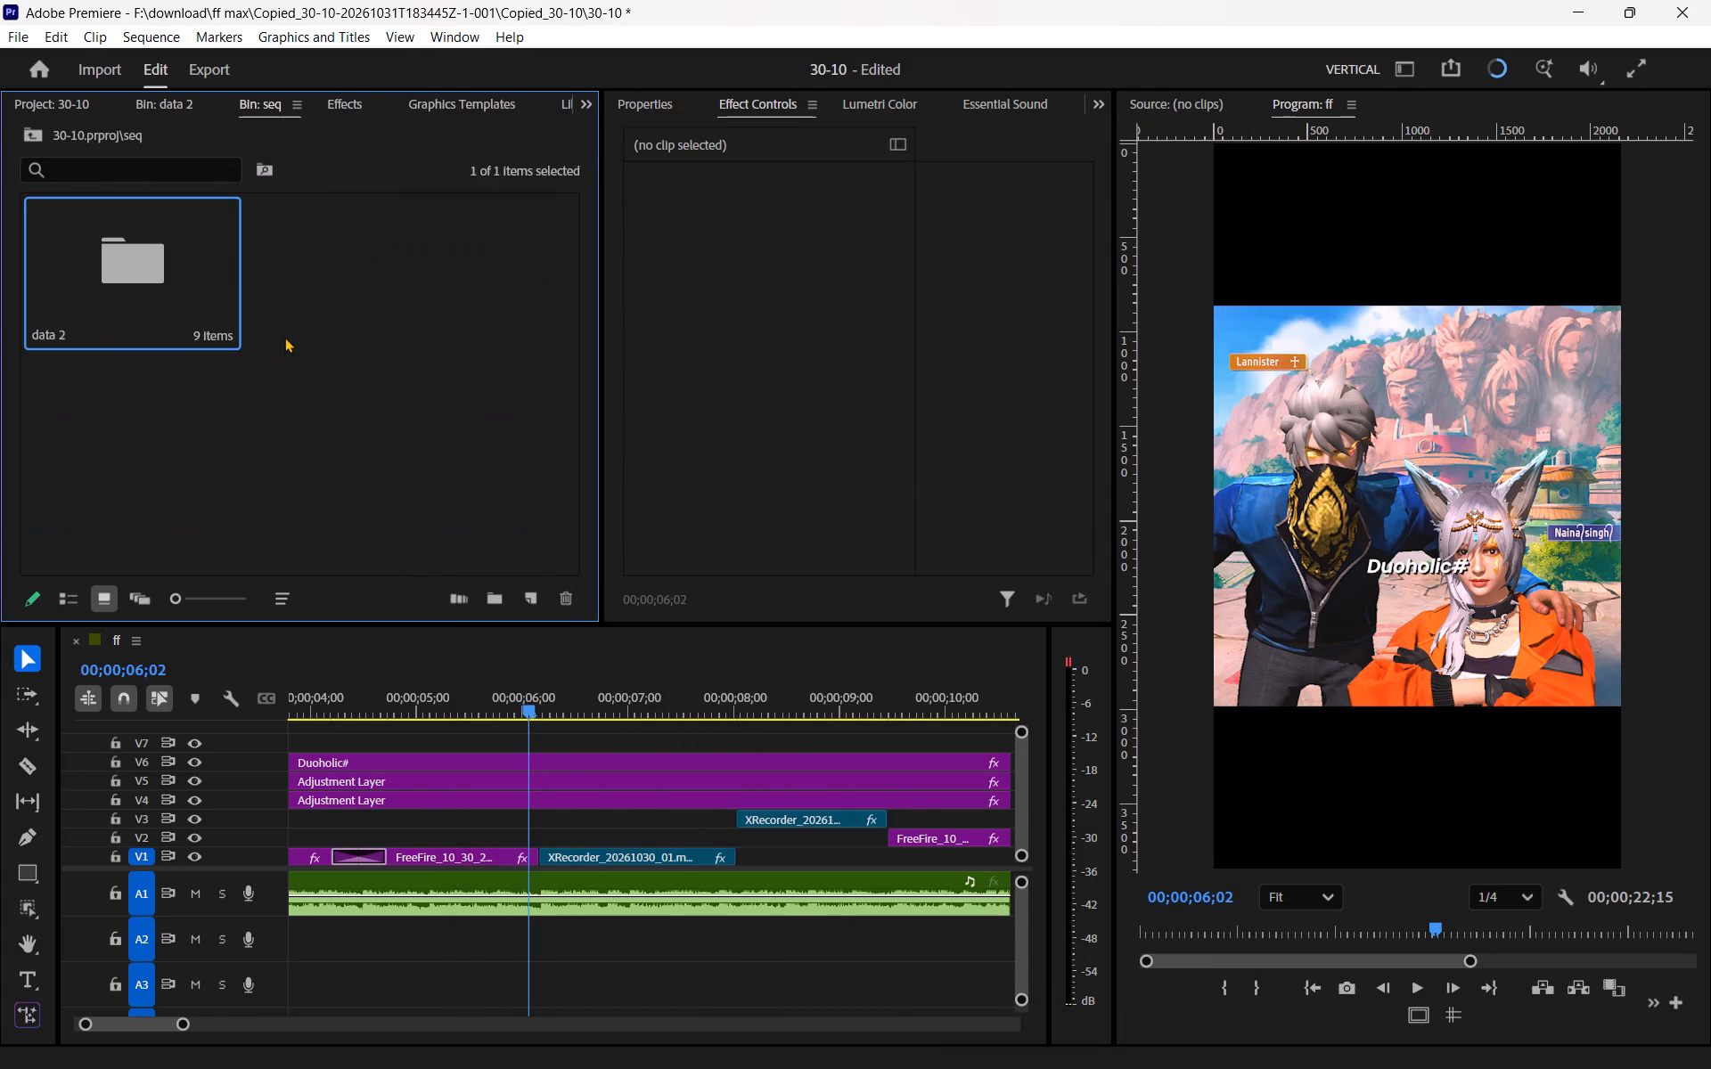
double_click(357, 371)
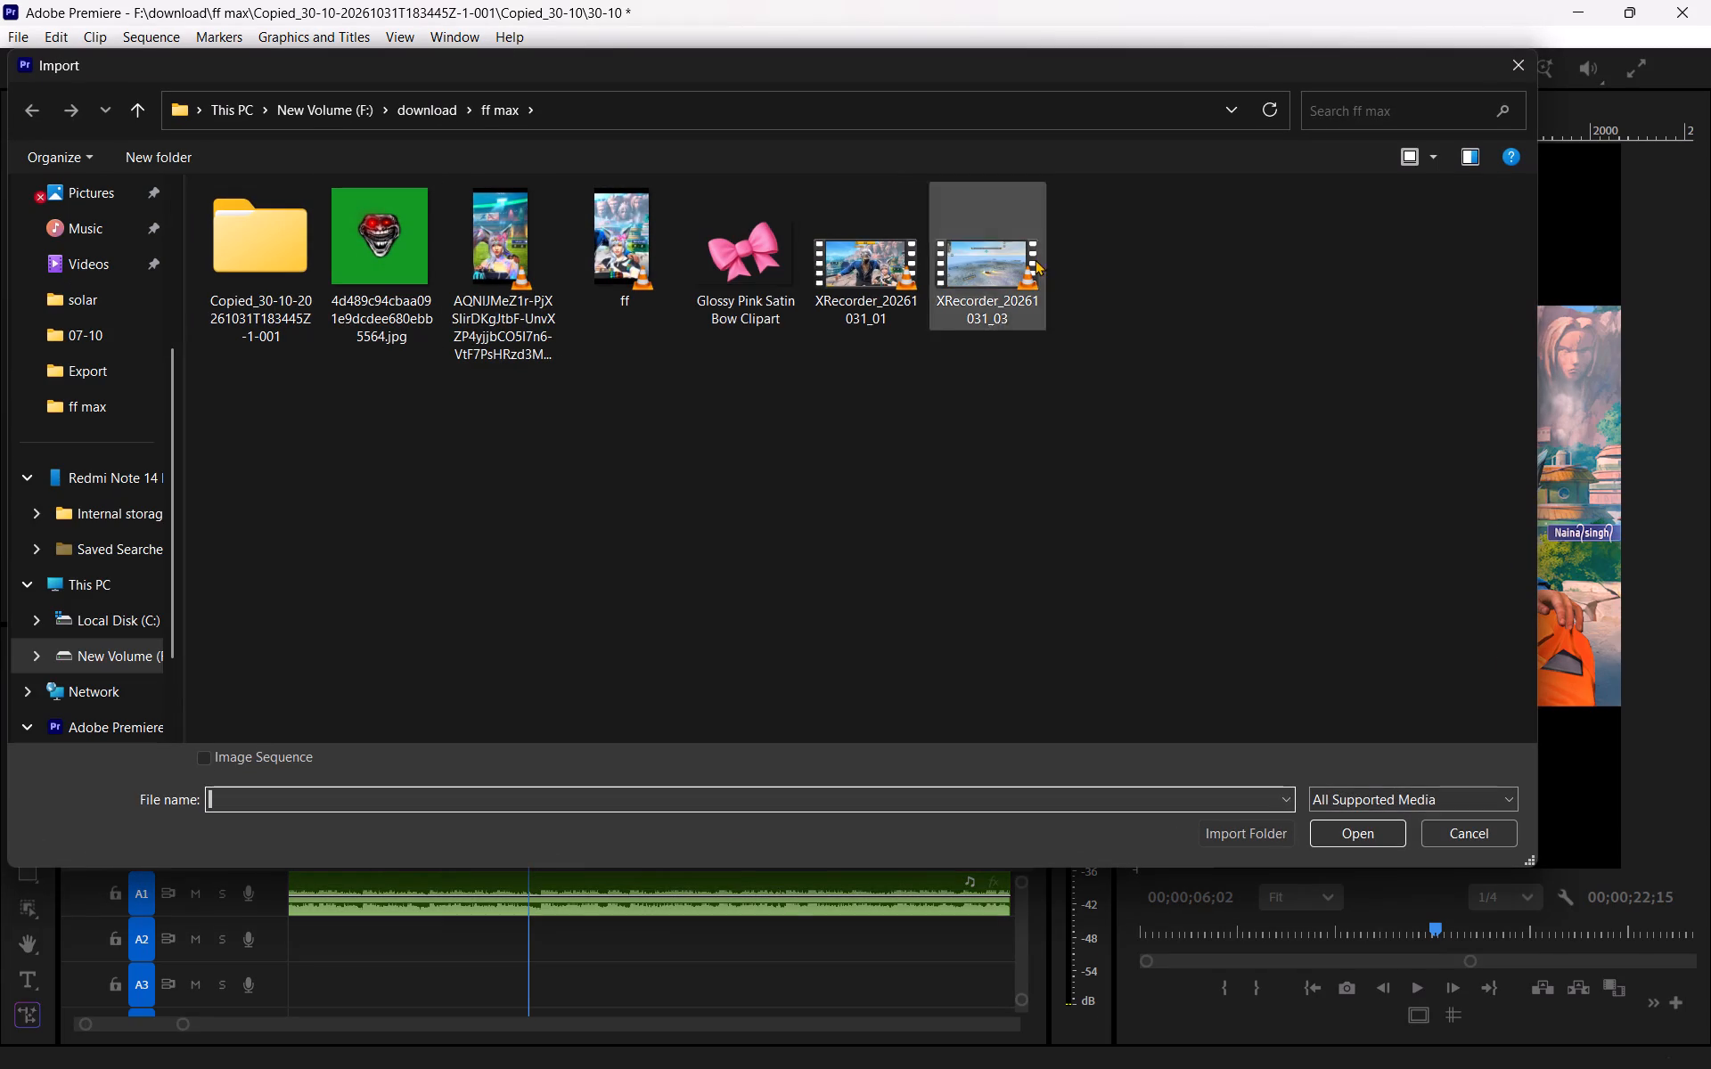
double_click(1014, 257)
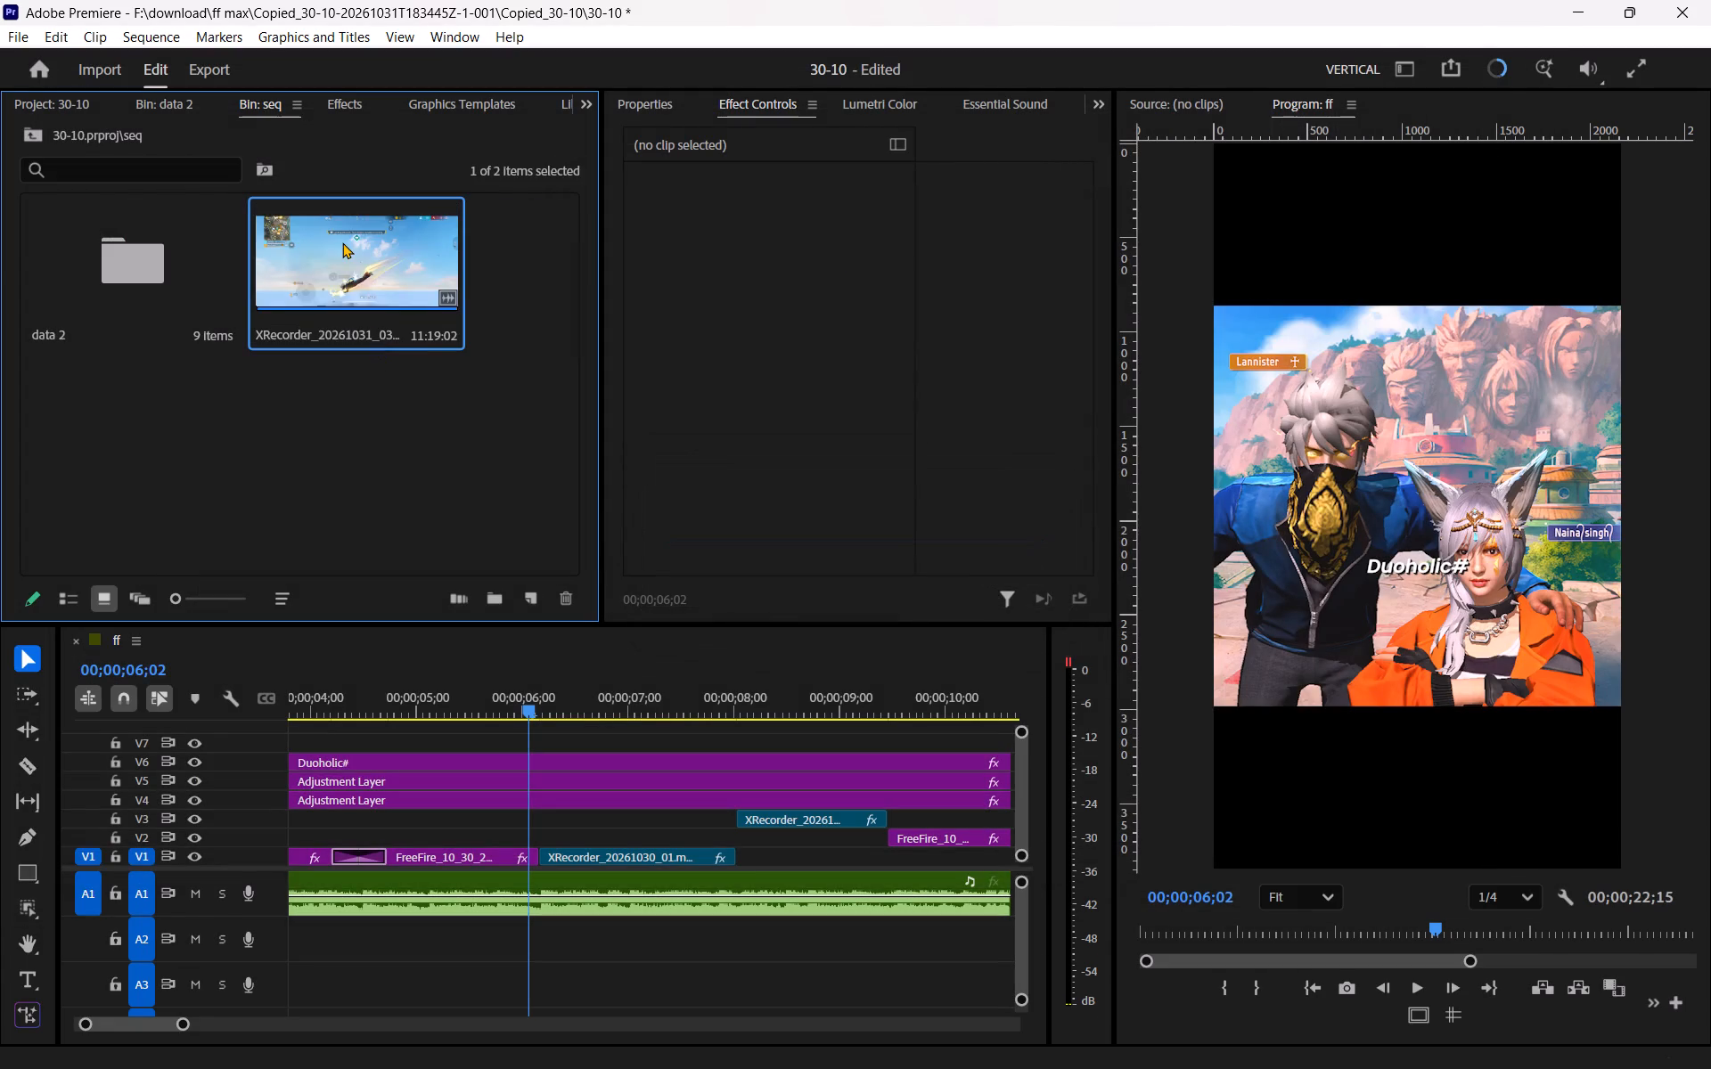
Load XRecorder_20261031_03.mp4 in the Source monitor and look through the first few minutes of gameplay for a usable moment.
double_click(342, 242)
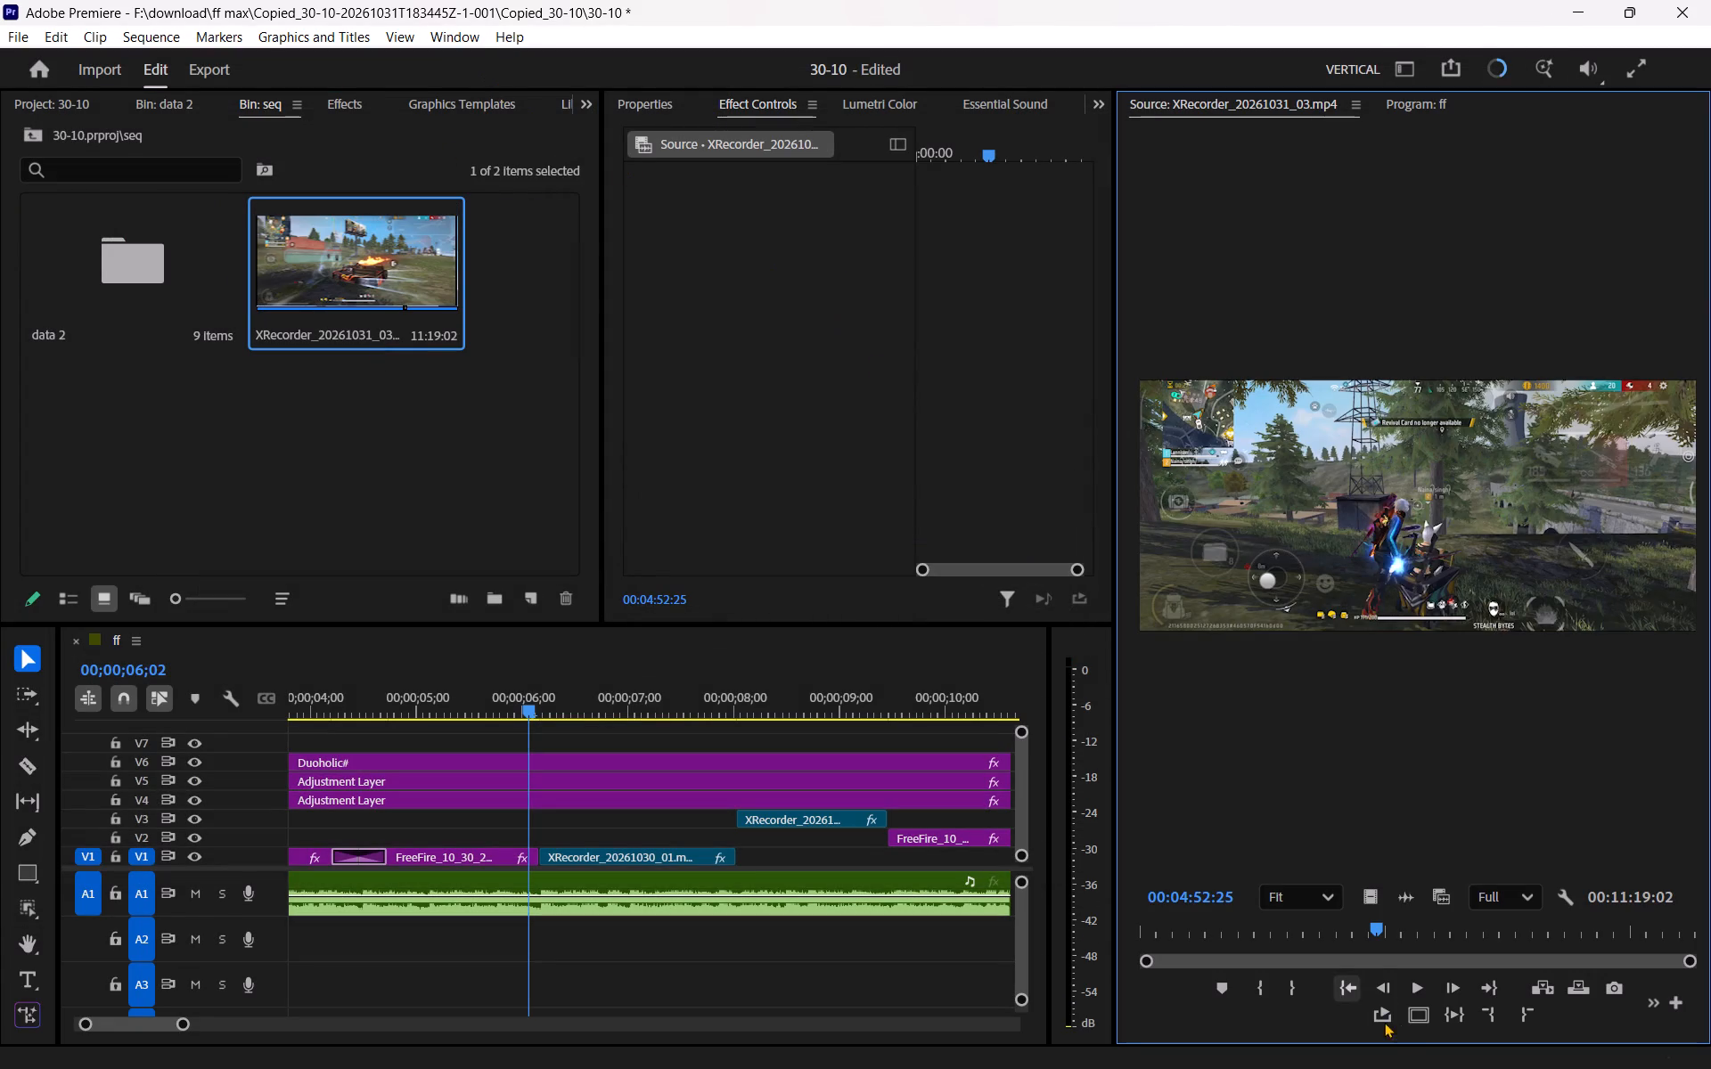
drag(1281, 929, 1192, 937)
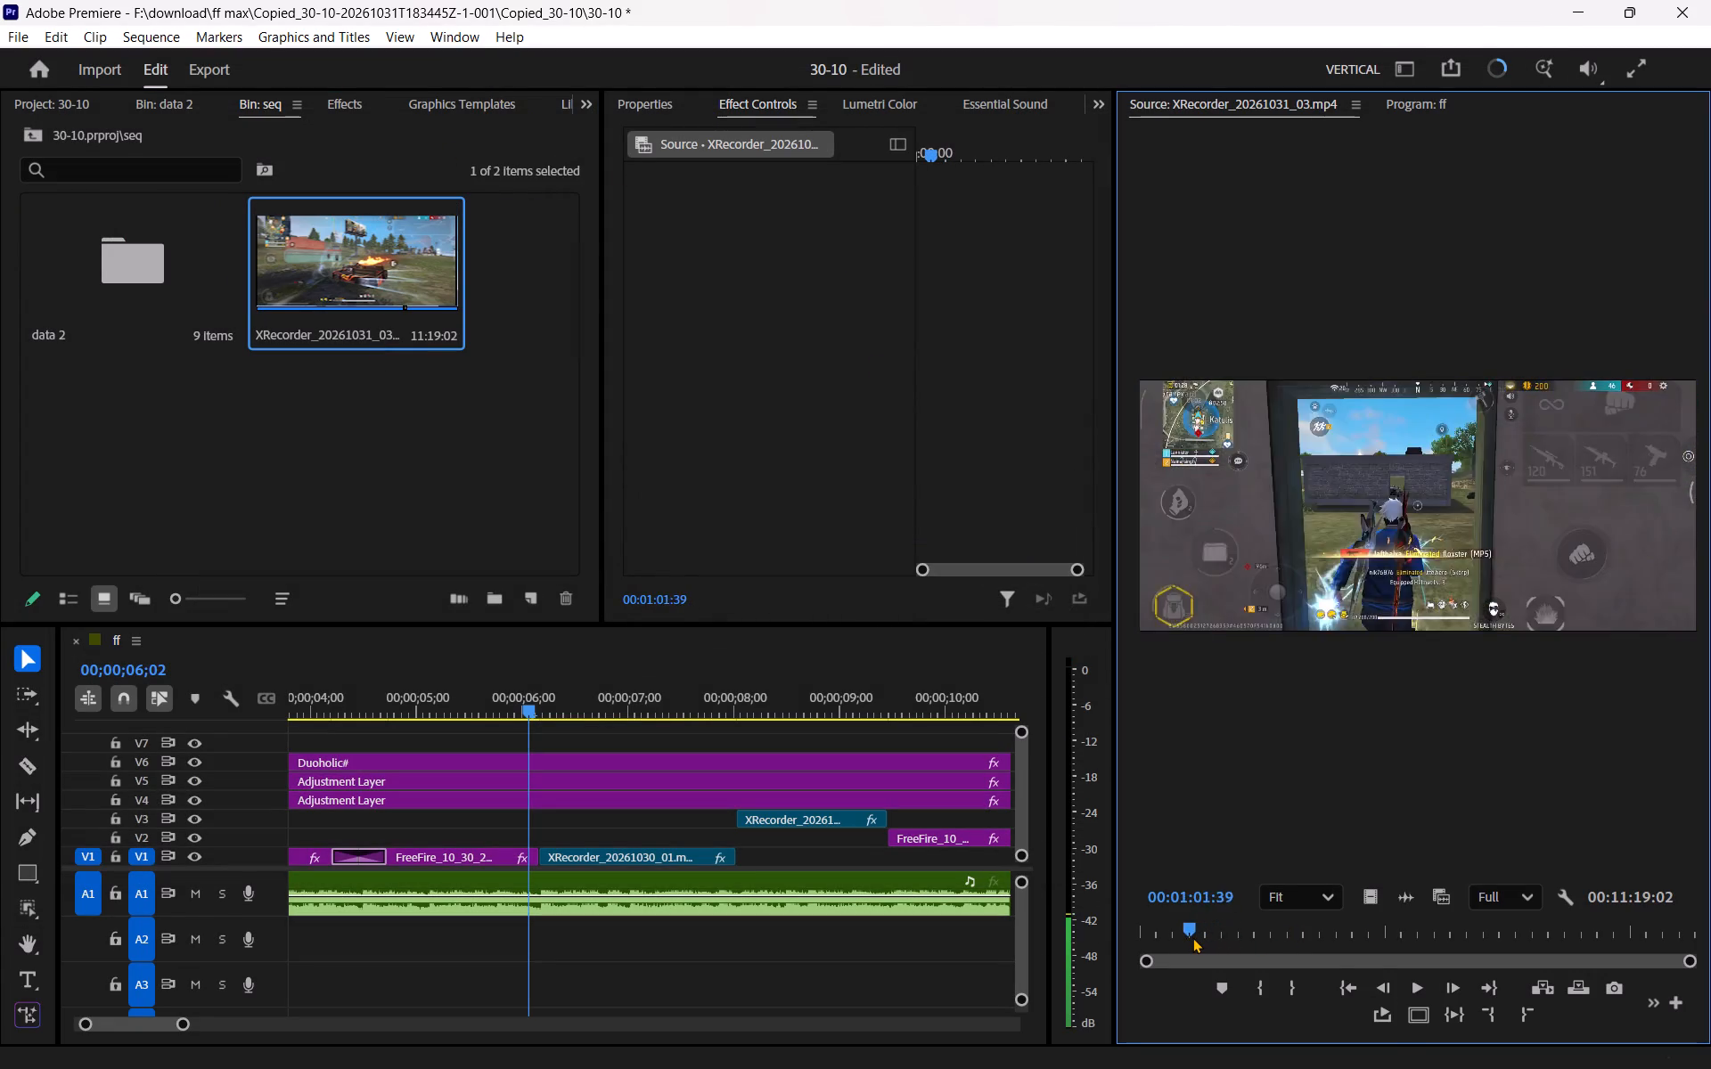
drag(1192, 937, 1175, 937)
key(space)
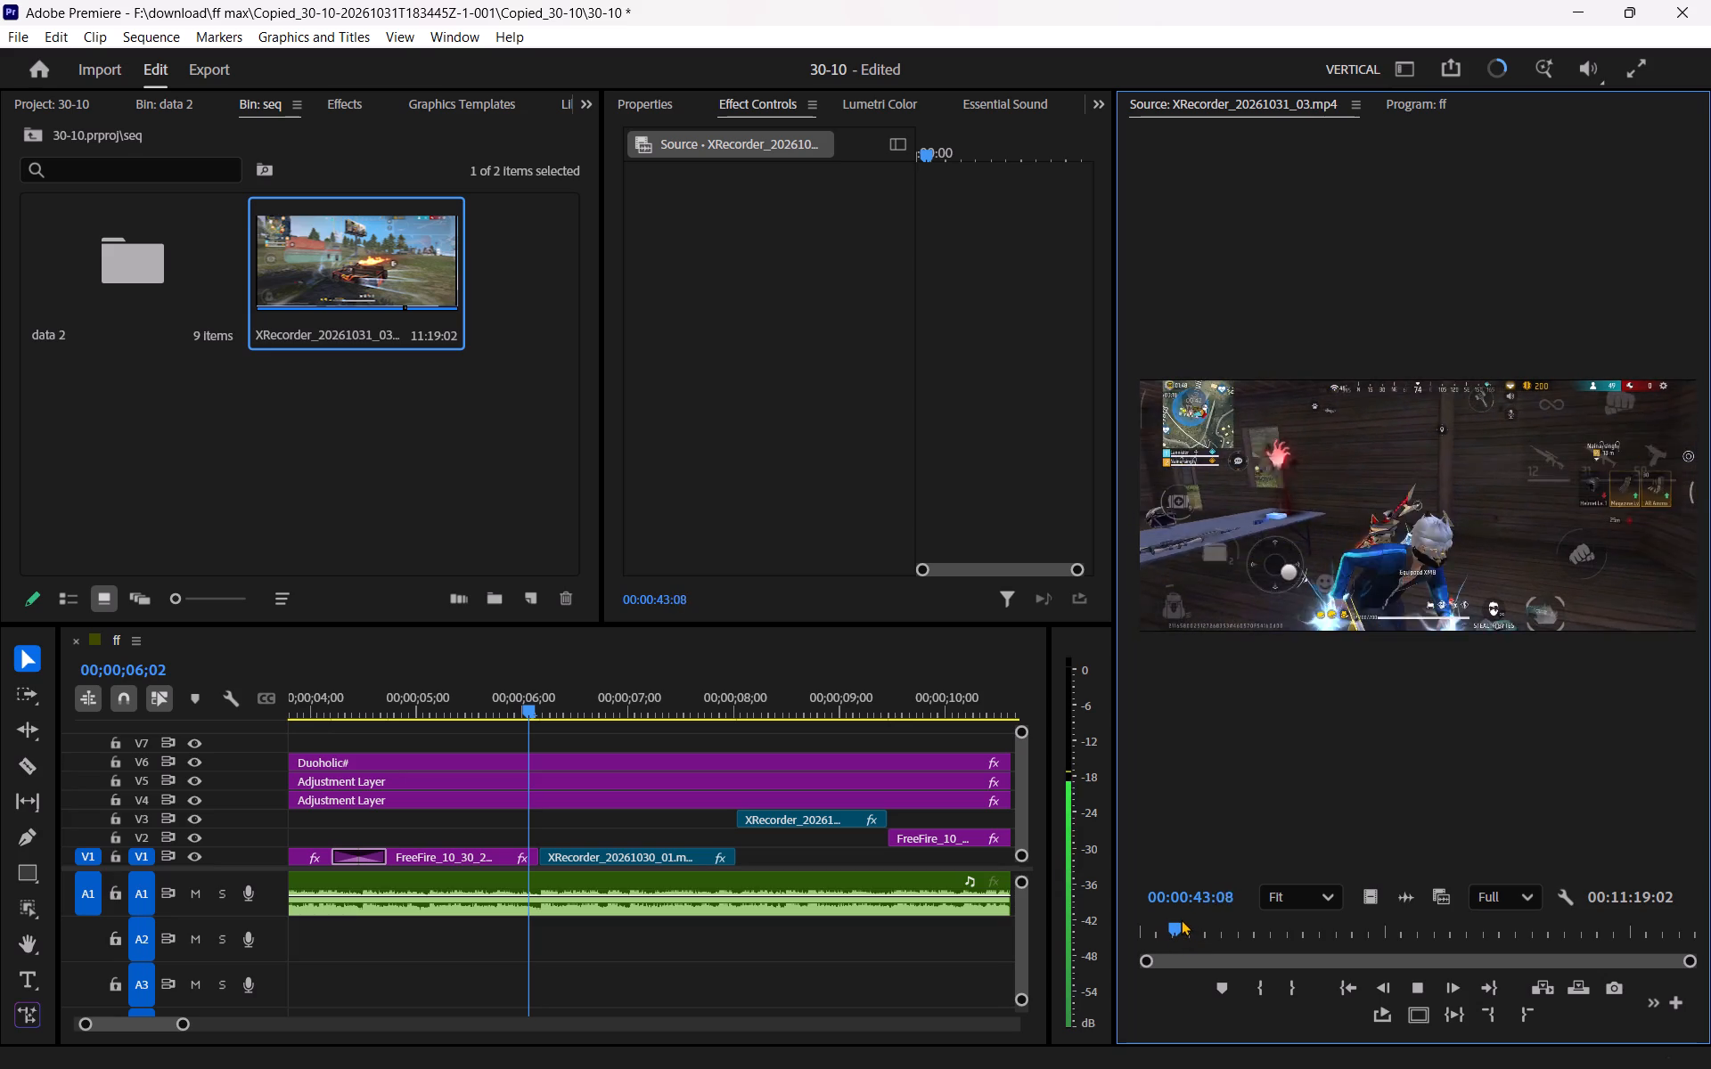
drag(1175, 917, 1160, 926)
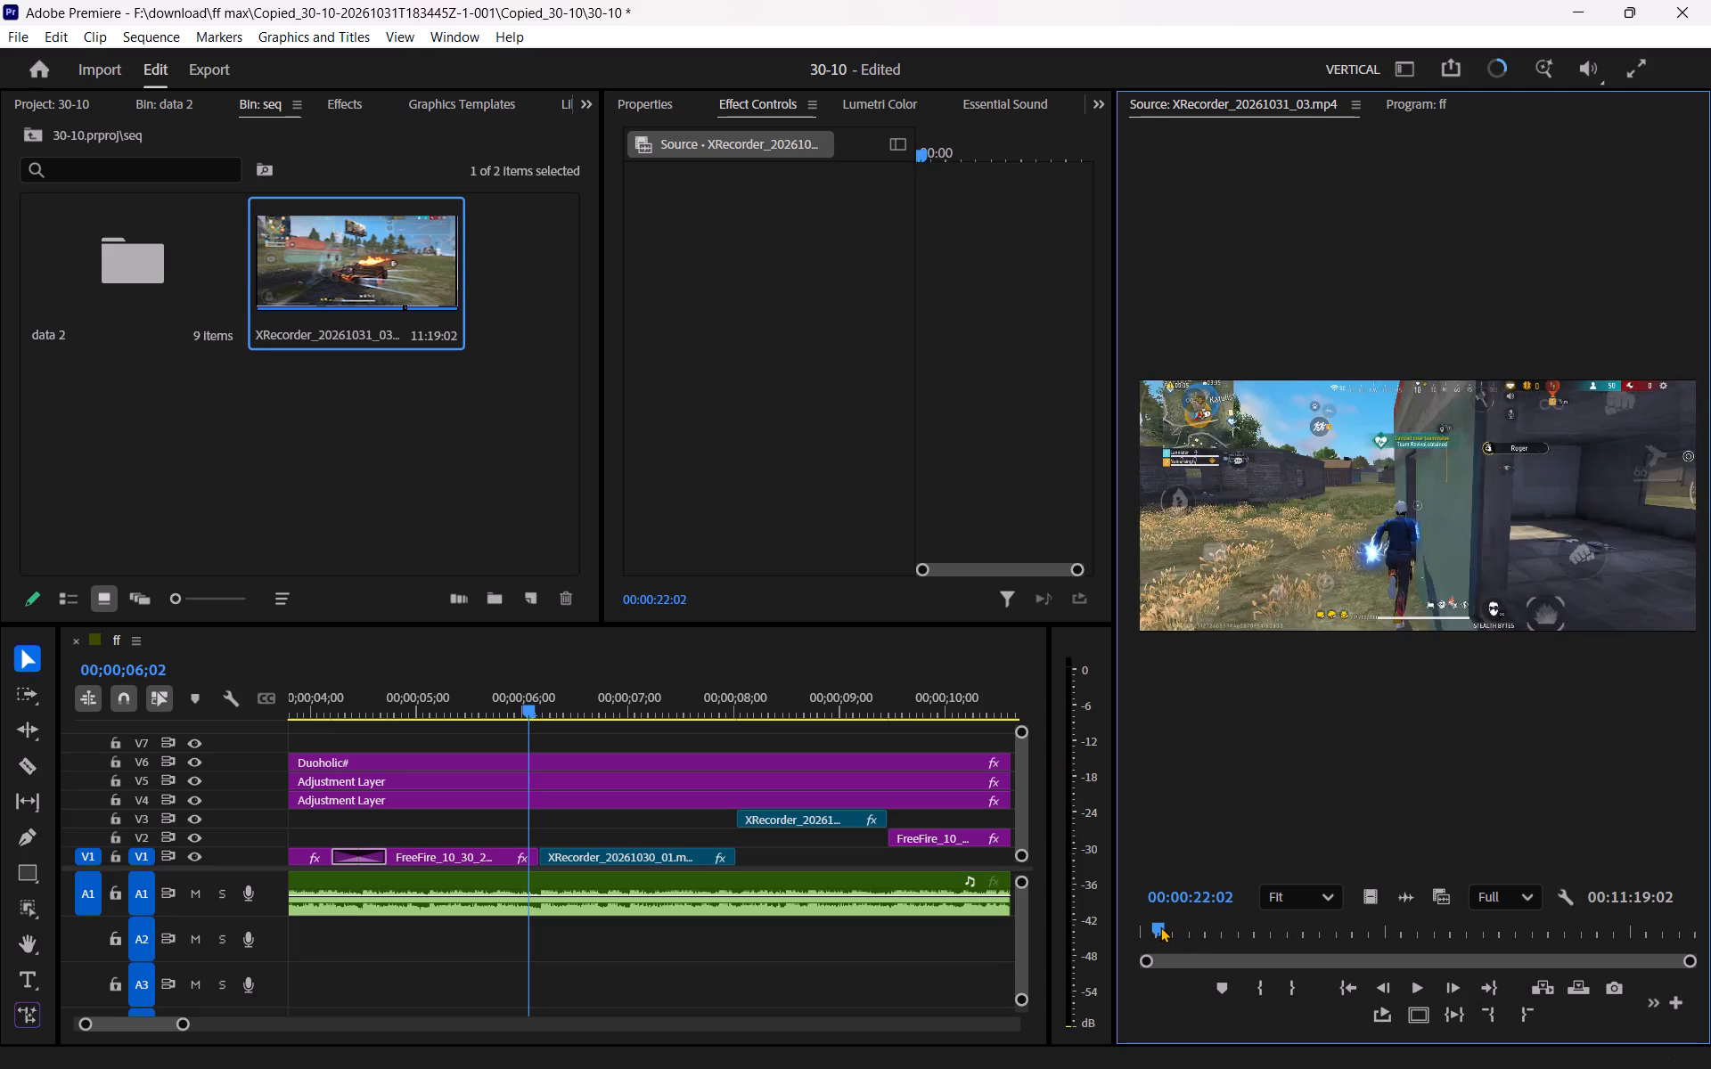
drag(1160, 926, 1159, 928)
key(space)
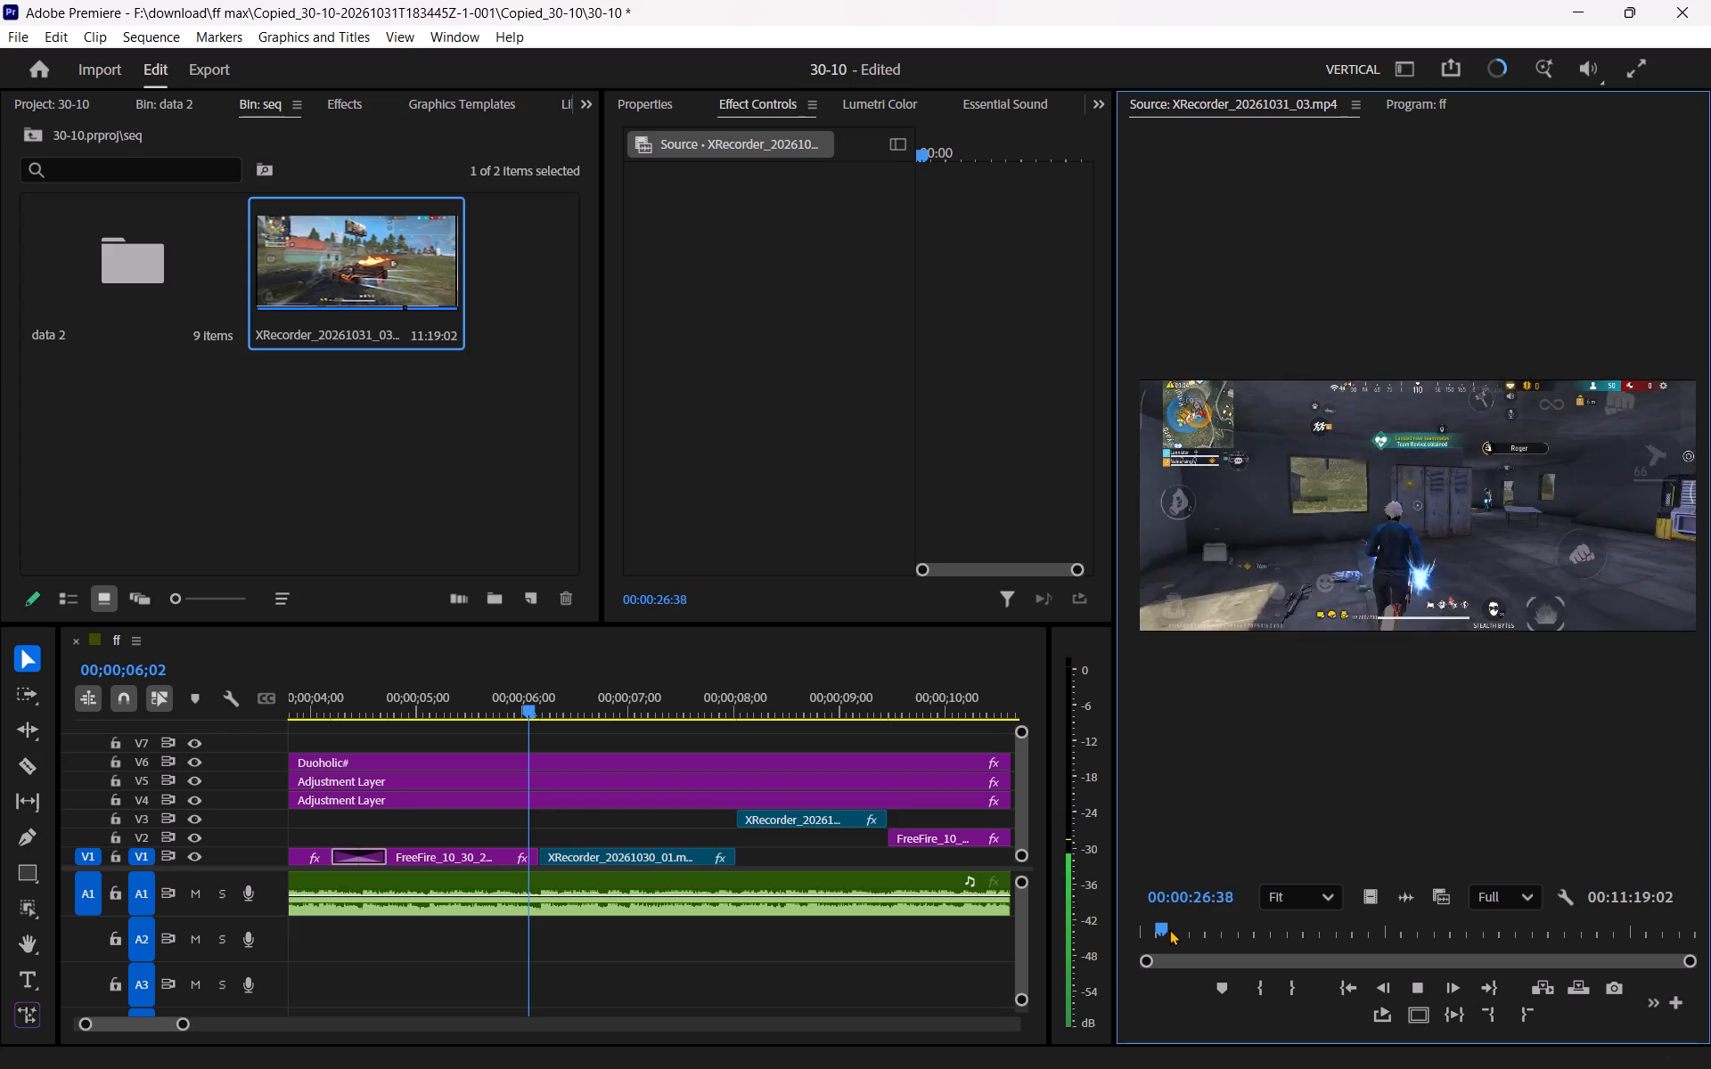
drag(1169, 929, 1189, 932)
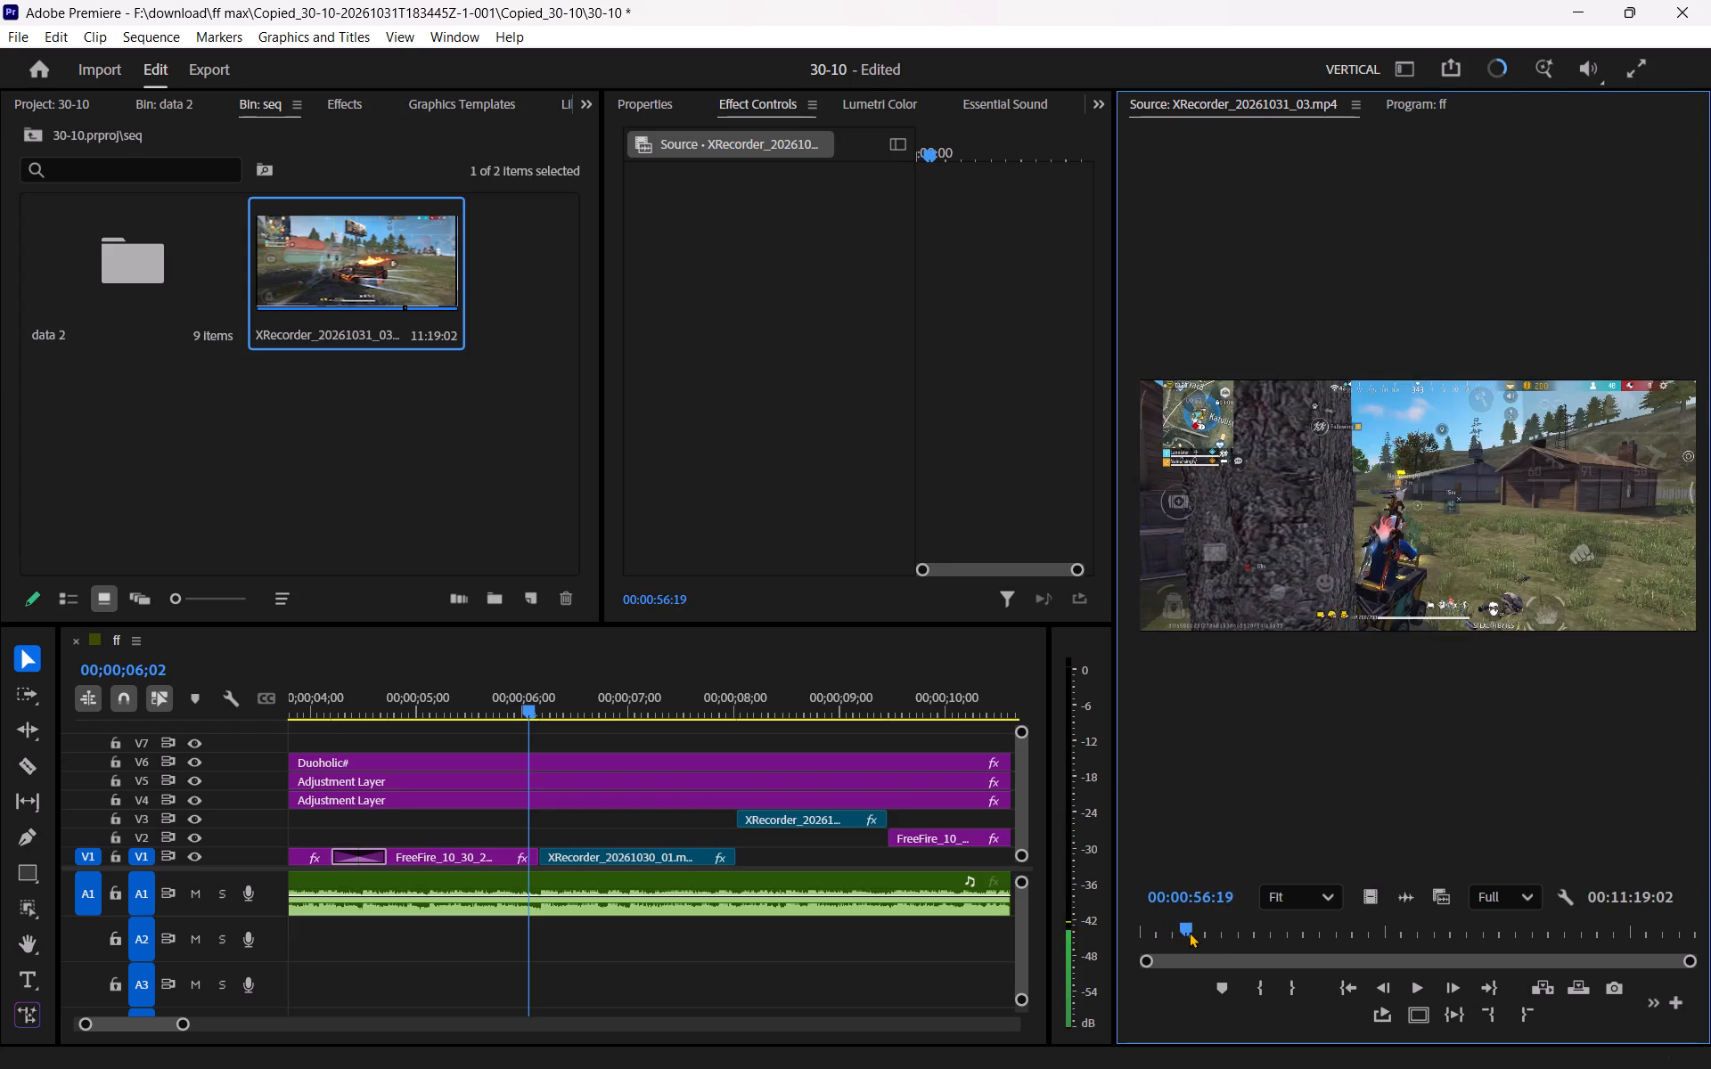
drag(1189, 932, 1205, 934)
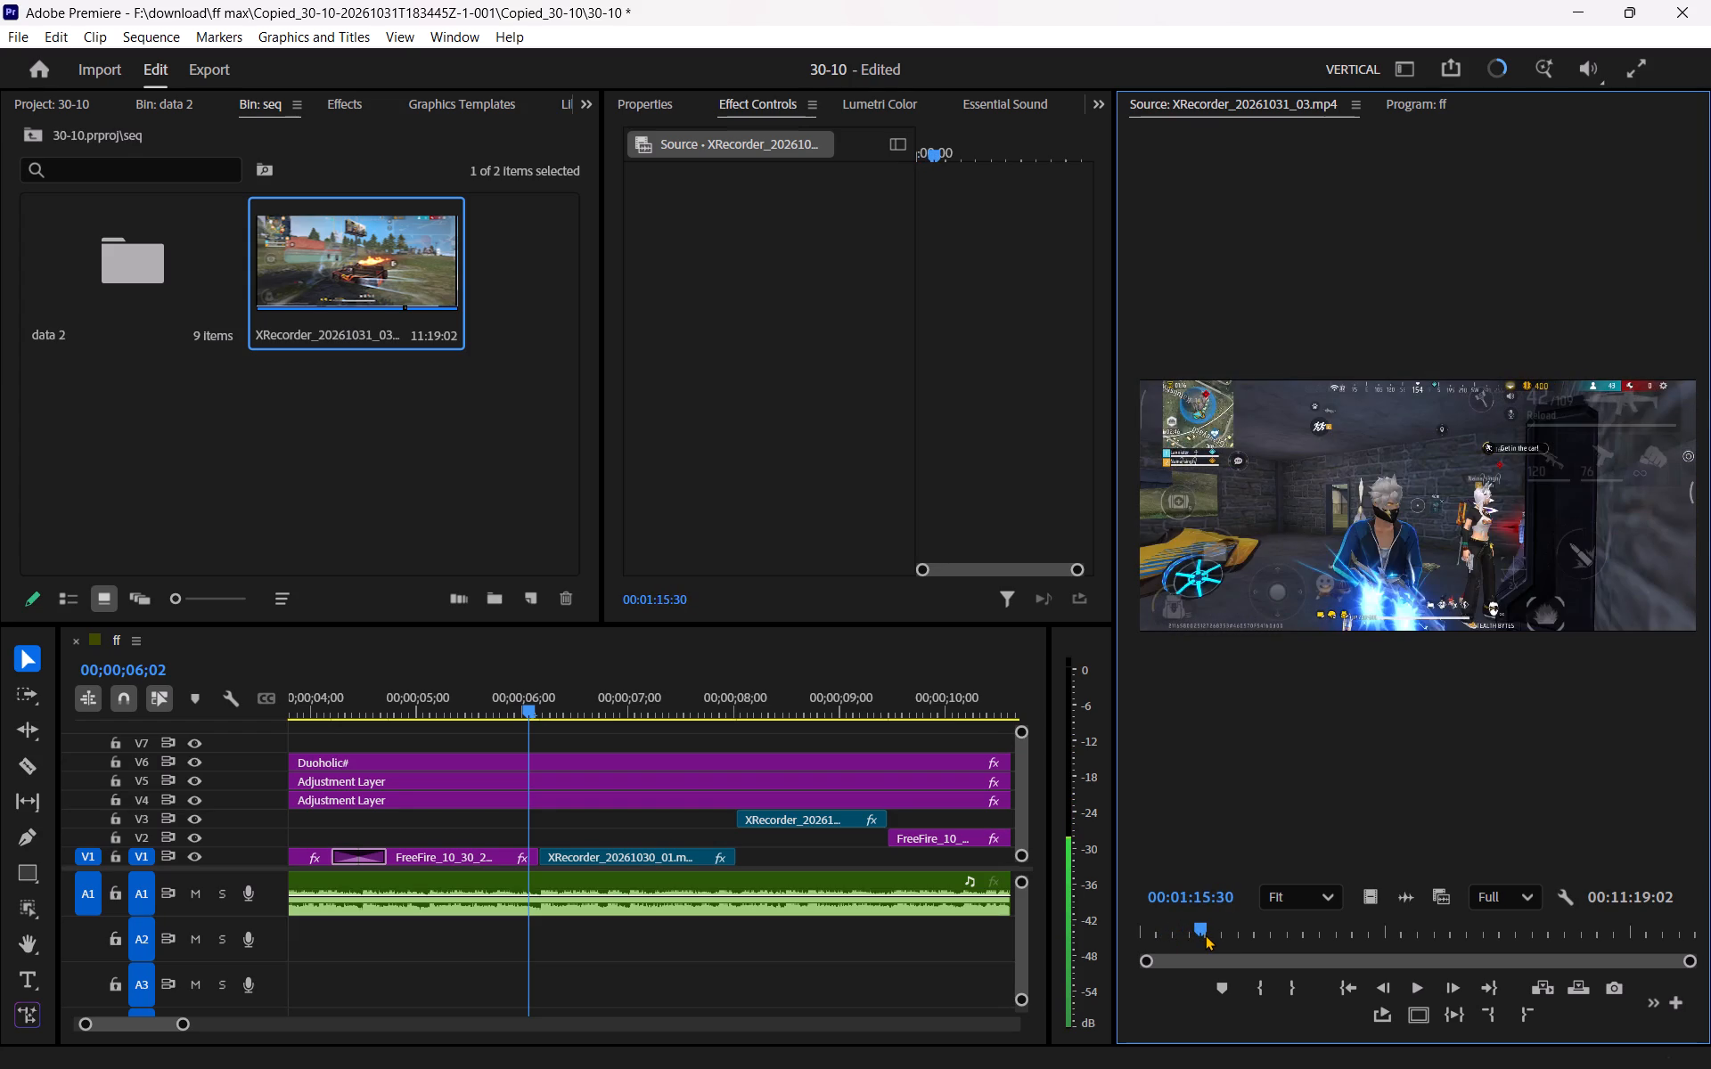
drag(1205, 934, 1213, 934)
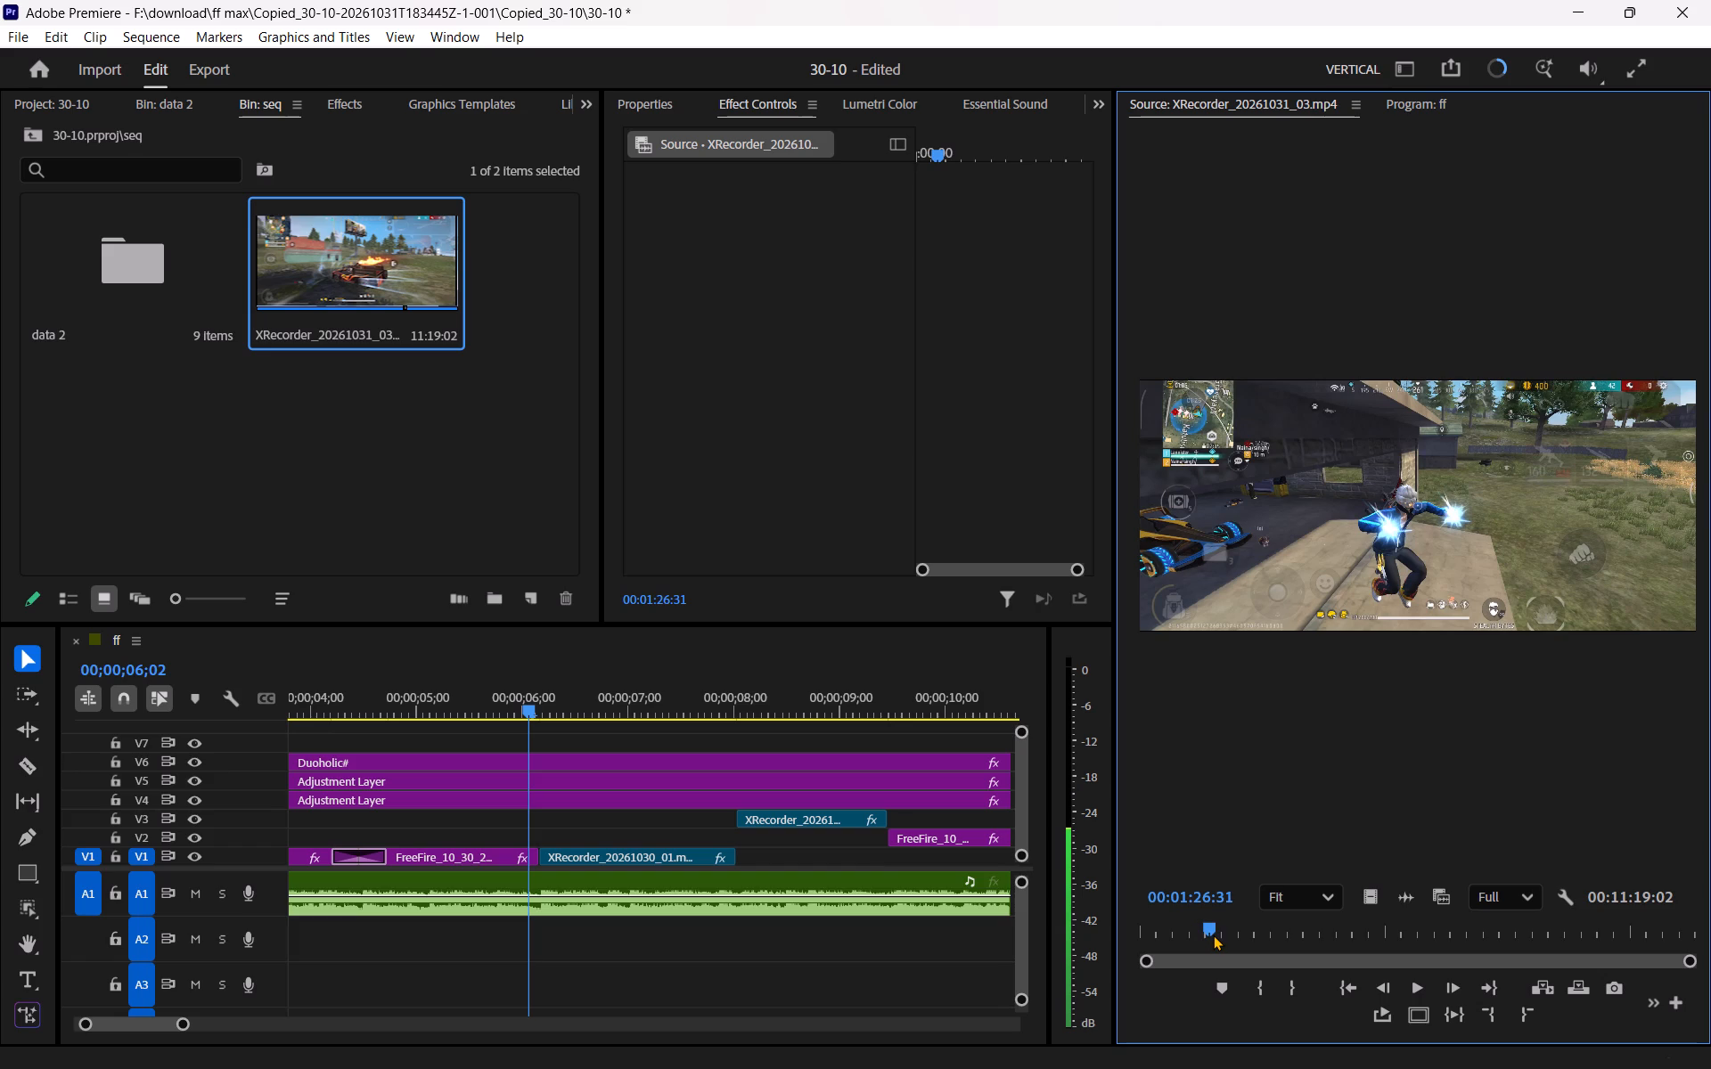
drag(1213, 934, 1220, 935)
key(space)
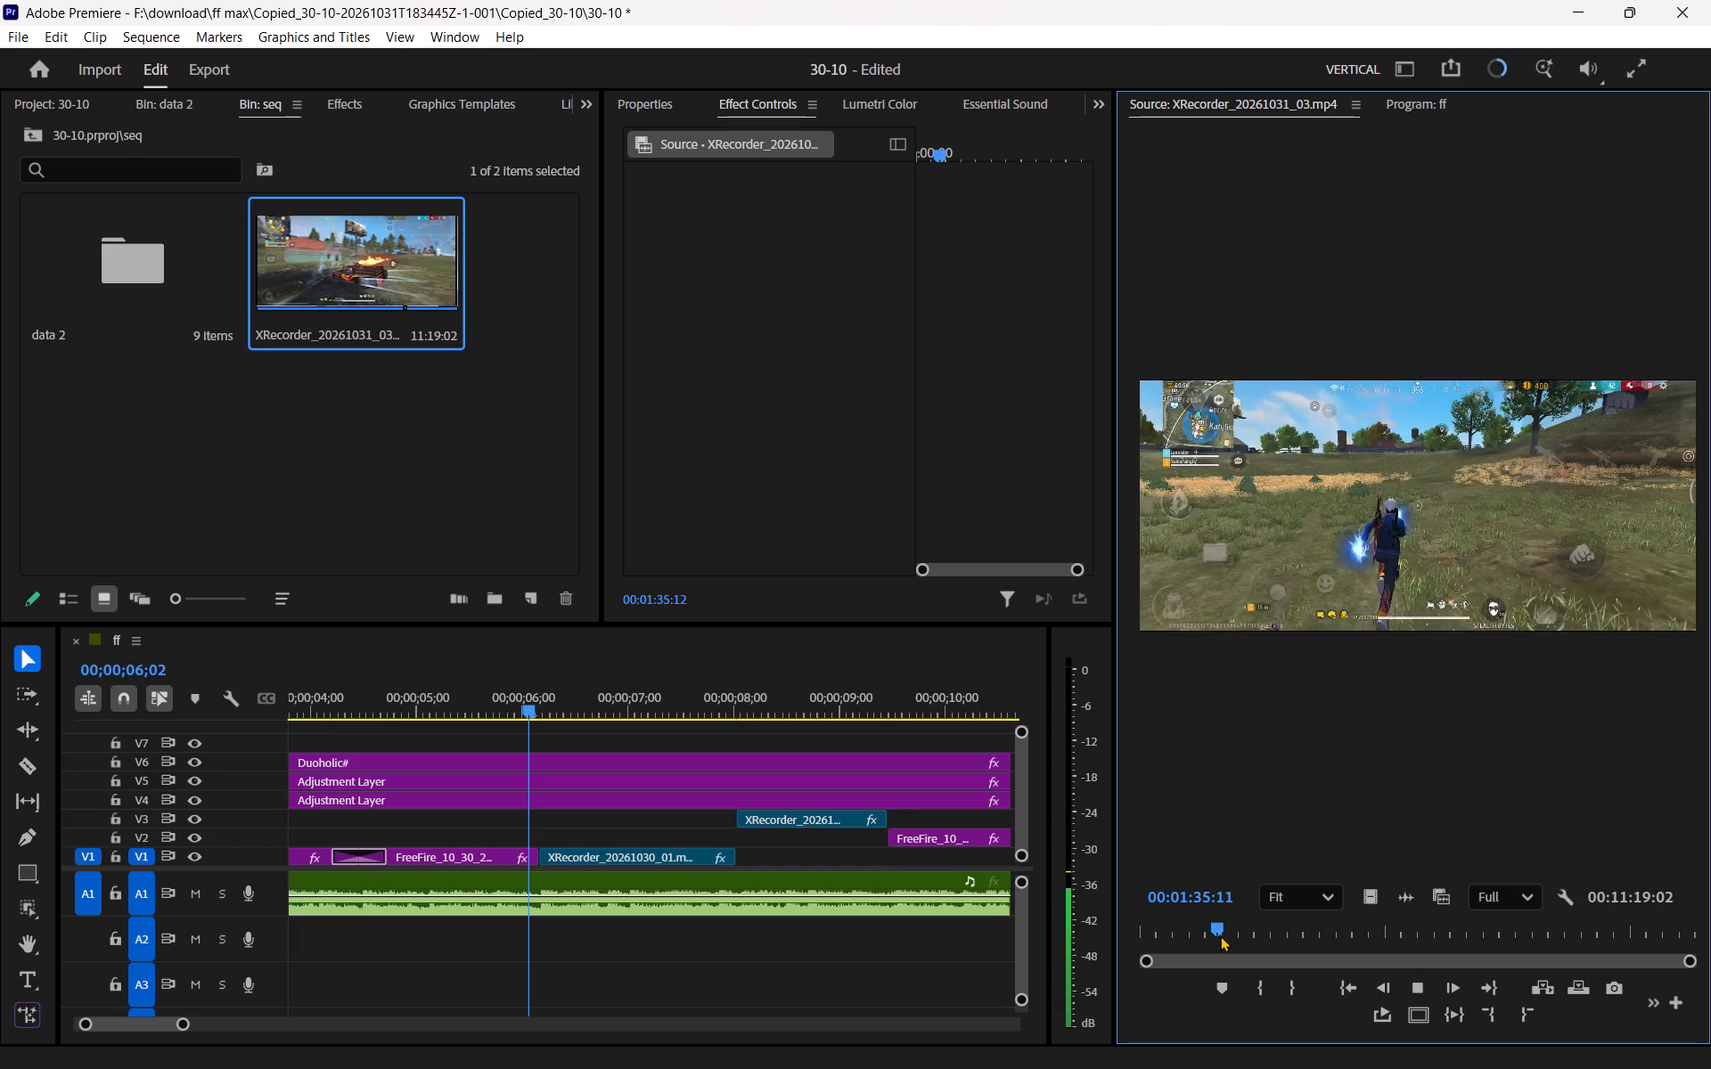
drag(1220, 932, 1211, 932)
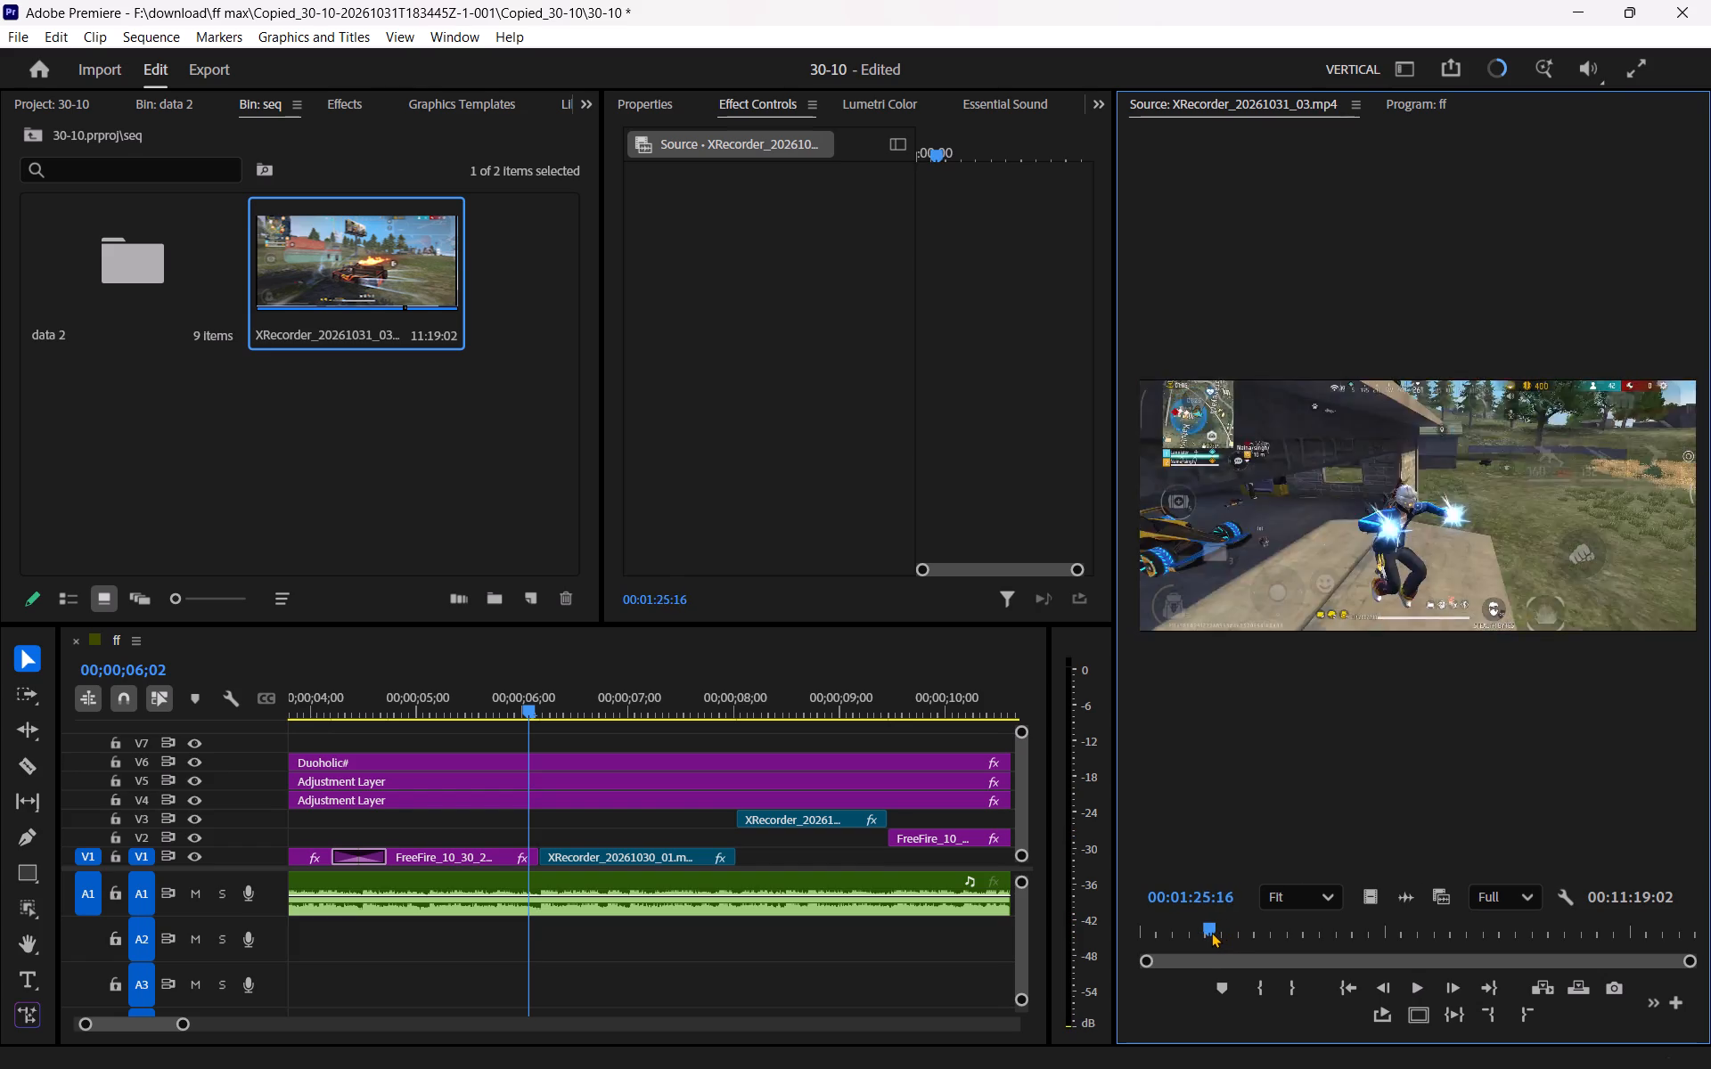
drag(1211, 932, 1232, 934)
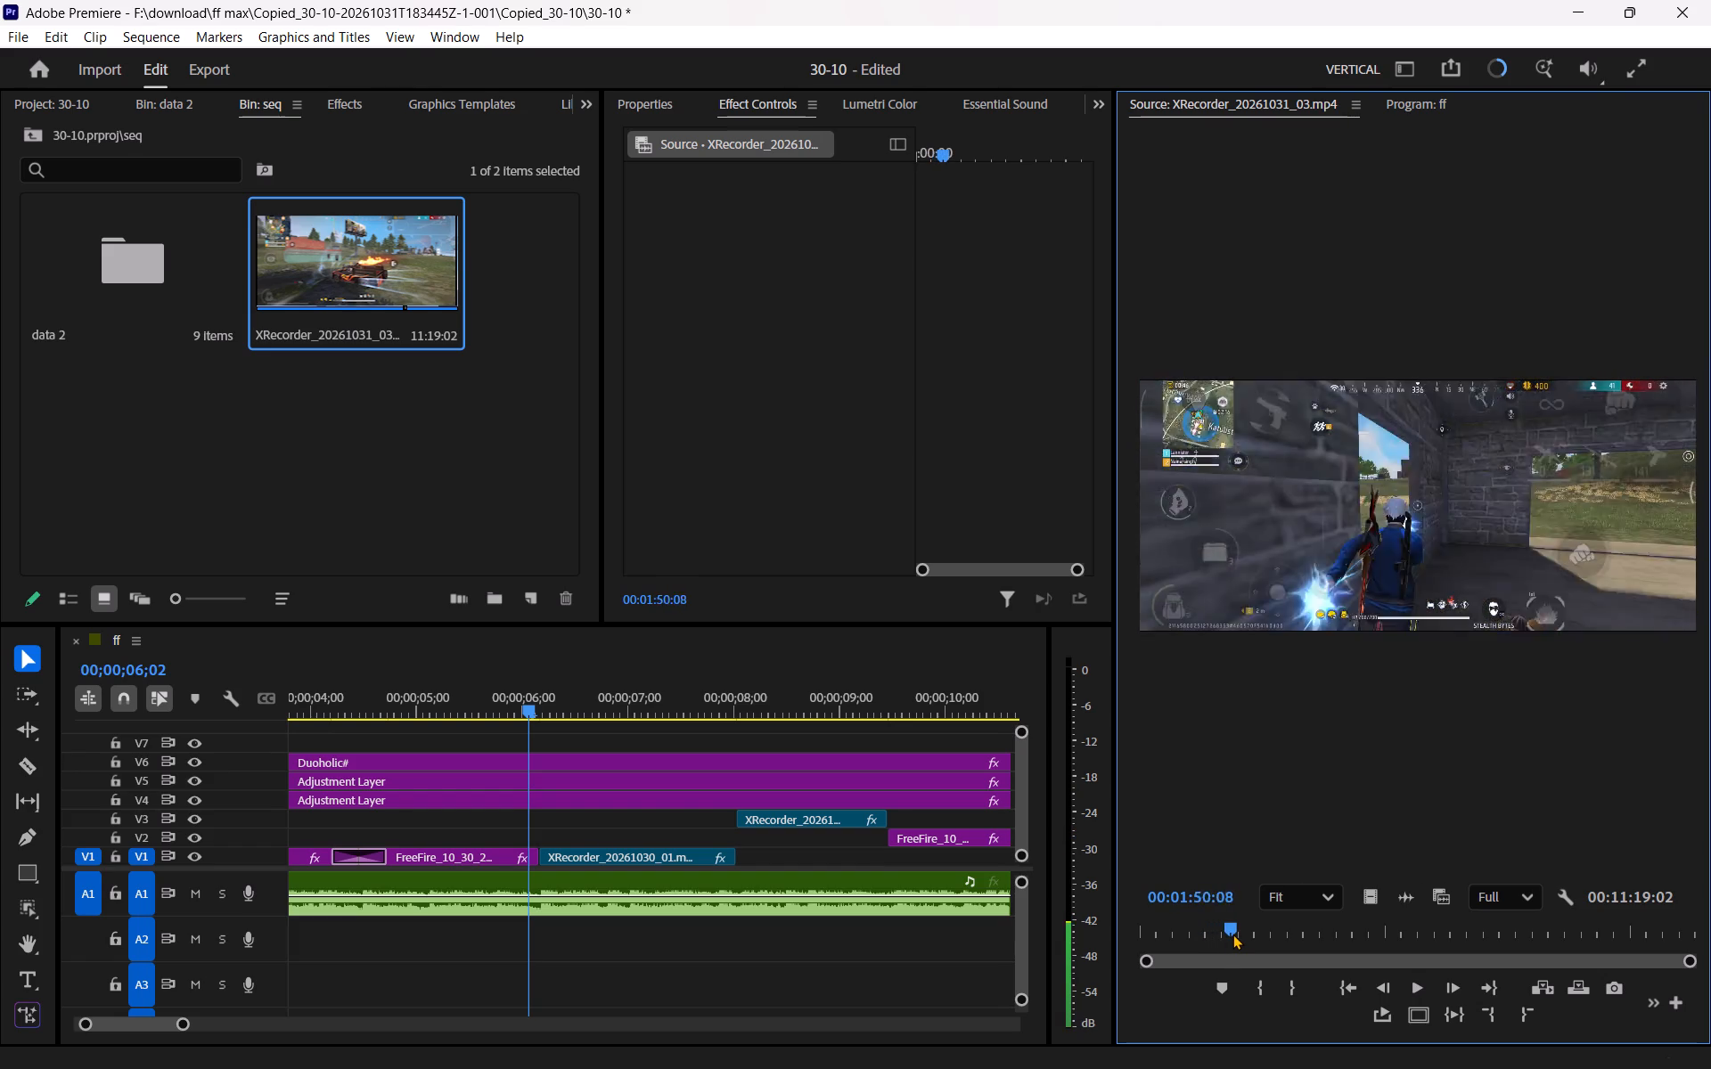
drag(1232, 934, 1246, 934)
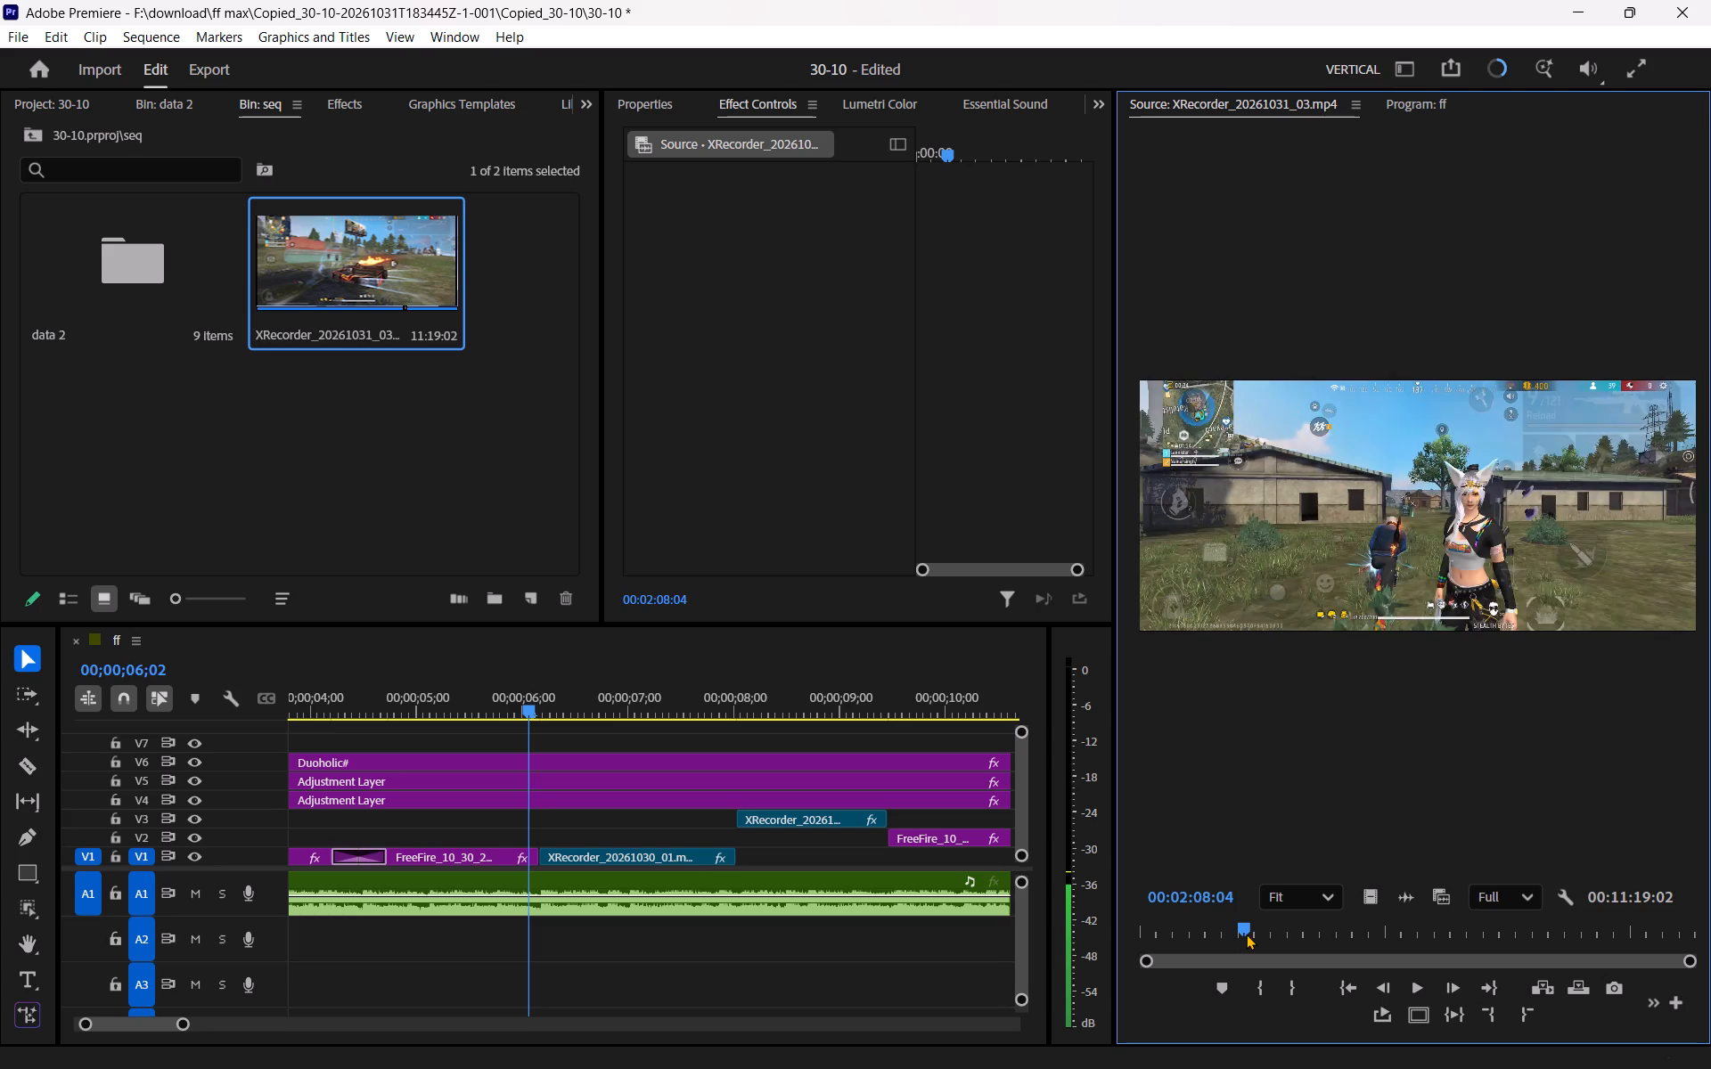
drag(1246, 934, 1242, 934)
key(space)
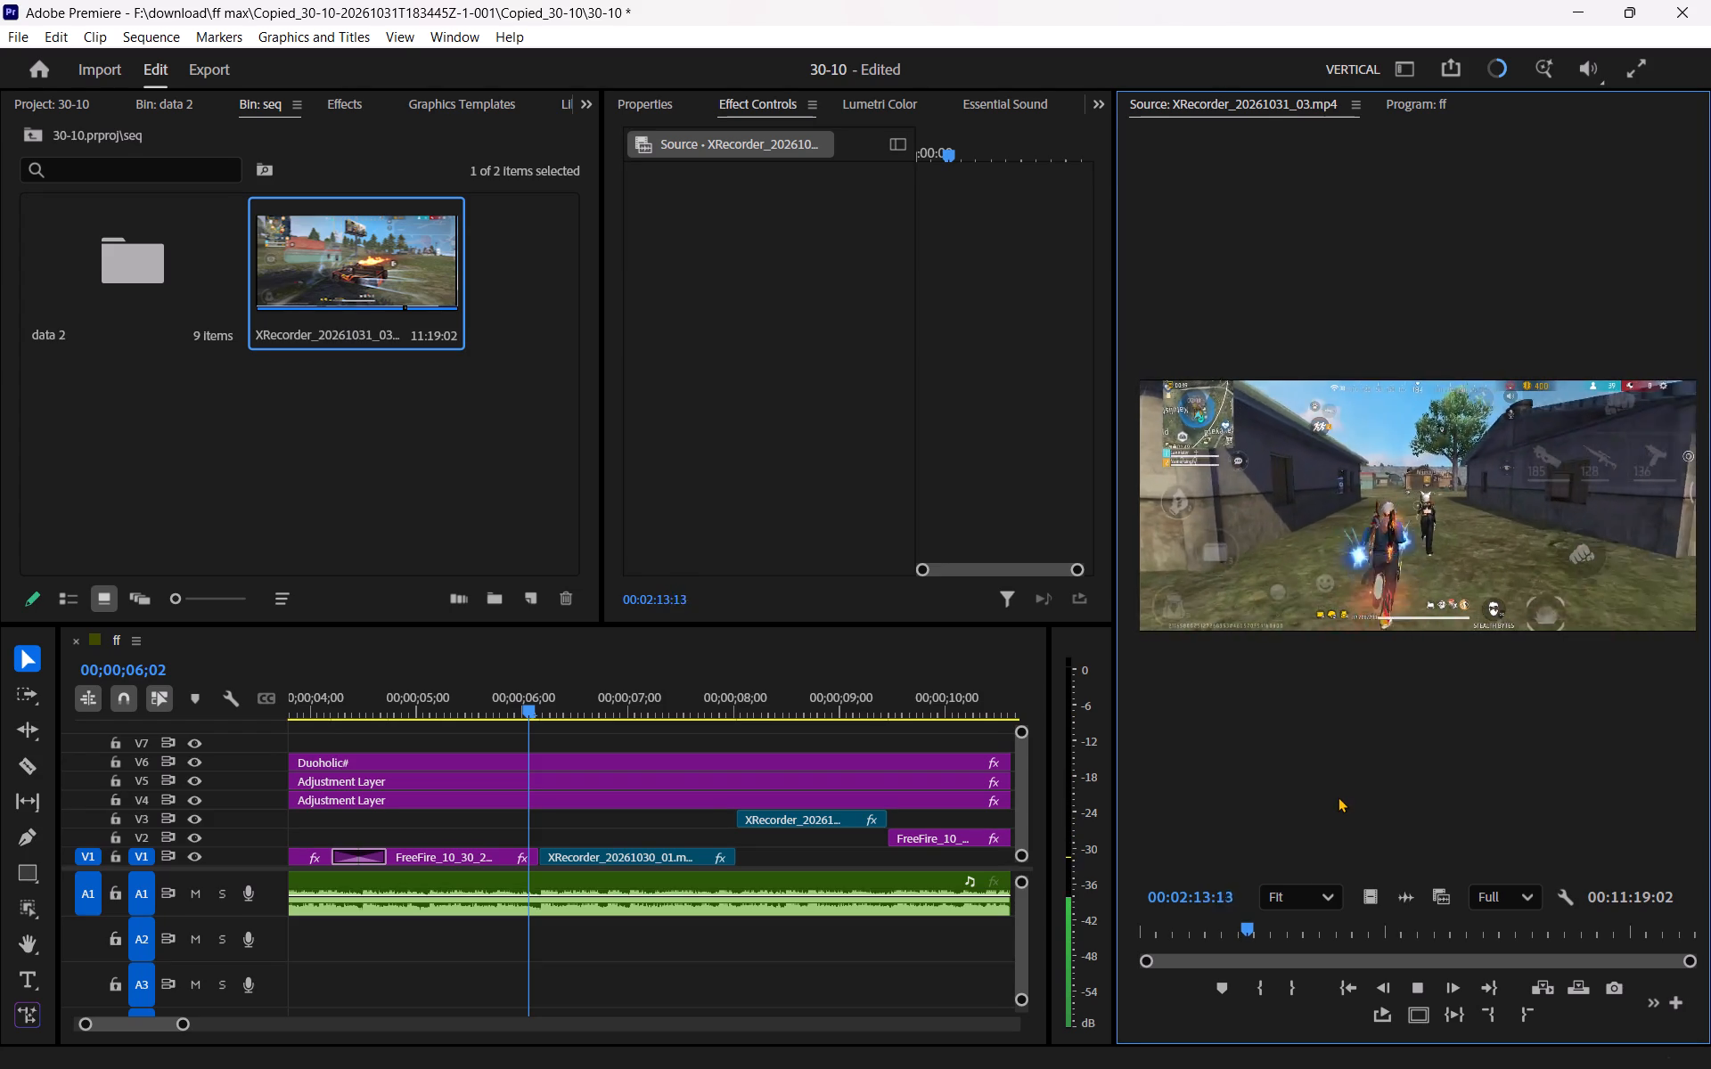
key(equal)
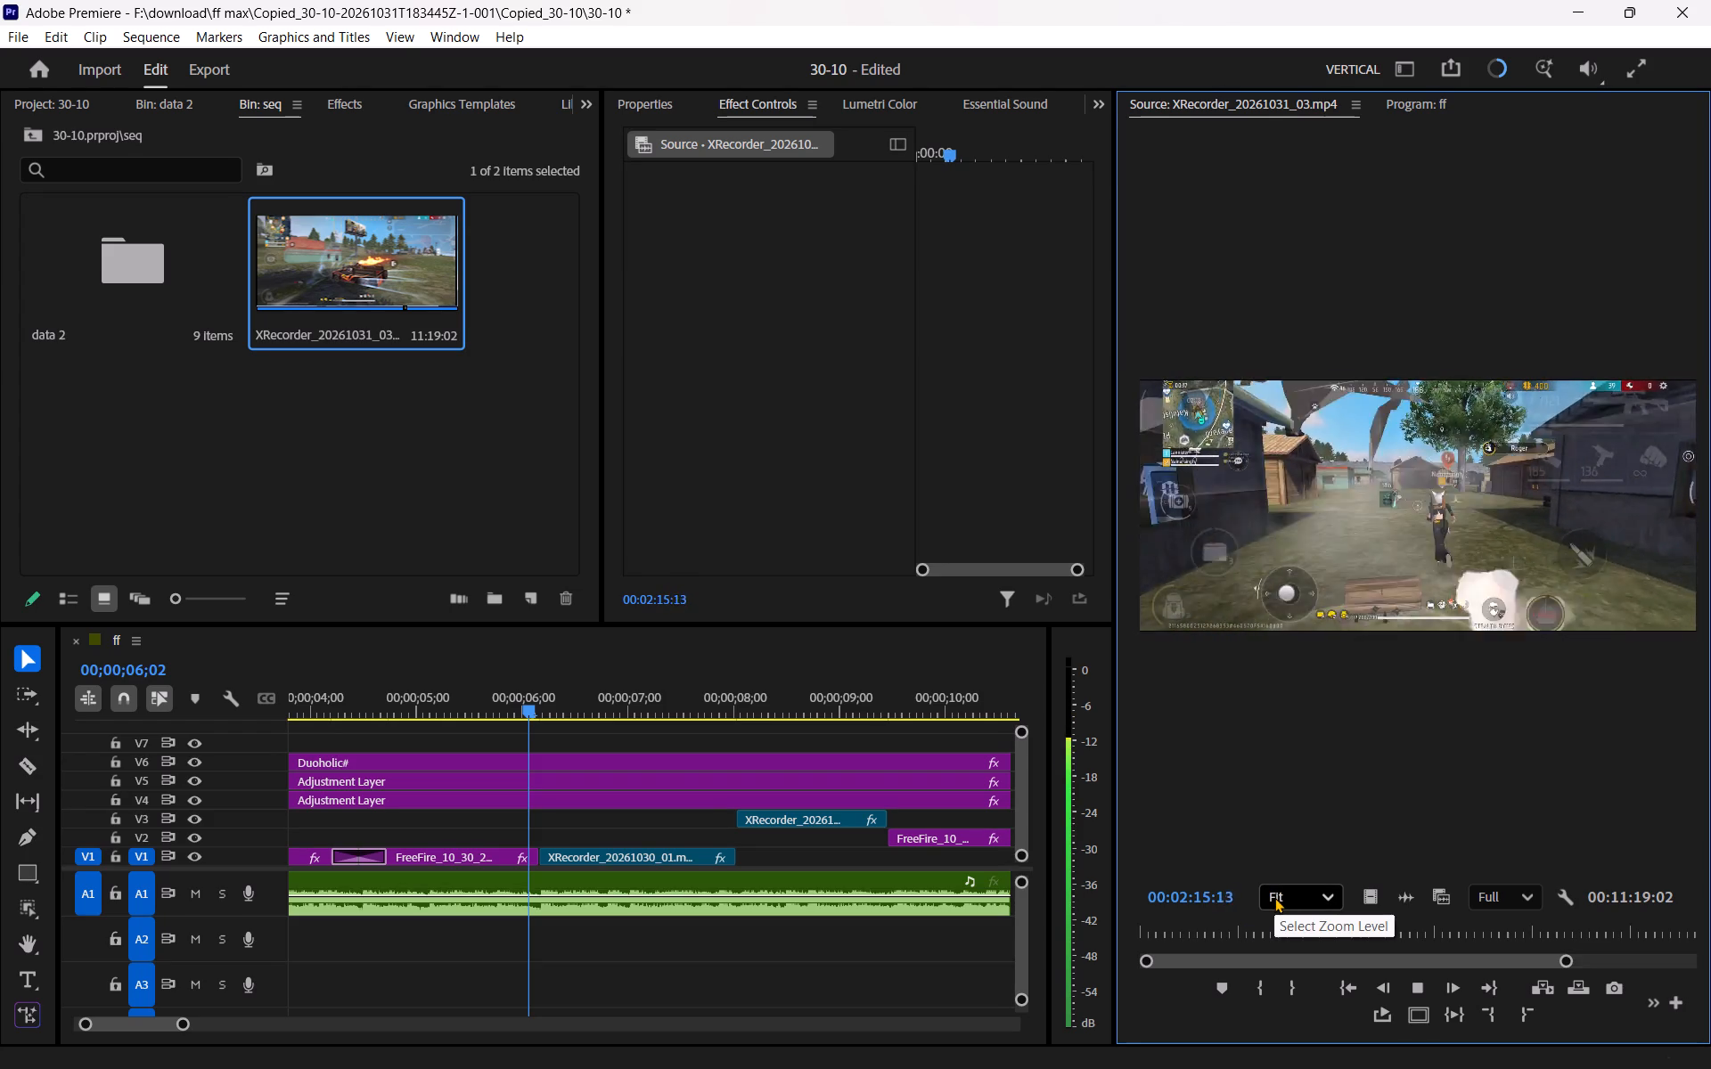
key(equal)
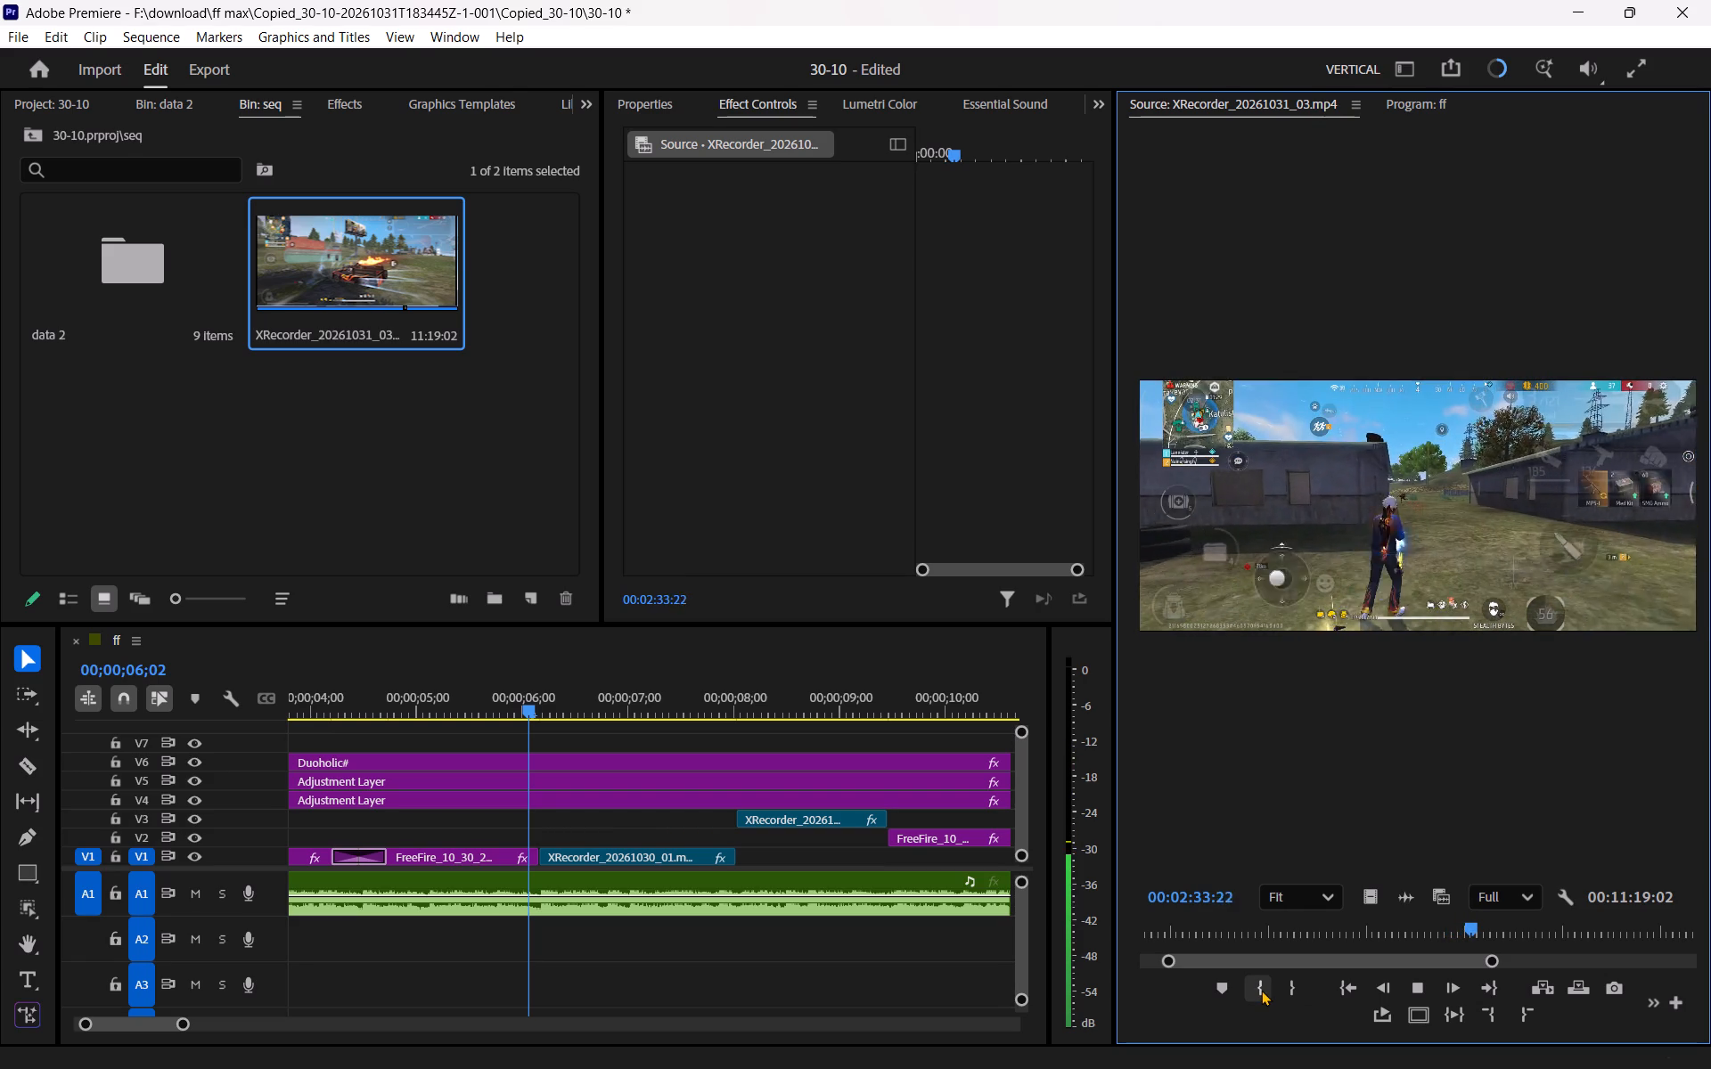
Mark the source range of XRecorder_20261031_03.mp4 with an In point at 00:02:35:11 and an Out point at 00:02:37:23.
key(space)
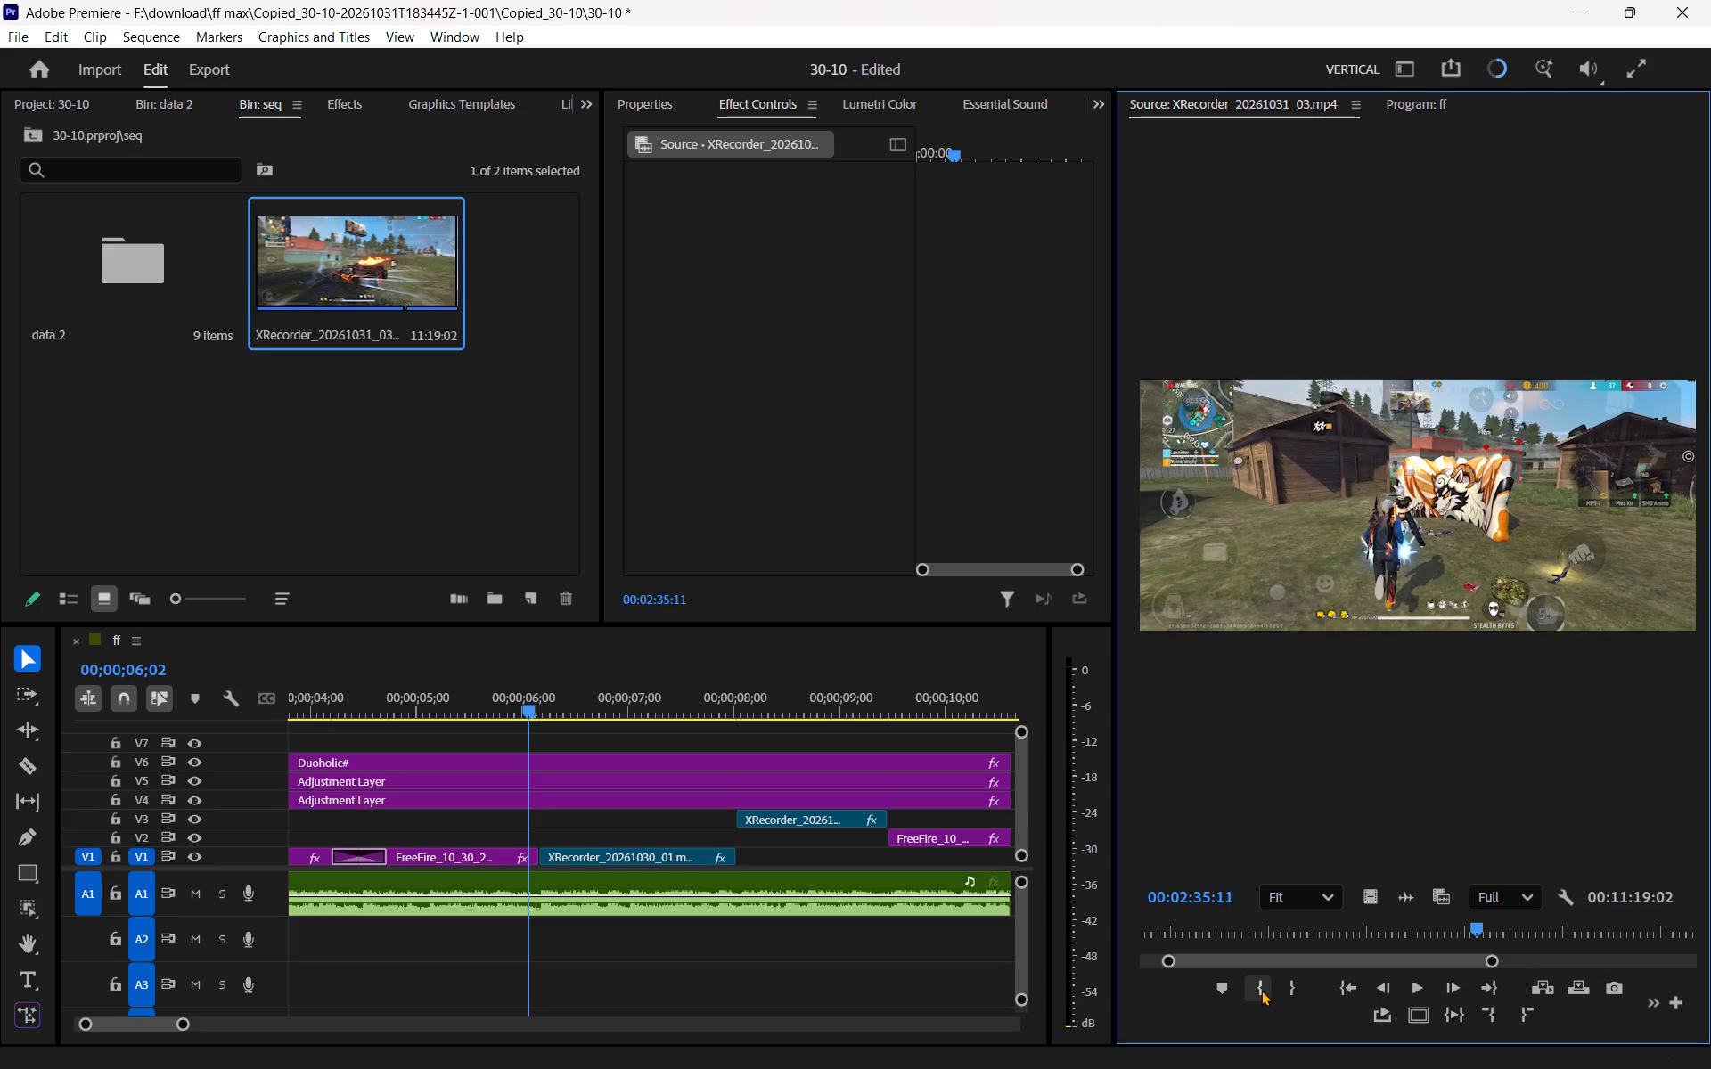
click(1261, 990)
key(space)
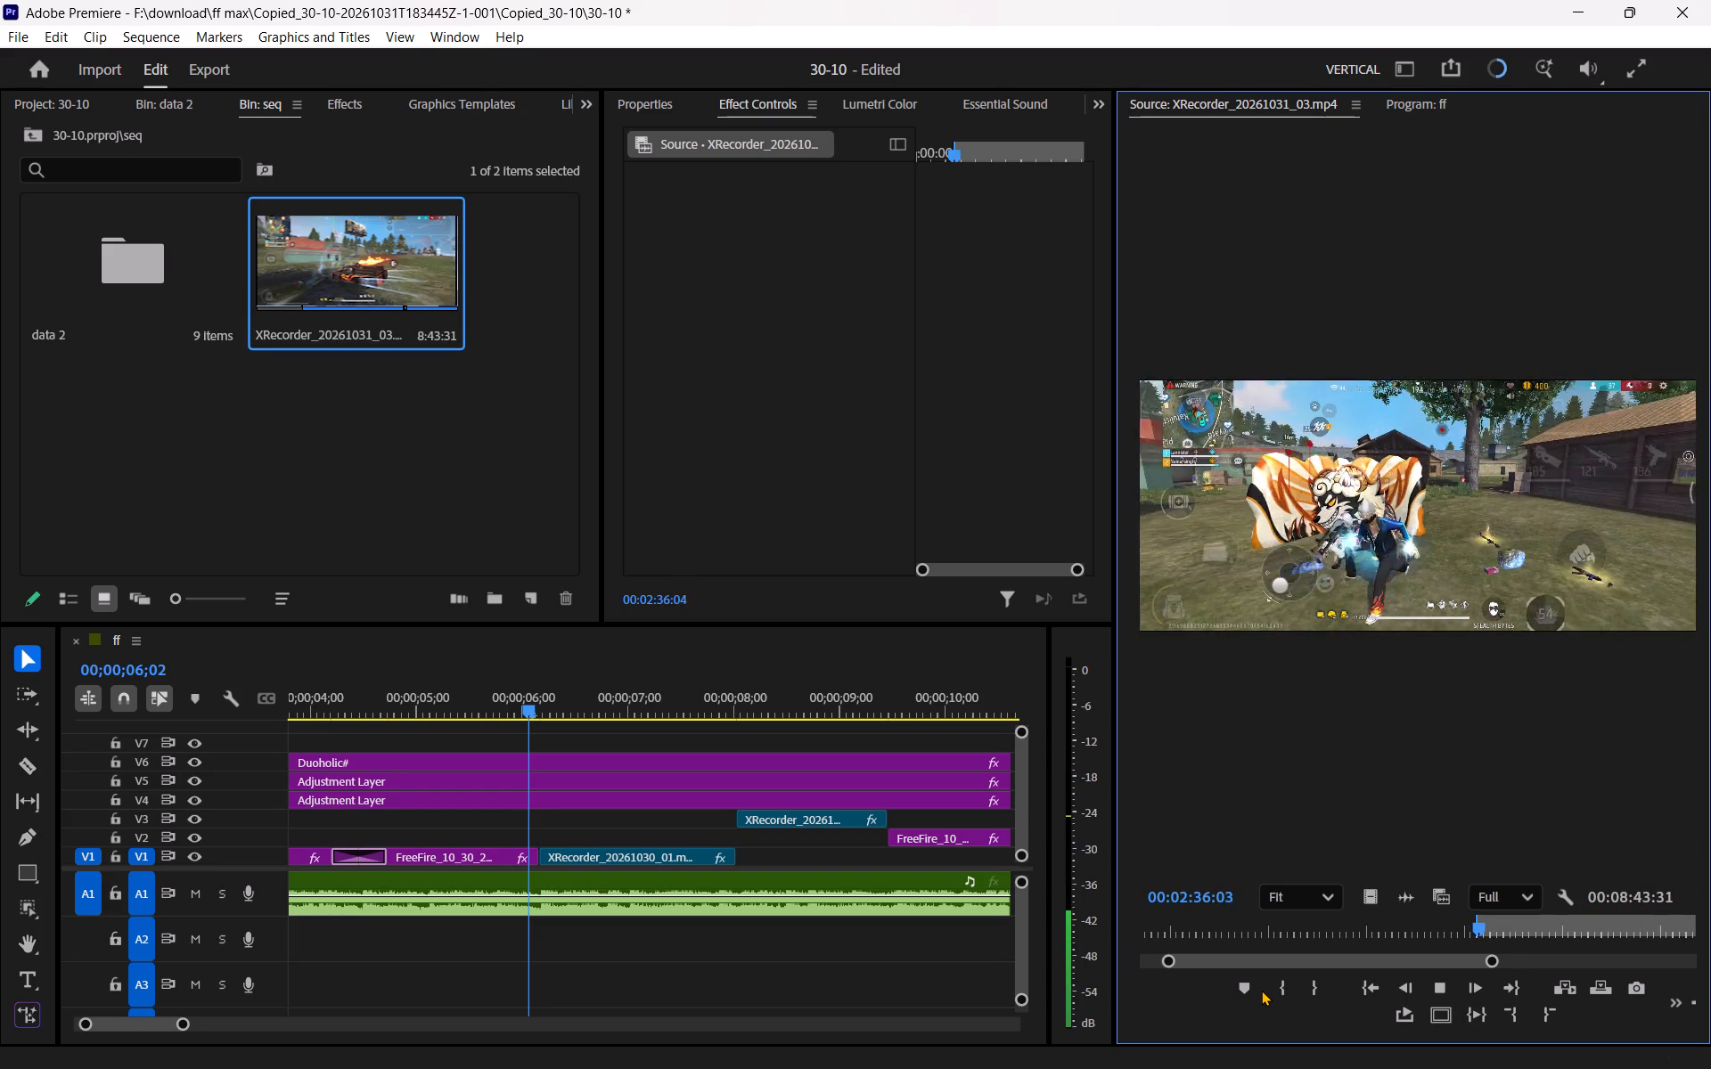
key(space)
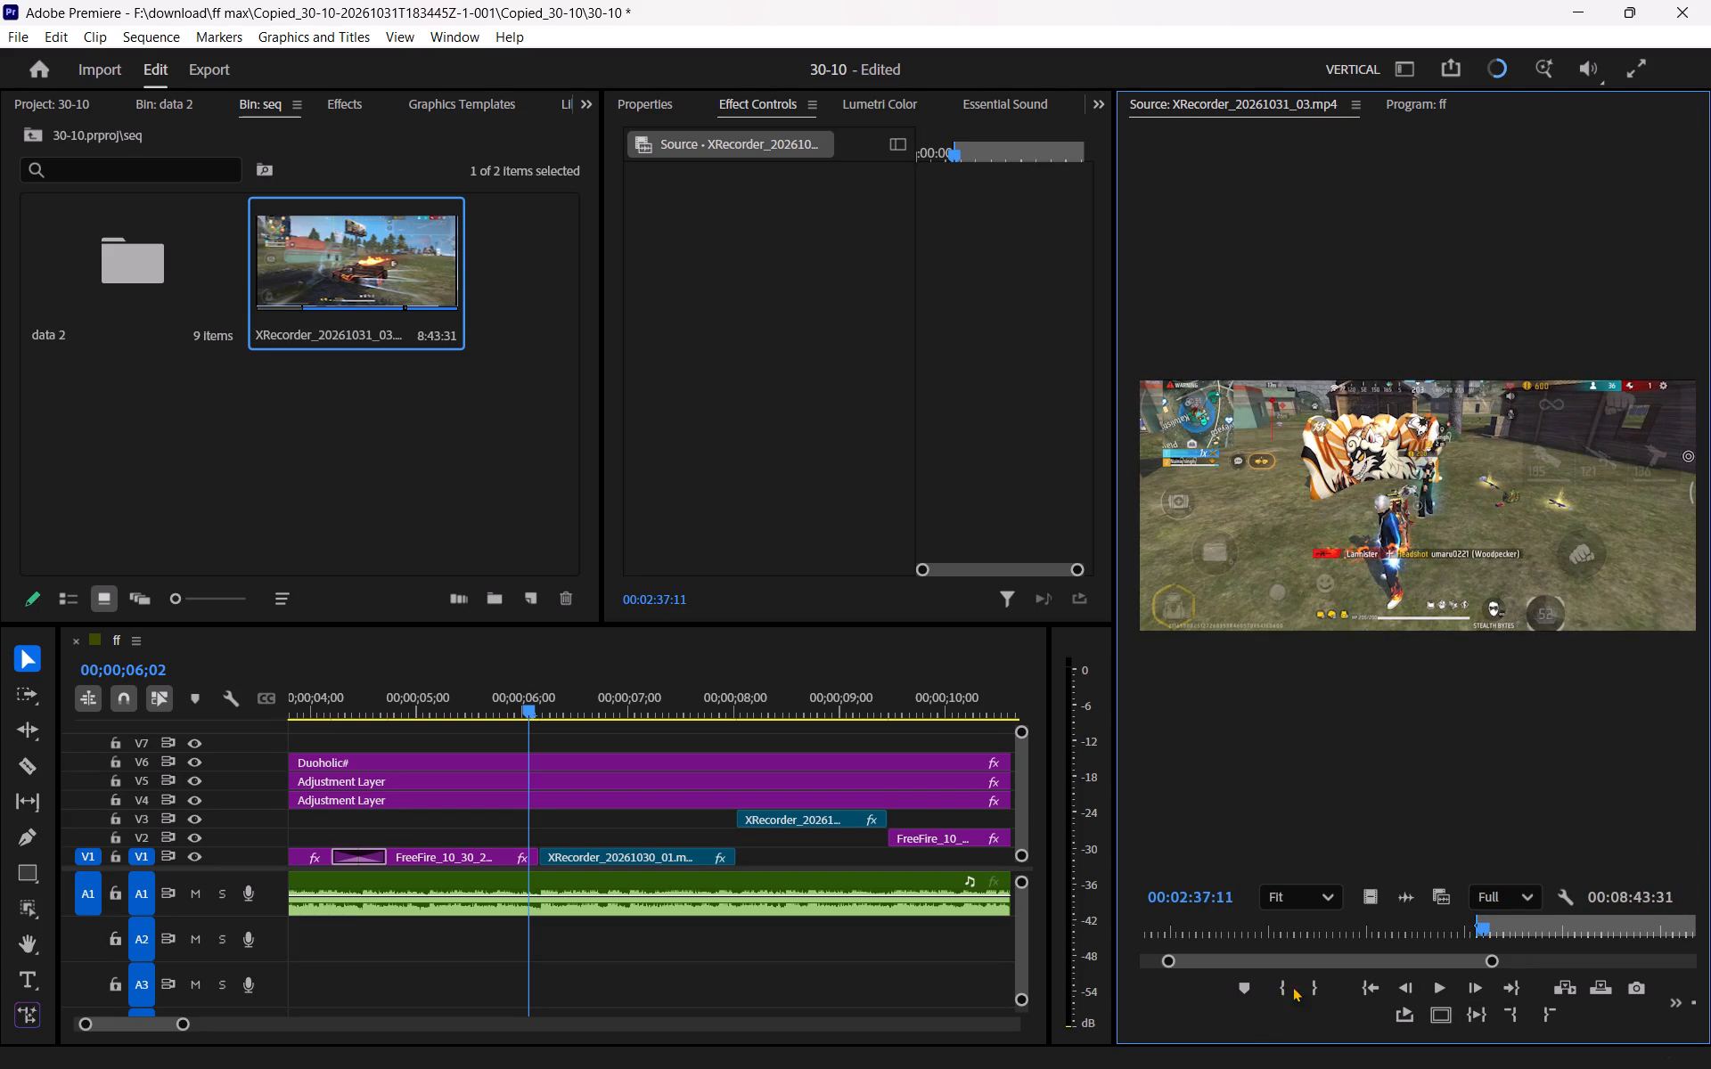
key(space)
key(space)
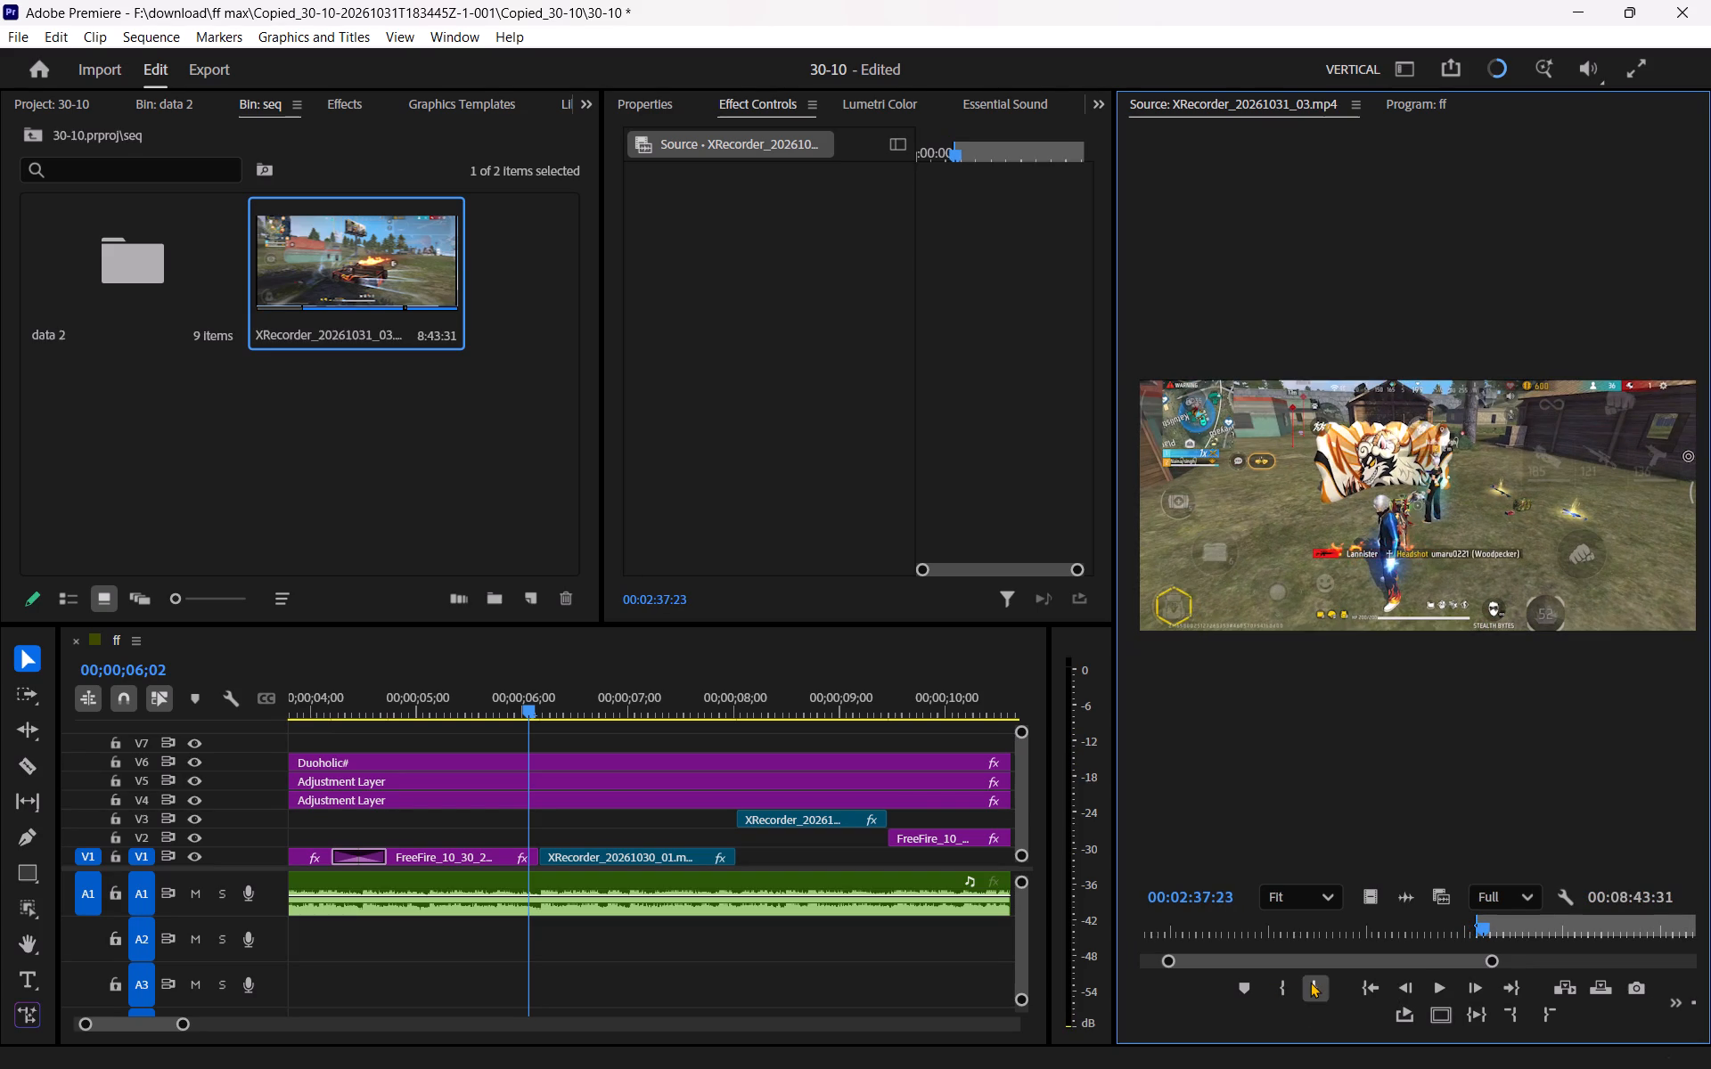
click(1310, 982)
Place only the video of the marked range on V2, aligned with the start of XRecorder_20261030_01.mp4, and preview it at 00;00;06;26.
drag(1361, 899, 587, 774)
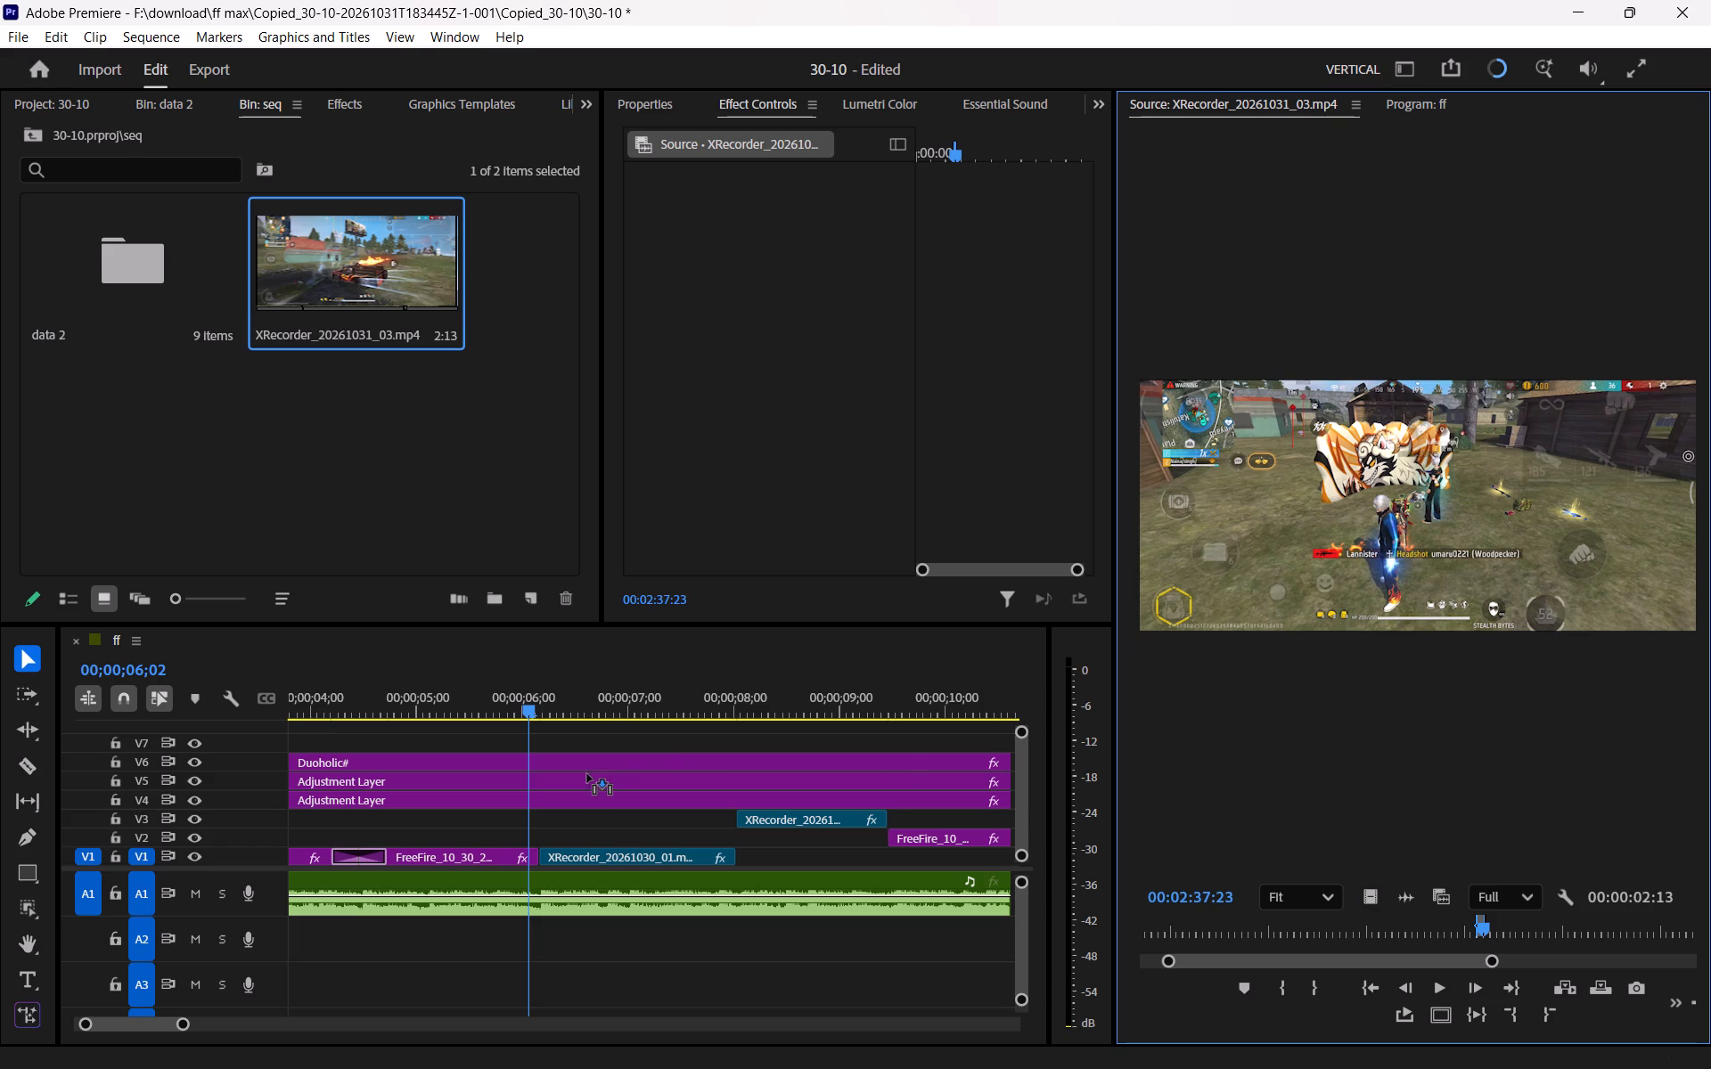
drag(587, 774, 549, 844)
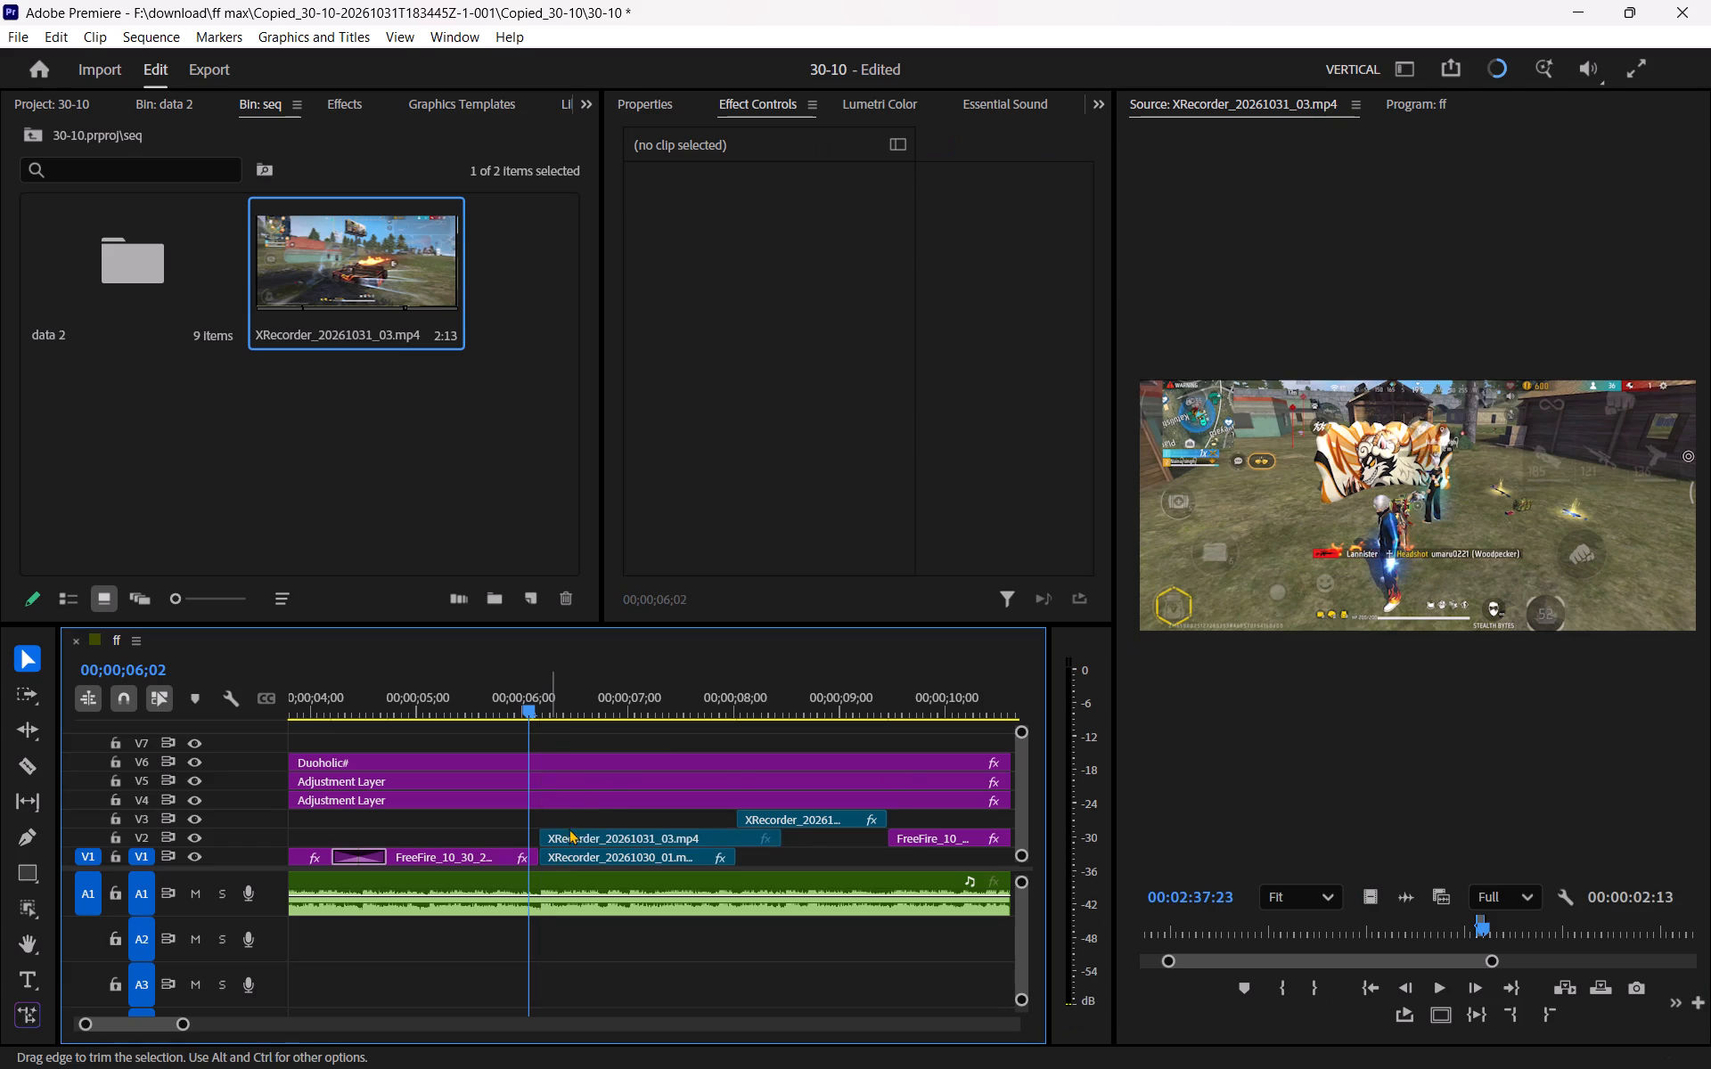
drag(590, 701, 618, 714)
click(655, 828)
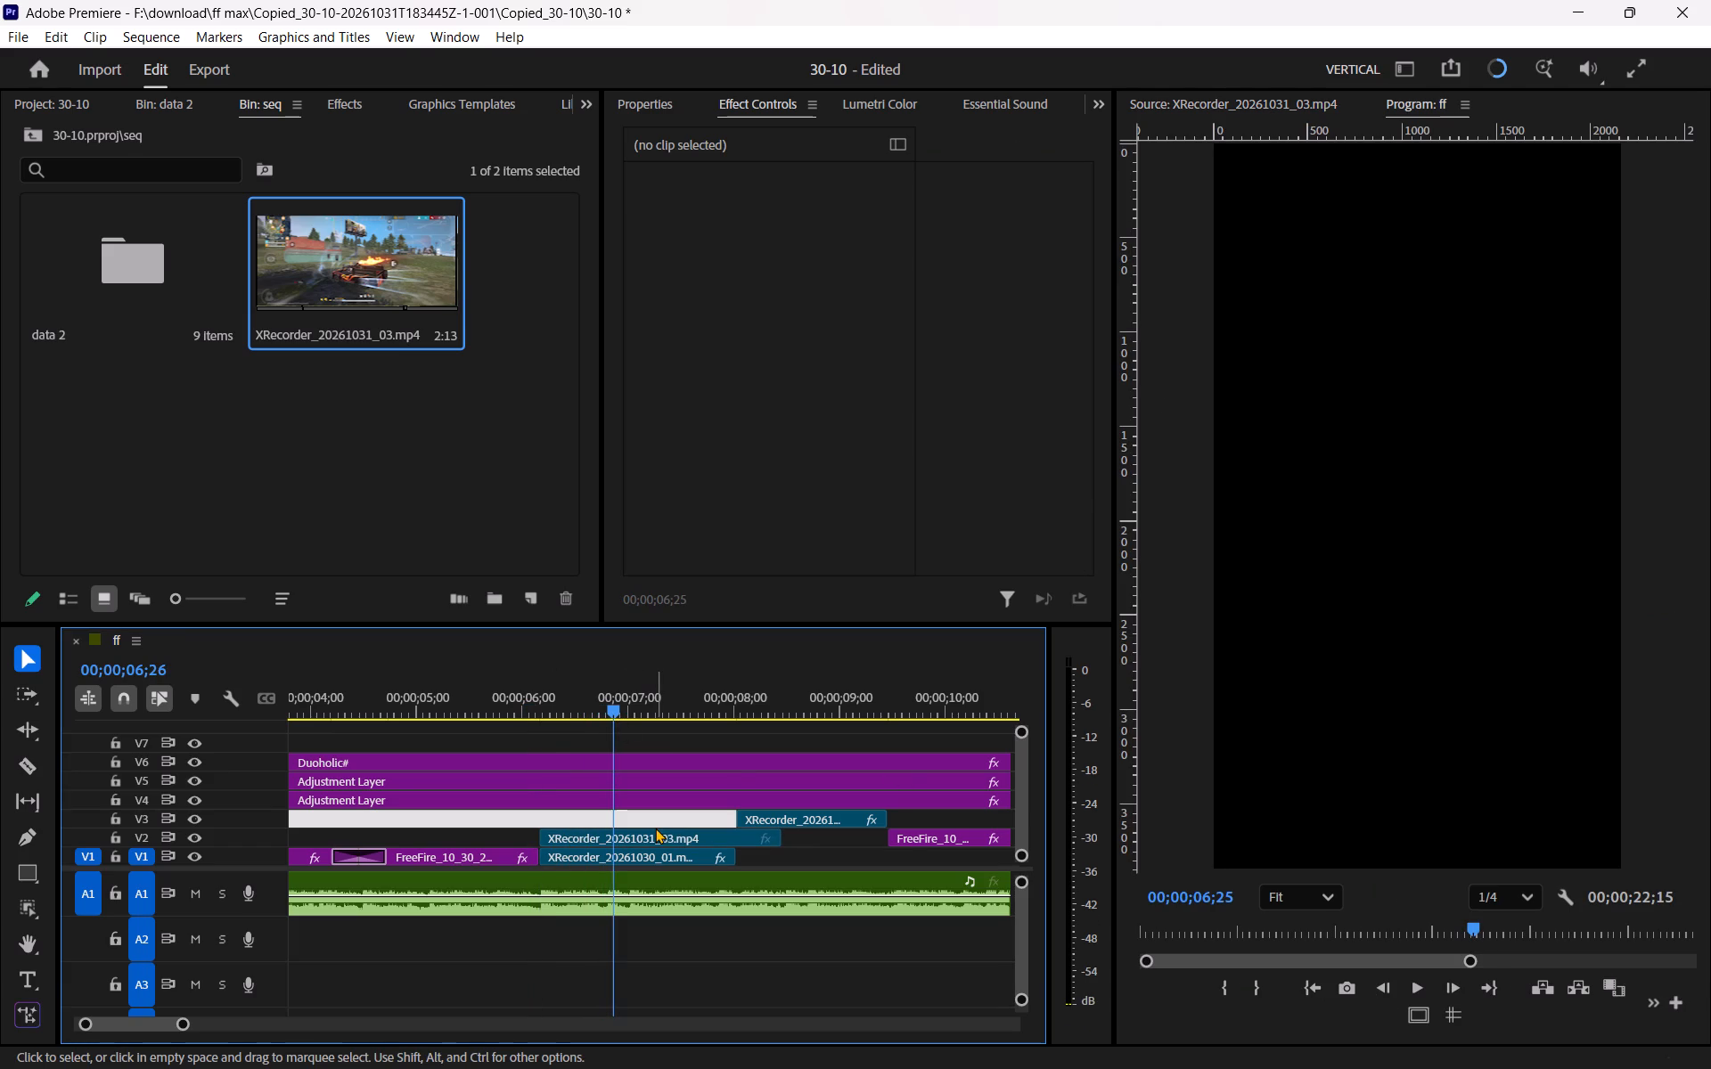
click(661, 840)
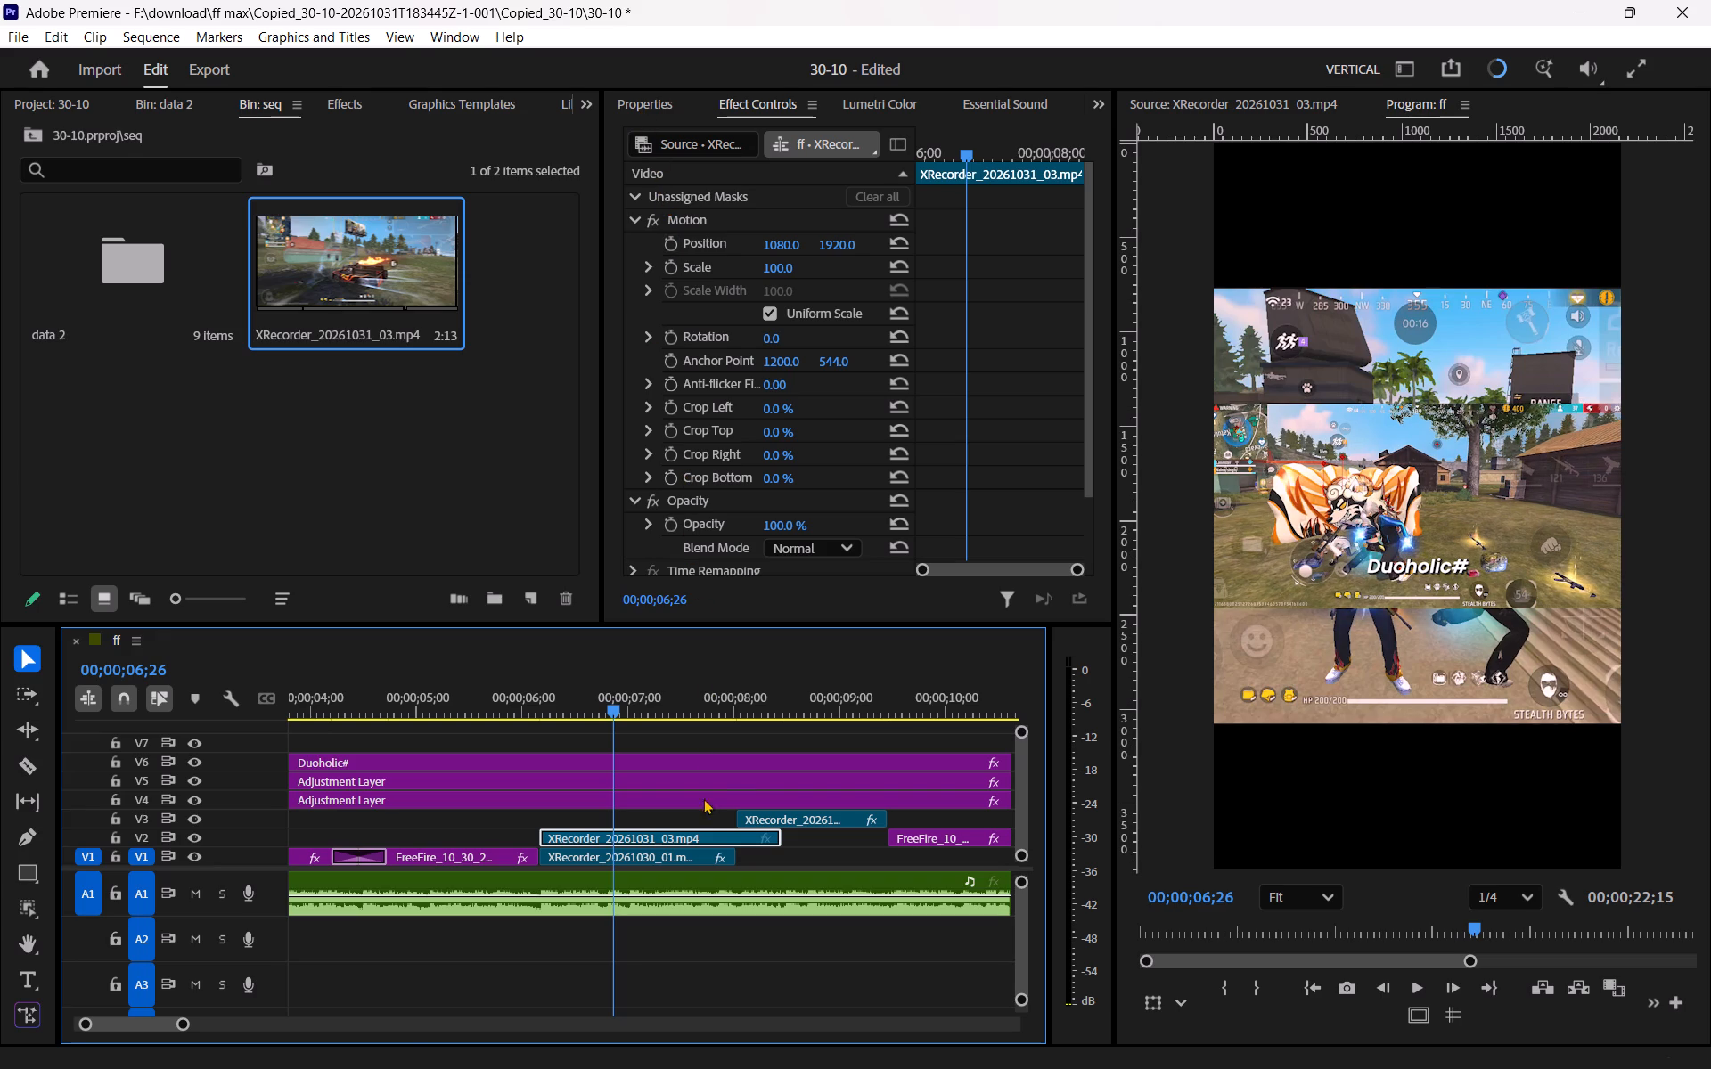
Delete the XRecorder_20261030_01.mp4 clip from V1 beneath the newly placed footage.
click(703, 856)
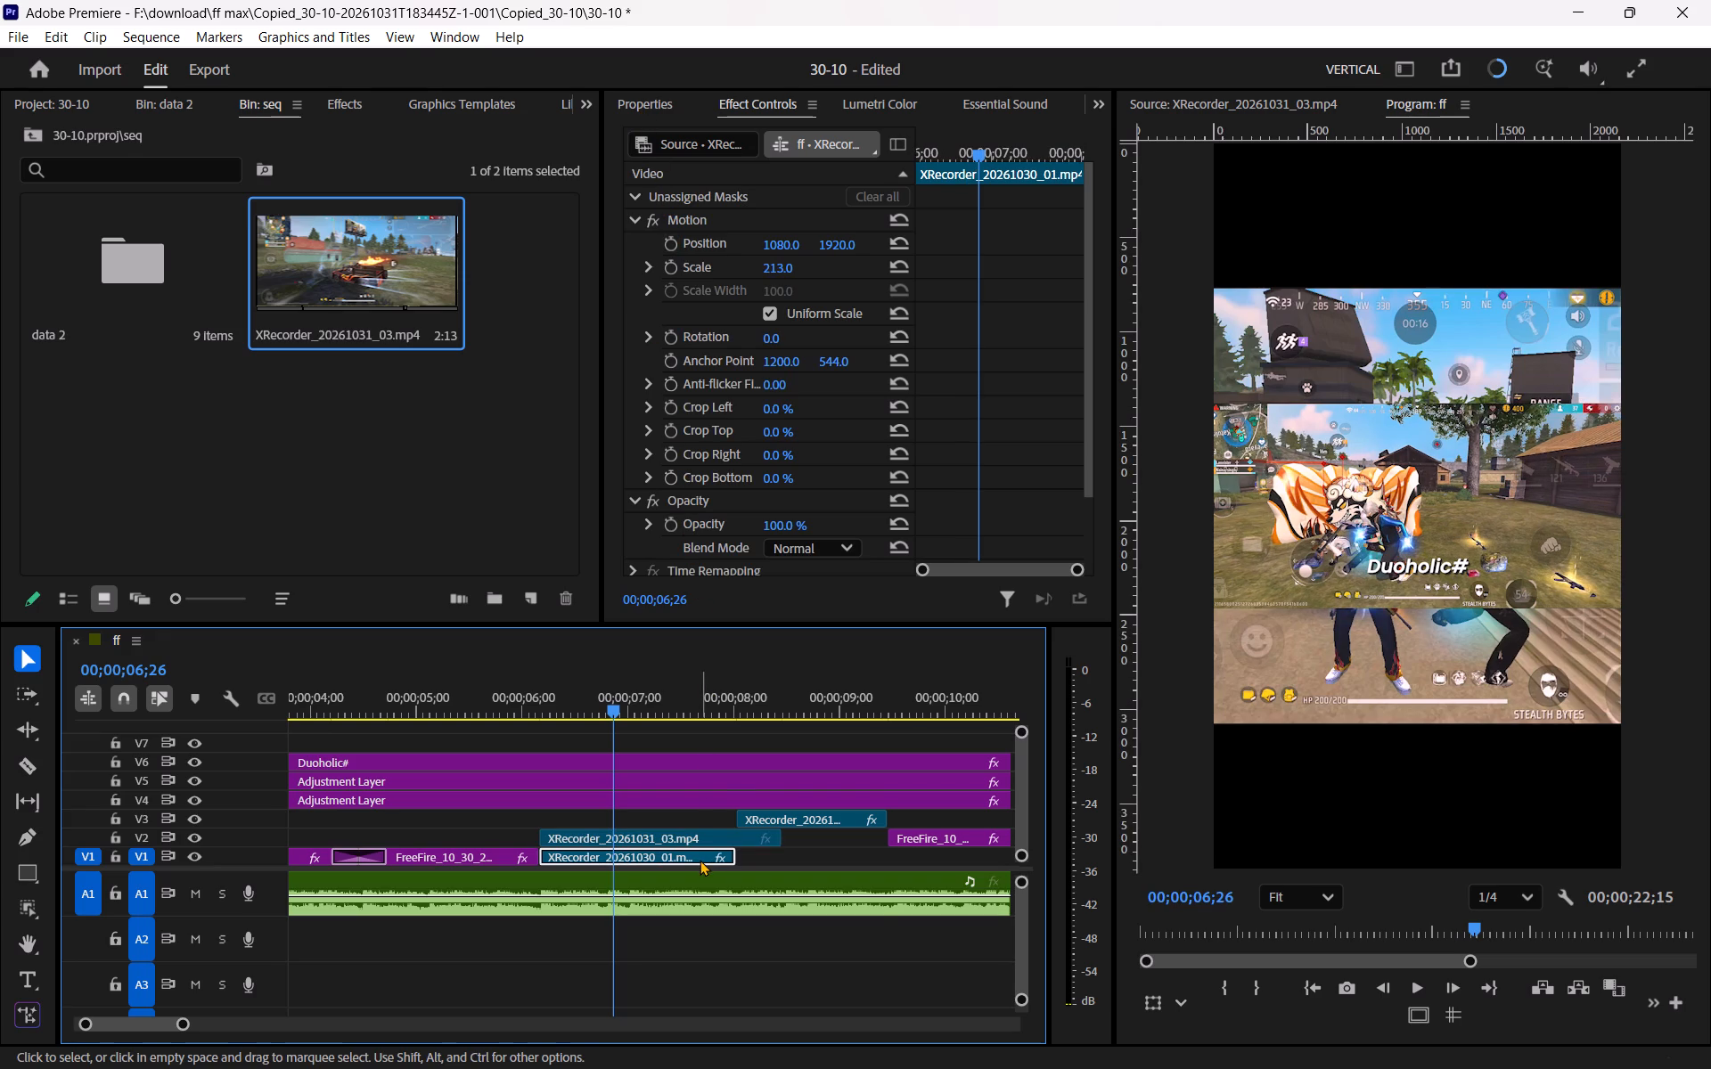
key(Delete)
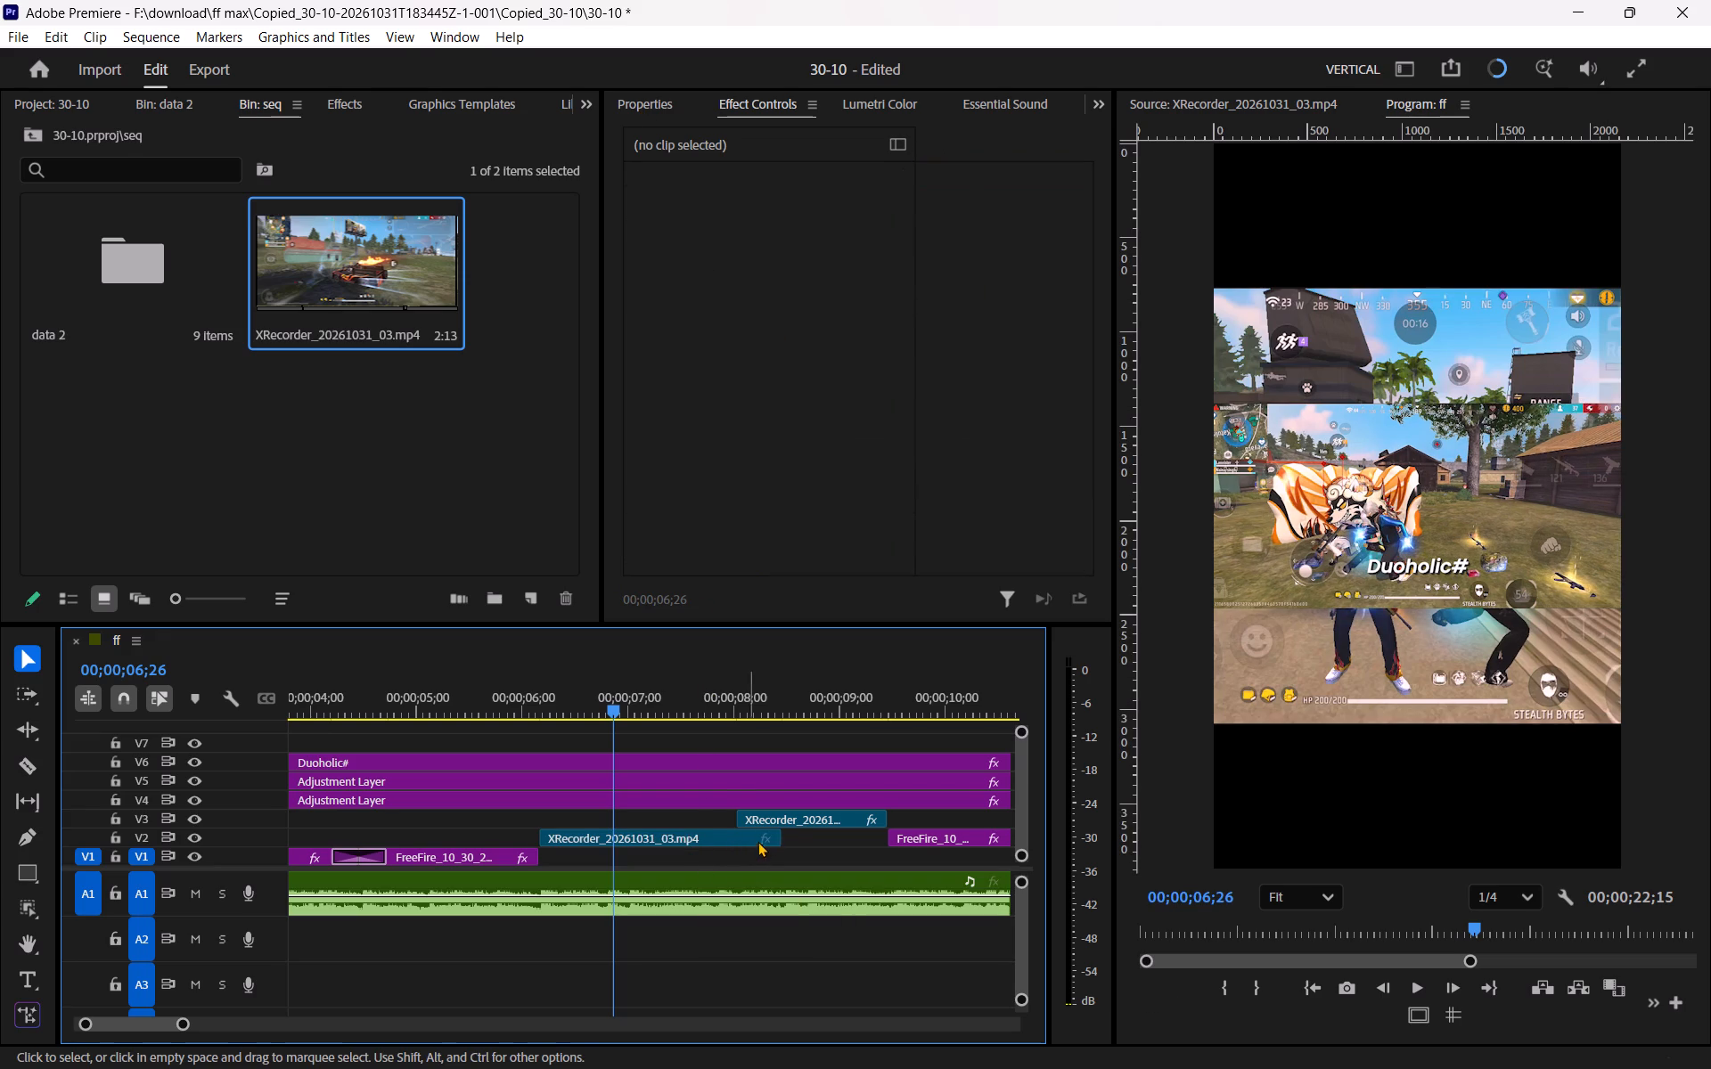
Trim the end of XRecorder_20261031_03.mp4 on V2 back to the start of the XRecorder clip on V3.
drag(787, 835, 742, 849)
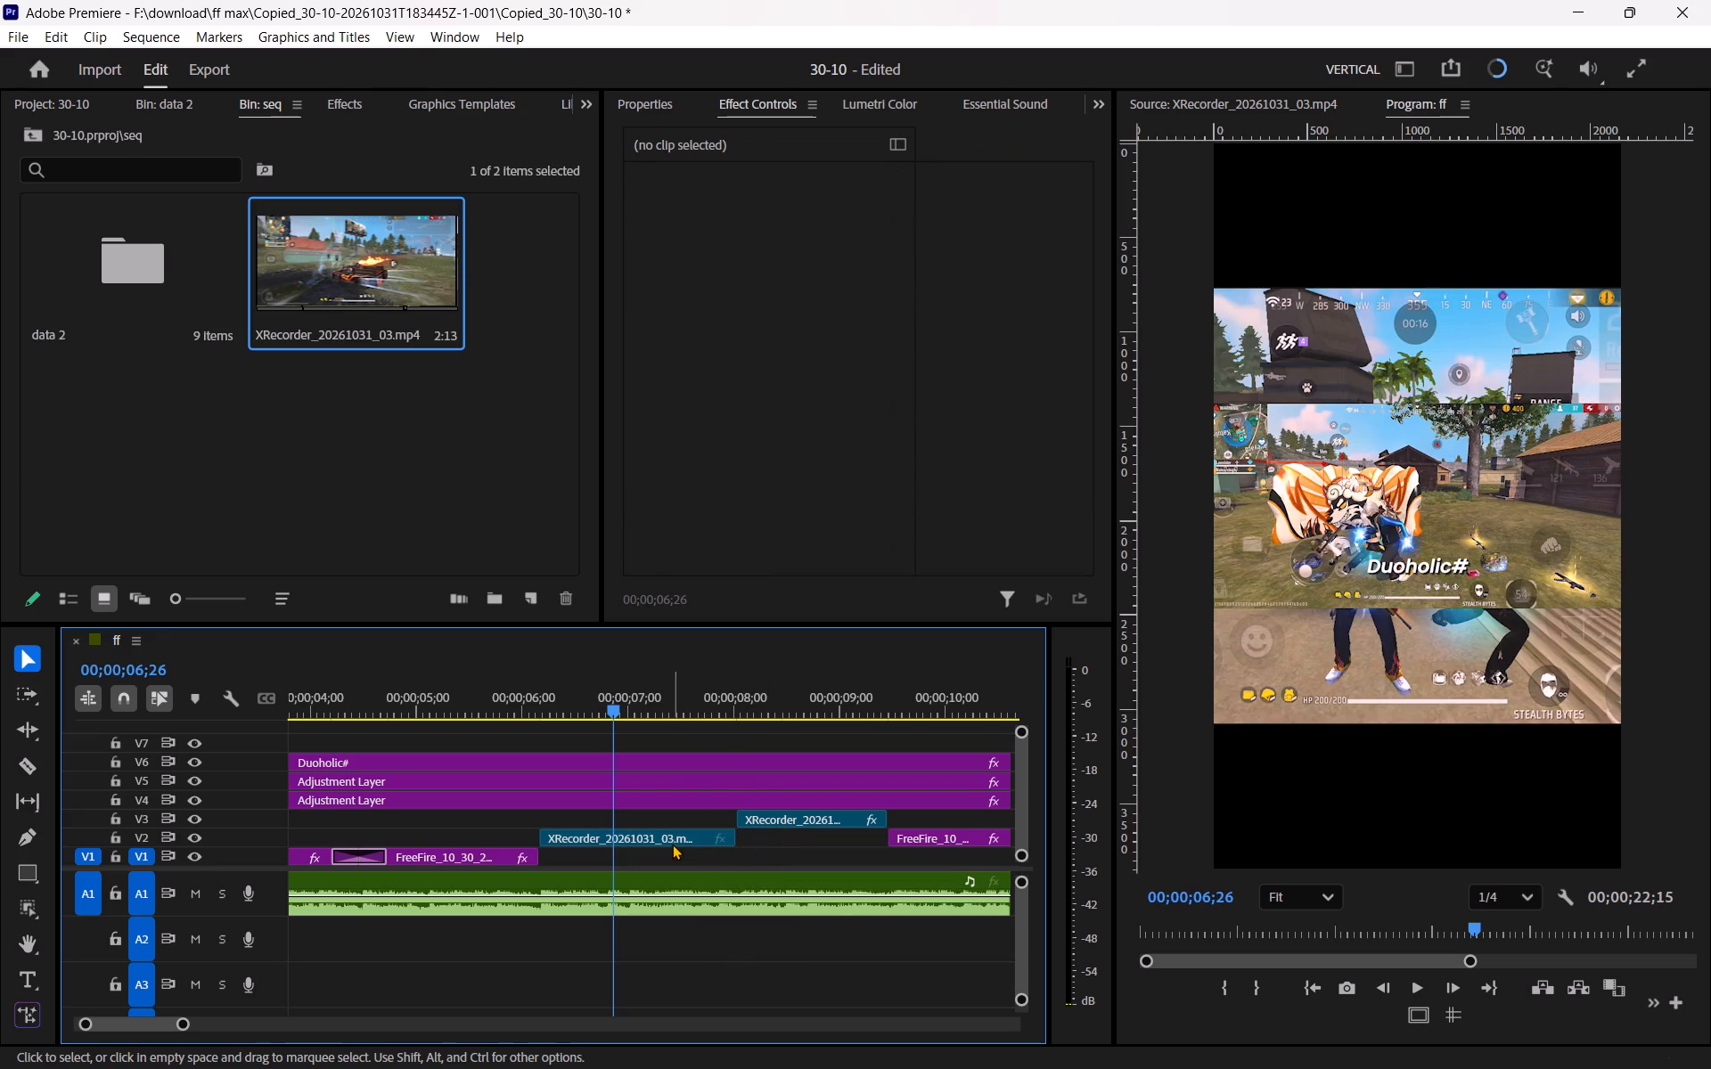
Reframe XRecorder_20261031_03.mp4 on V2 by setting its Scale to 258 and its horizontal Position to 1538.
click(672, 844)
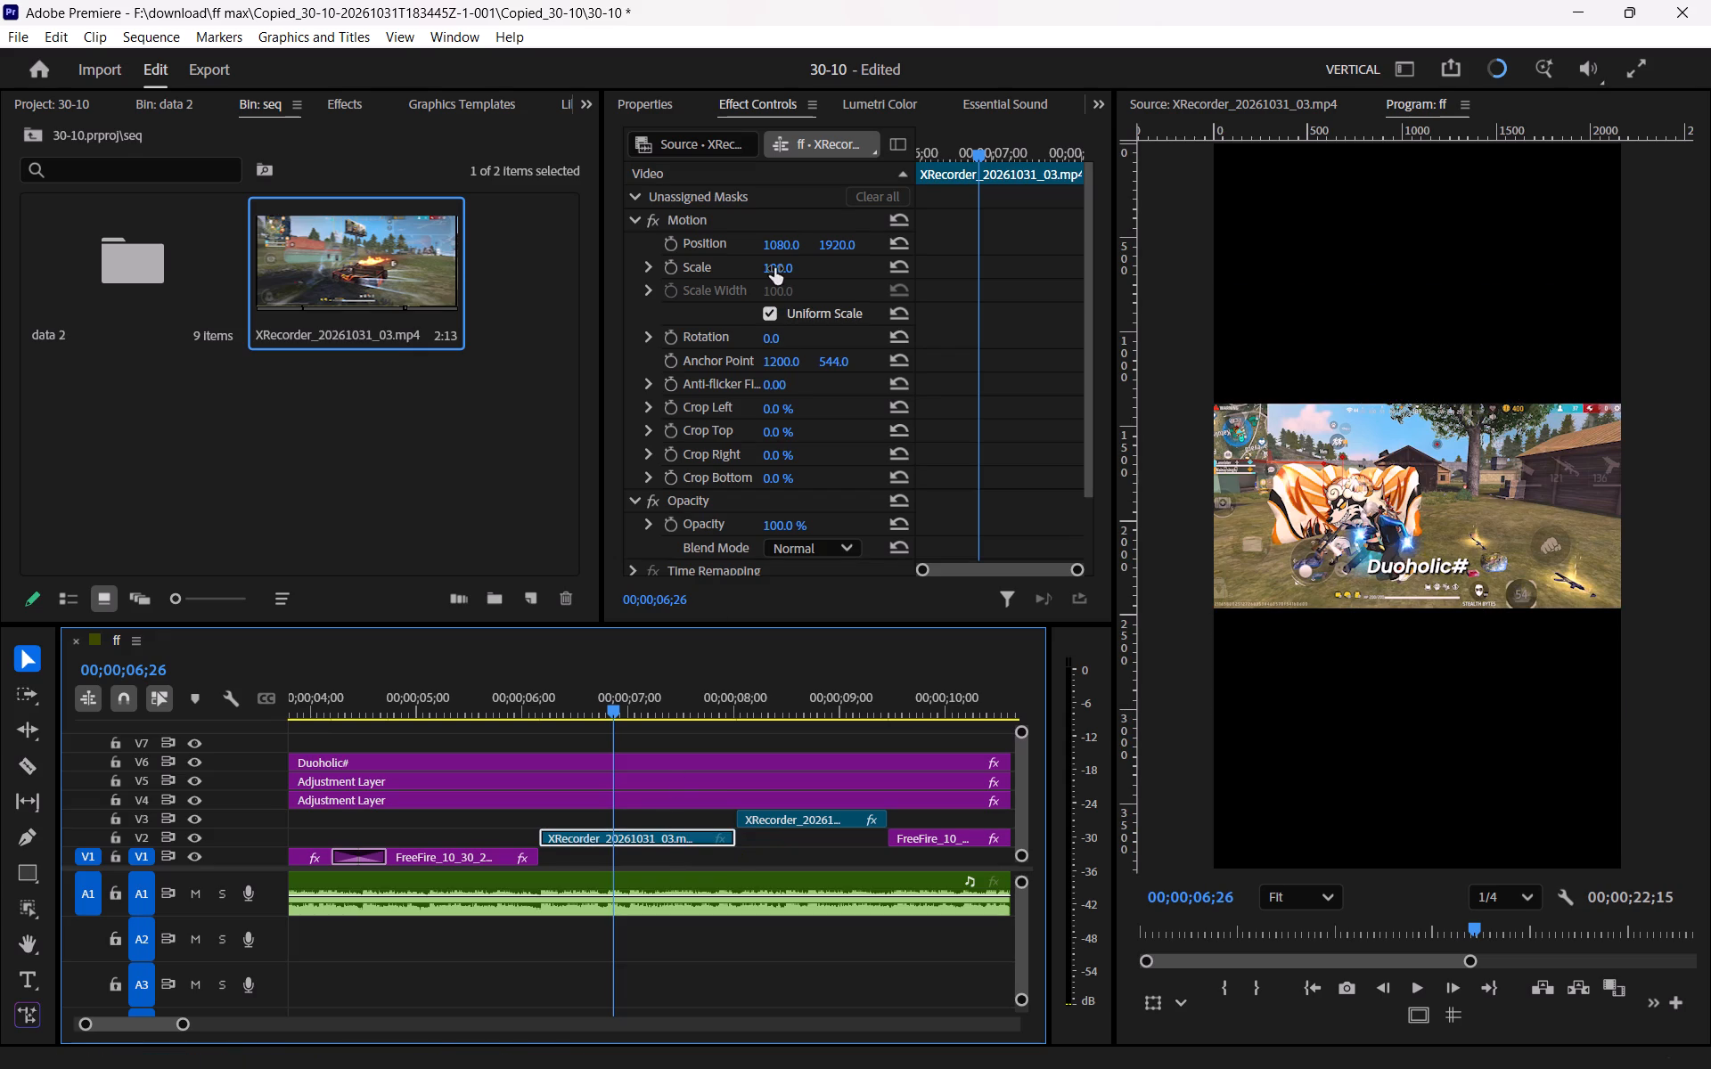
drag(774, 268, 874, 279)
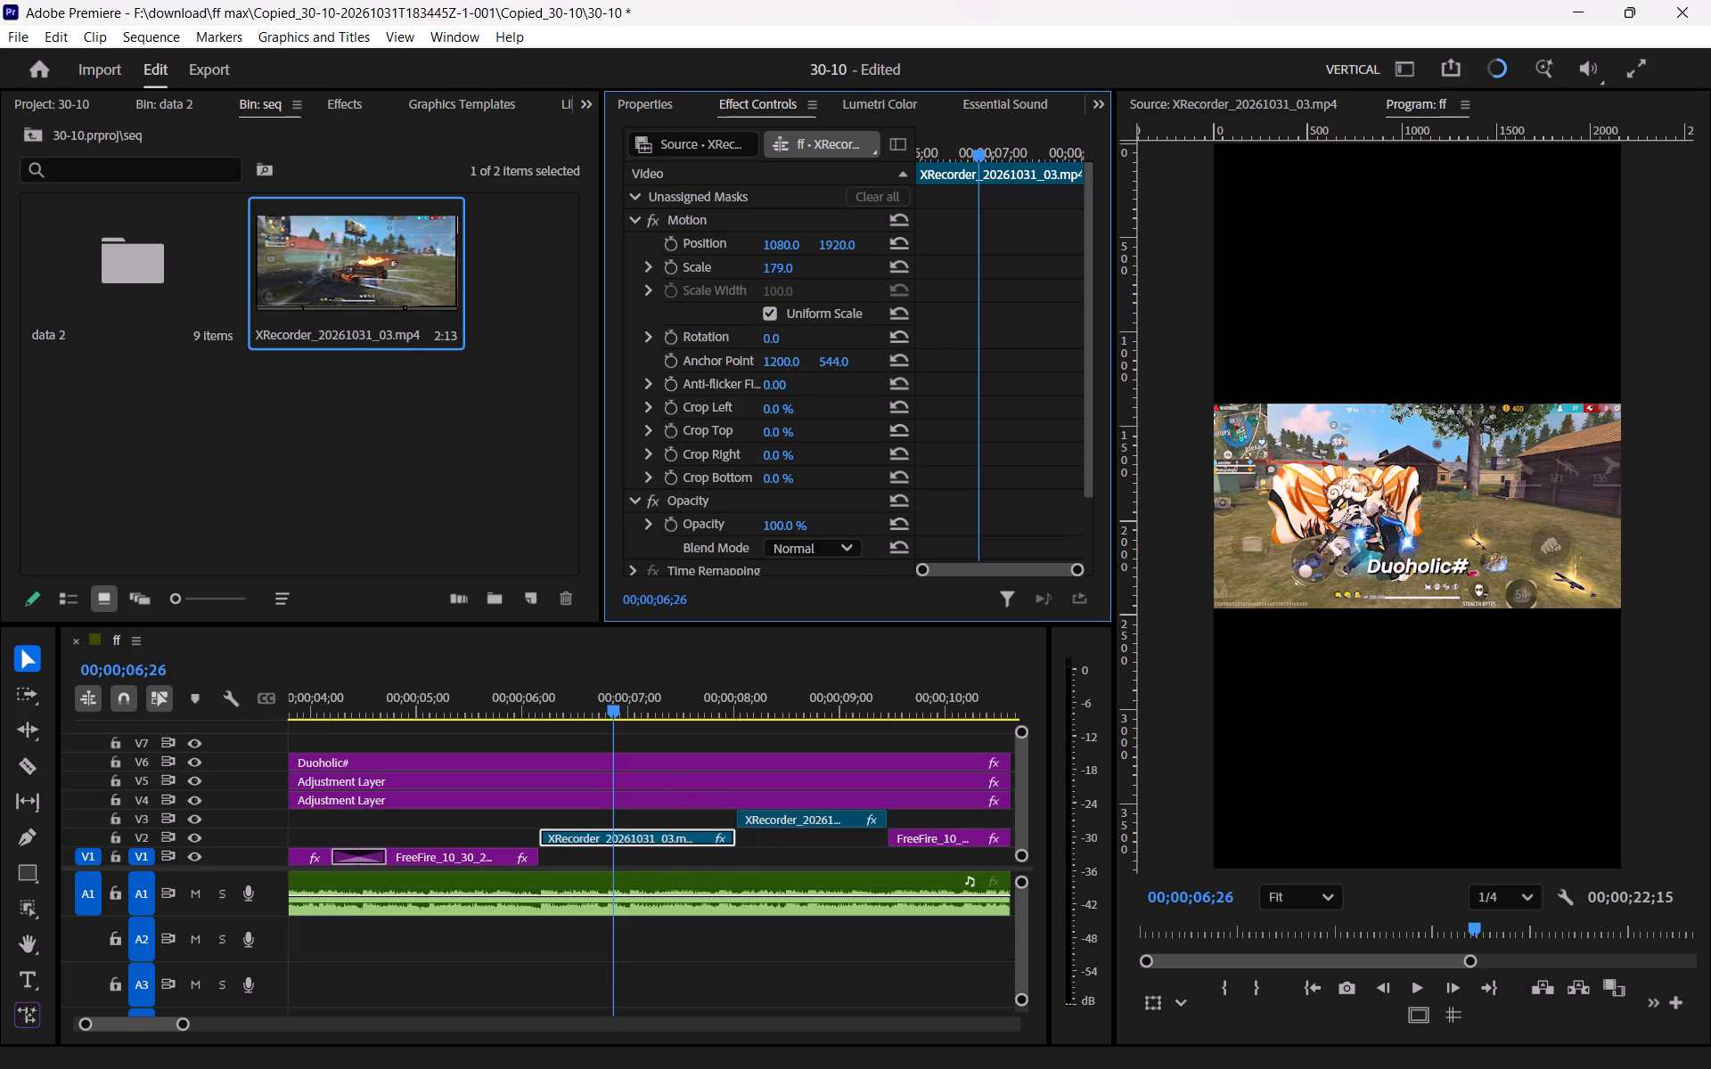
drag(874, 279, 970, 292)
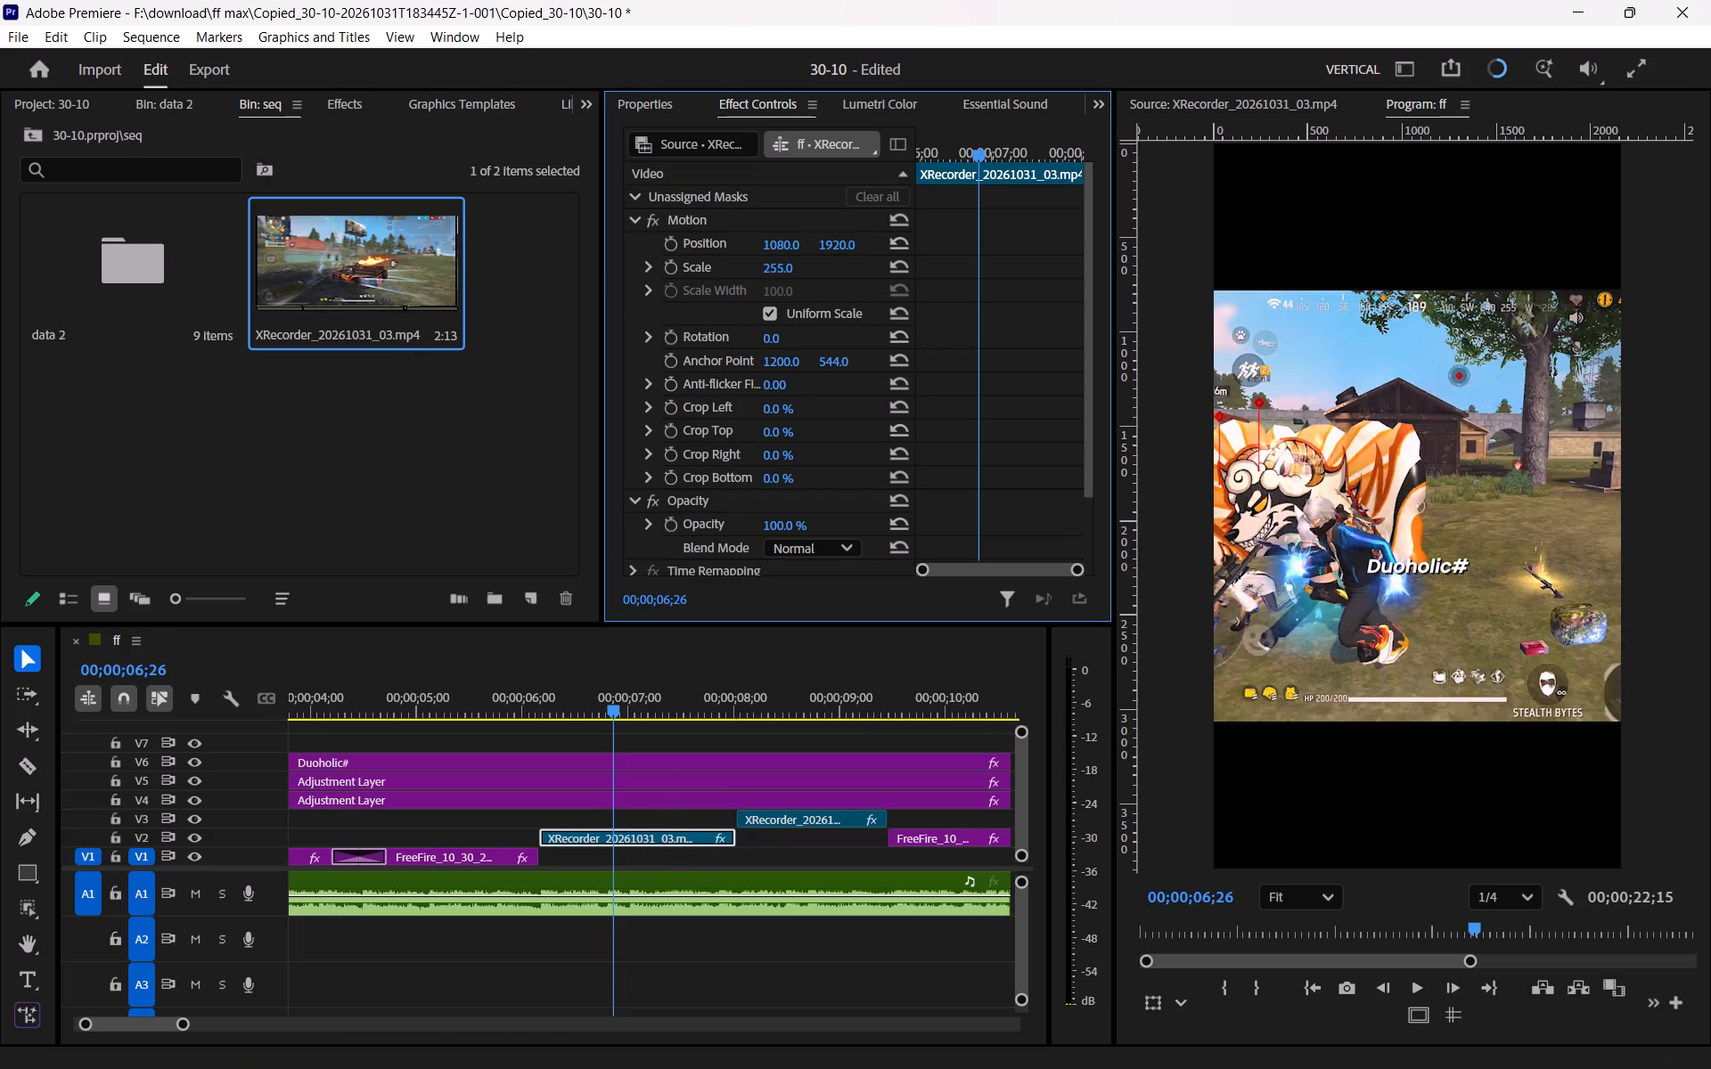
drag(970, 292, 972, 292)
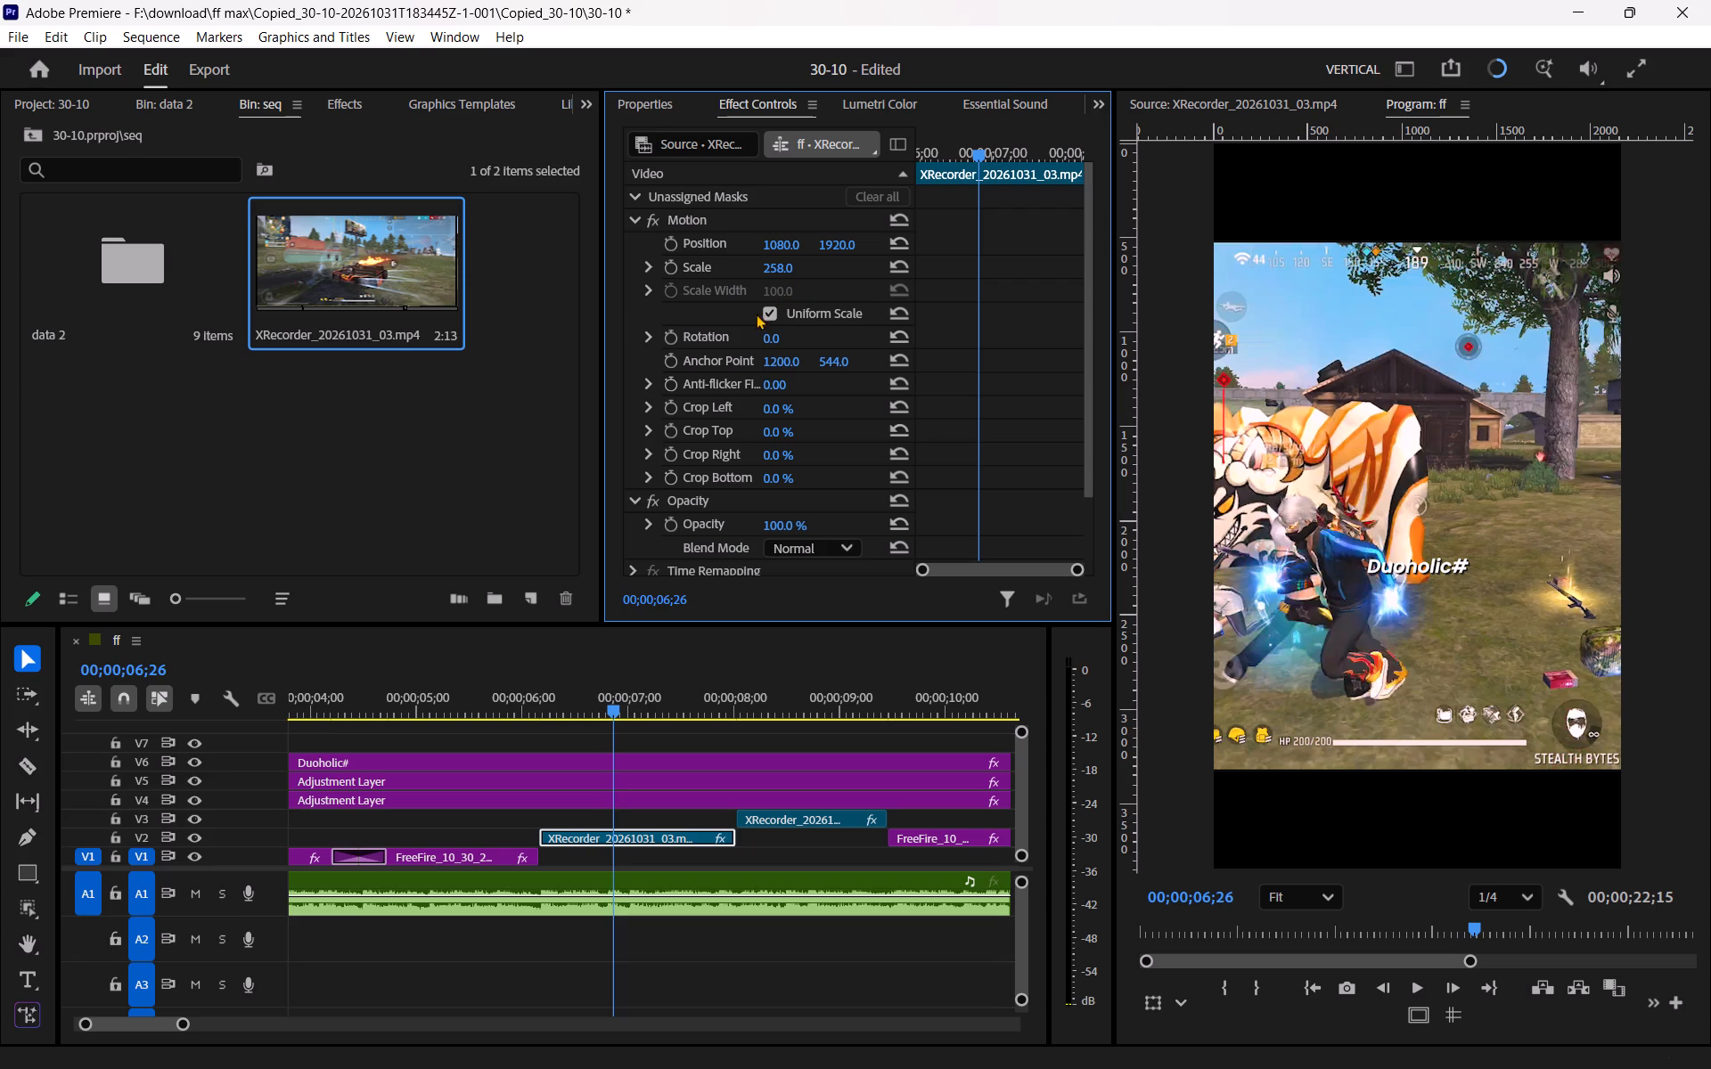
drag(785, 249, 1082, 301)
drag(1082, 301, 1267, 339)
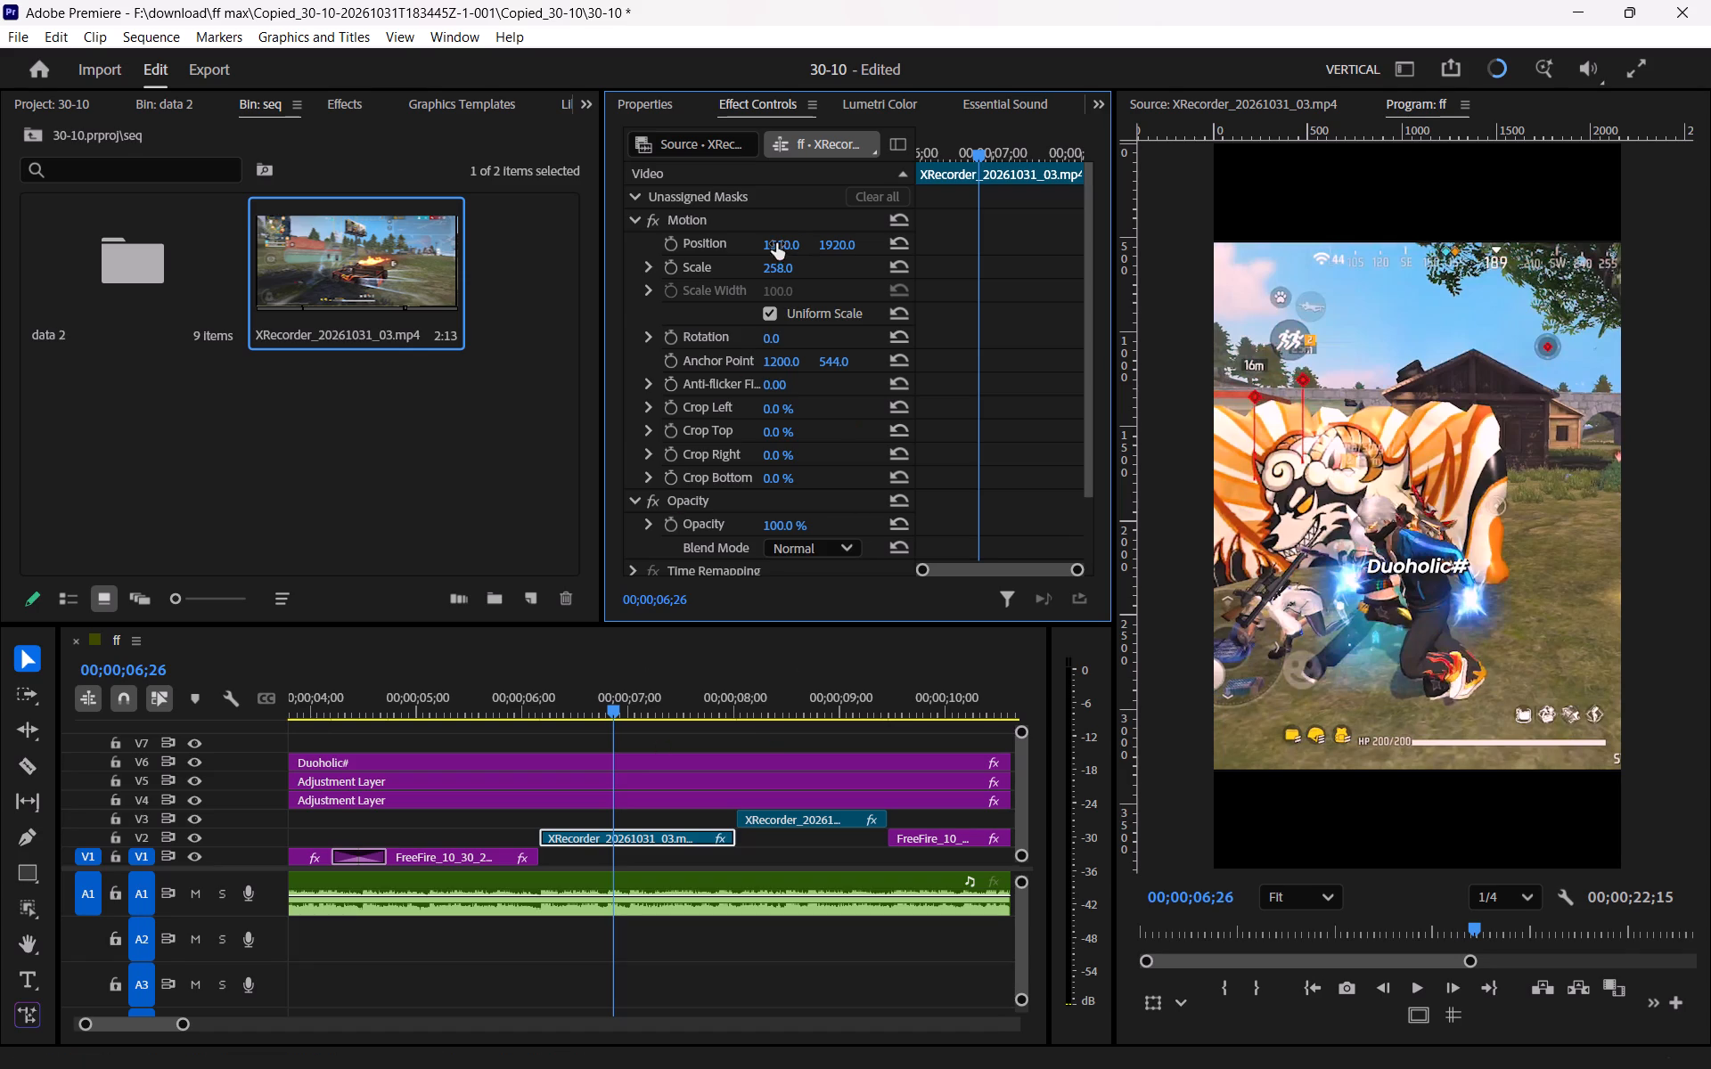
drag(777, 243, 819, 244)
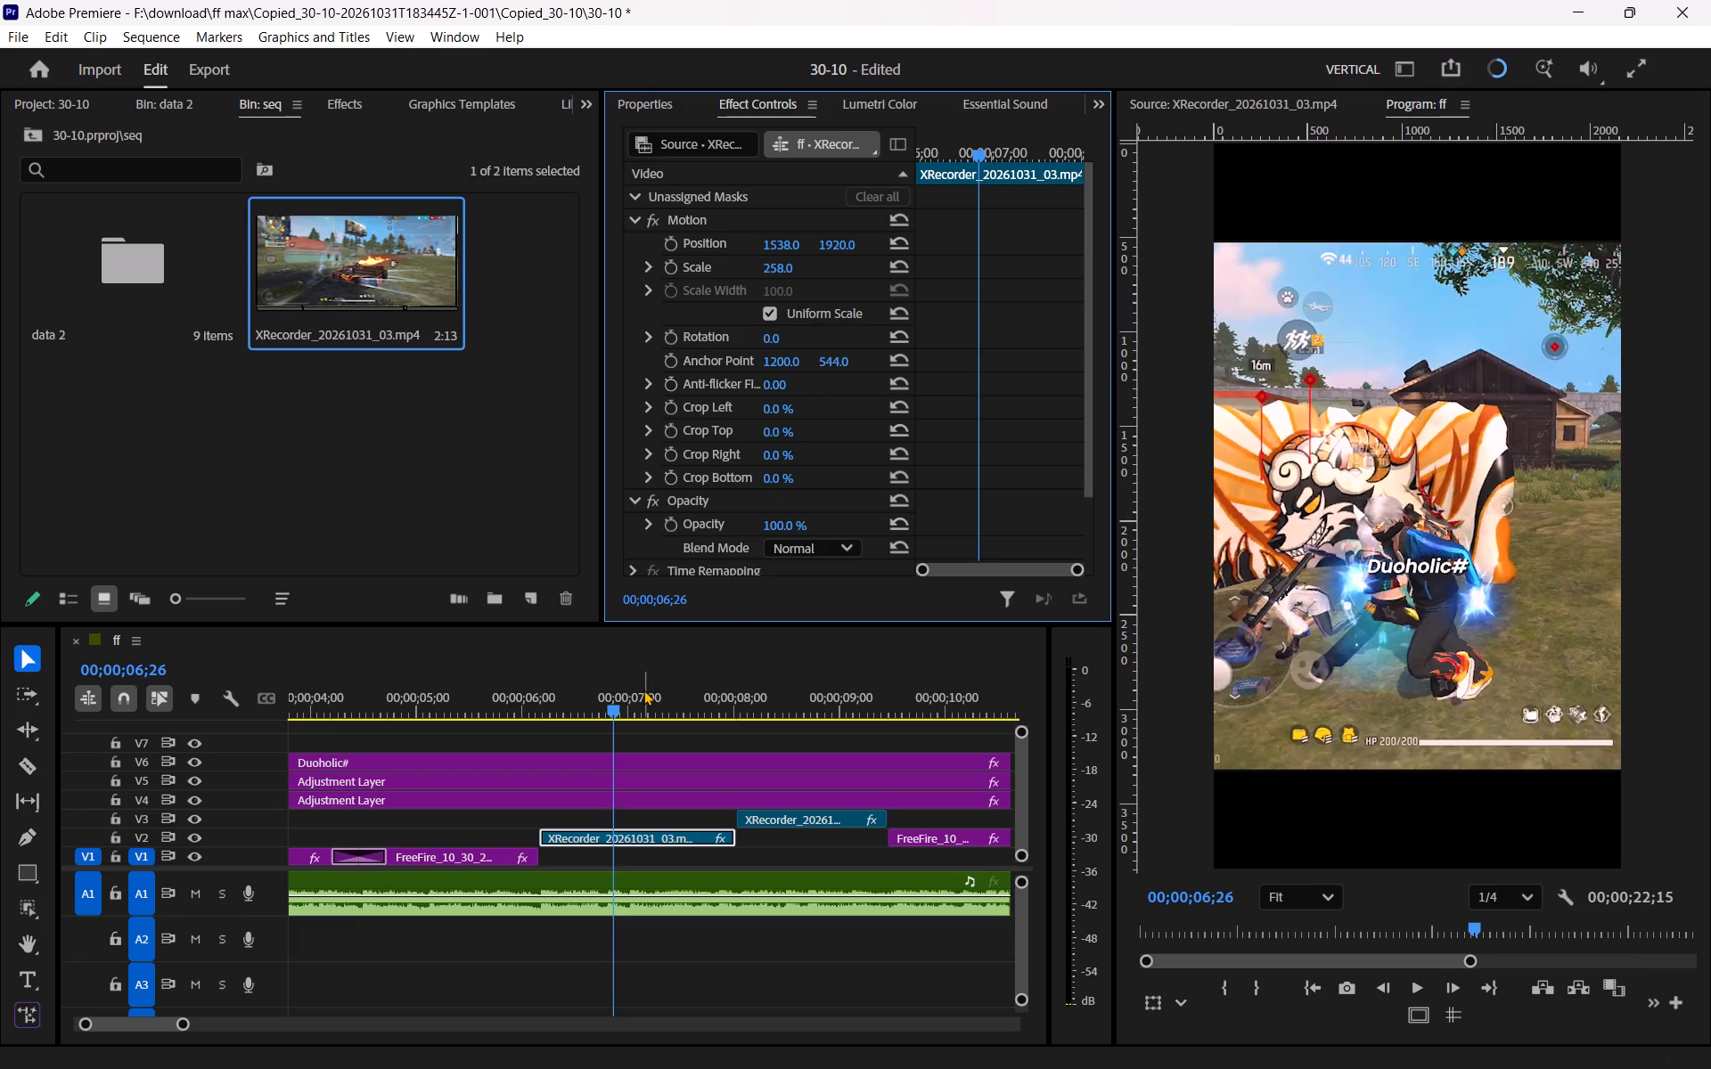
Play back the sequence from about 00;00;05;24 through the reframed V2 clip, and replay it to check the shot.
drag(561, 695, 492, 706)
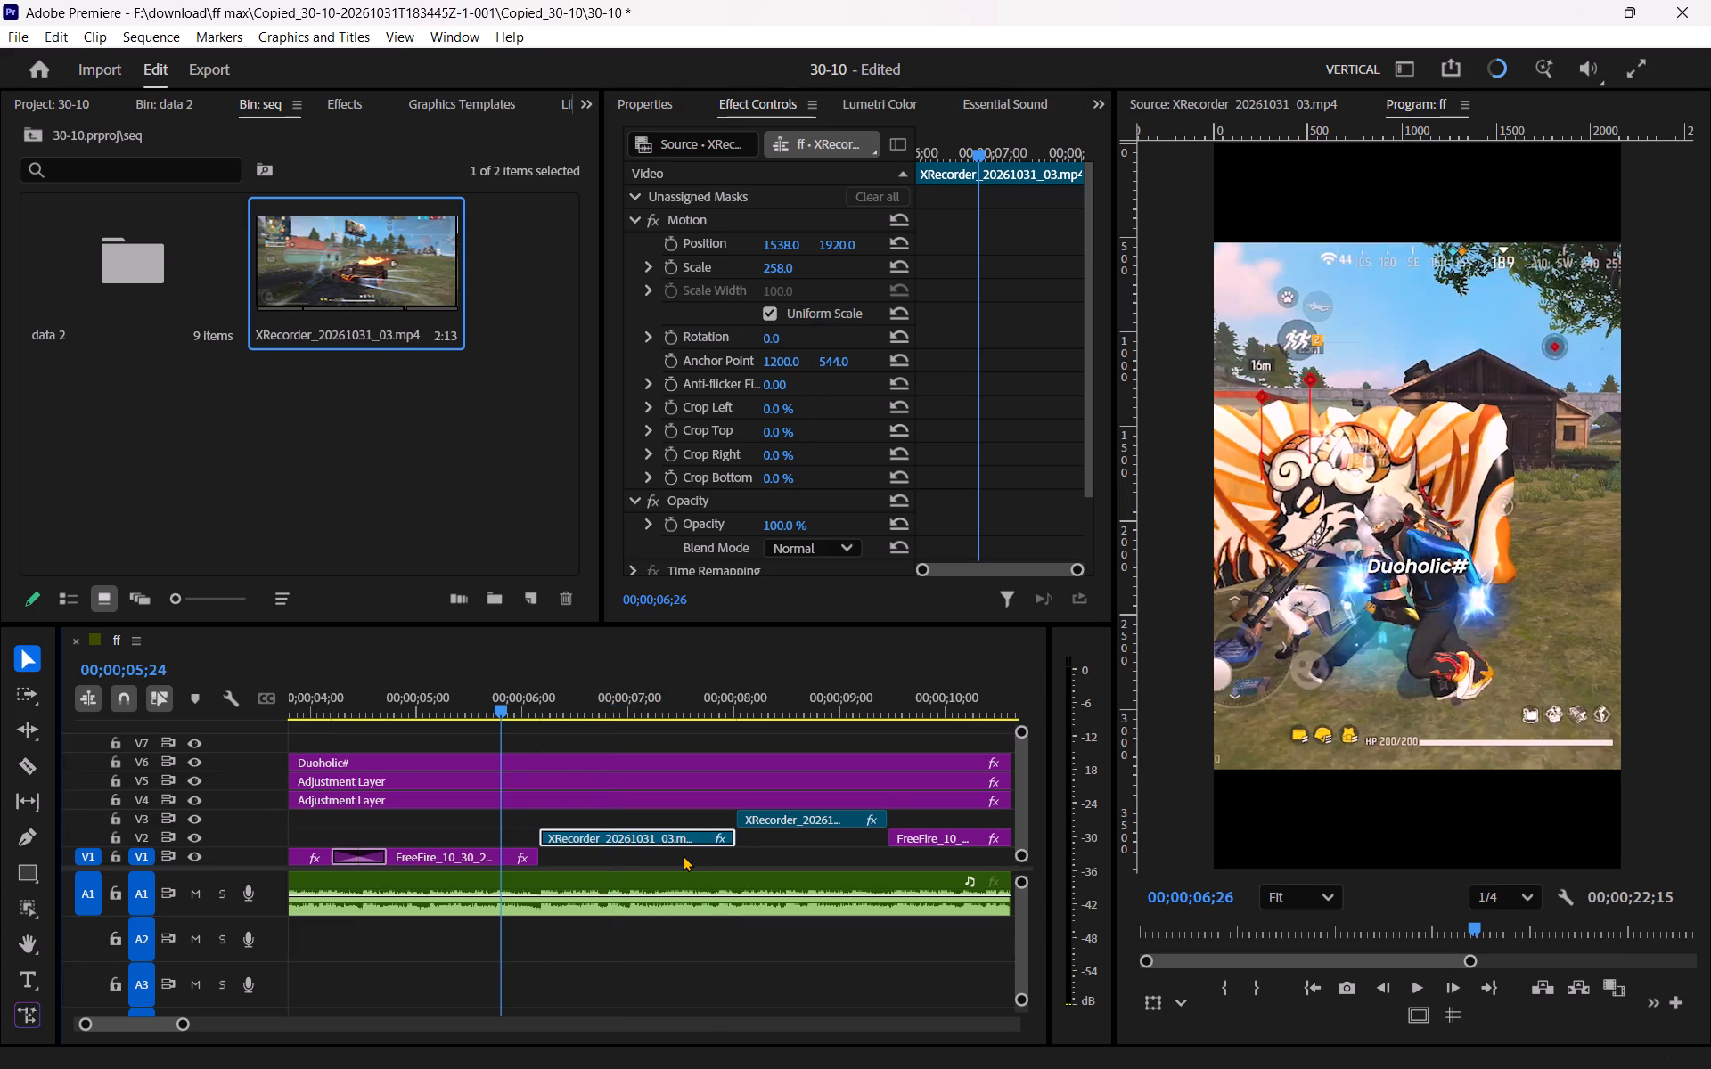
click(683, 855)
click(683, 855)
key(space)
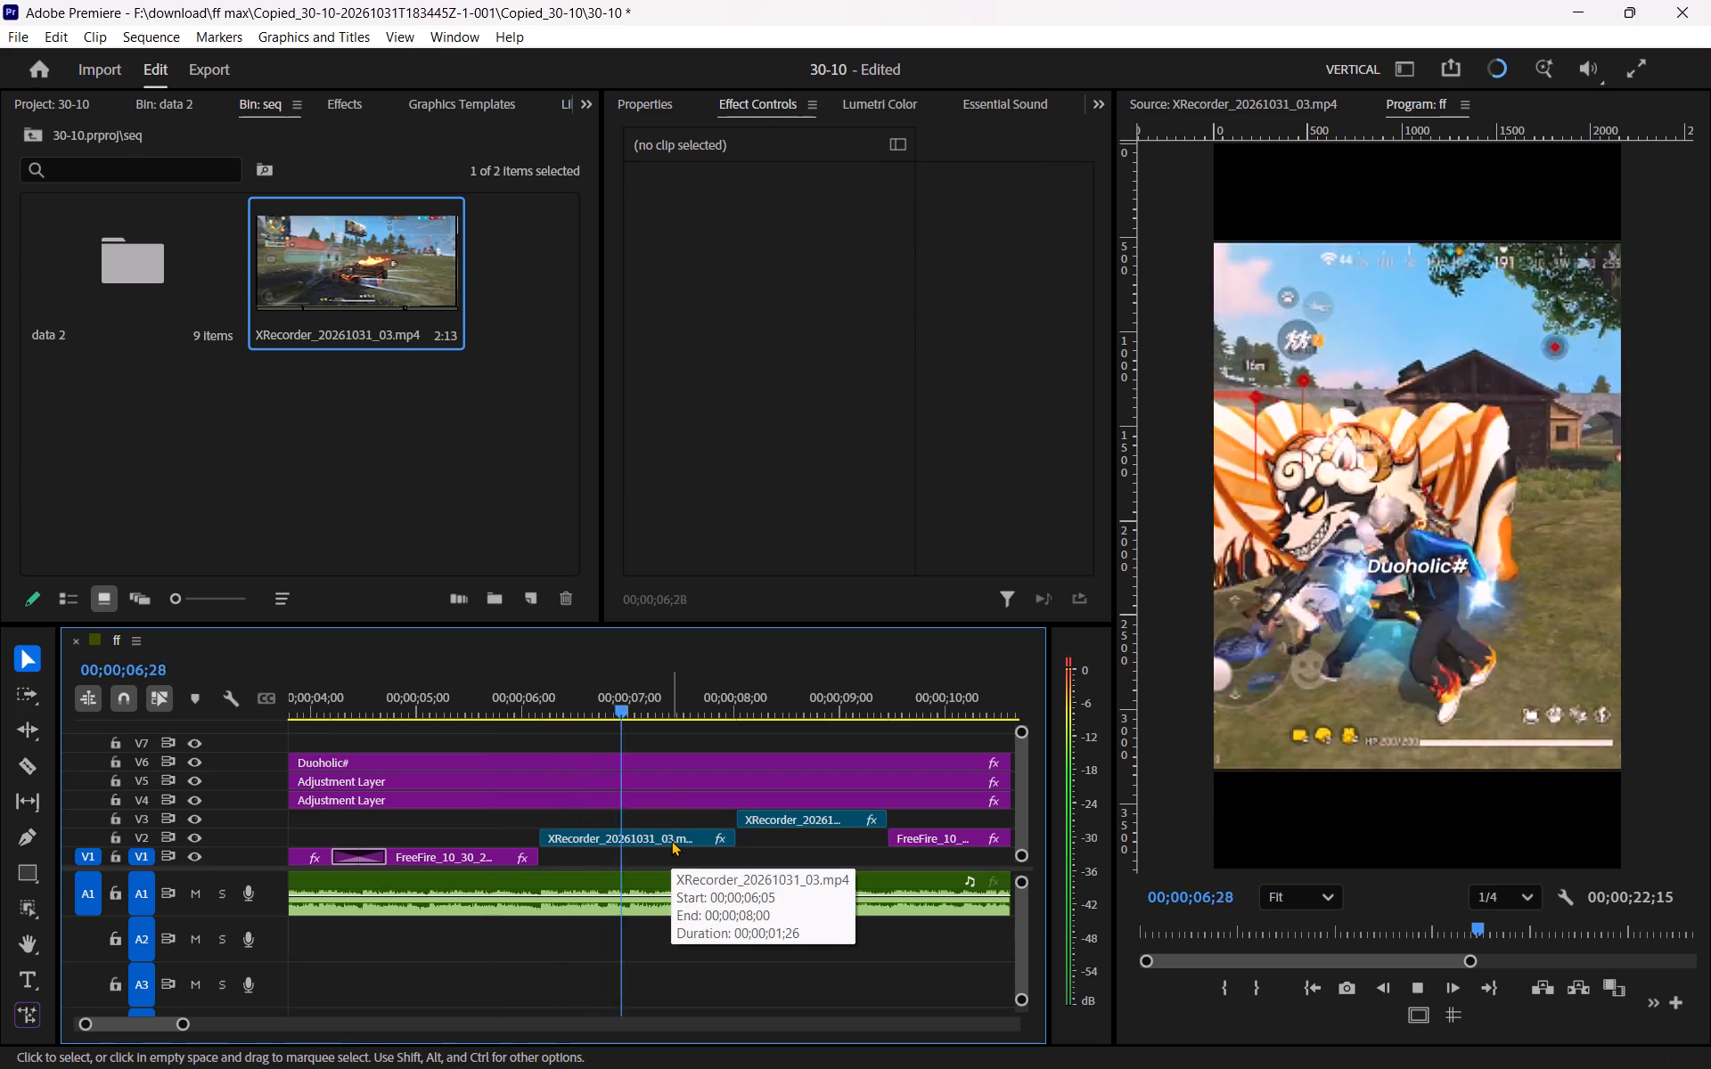
key(space)
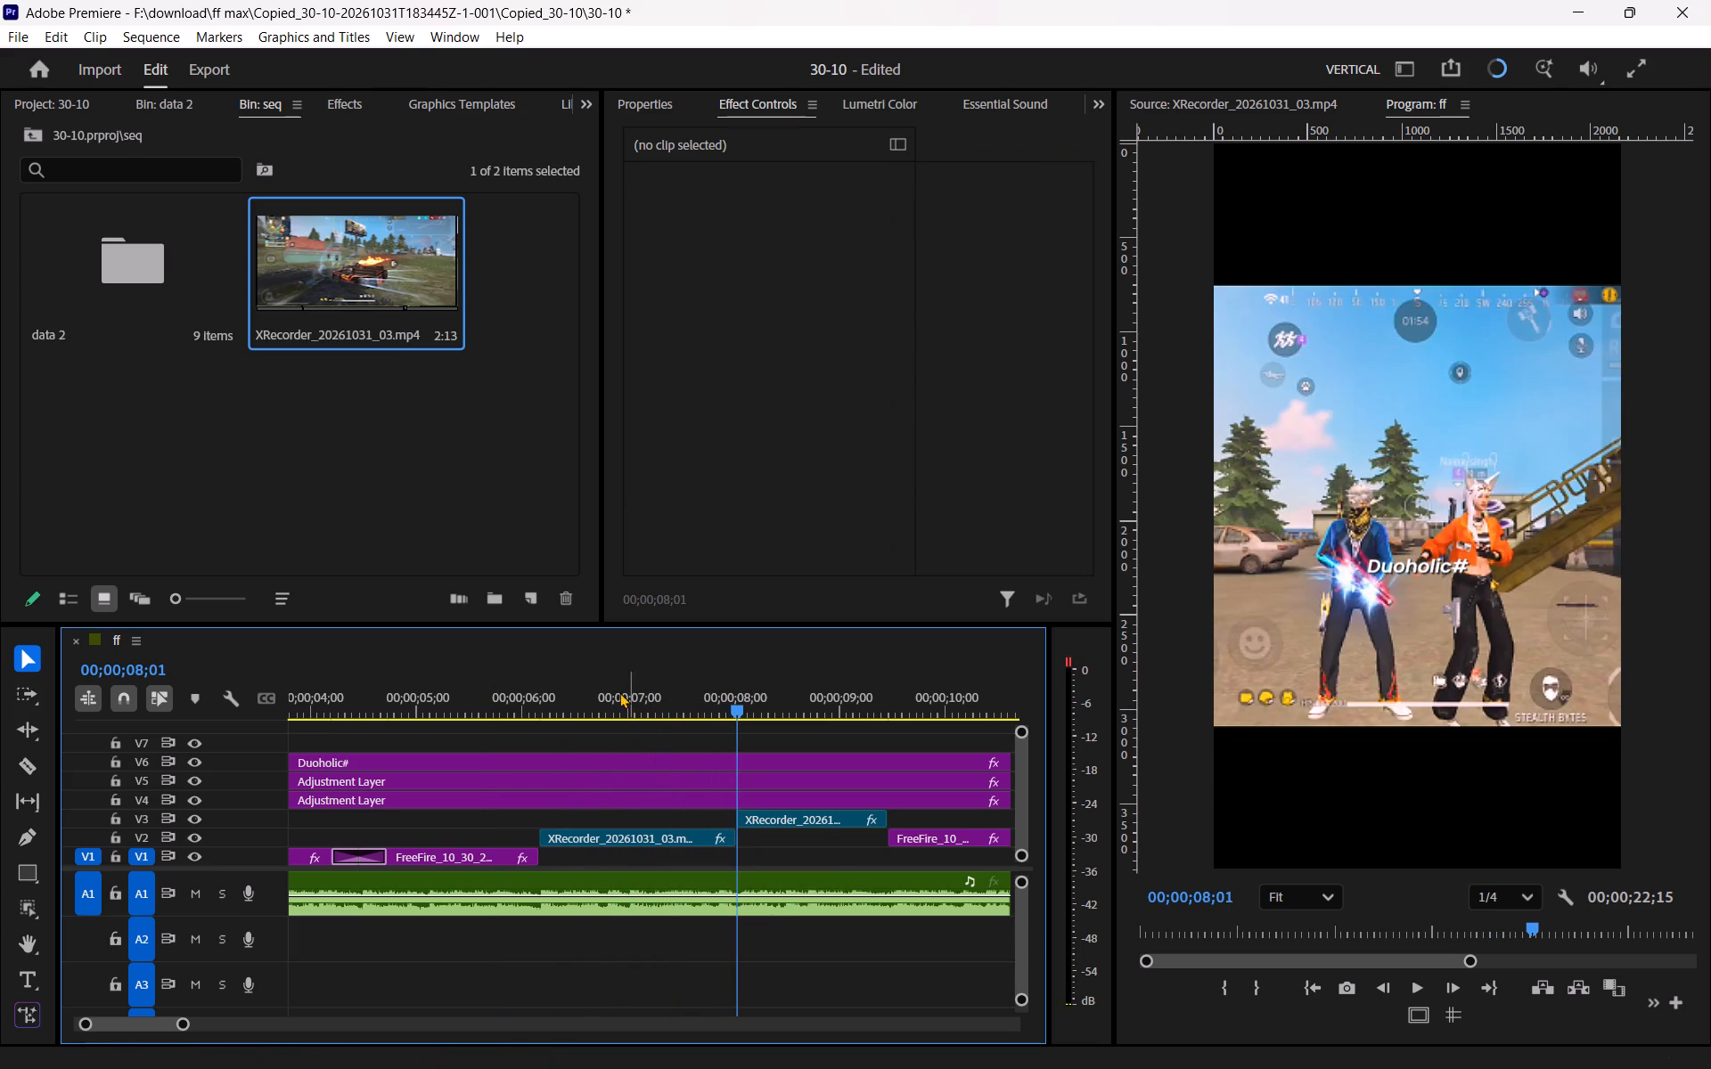
drag(618, 691, 519, 725)
key(space)
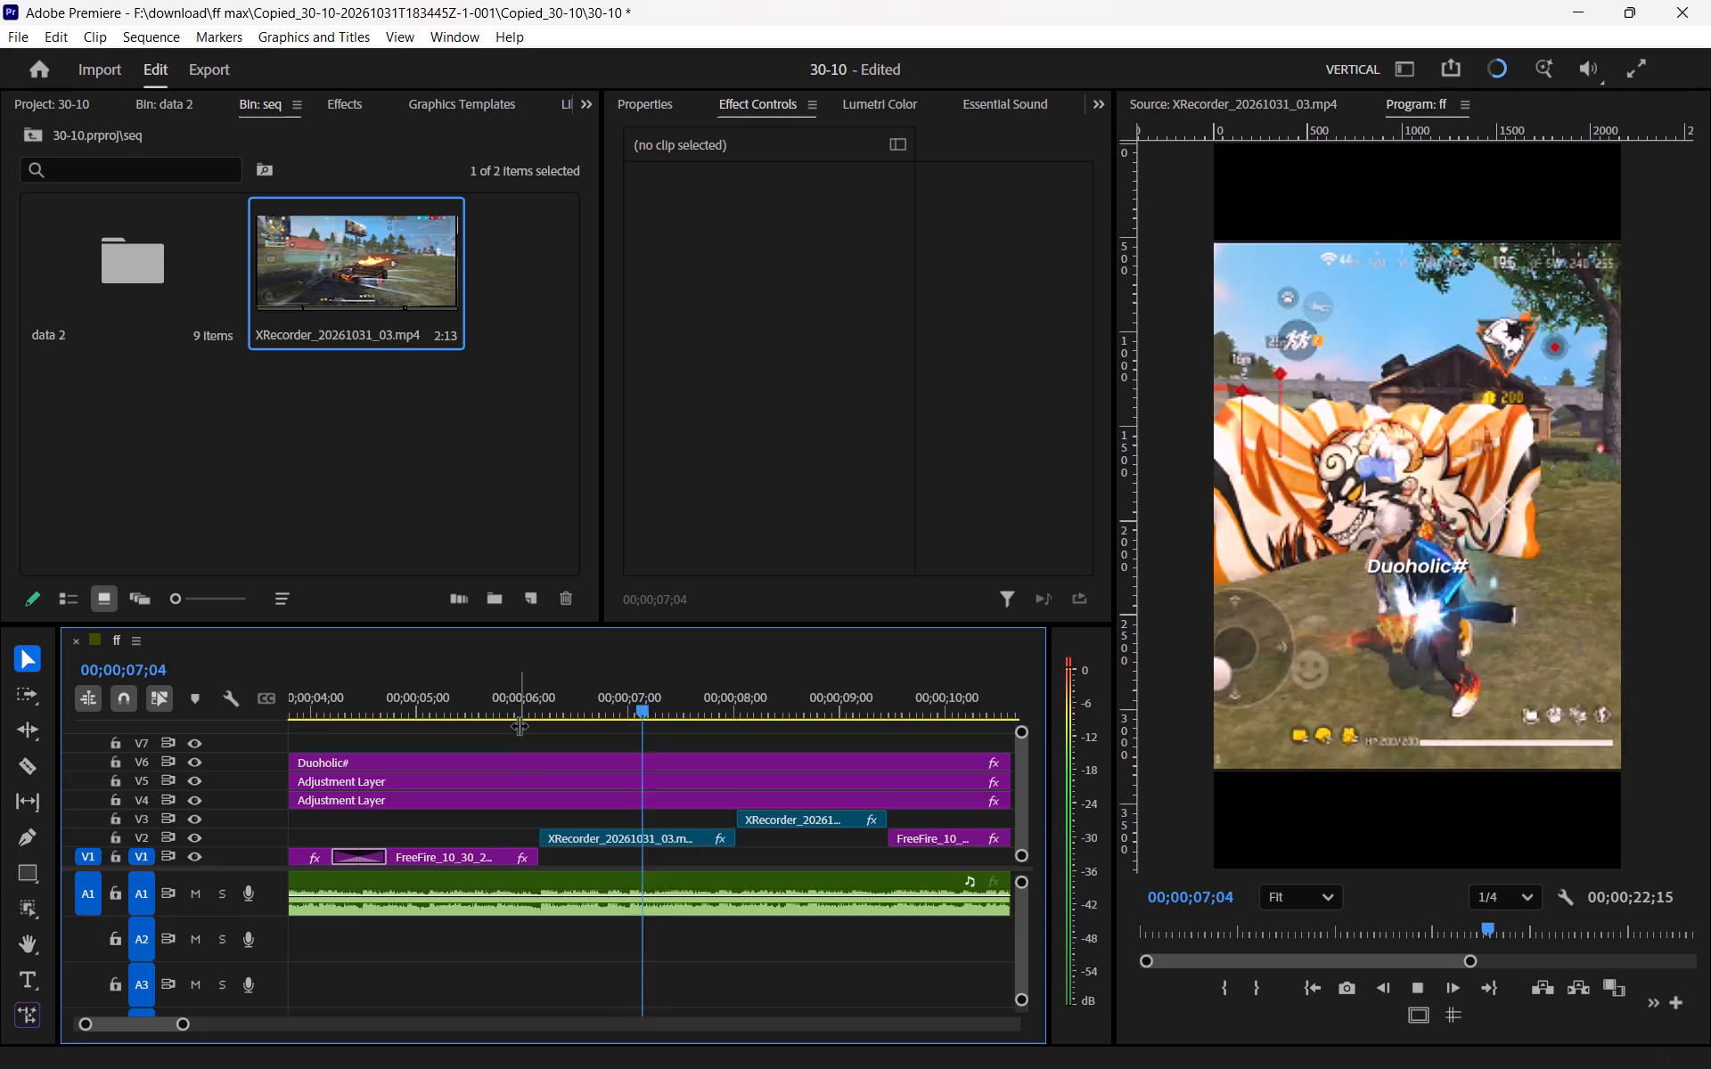
key(space)
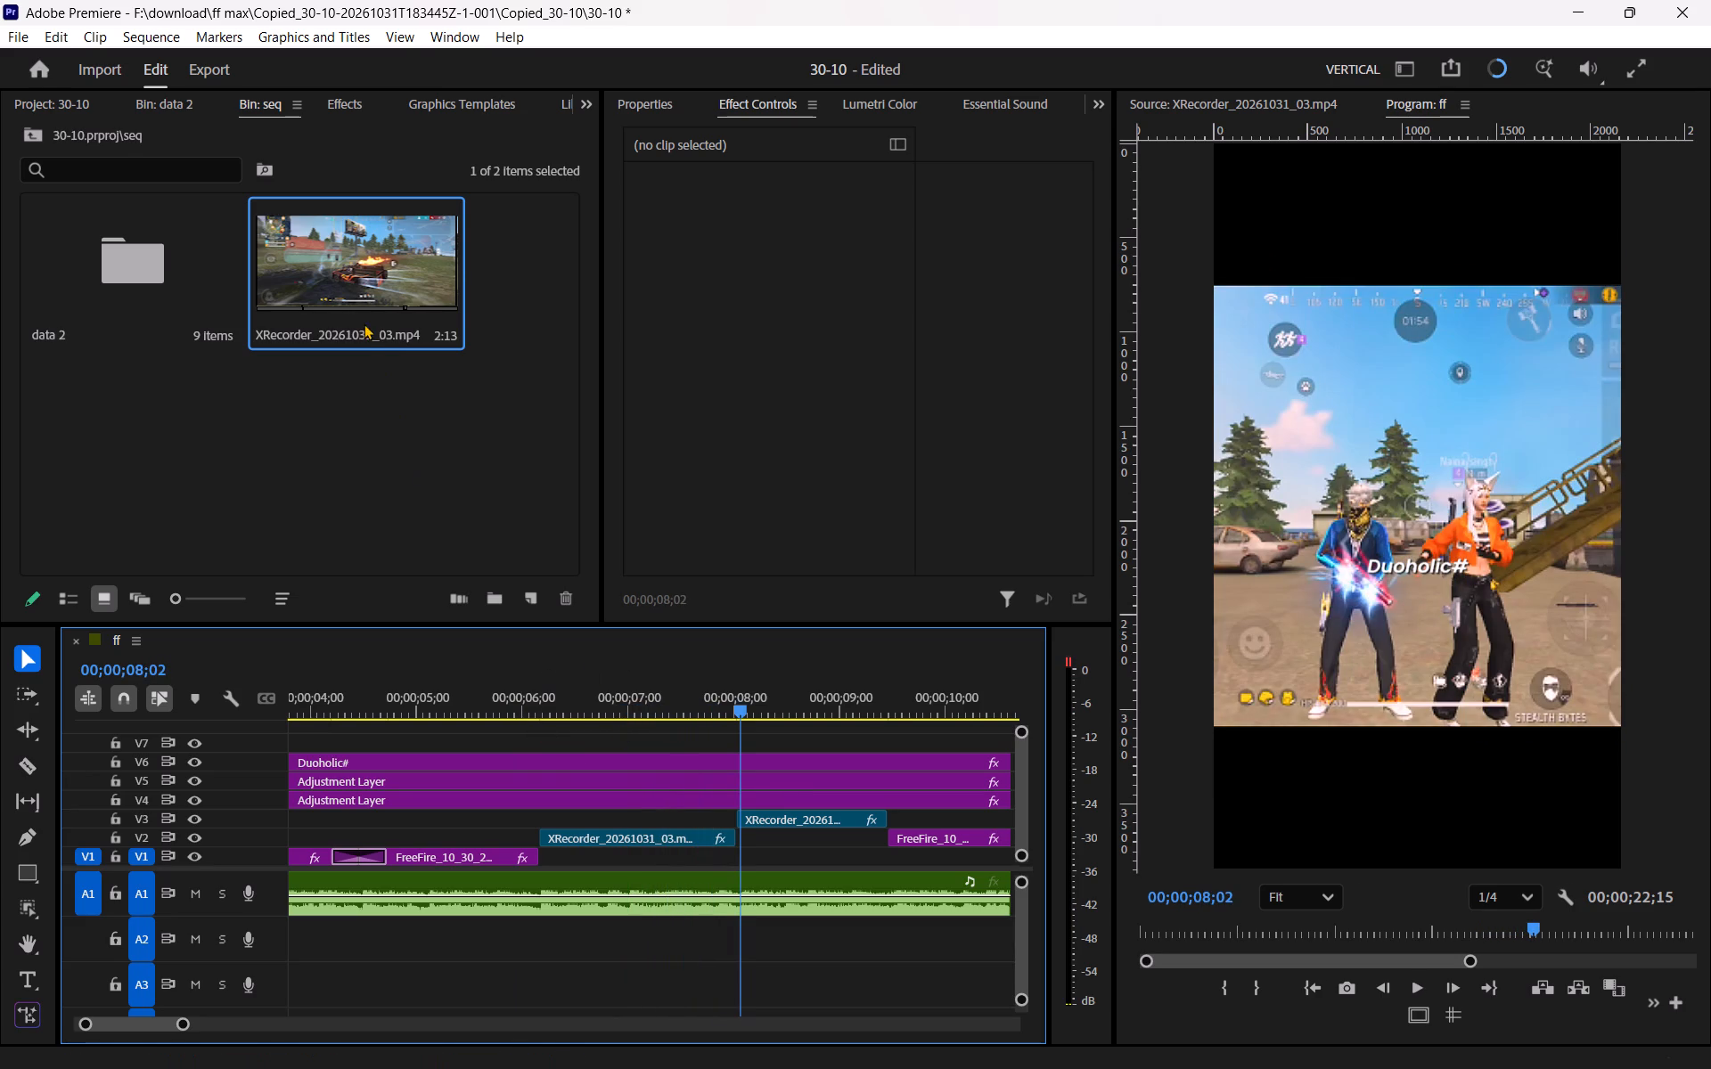
Mark a different source range of XRecorder_20261031_03.mp4 with an In point at 00:02:50:27 and an Out point at 00:02:52:21.
double_click(337, 236)
key(space)
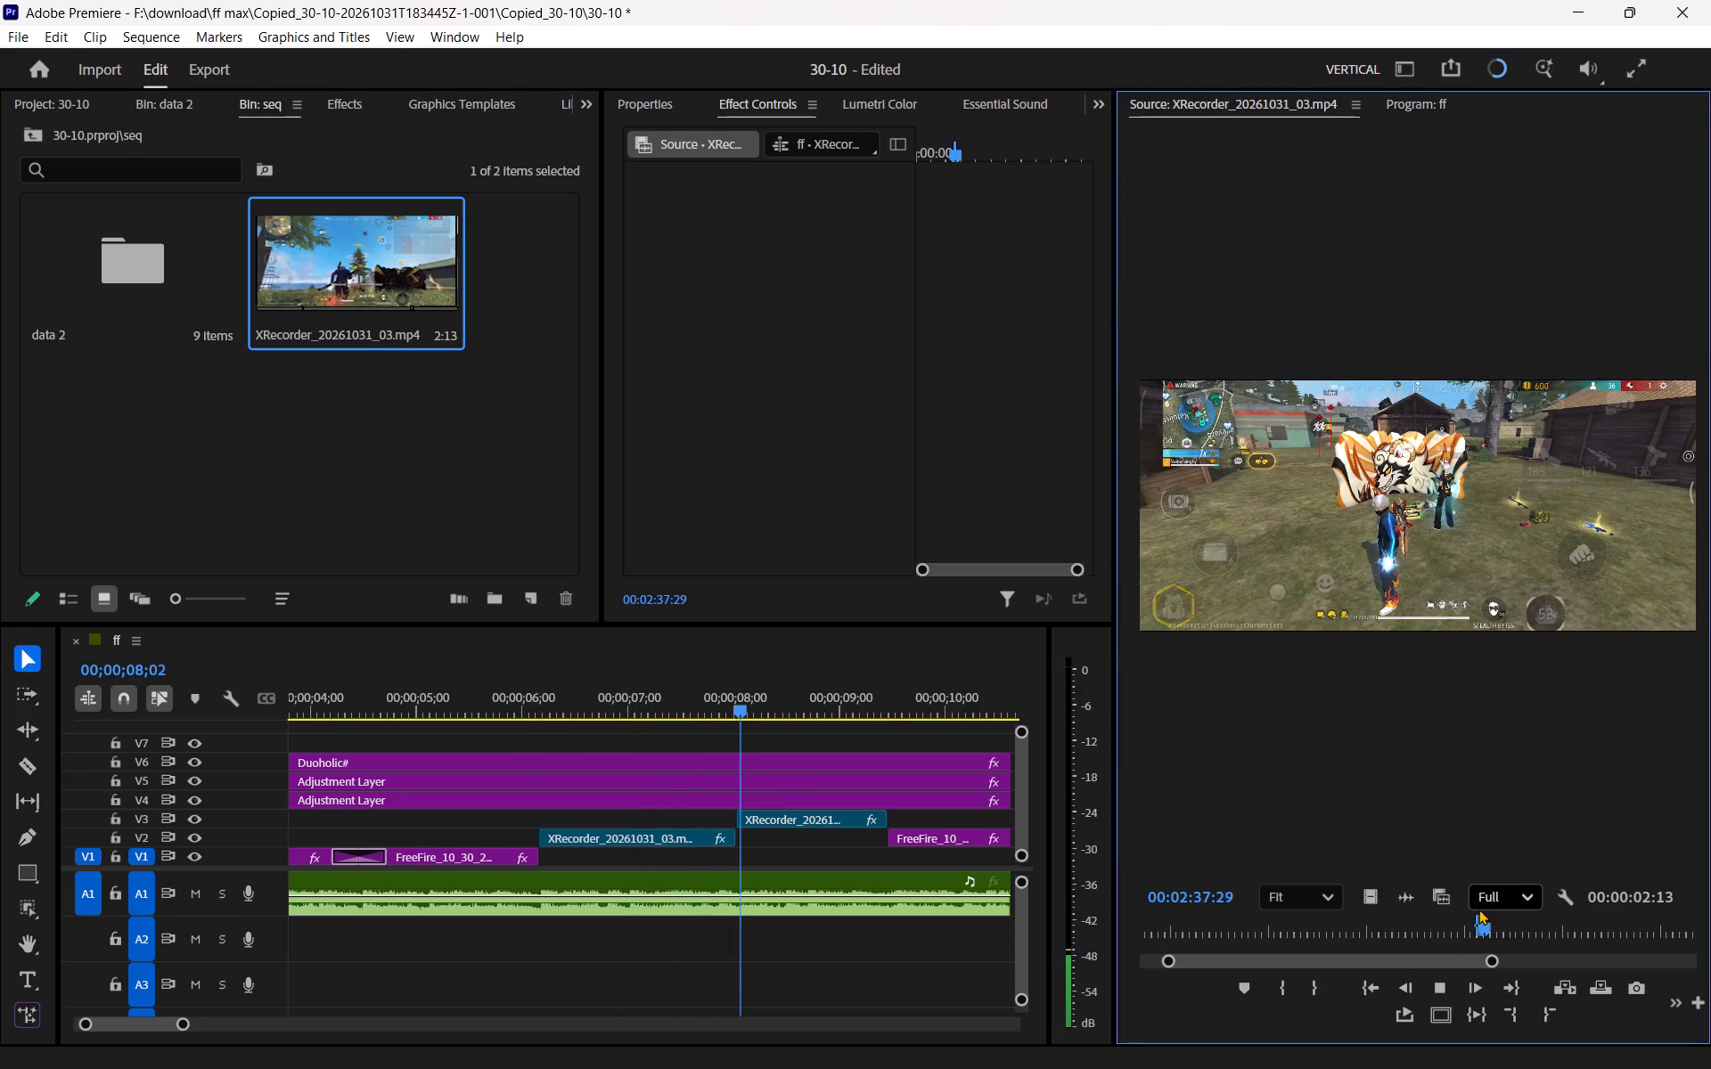
drag(1488, 926, 1498, 934)
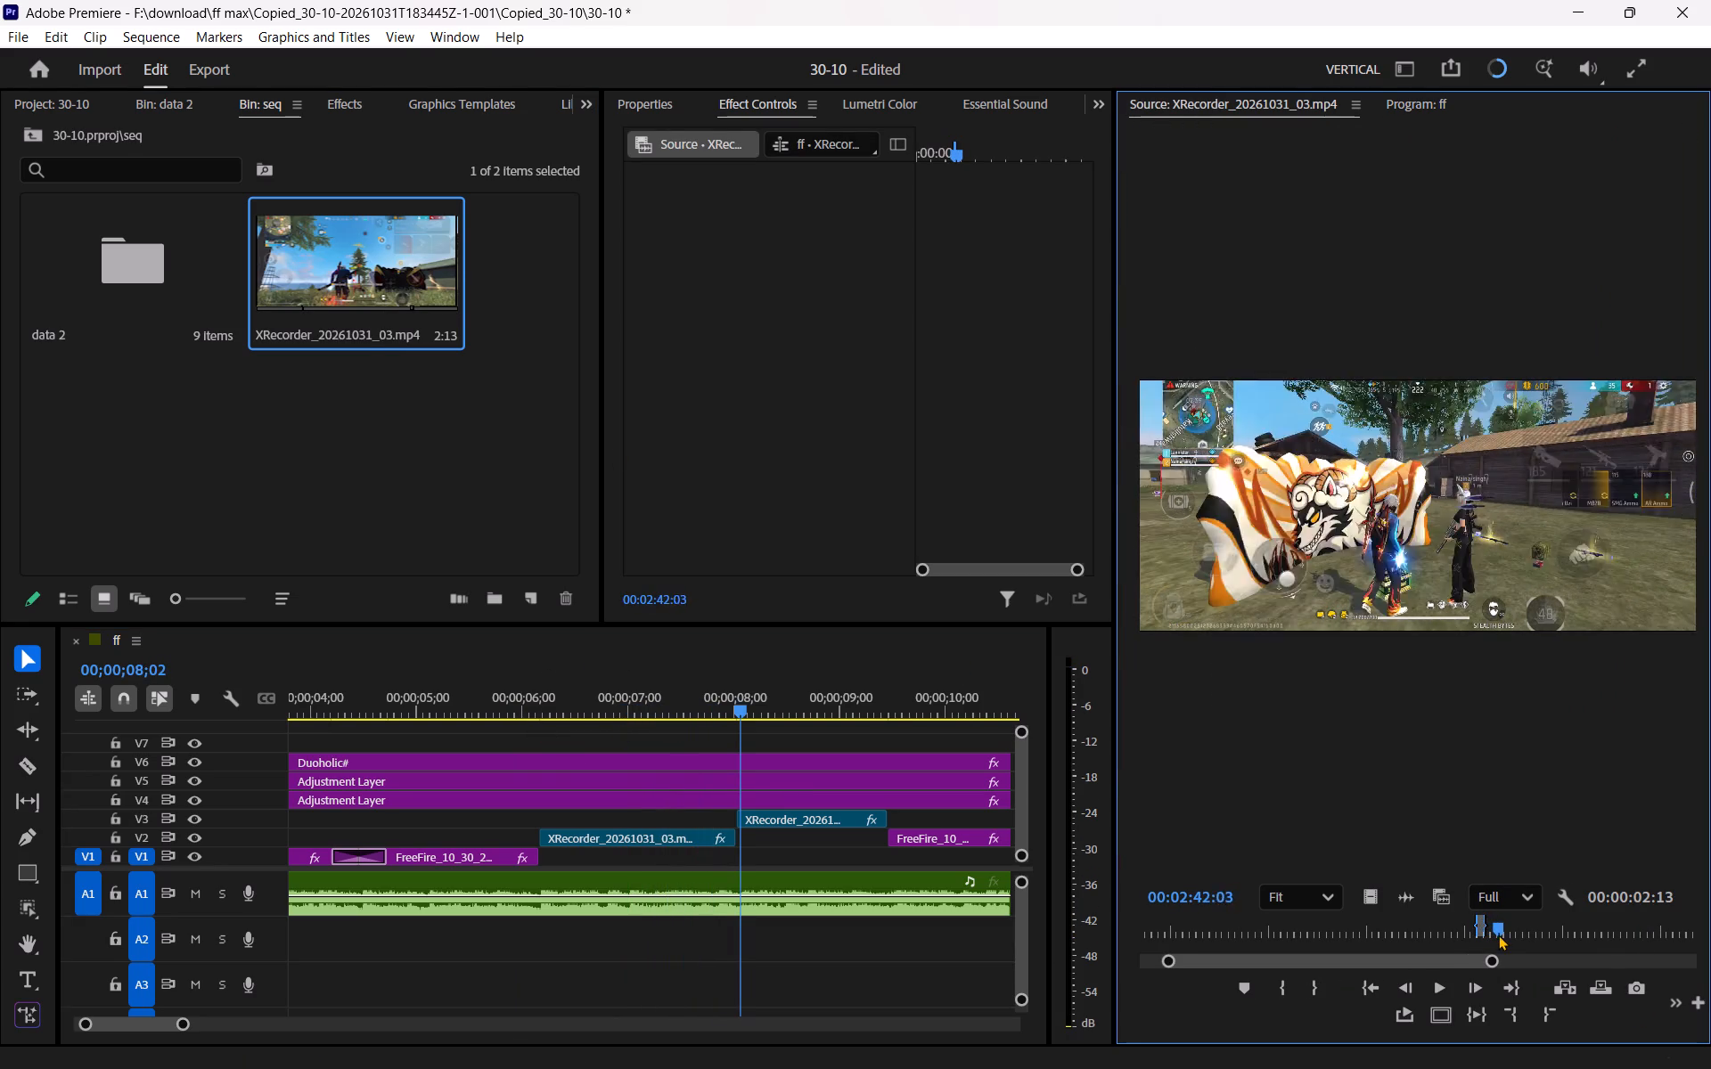
drag(1498, 934, 1513, 943)
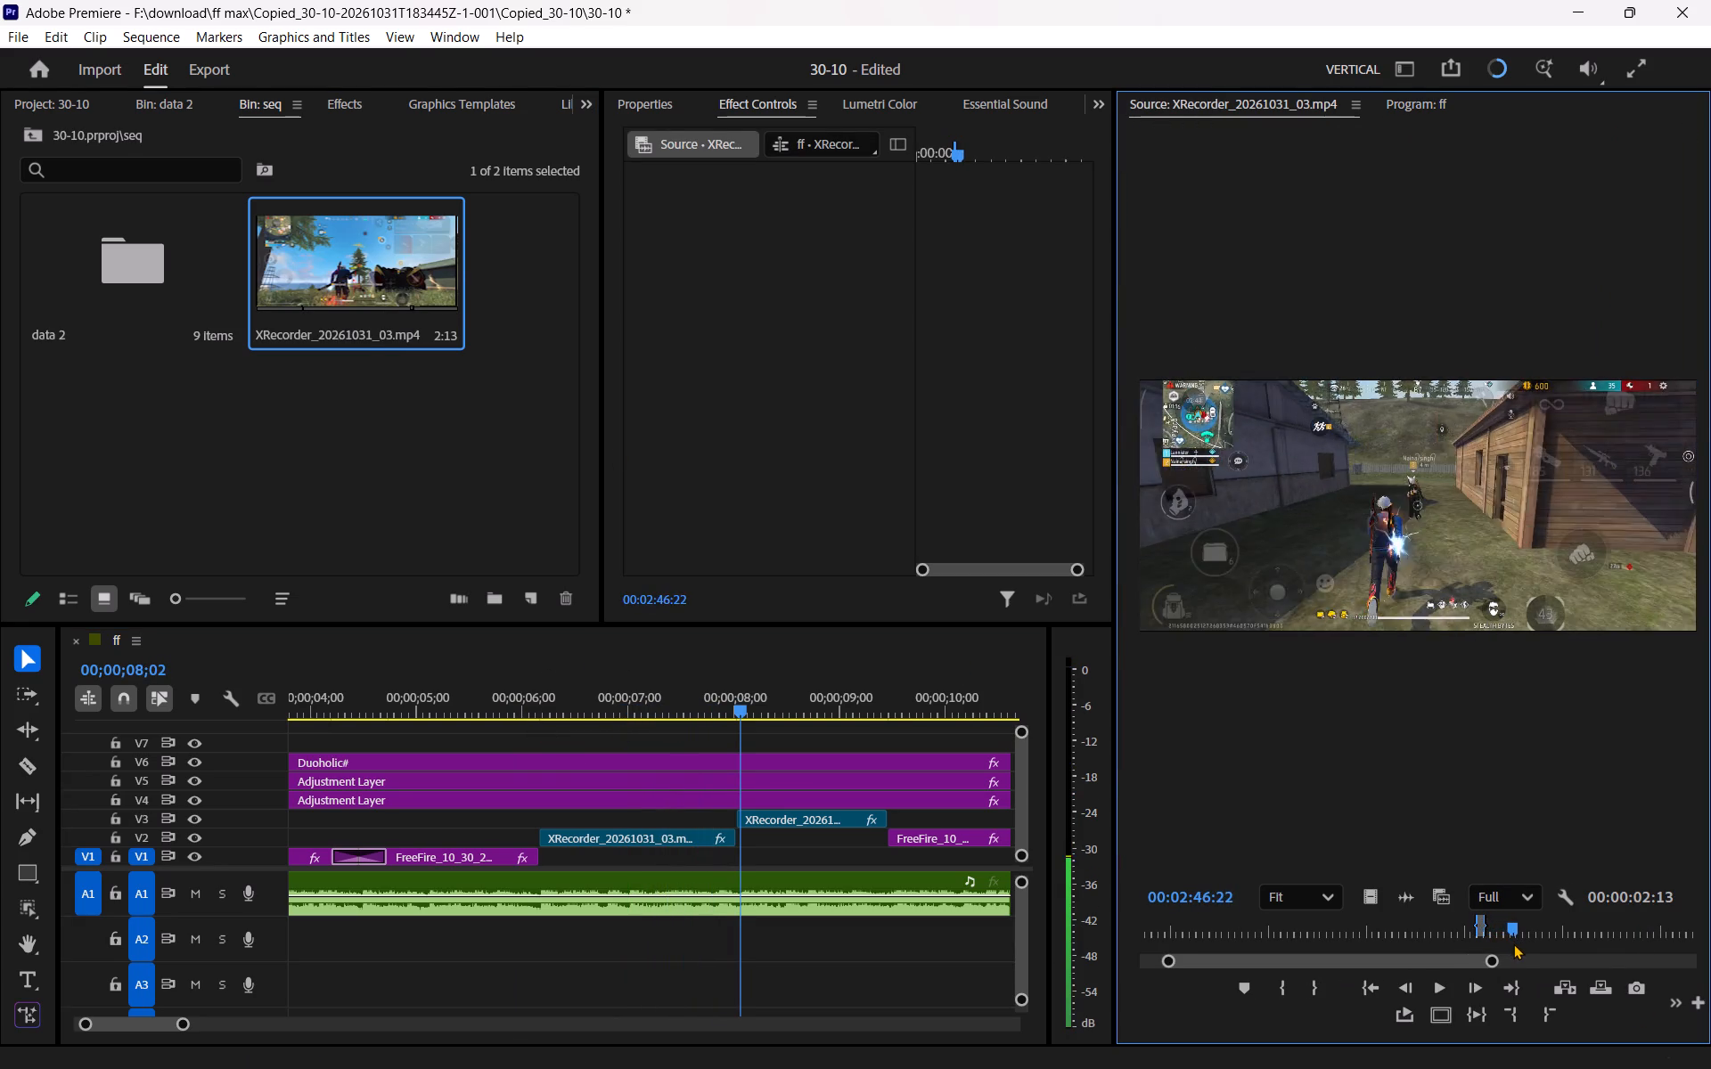
drag(1513, 943, 1531, 951)
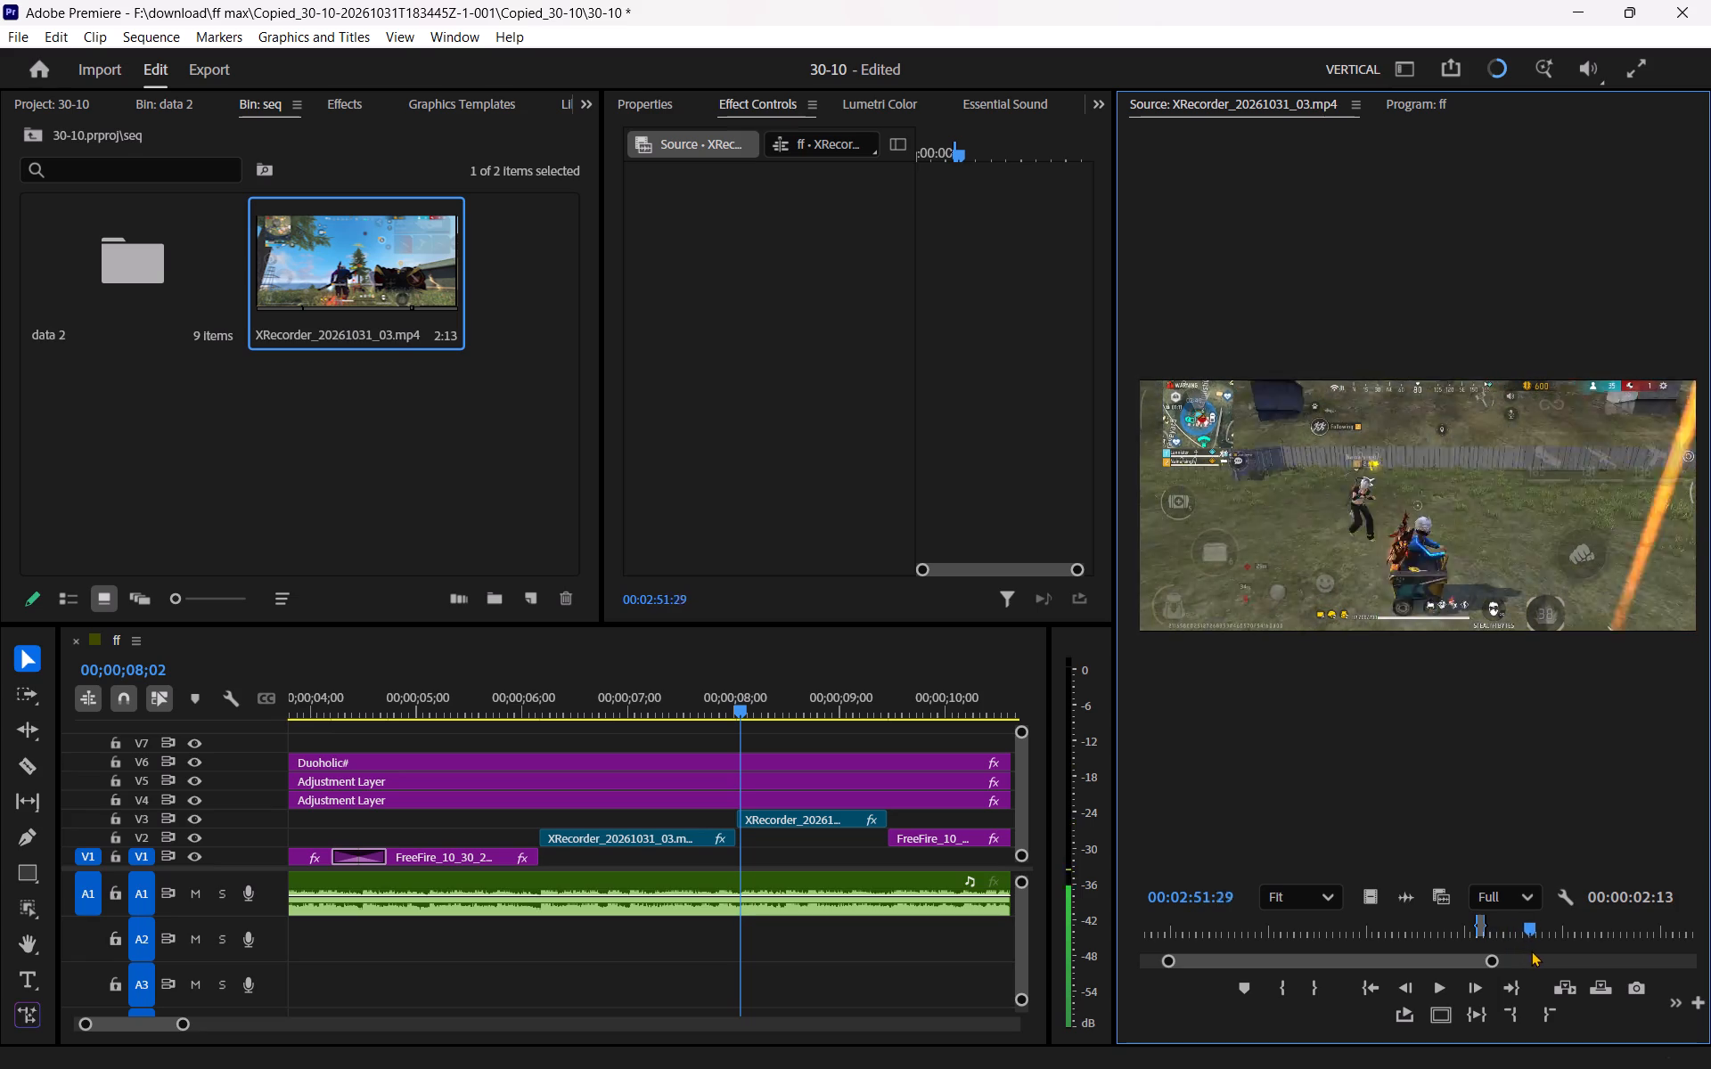
drag(1531, 951, 1535, 952)
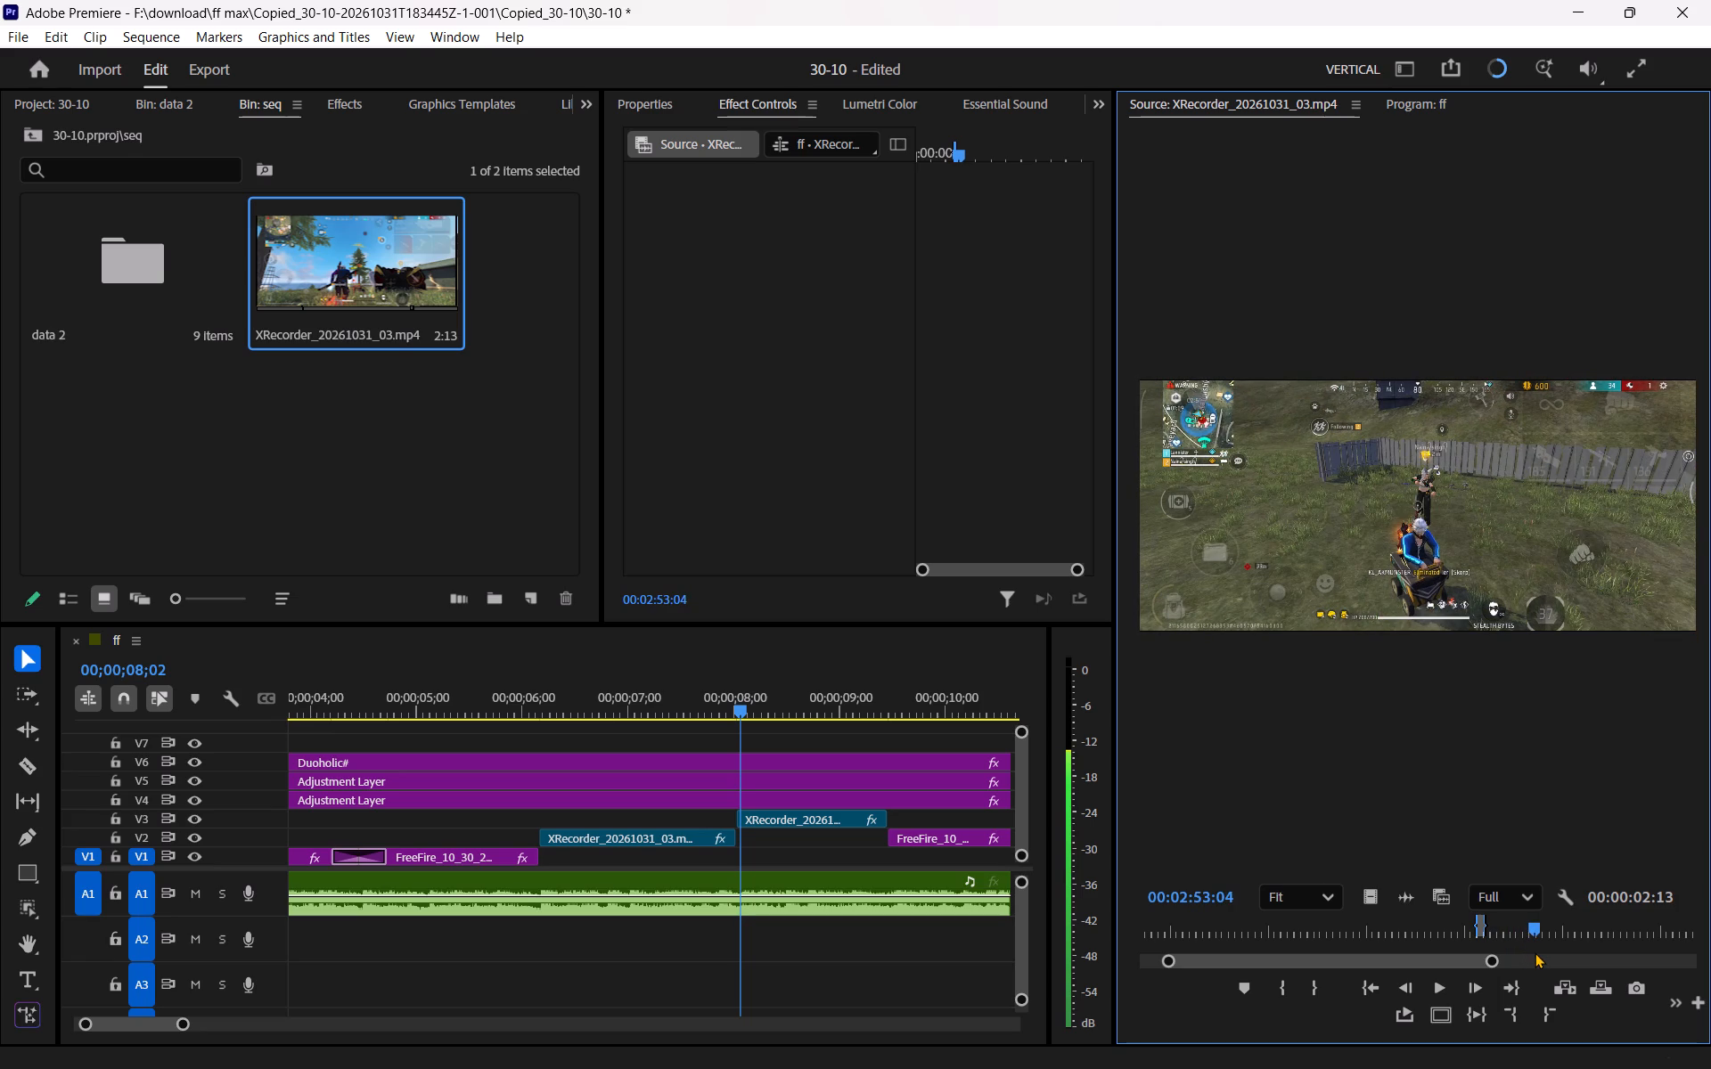
drag(1535, 952, 1527, 953)
click(1272, 994)
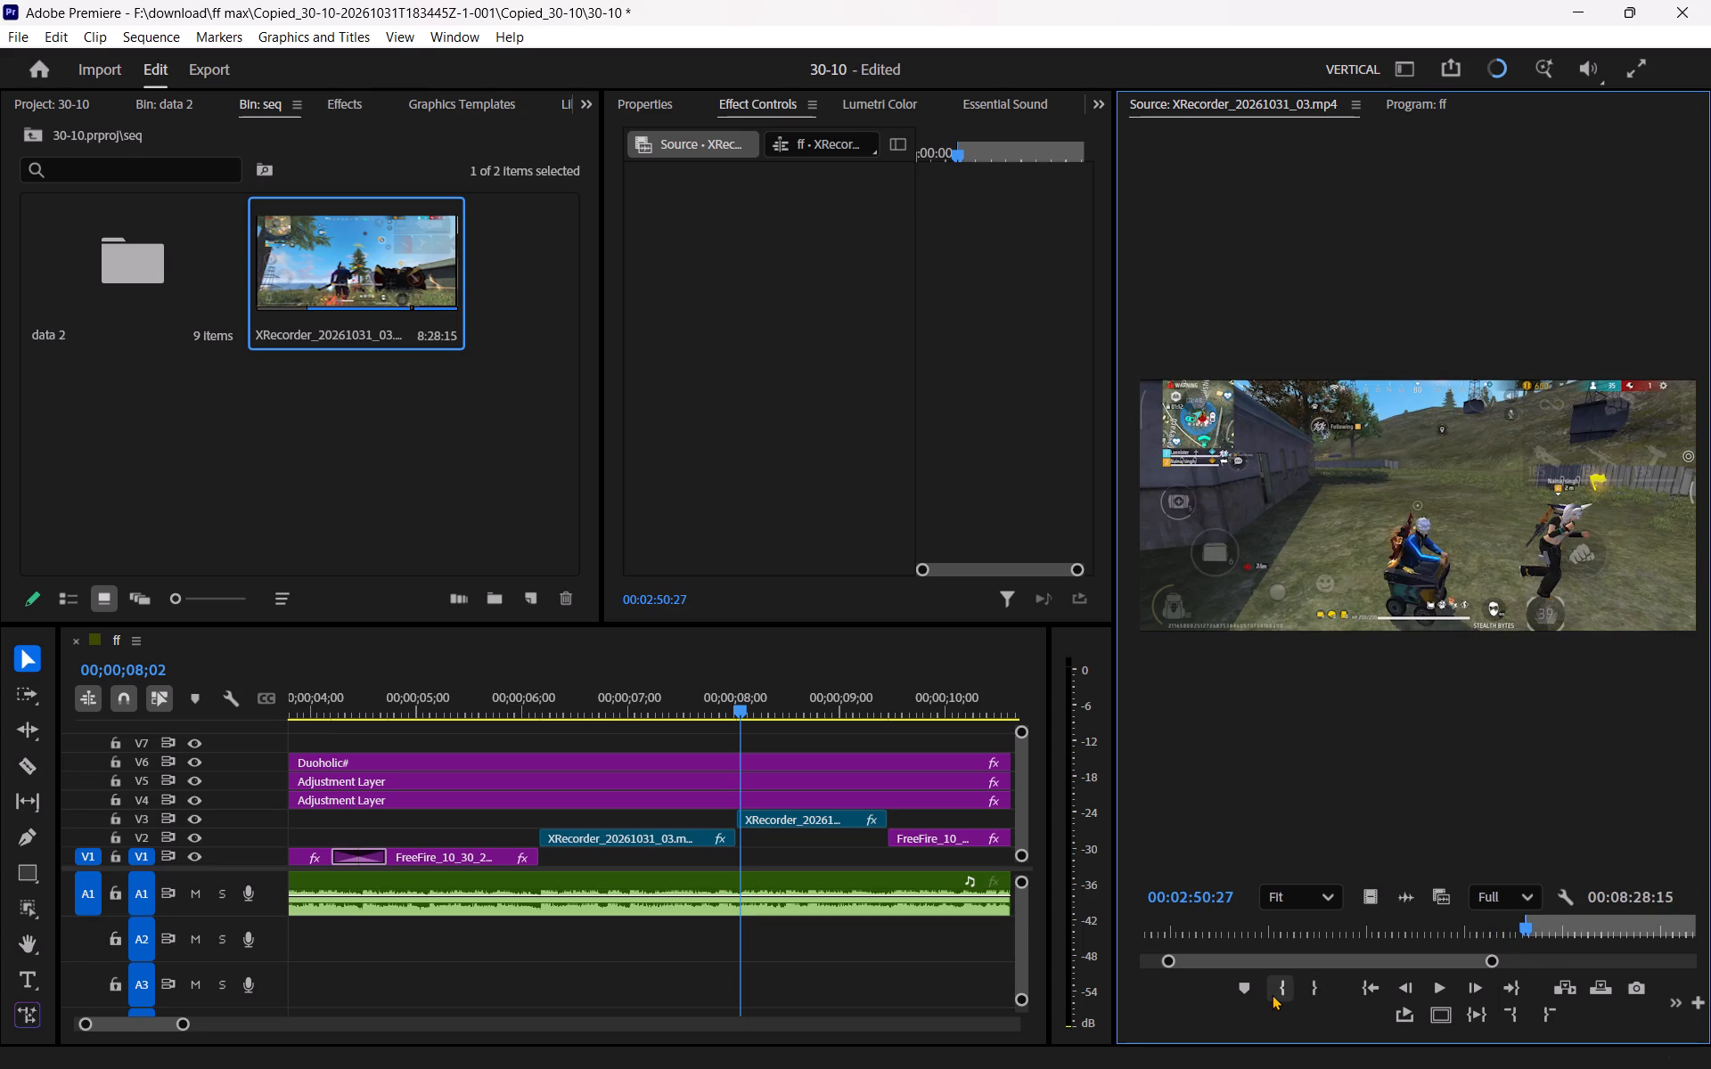
key(space)
key(space)
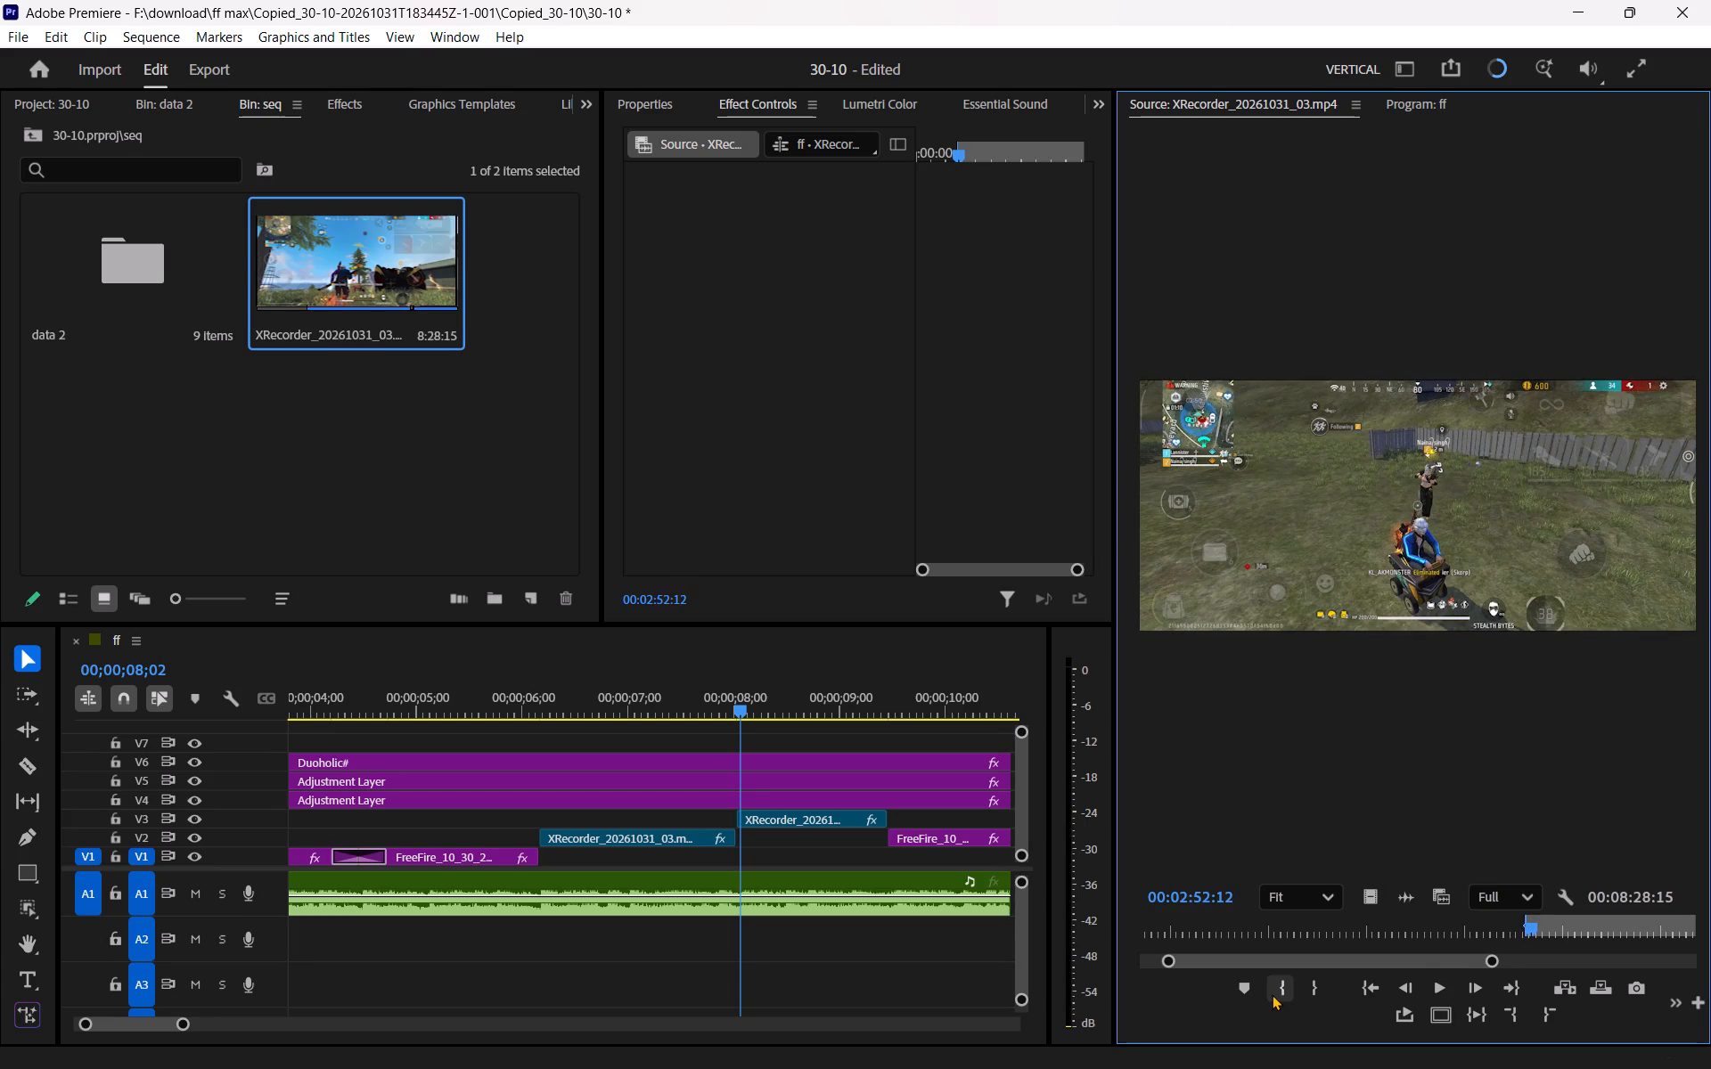
key(space)
key(space)
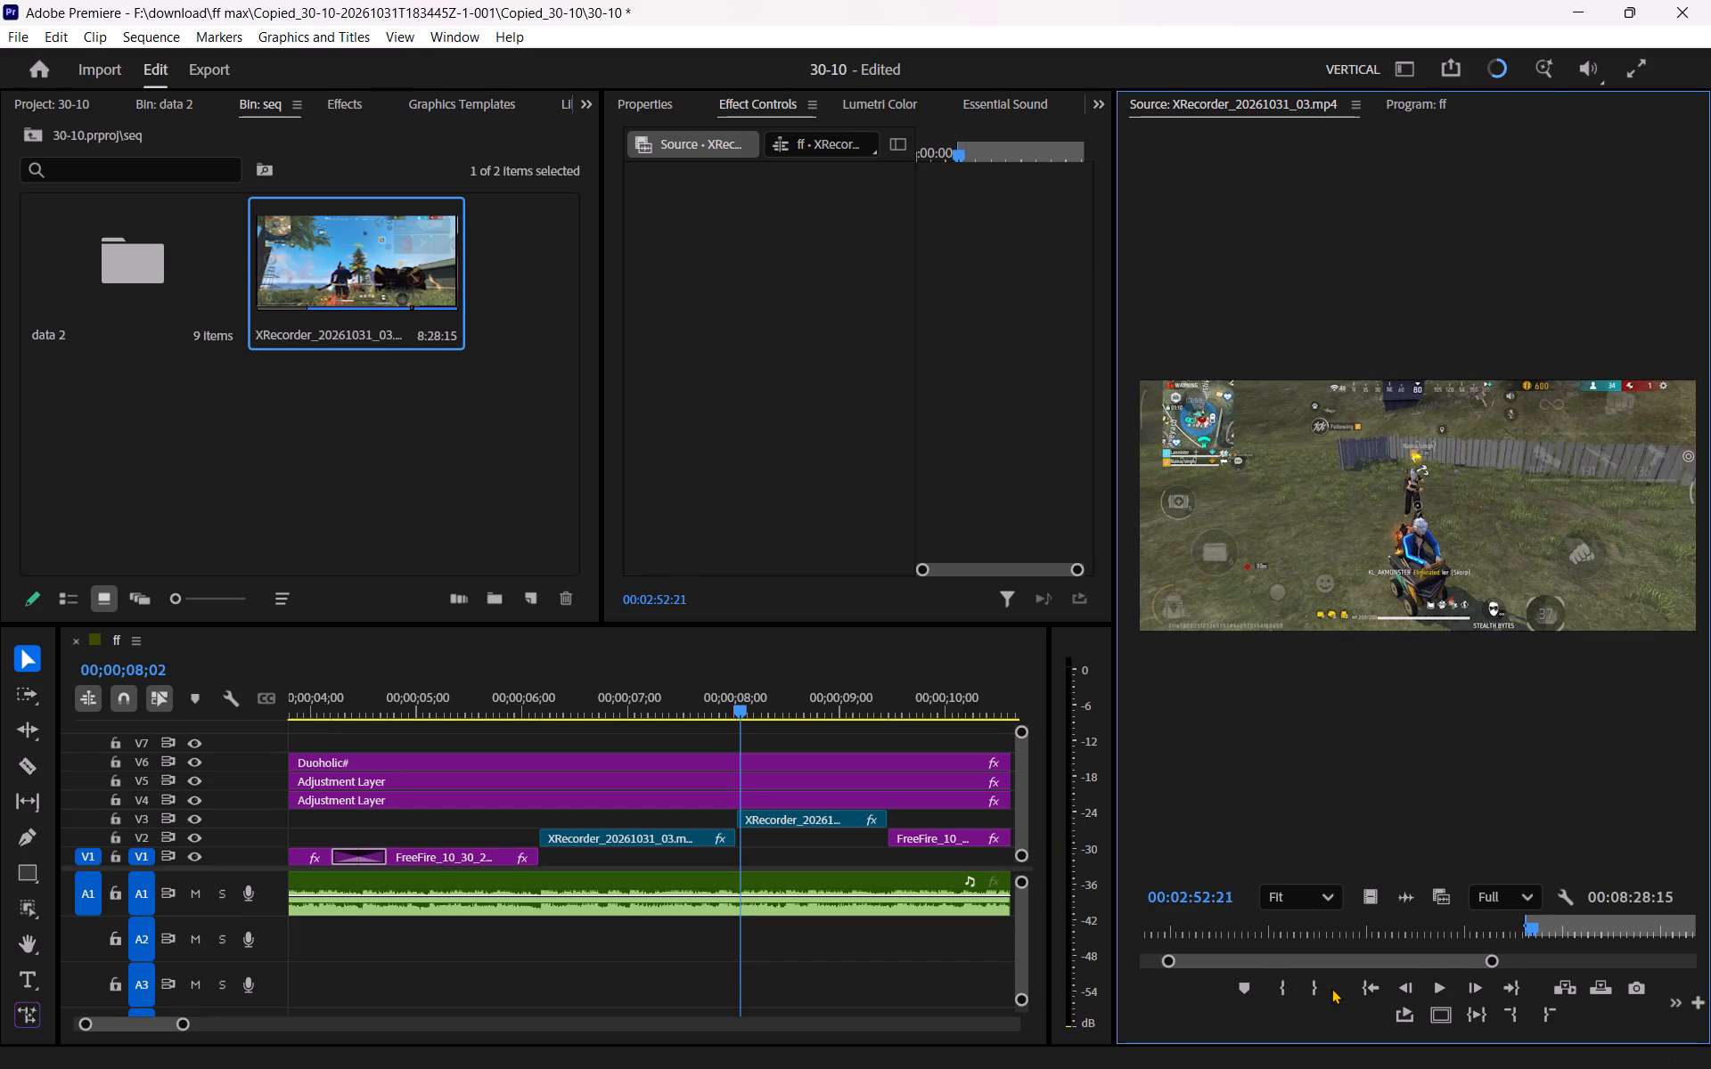
click(1314, 976)
Place only the video of the marked range on V1, directly after the FreeFire clip that ends near 00;00;06;05.
drag(1378, 892, 1376, 892)
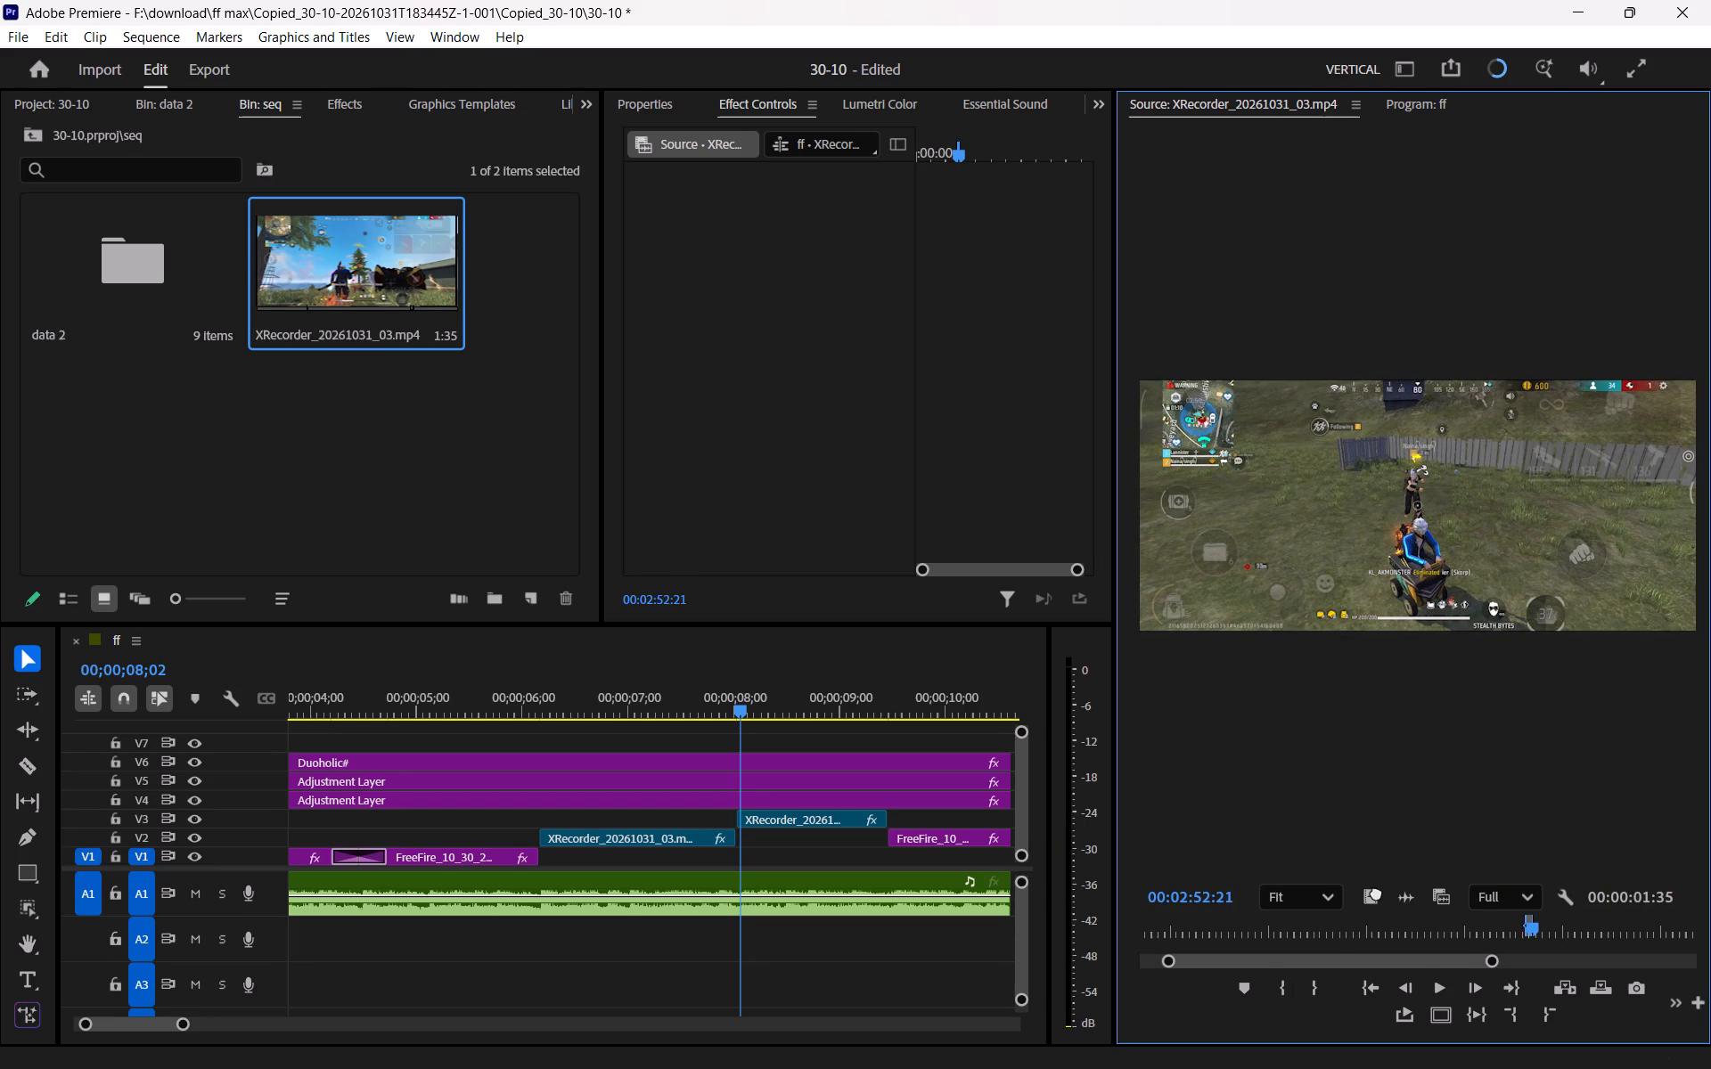
drag(1376, 892, 543, 851)
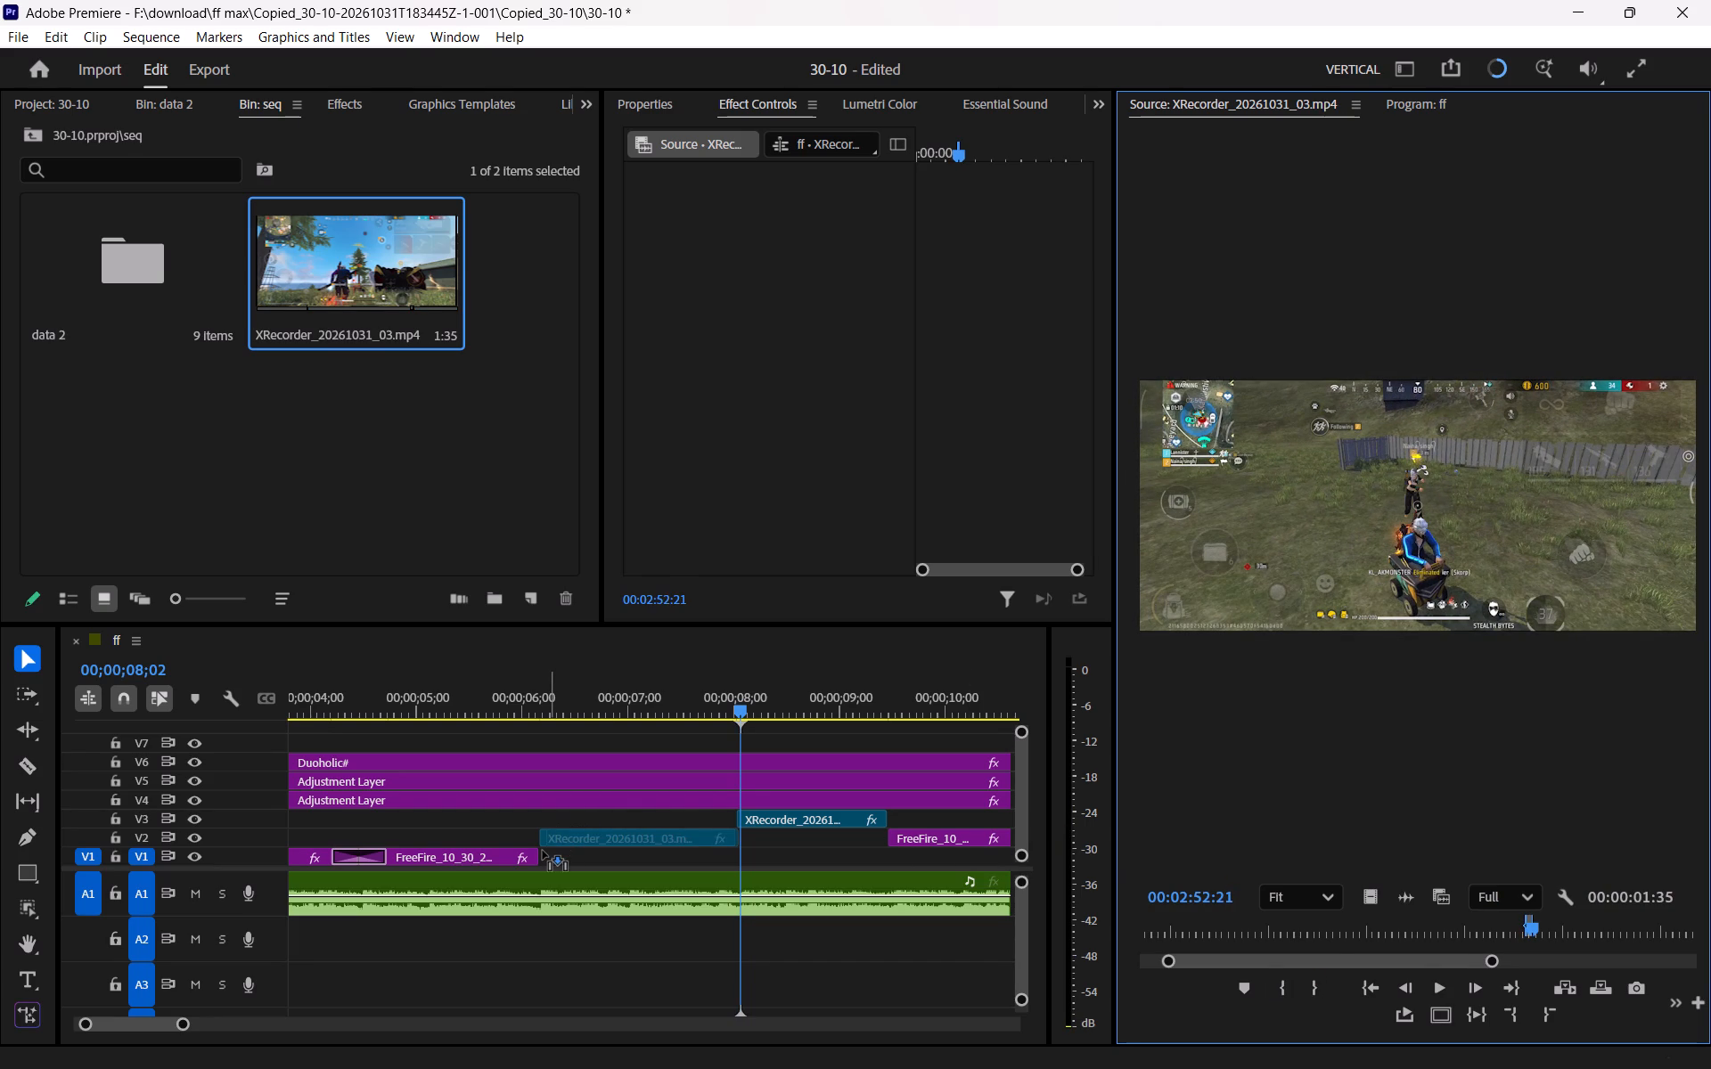
drag(543, 851, 540, 864)
Delete the earlier XRecorder_20261031_03.mp4 clip from V2 above the newly placed footage.
click(558, 844)
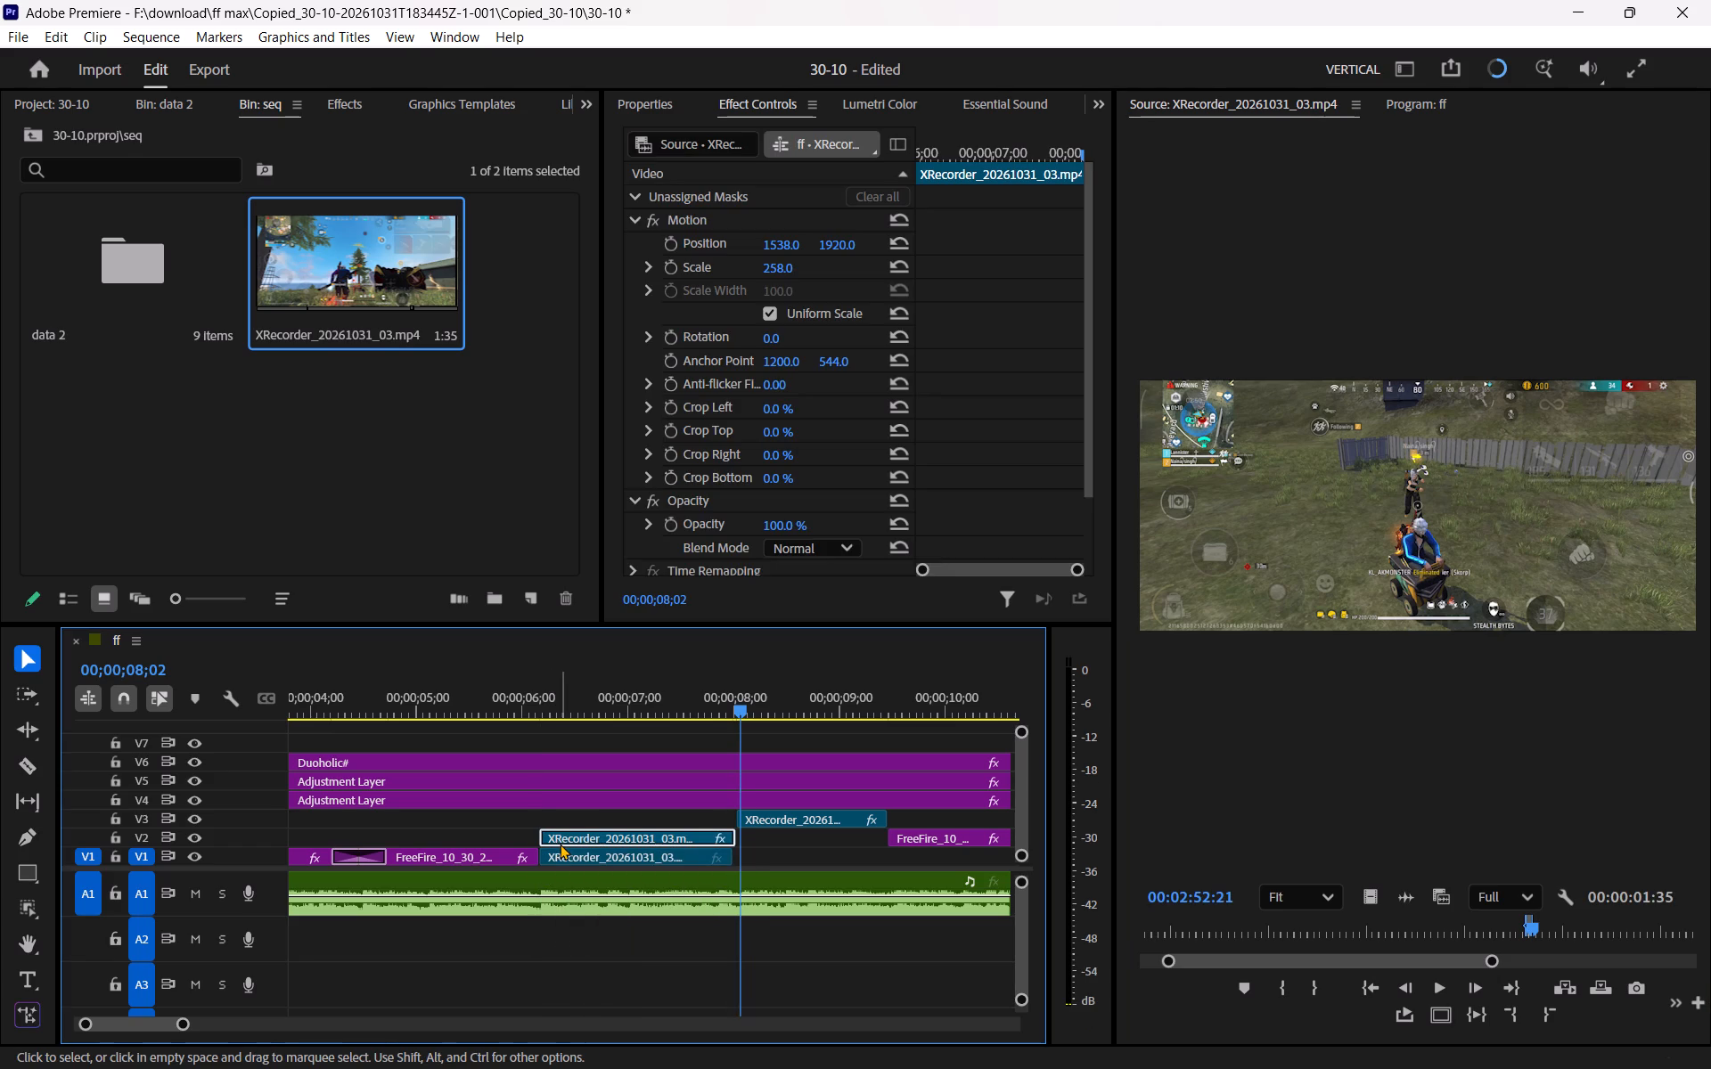
key(Delete)
Extend the end of XRecorder_20261031_03.mp4 on V1 by one frame to meet the start of the V3 clip.
click(732, 859)
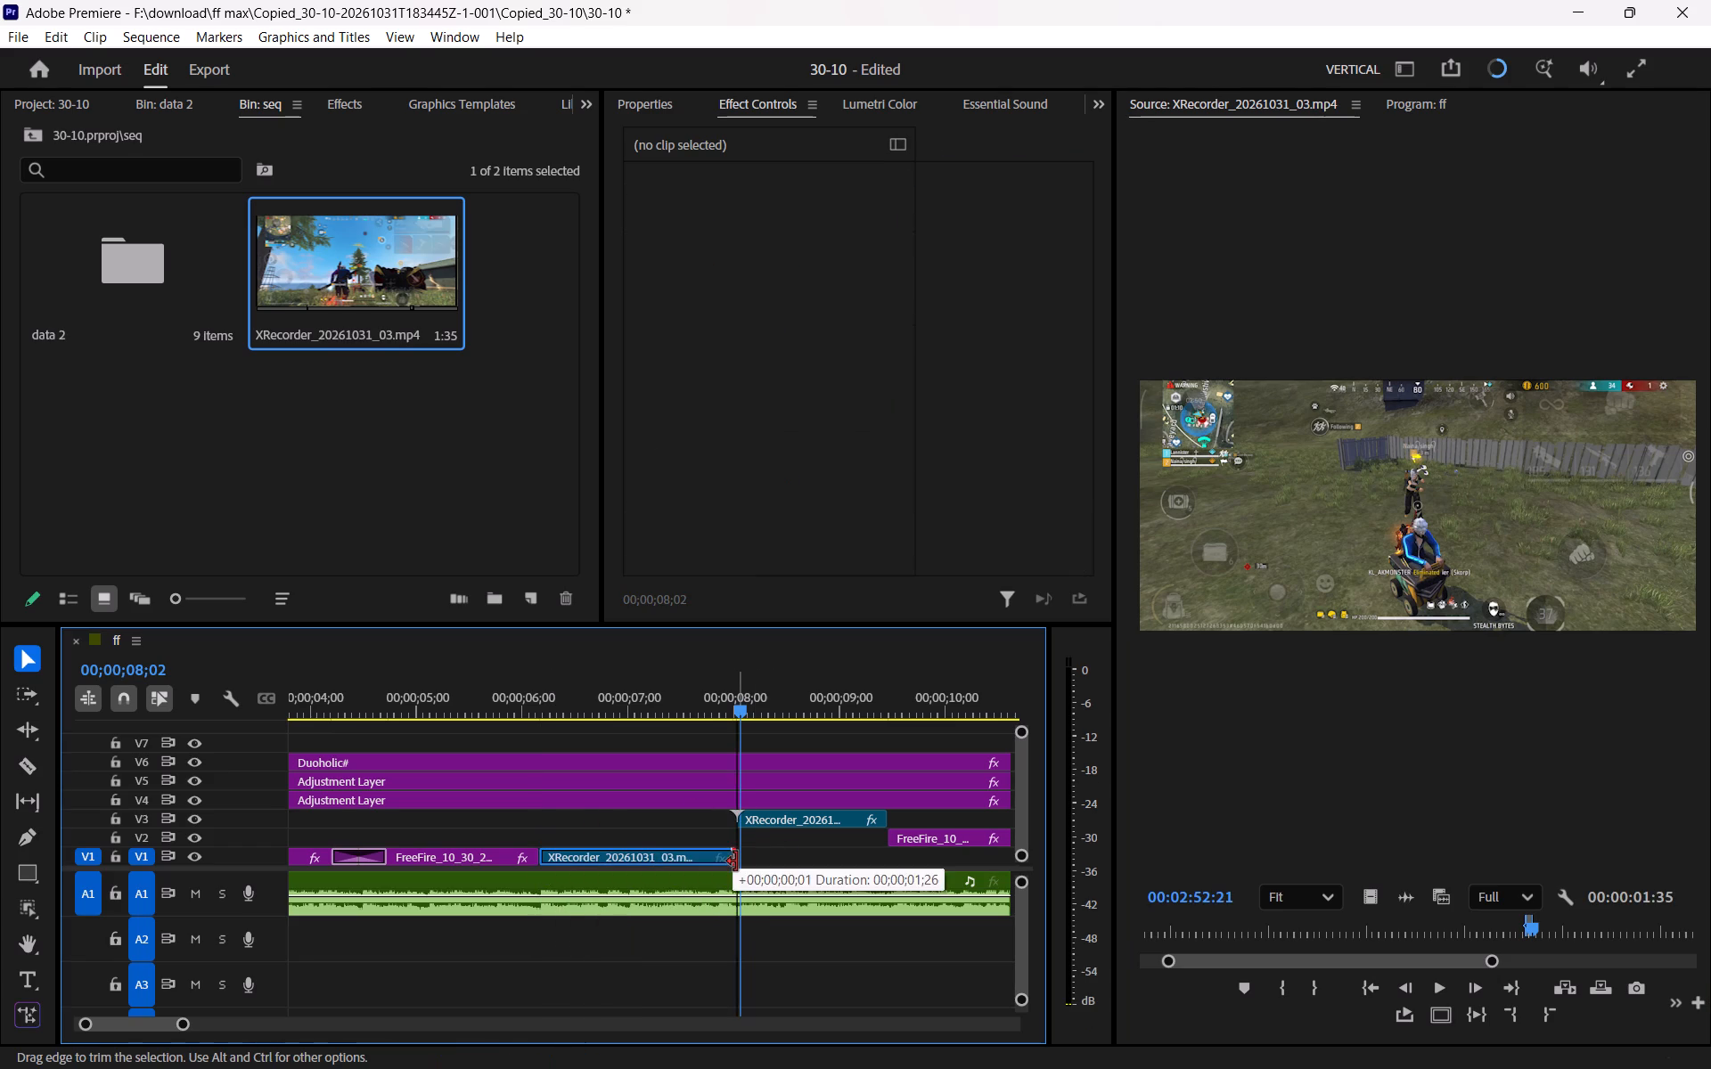
Set the Scale of XRecorder_20261031_03.mp4 on V1 to 212, checking the framing at 00;00;07;12.
drag(705, 696, 675, 714)
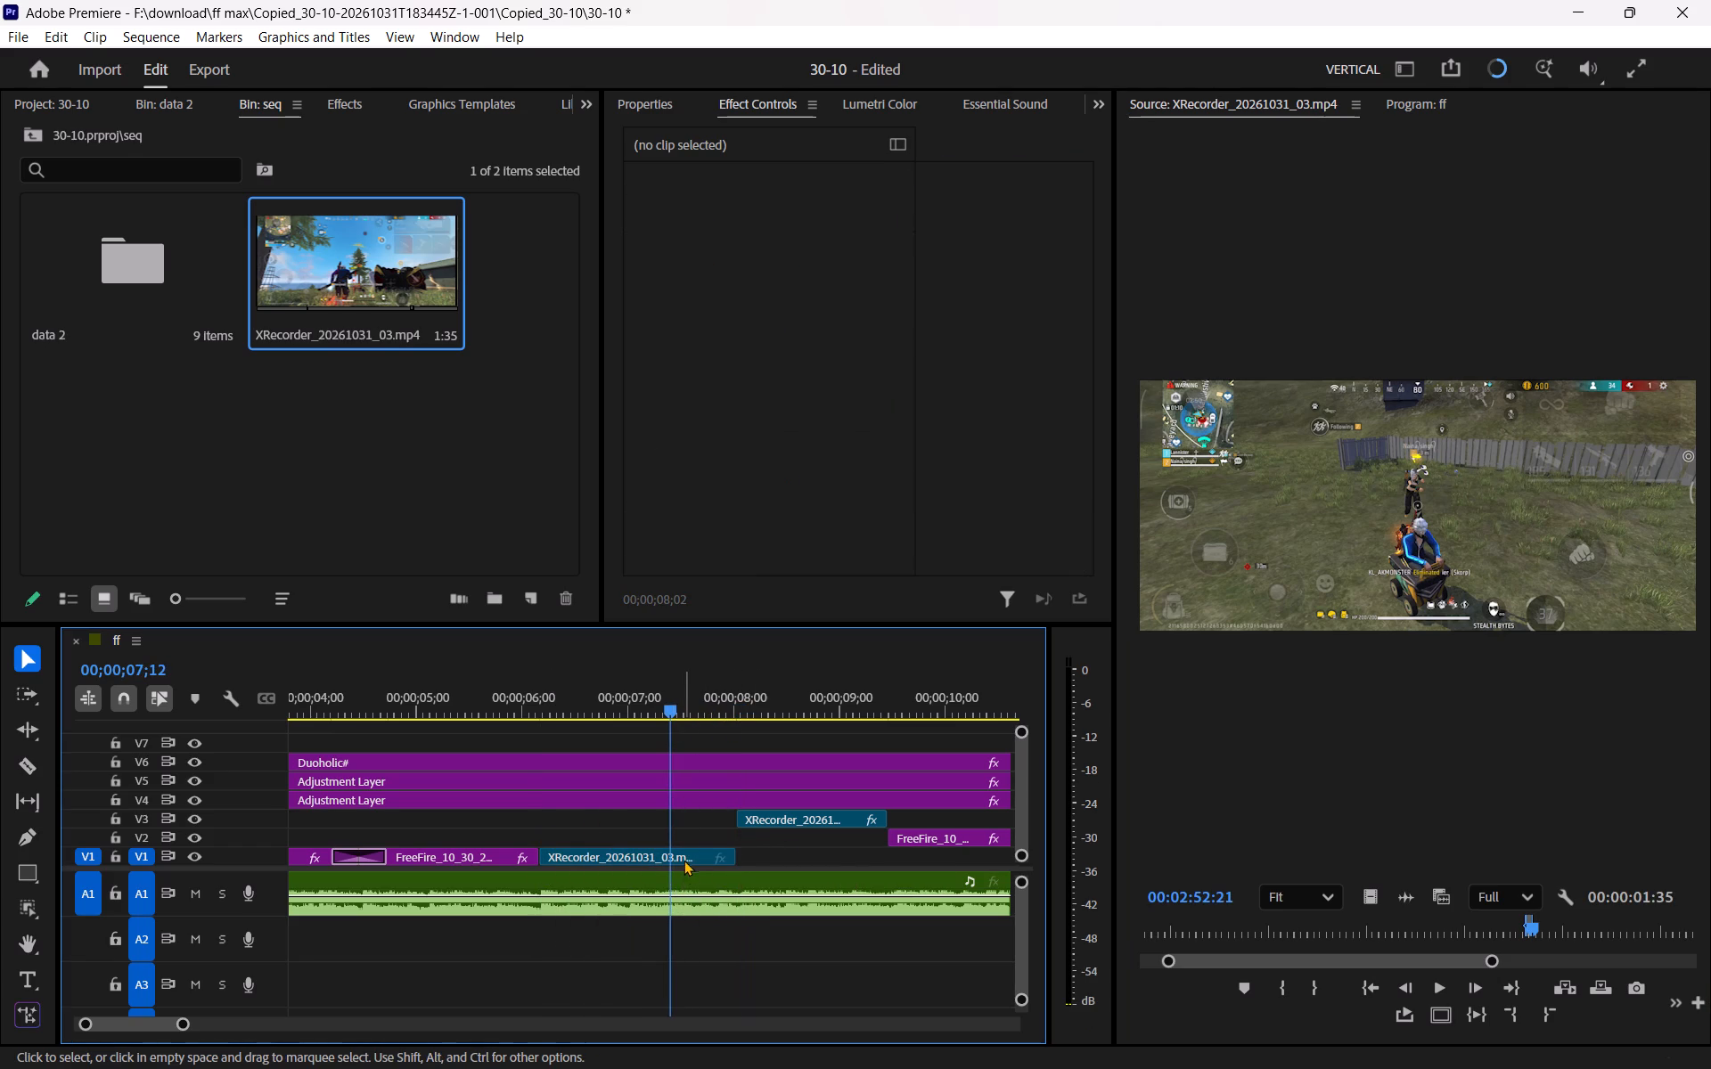
click(684, 859)
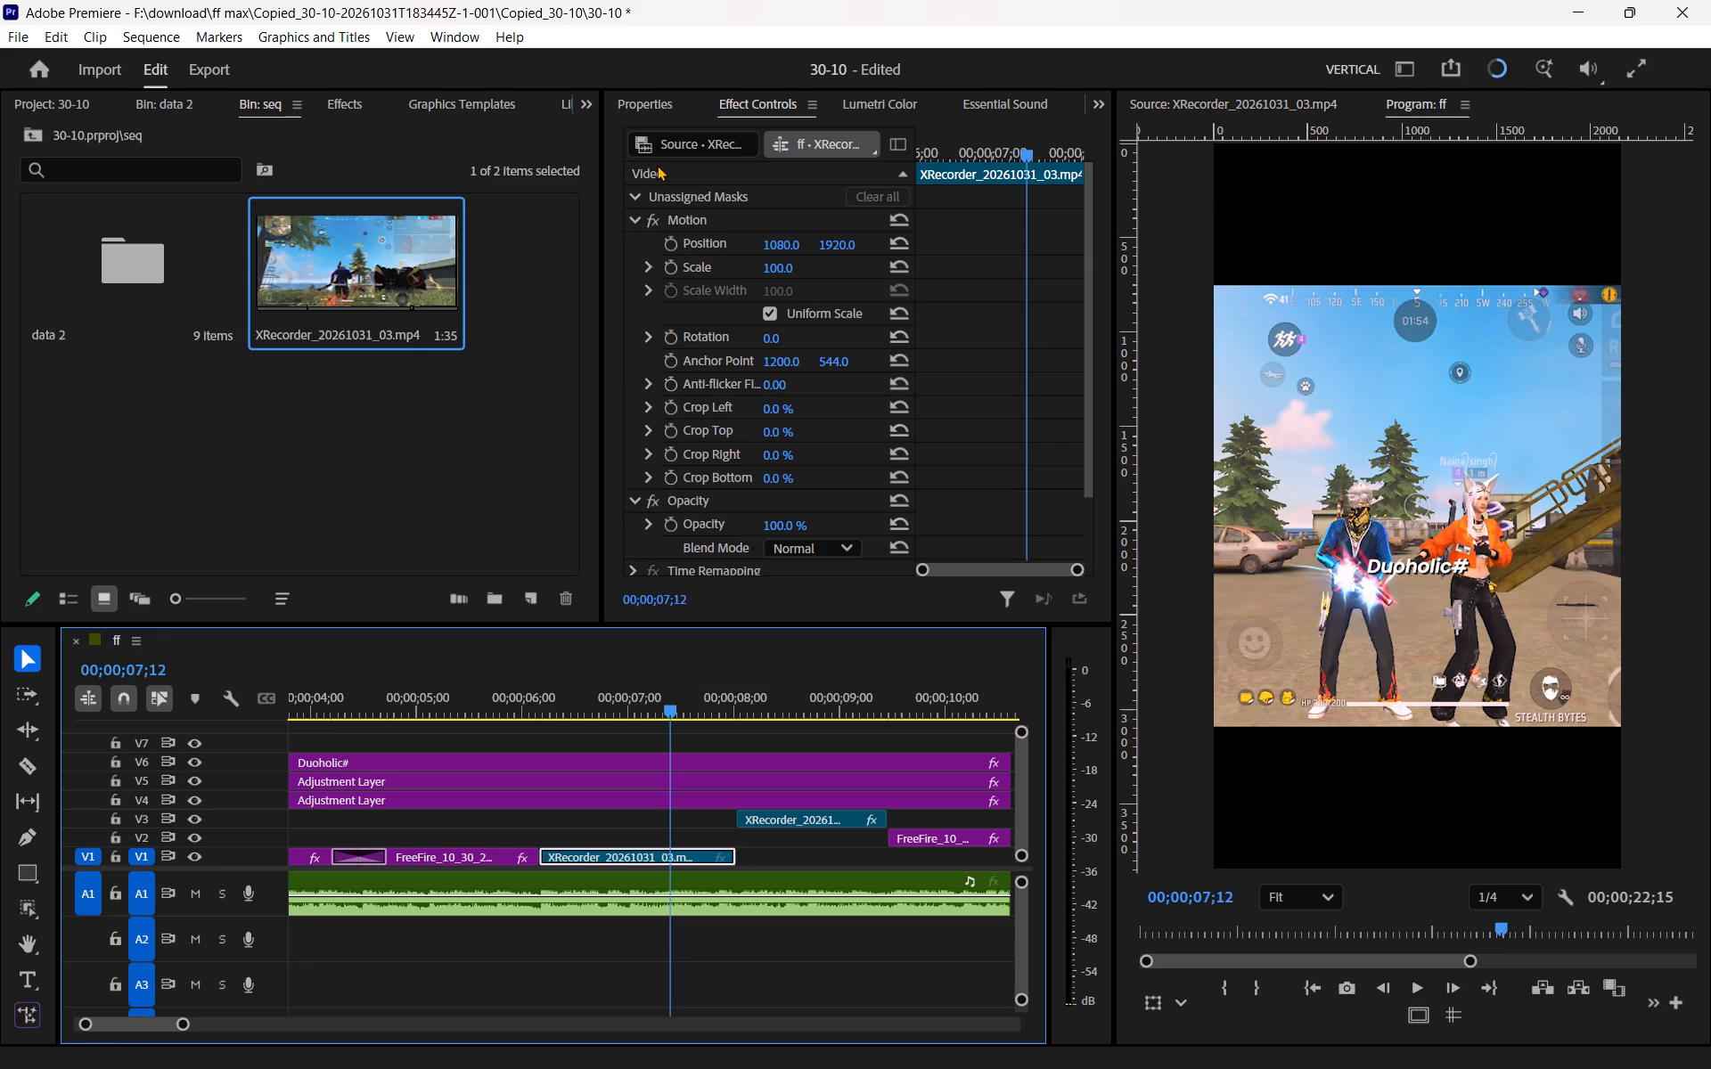
drag(783, 268, 814, 268)
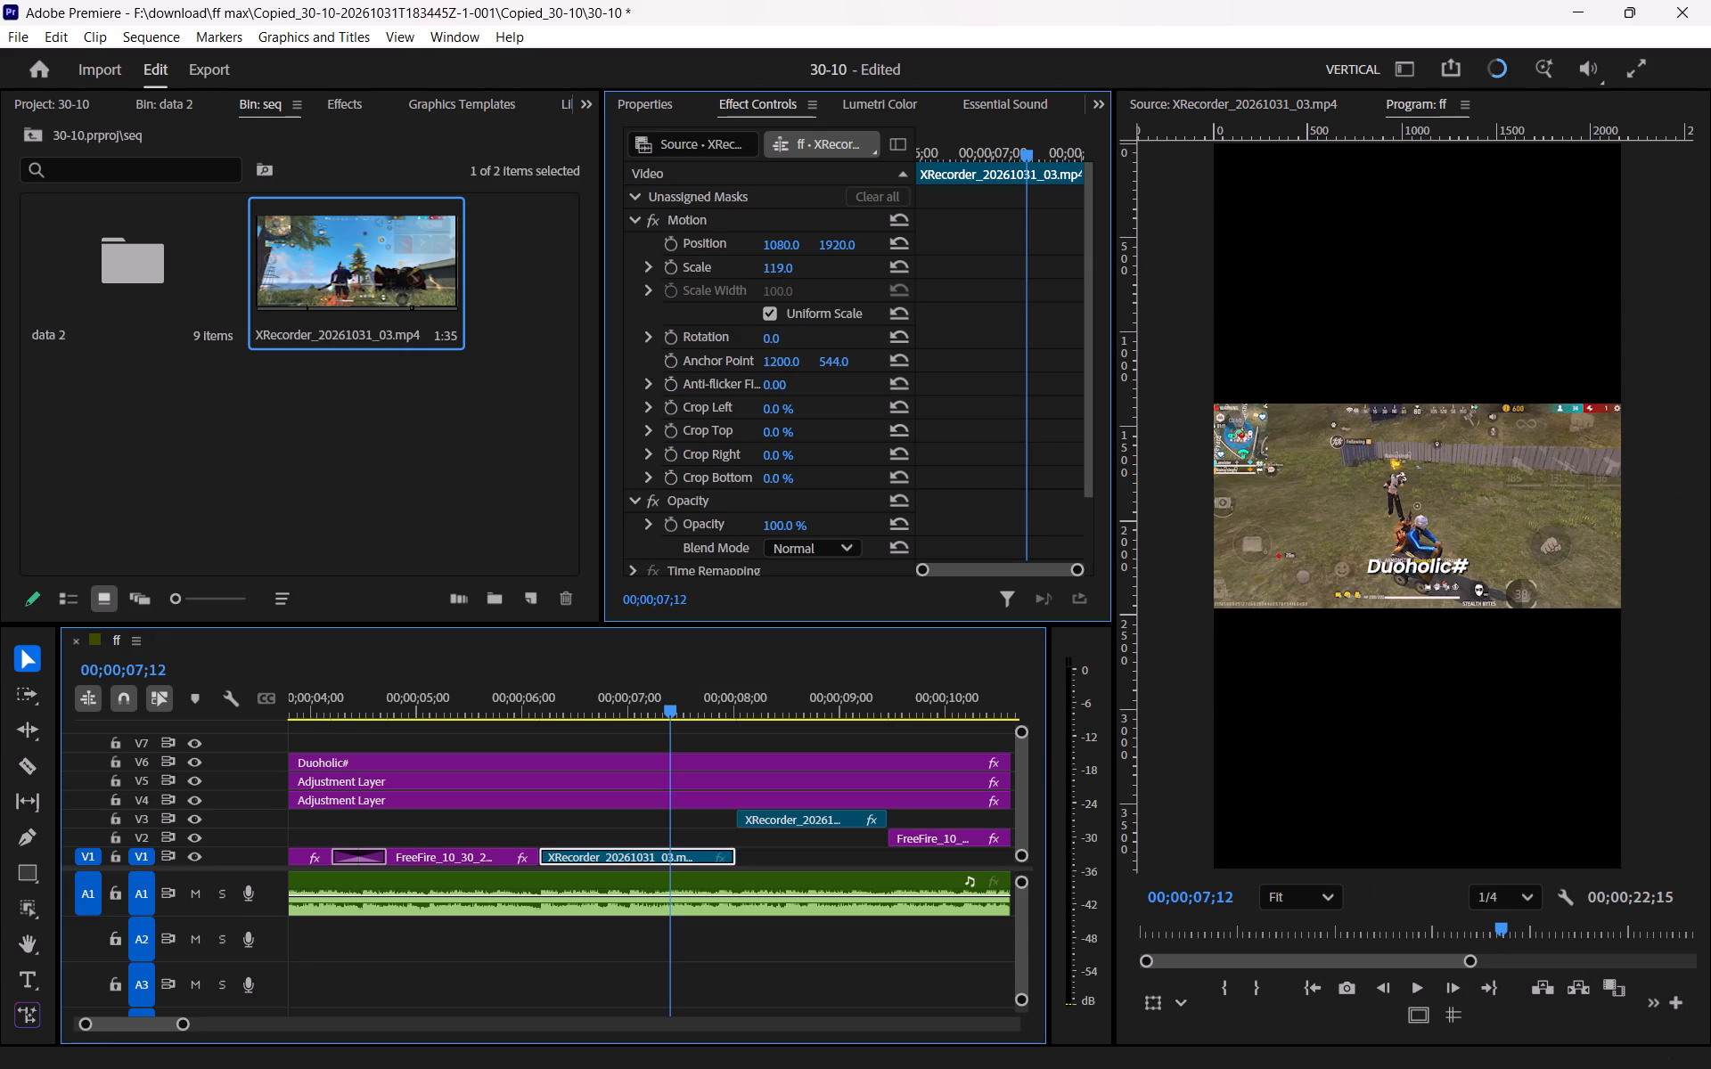
drag(814, 268, 864, 273)
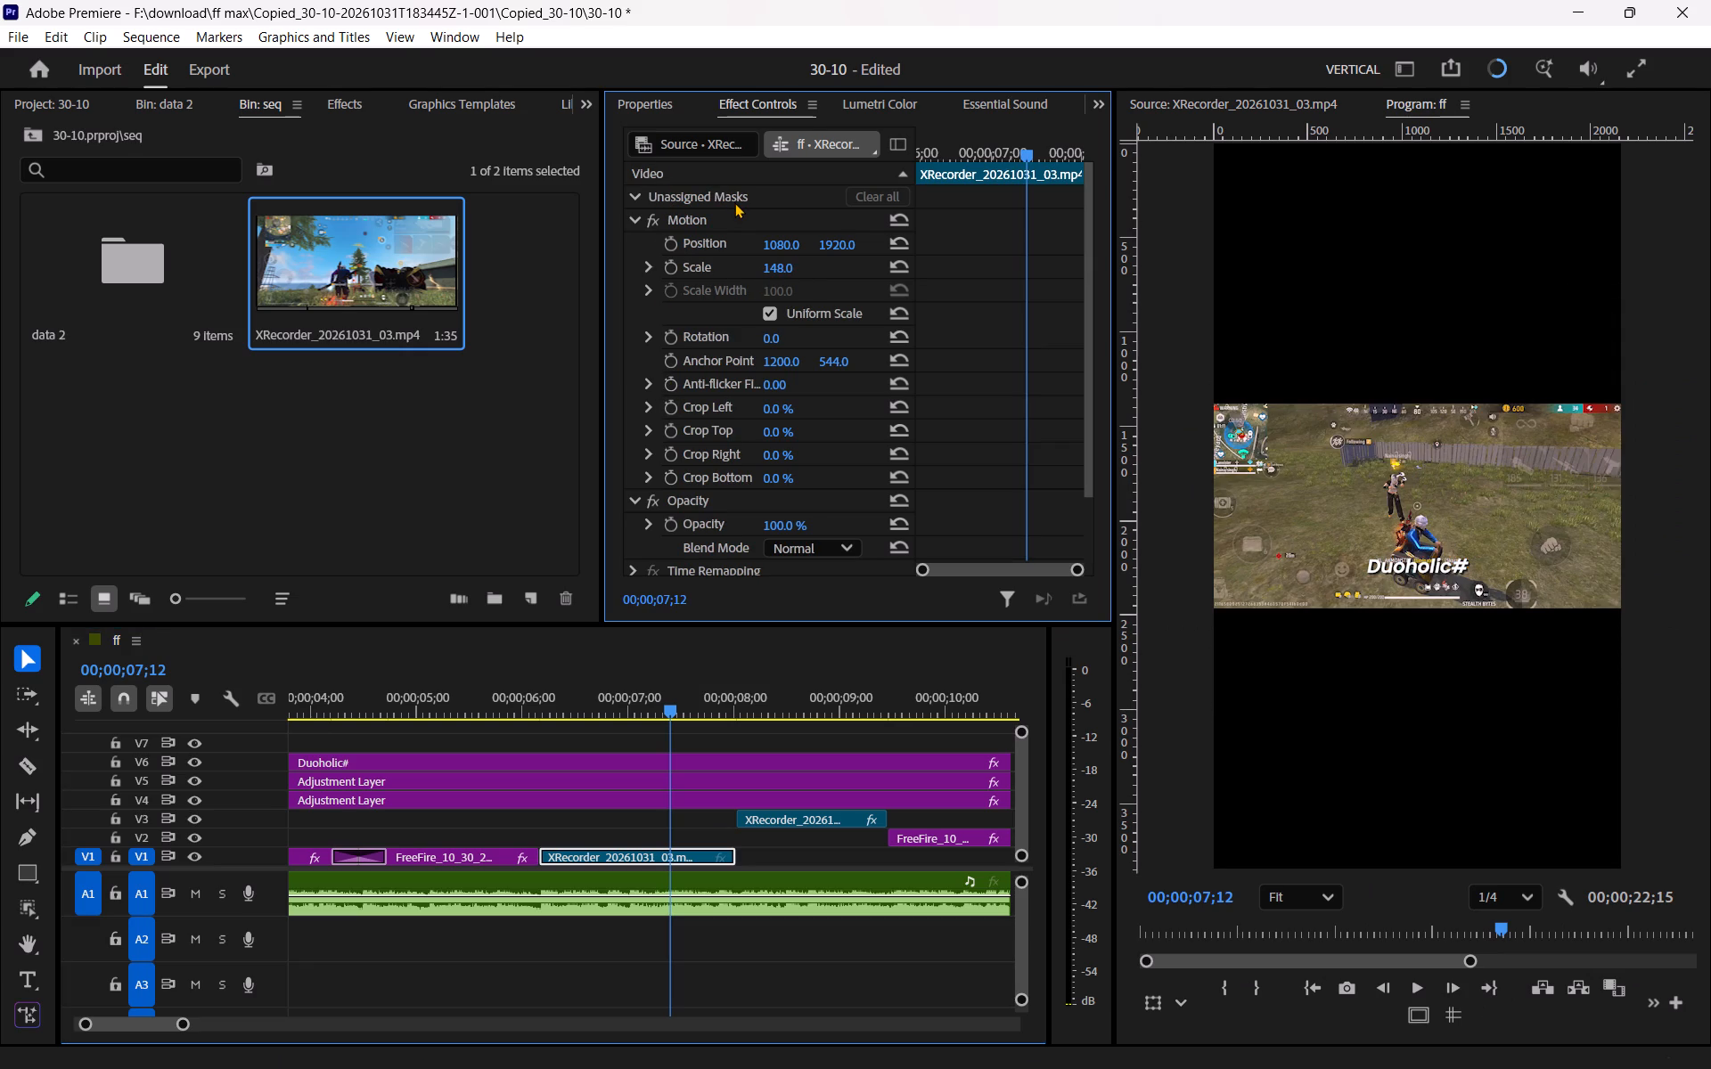
drag(799, 264, 852, 266)
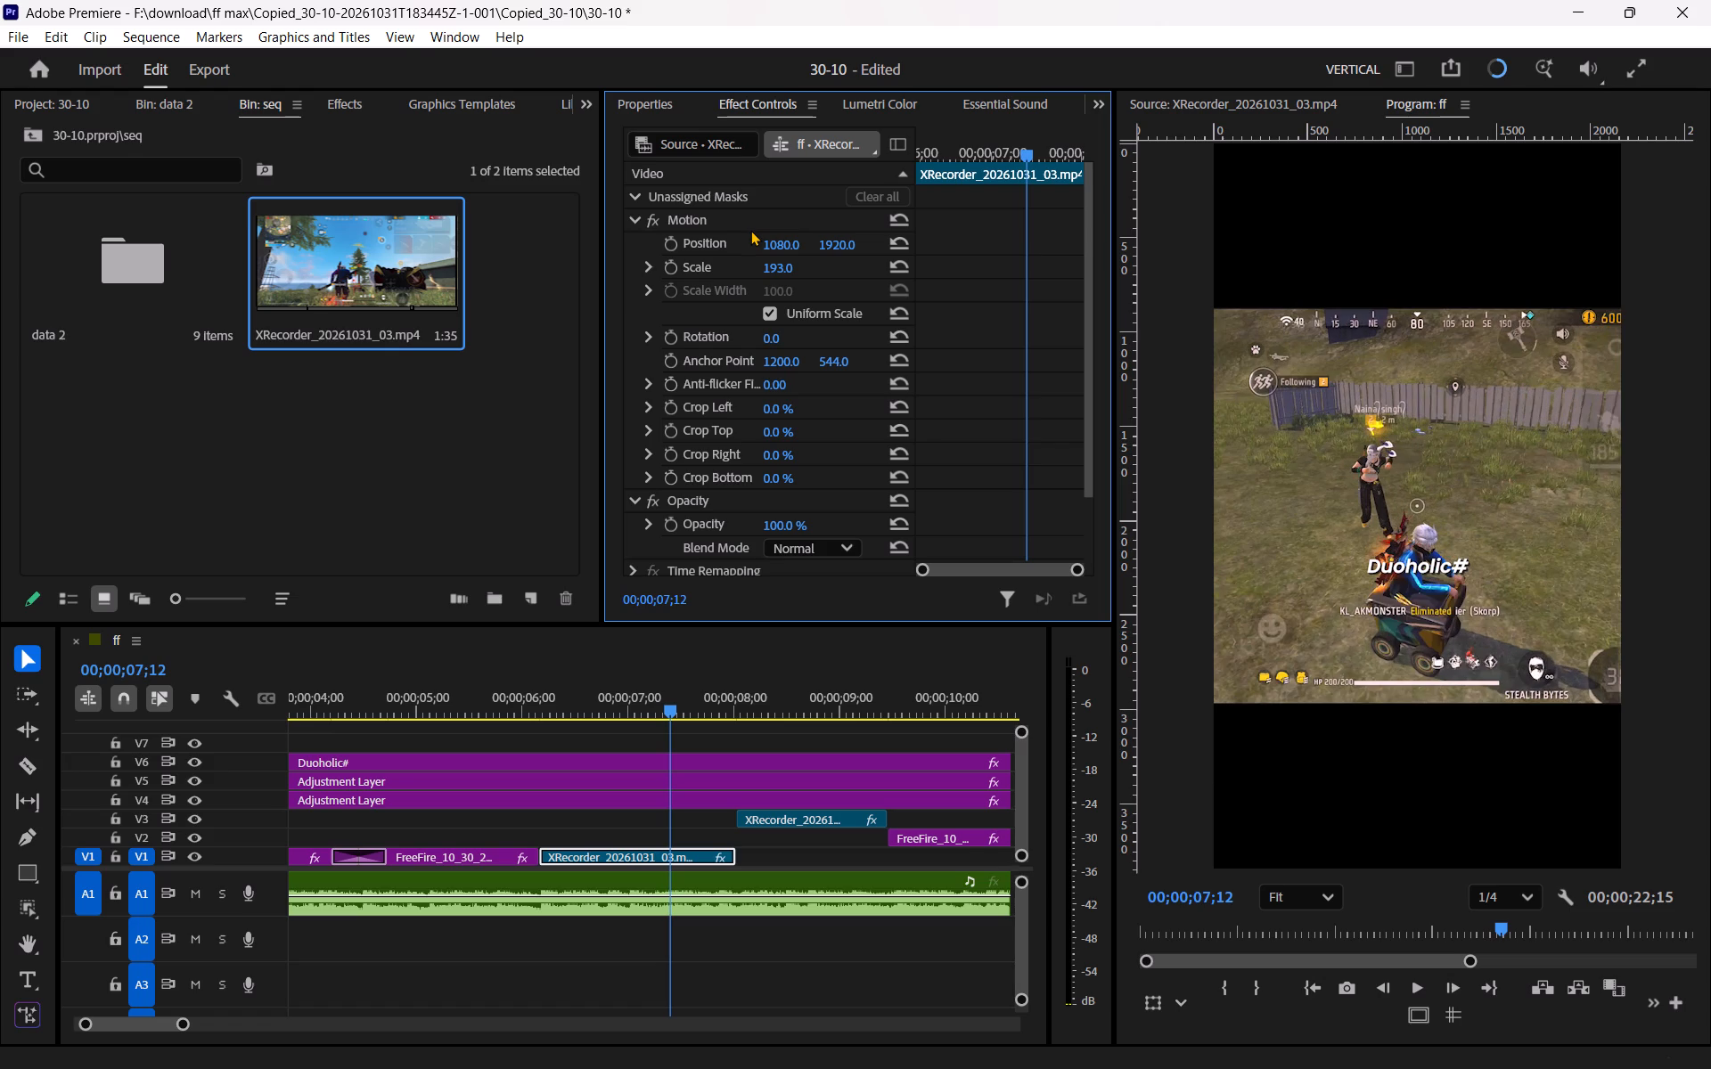
drag(782, 270, 806, 273)
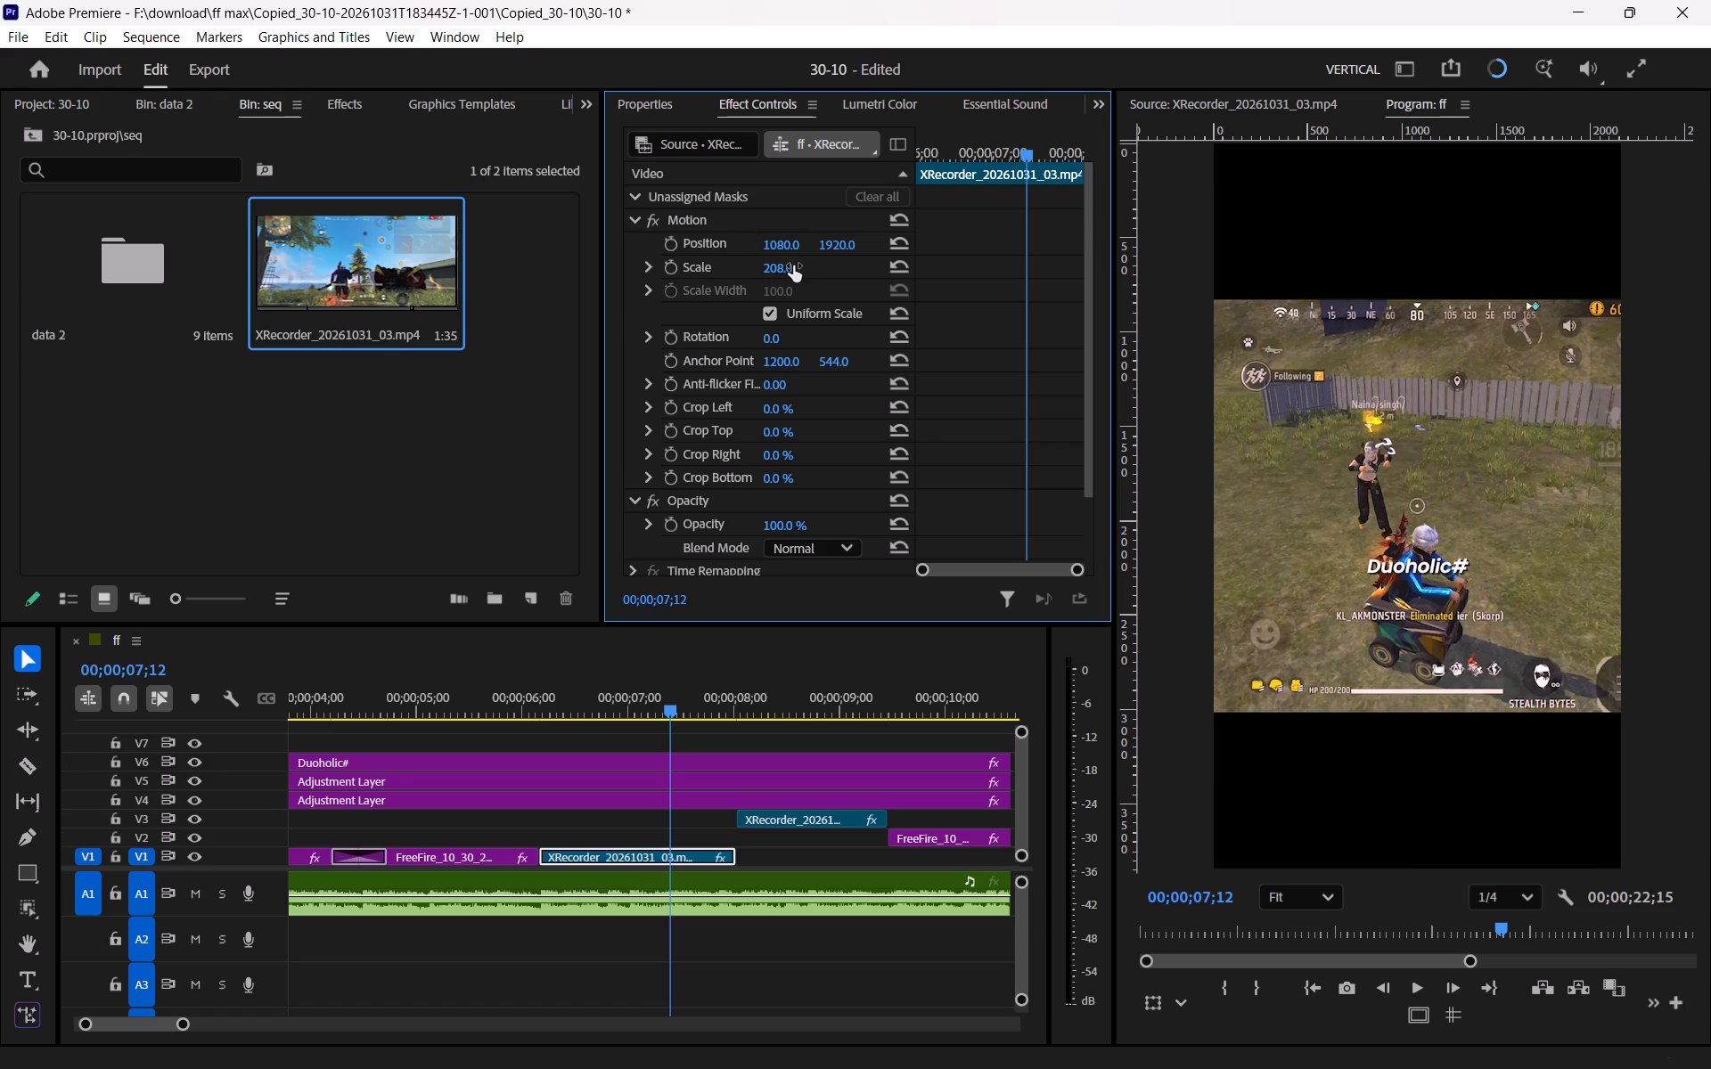
click(793, 266)
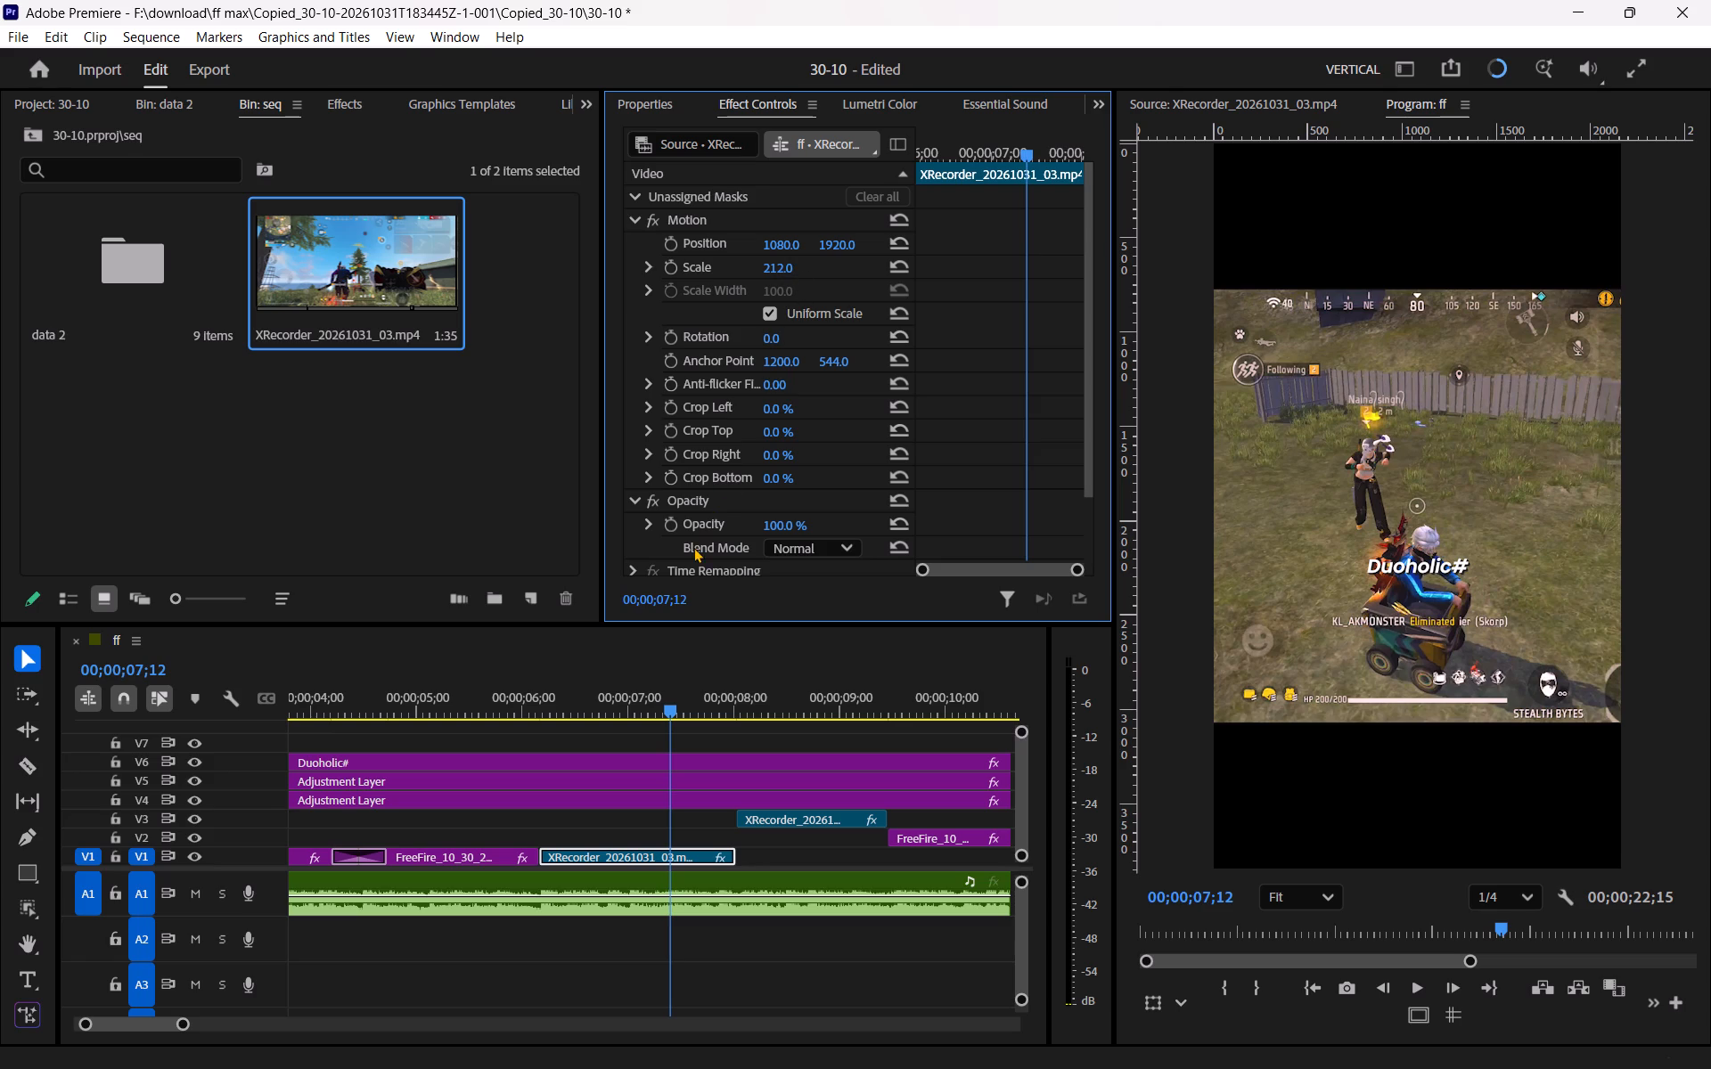
Play the sequence from about 00;00;06;01 to review the new V1 footage and the clips that follow it.
drag(634, 683, 528, 720)
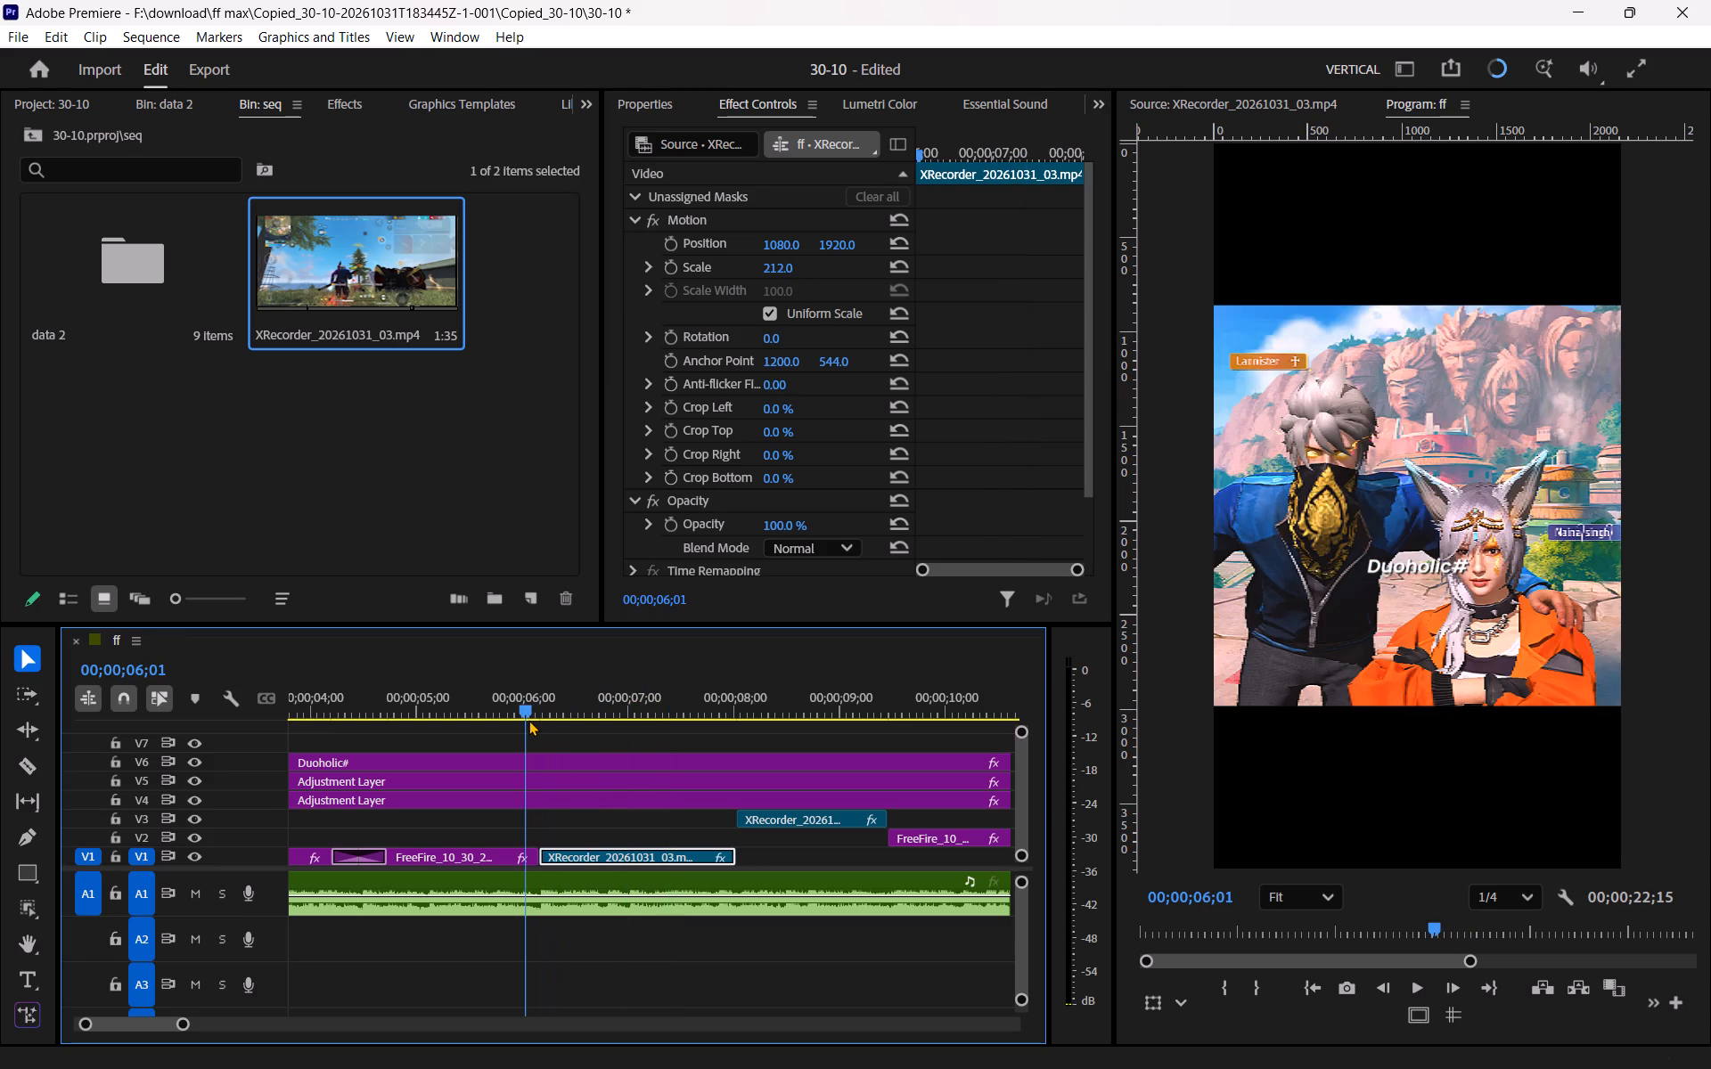
key(space)
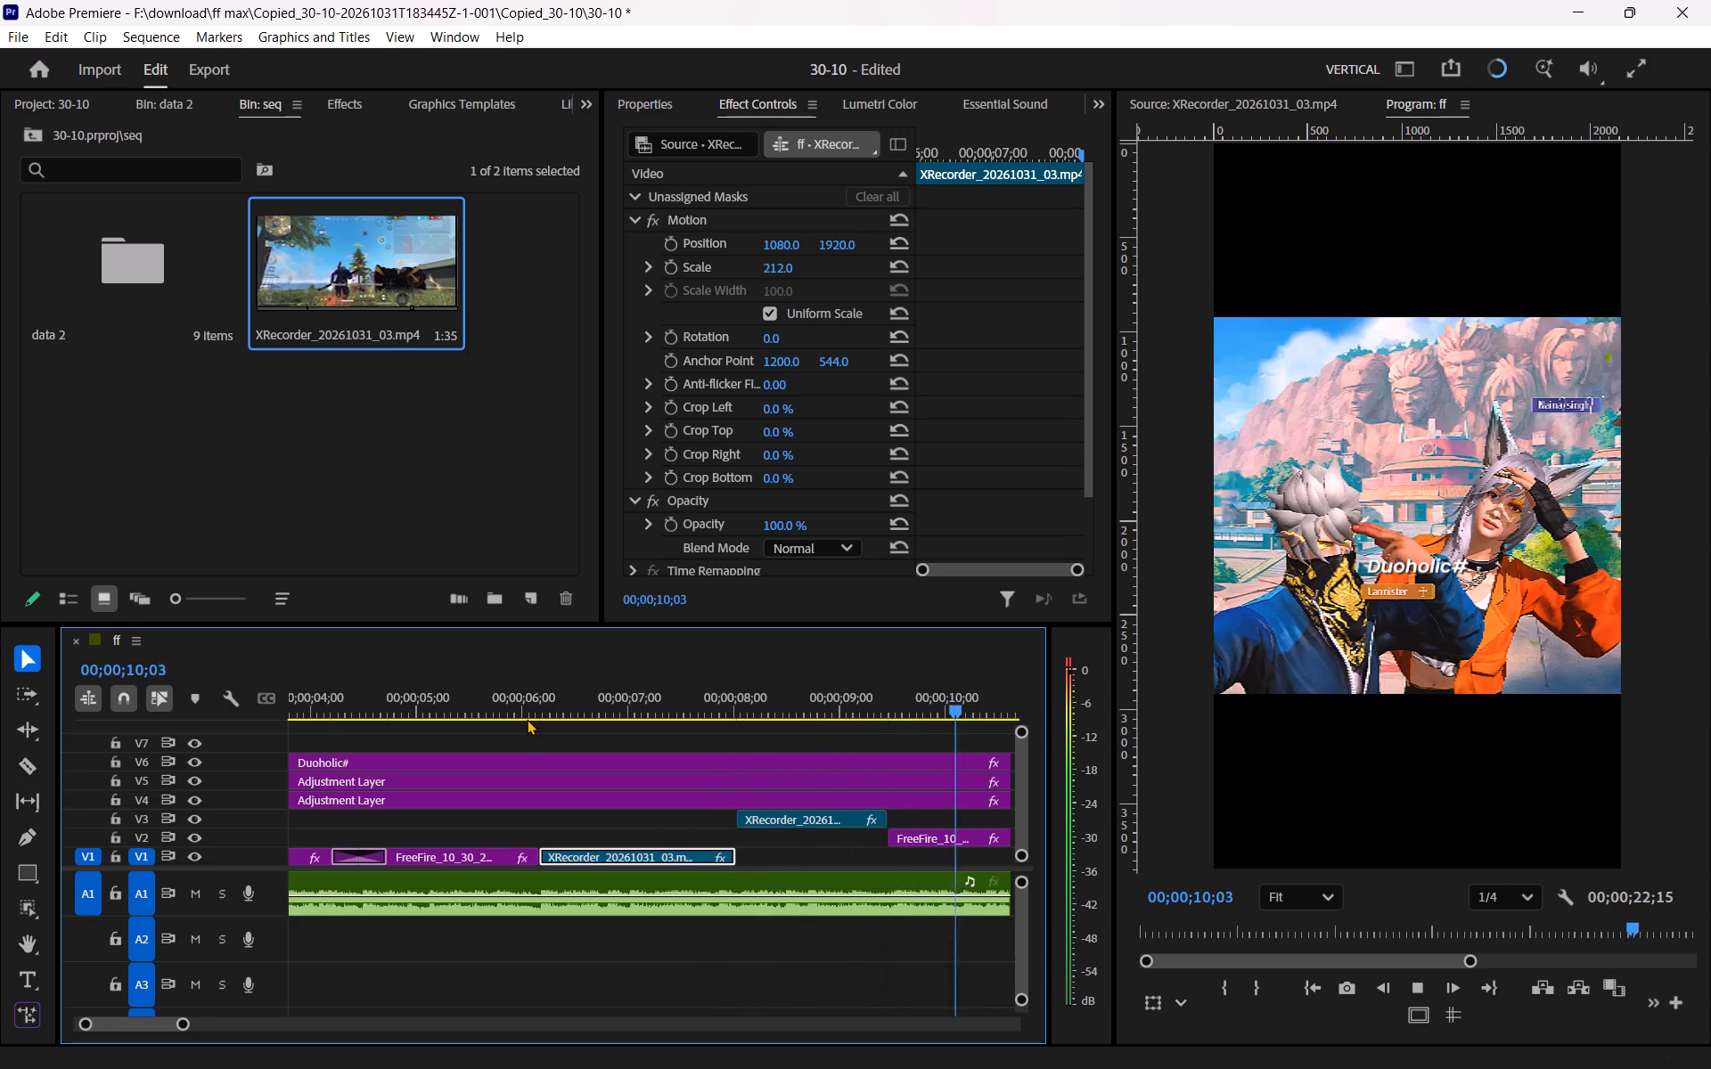
key(space)
scroll(575, 797, up, 6)
scroll(606, 457, up, 5)
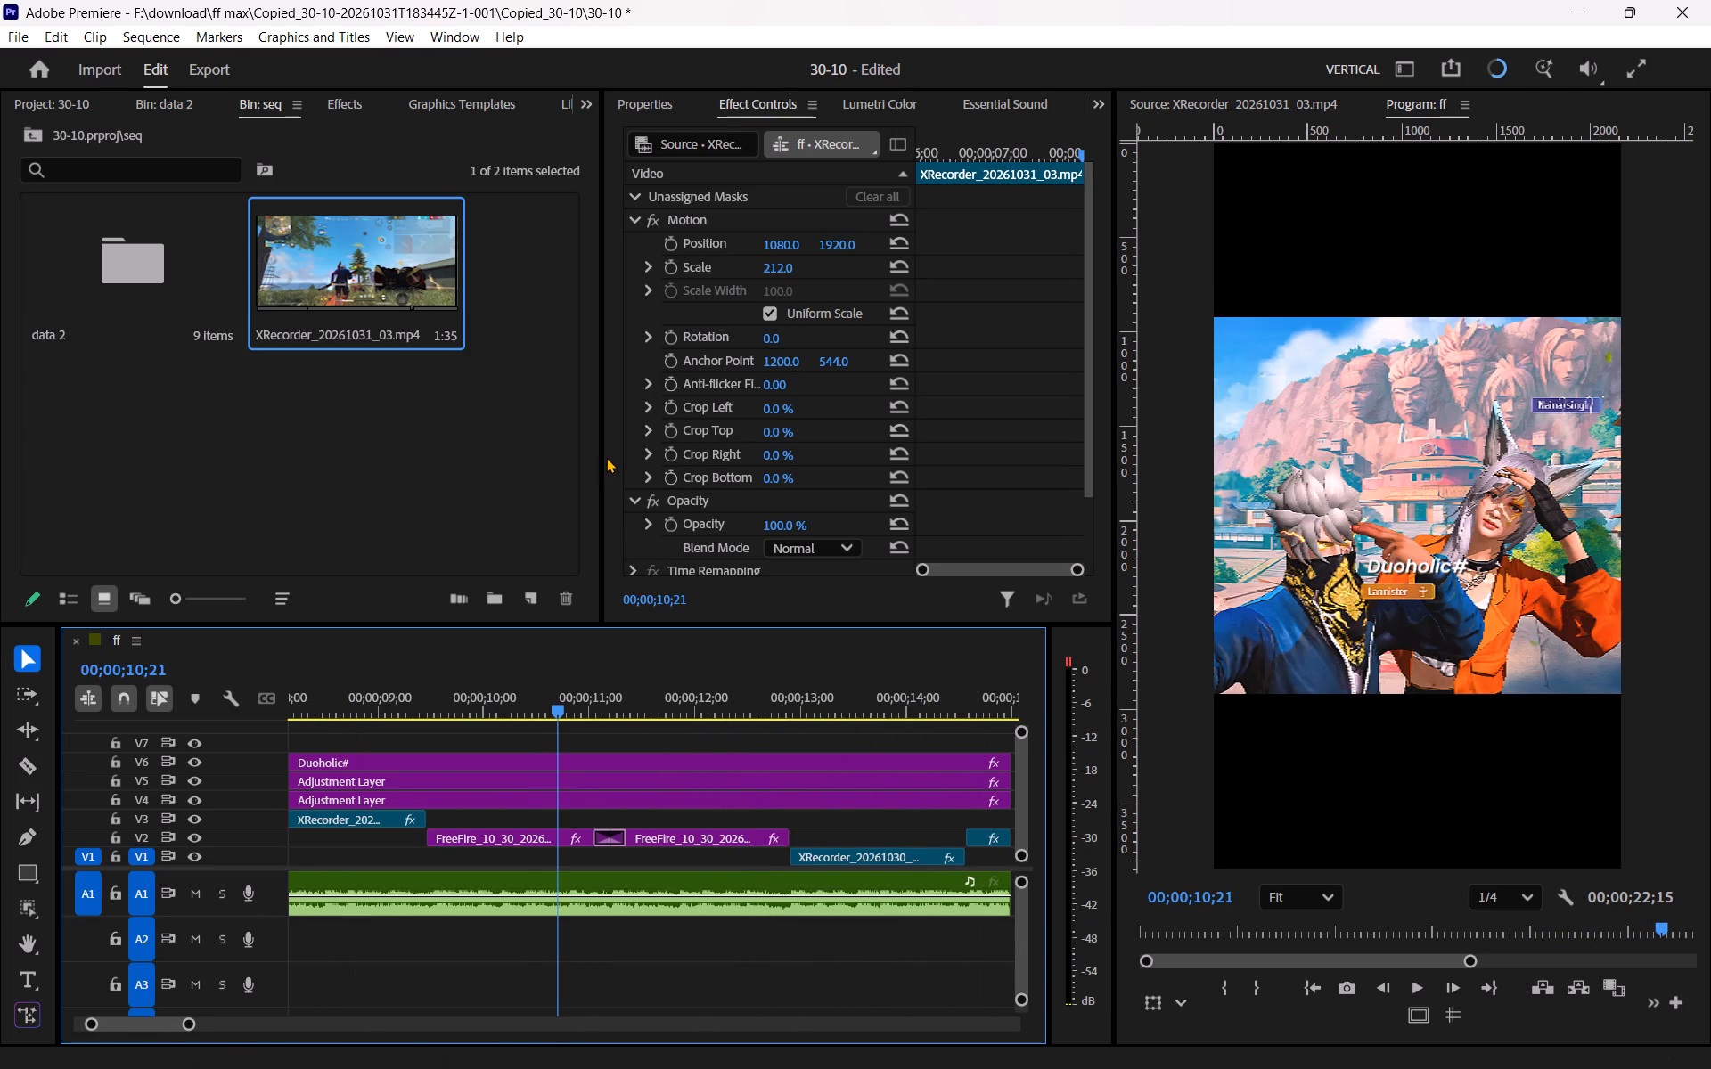
scroll(711, 875, up, 8)
drag(560, 698, 535, 698)
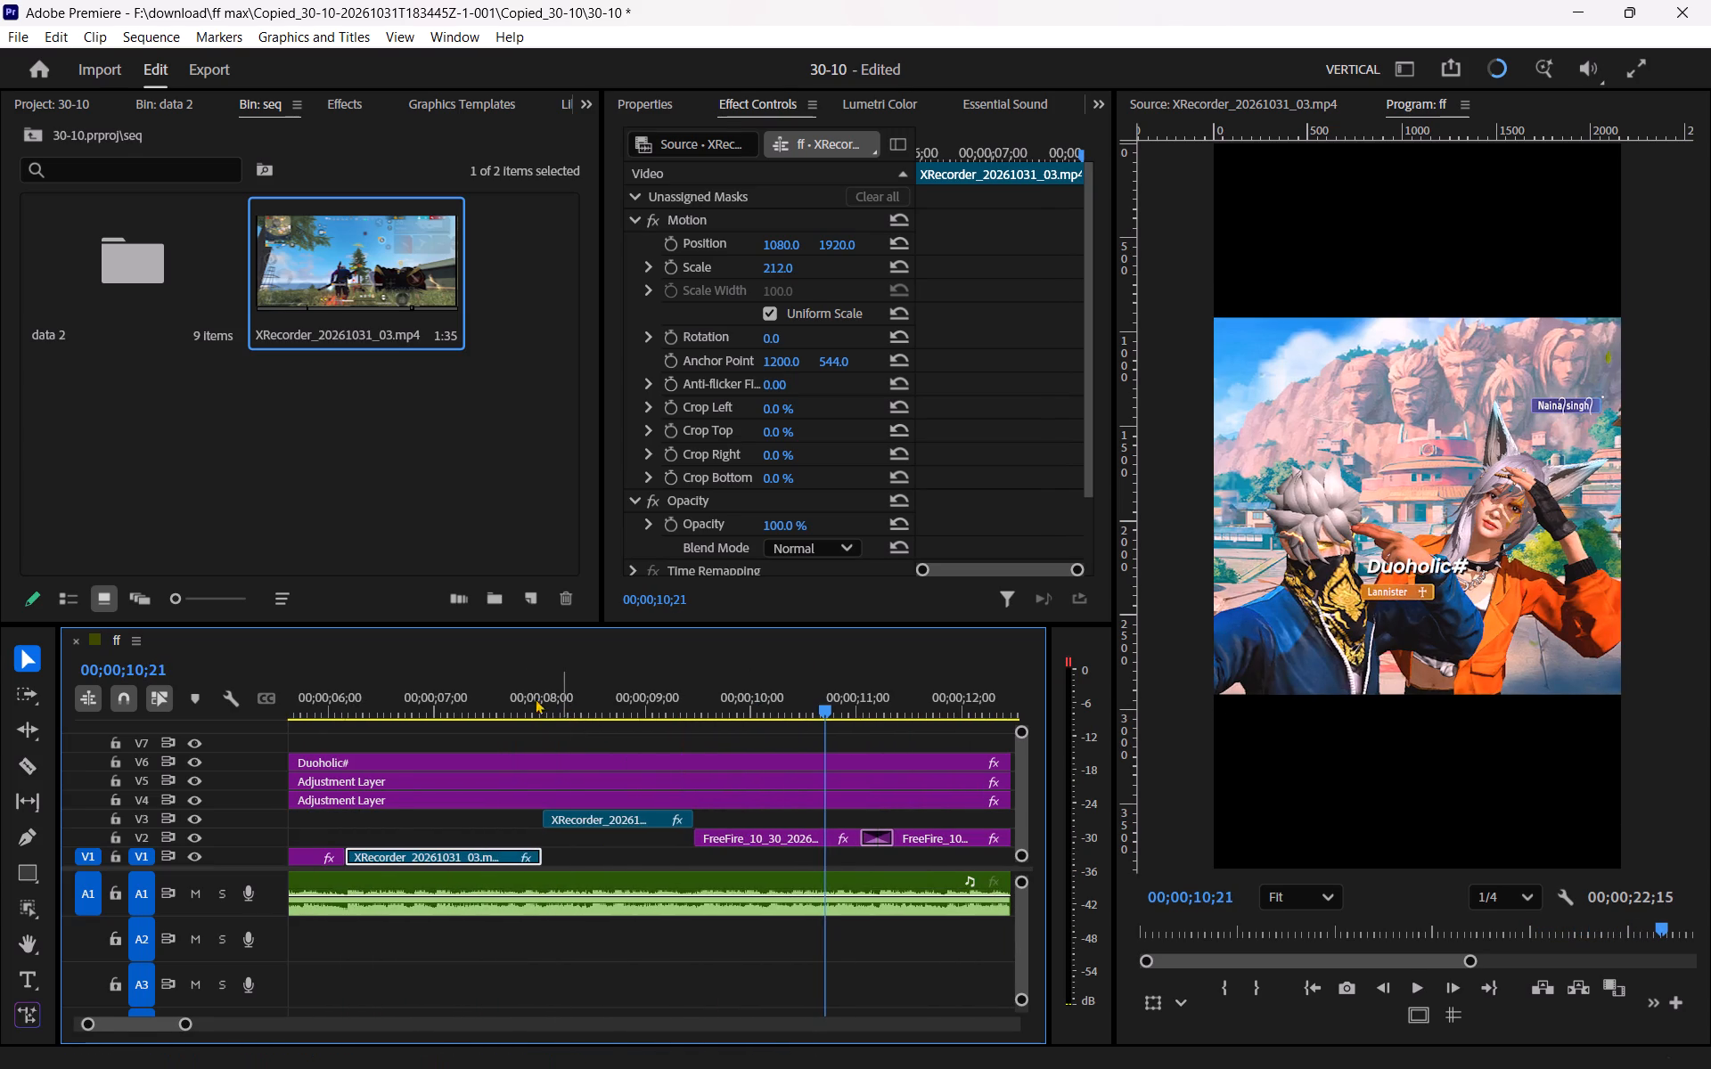
drag(535, 698, 416, 737)
key(space)
click(604, 837)
click(604, 837)
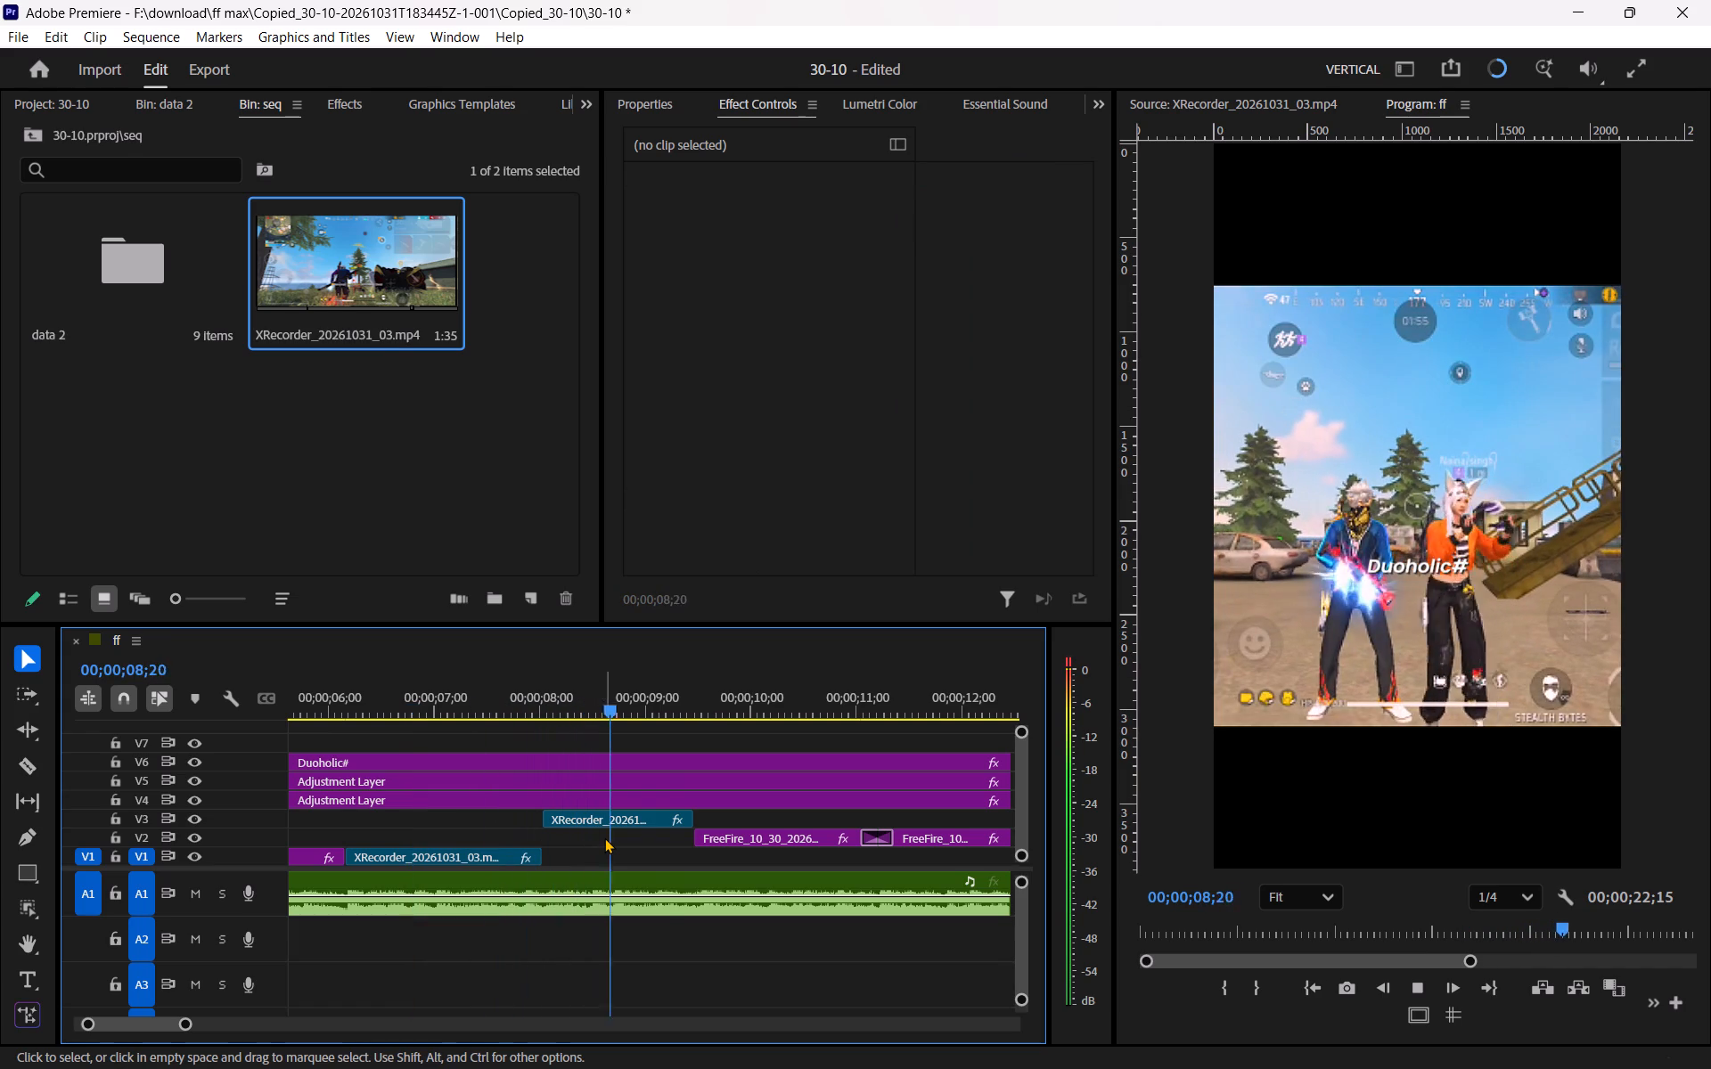
key(space)
Open XRecorder_20261031_03.mp4 as the source and look through its footage after 00:02:53 for another gameplay shot.
double_click(299, 265)
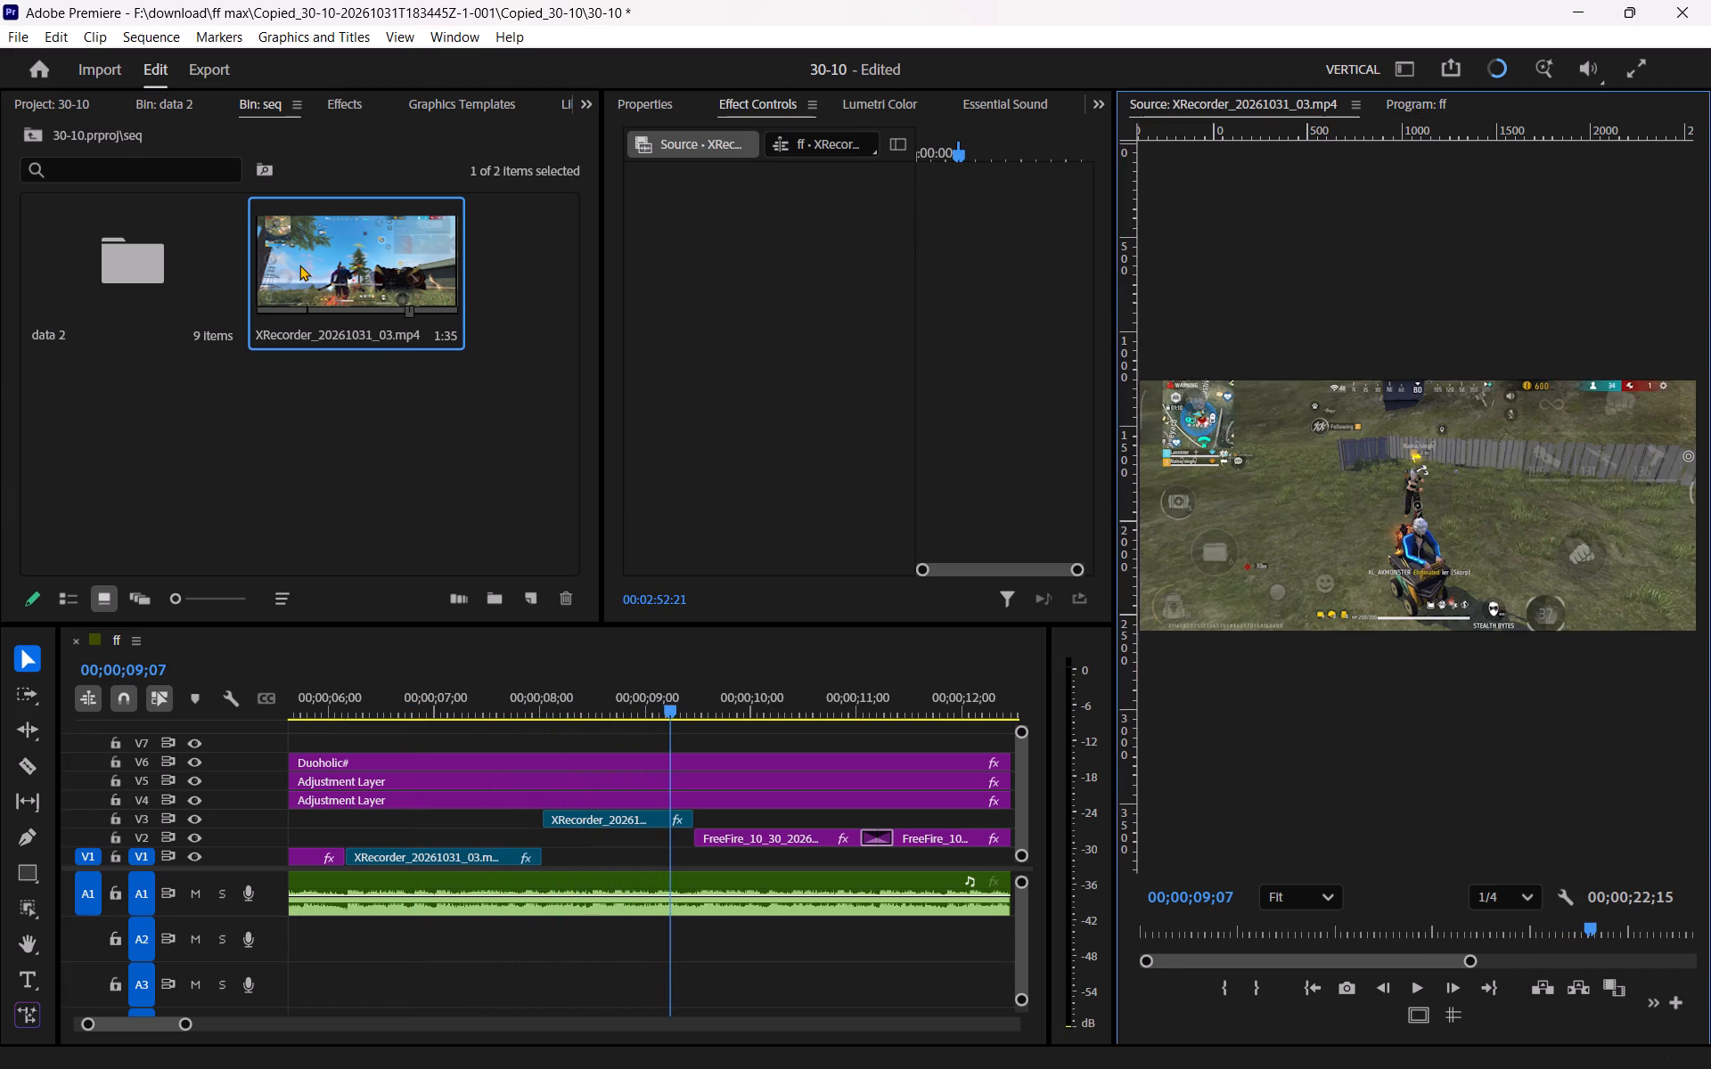
key(minus)
key(minus)
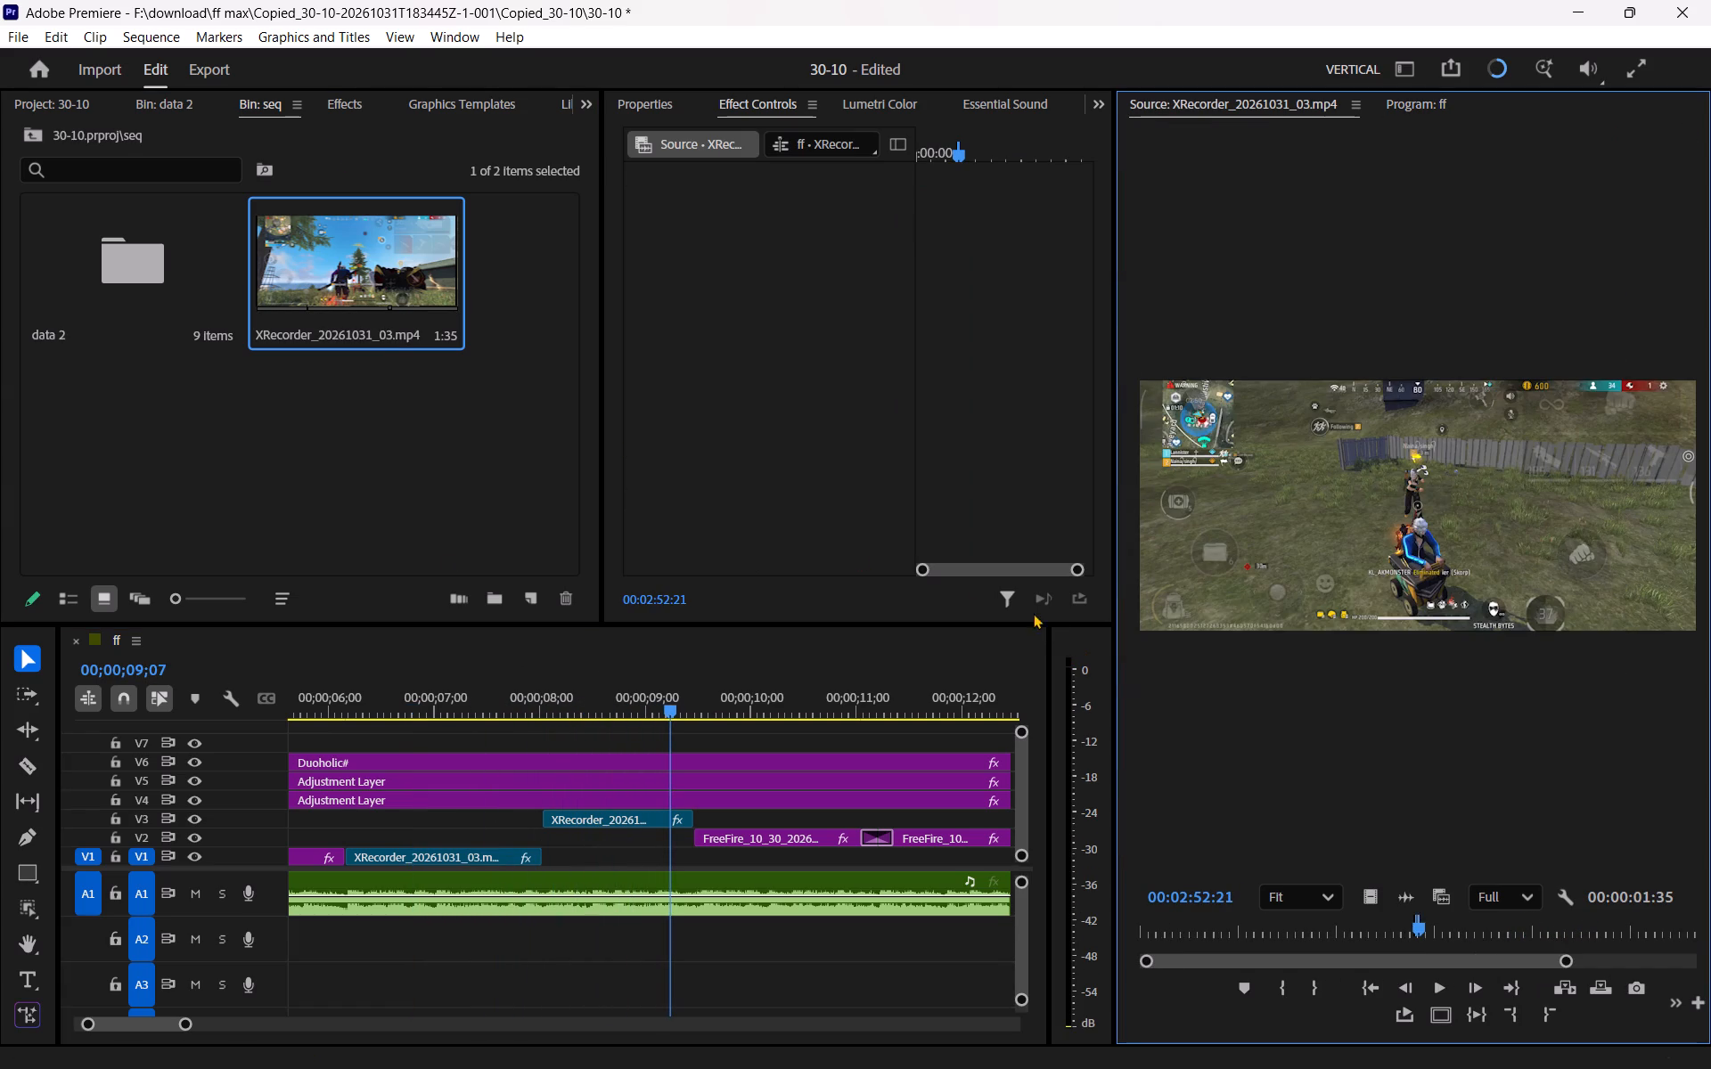
key(space)
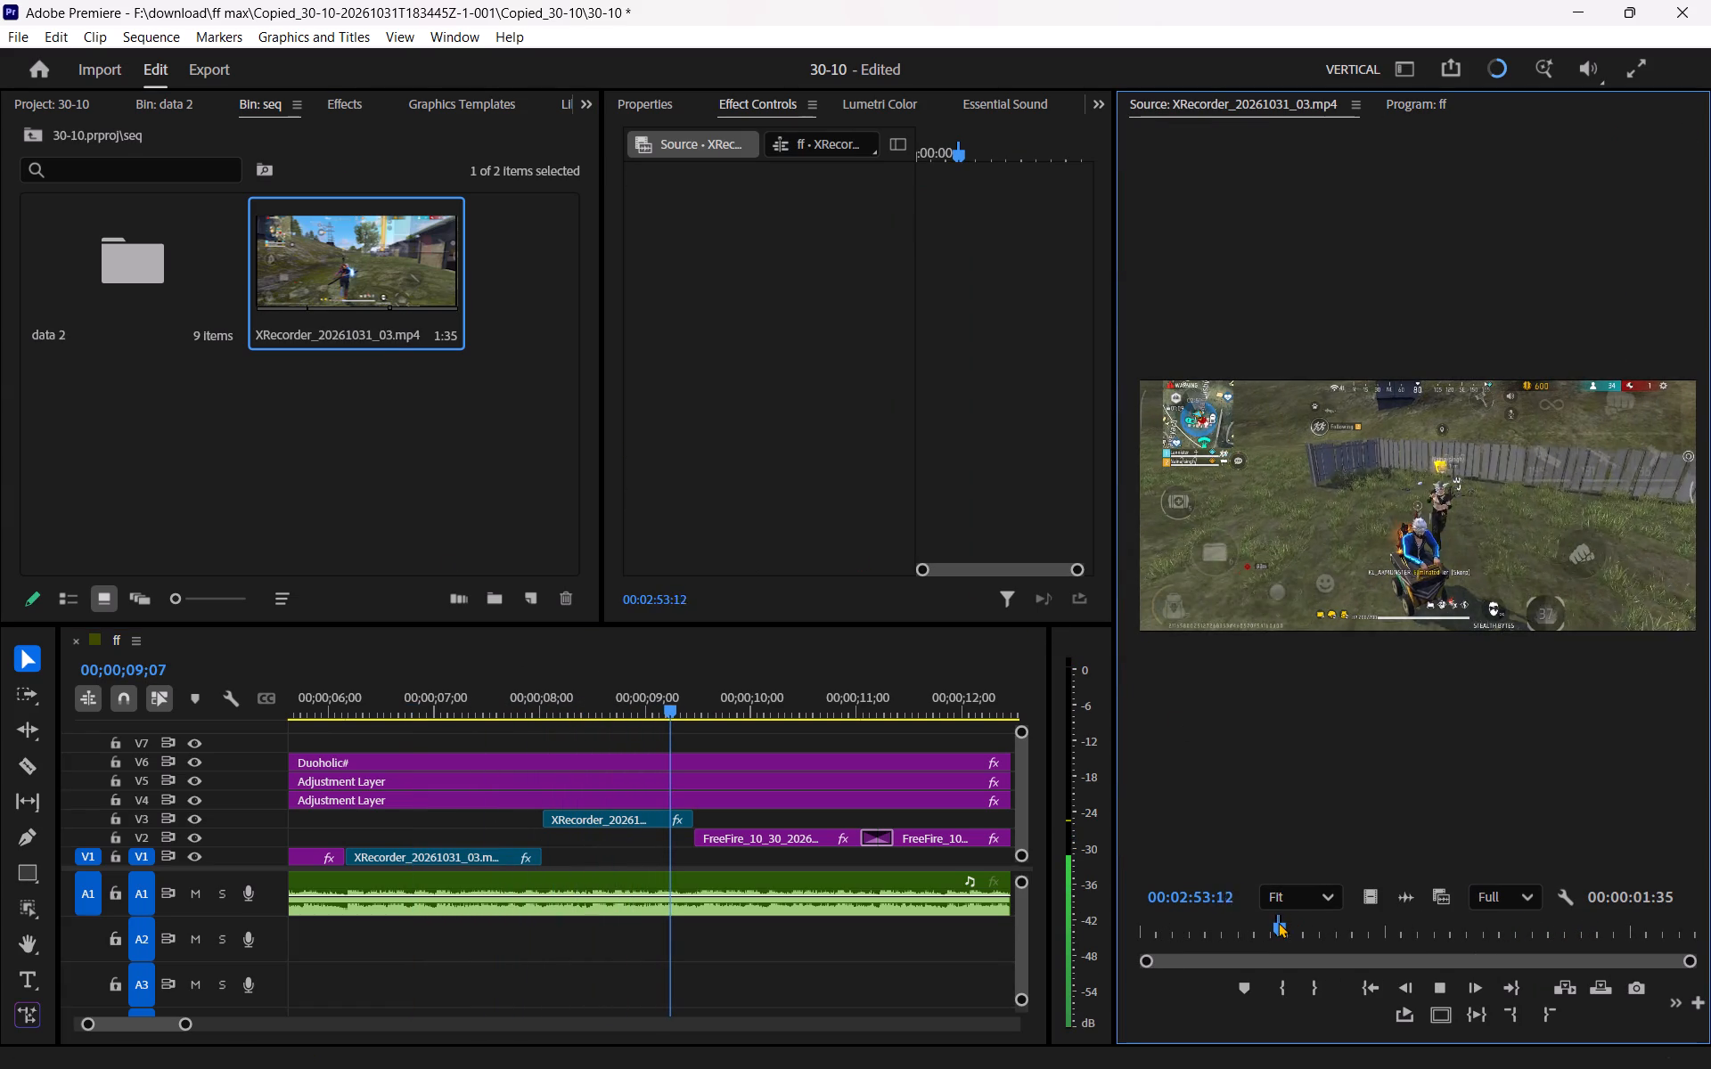
drag(1278, 922, 1323, 943)
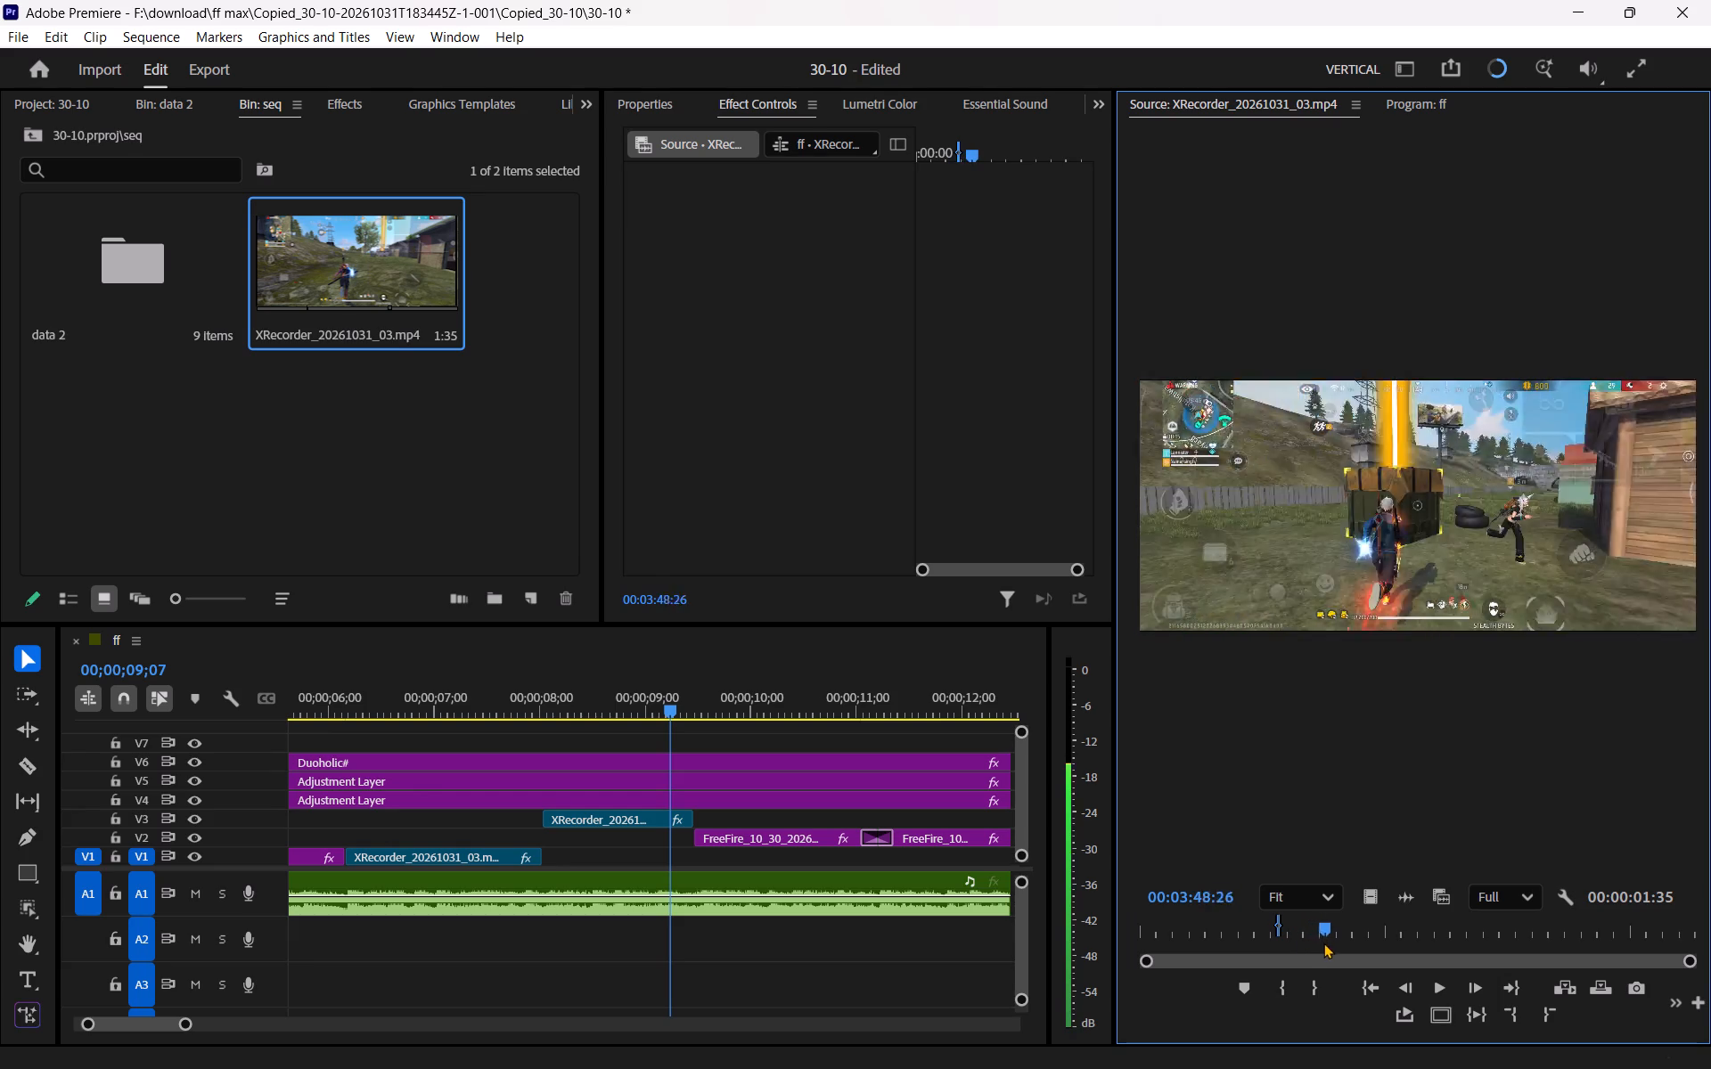
drag(1323, 943, 1356, 952)
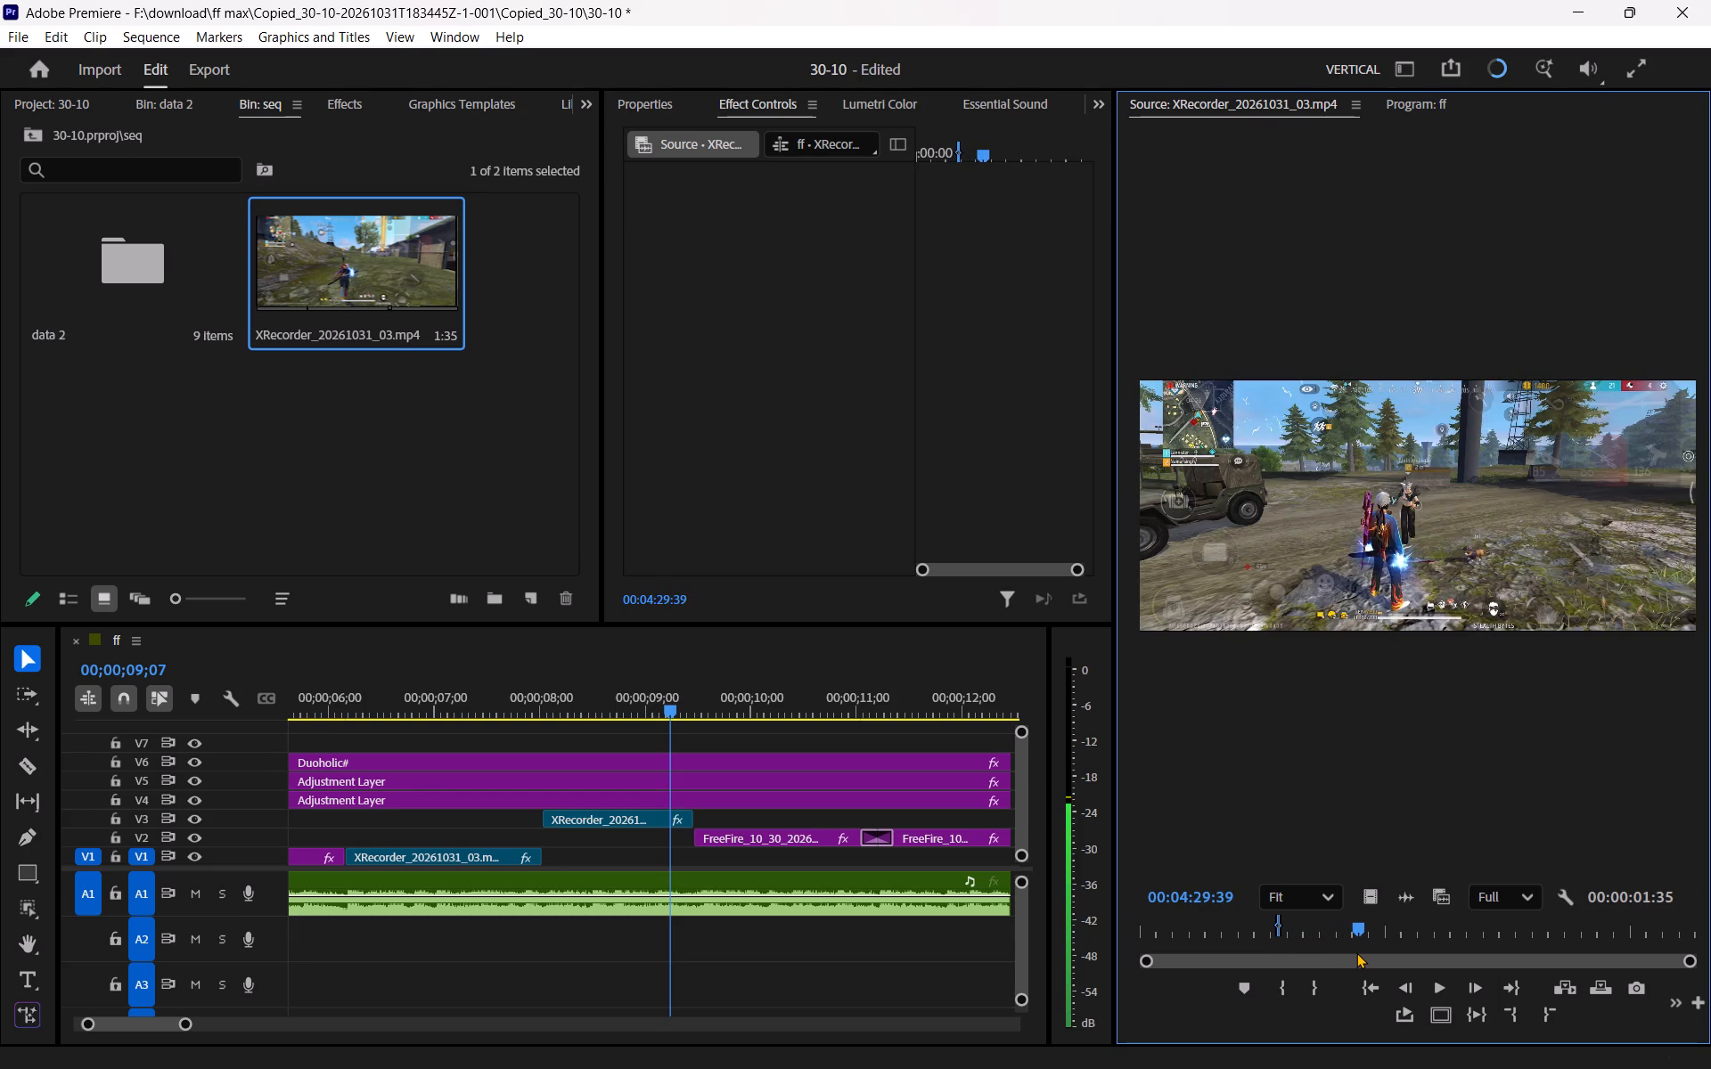
drag(1356, 952, 1344, 952)
key(space)
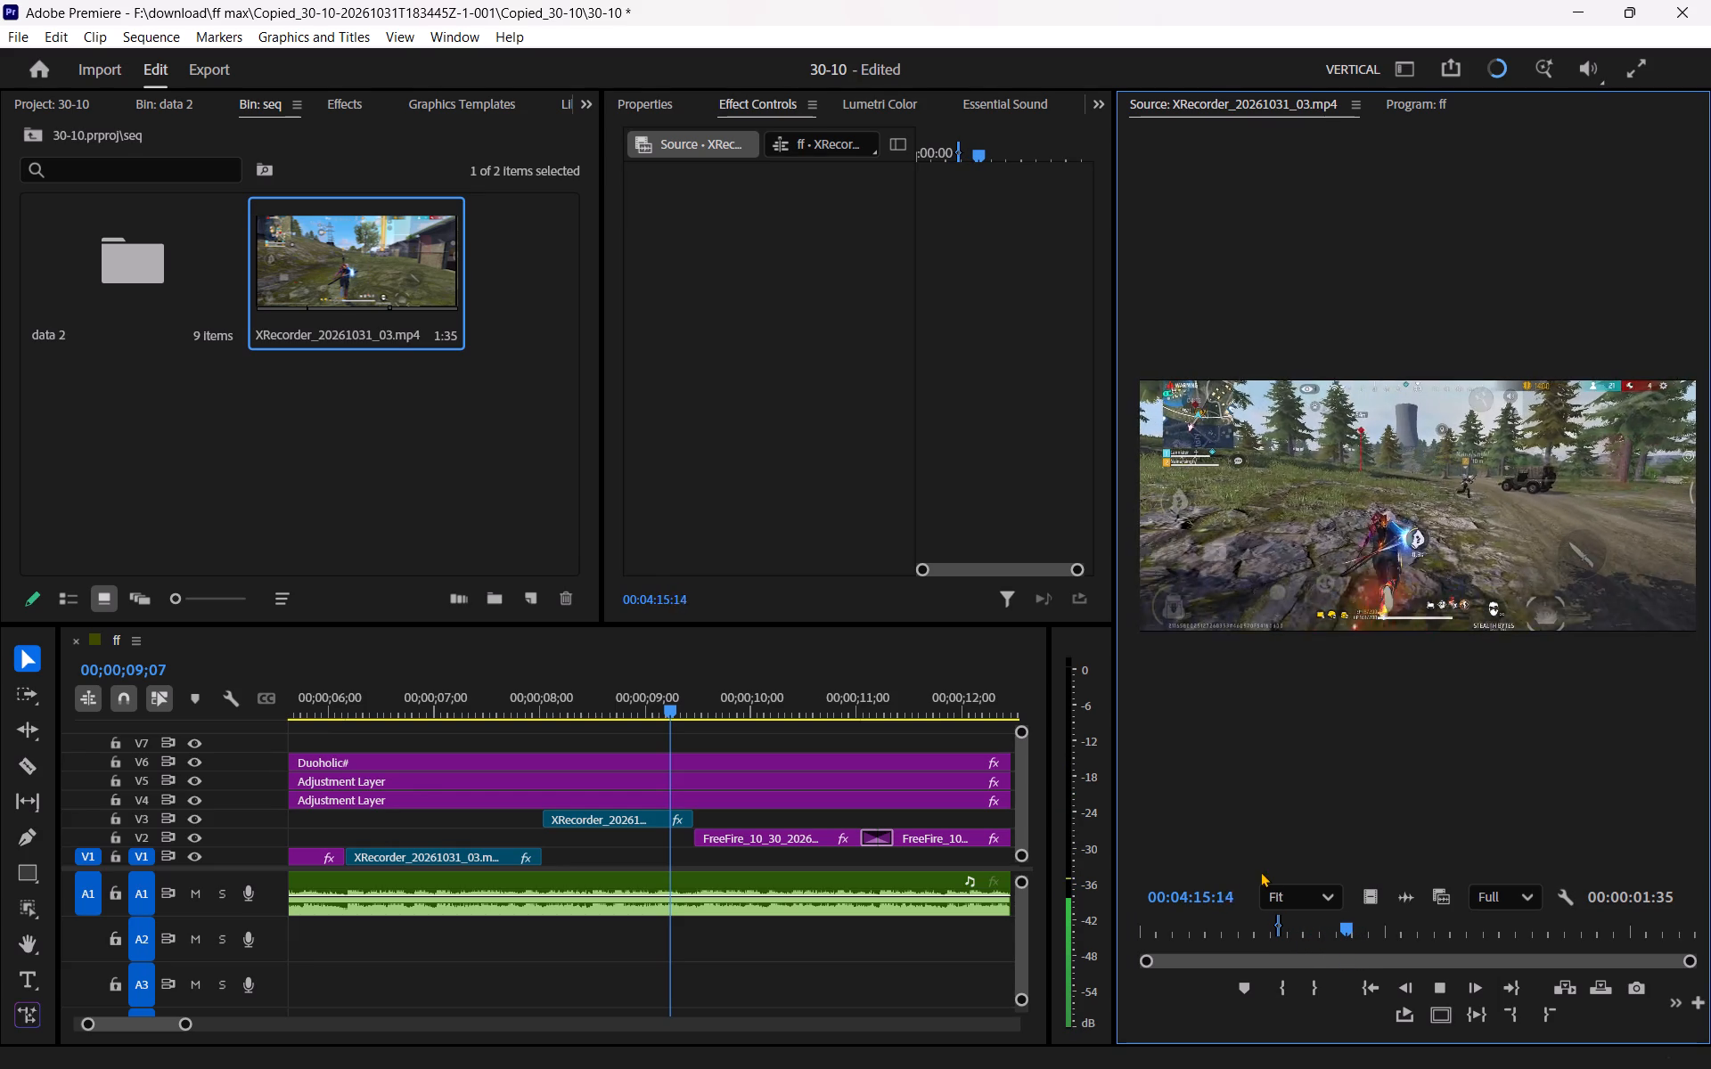
key(space)
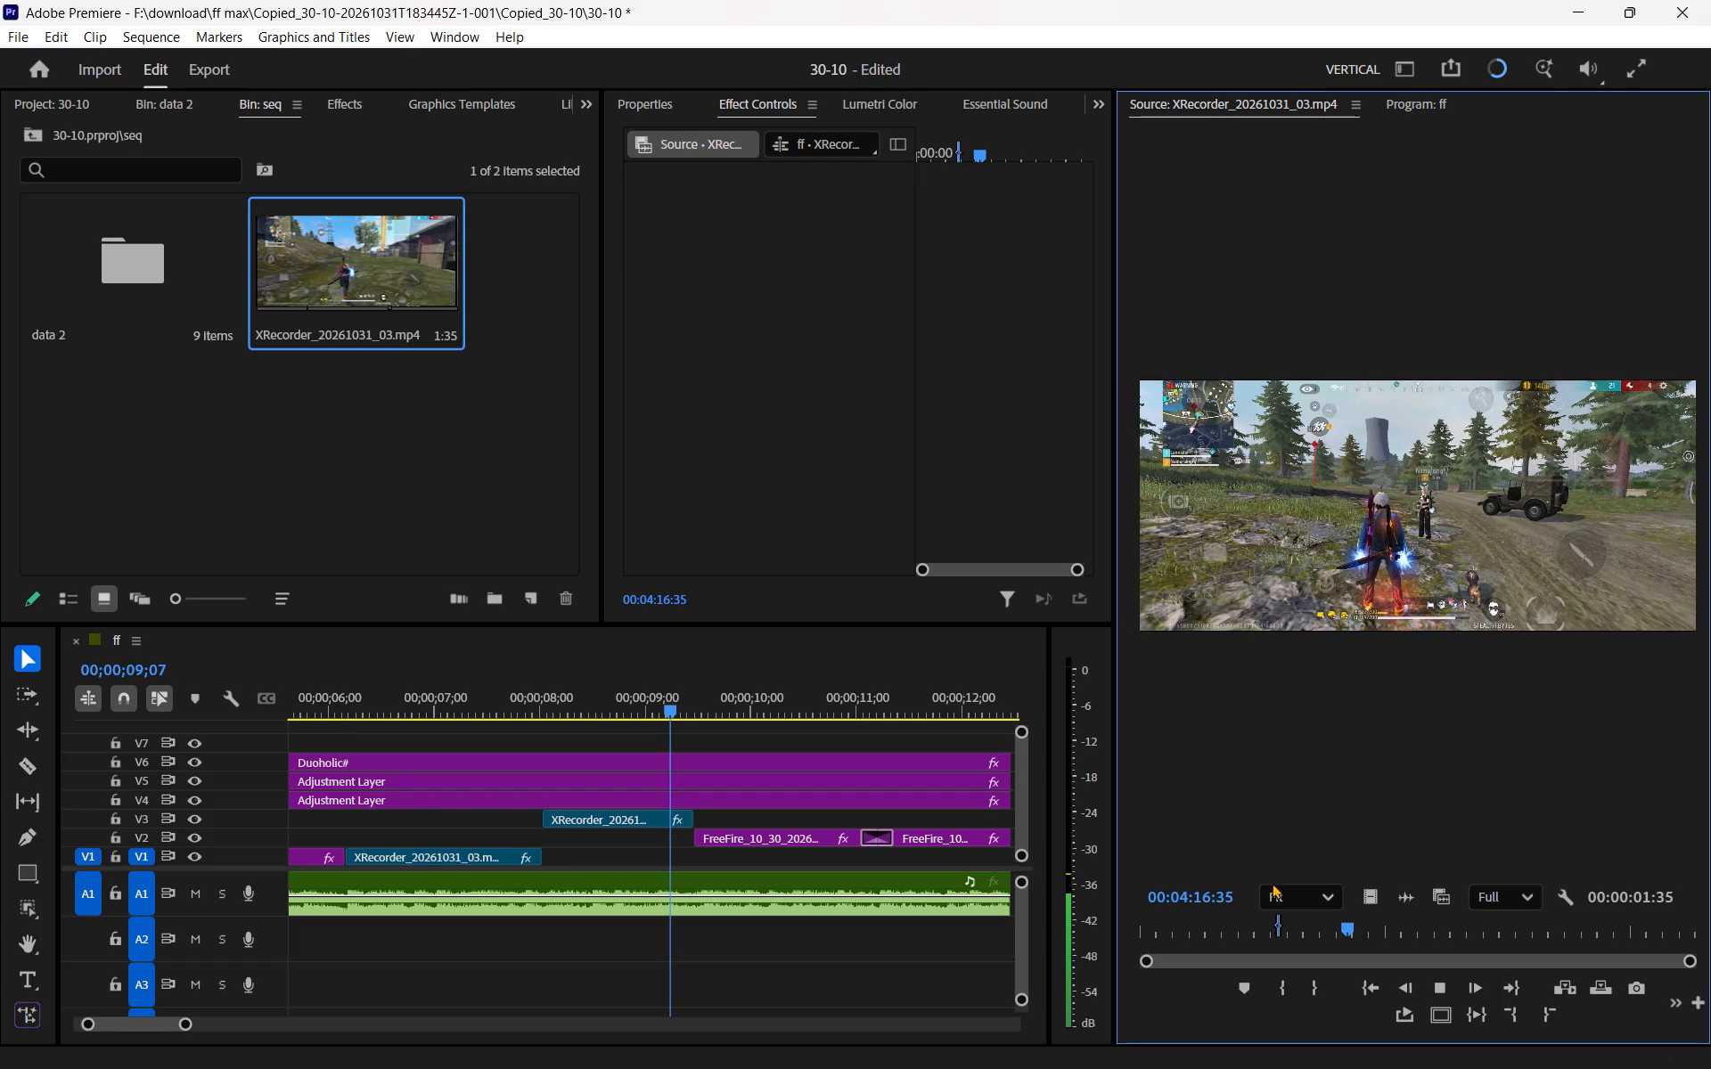
key(space)
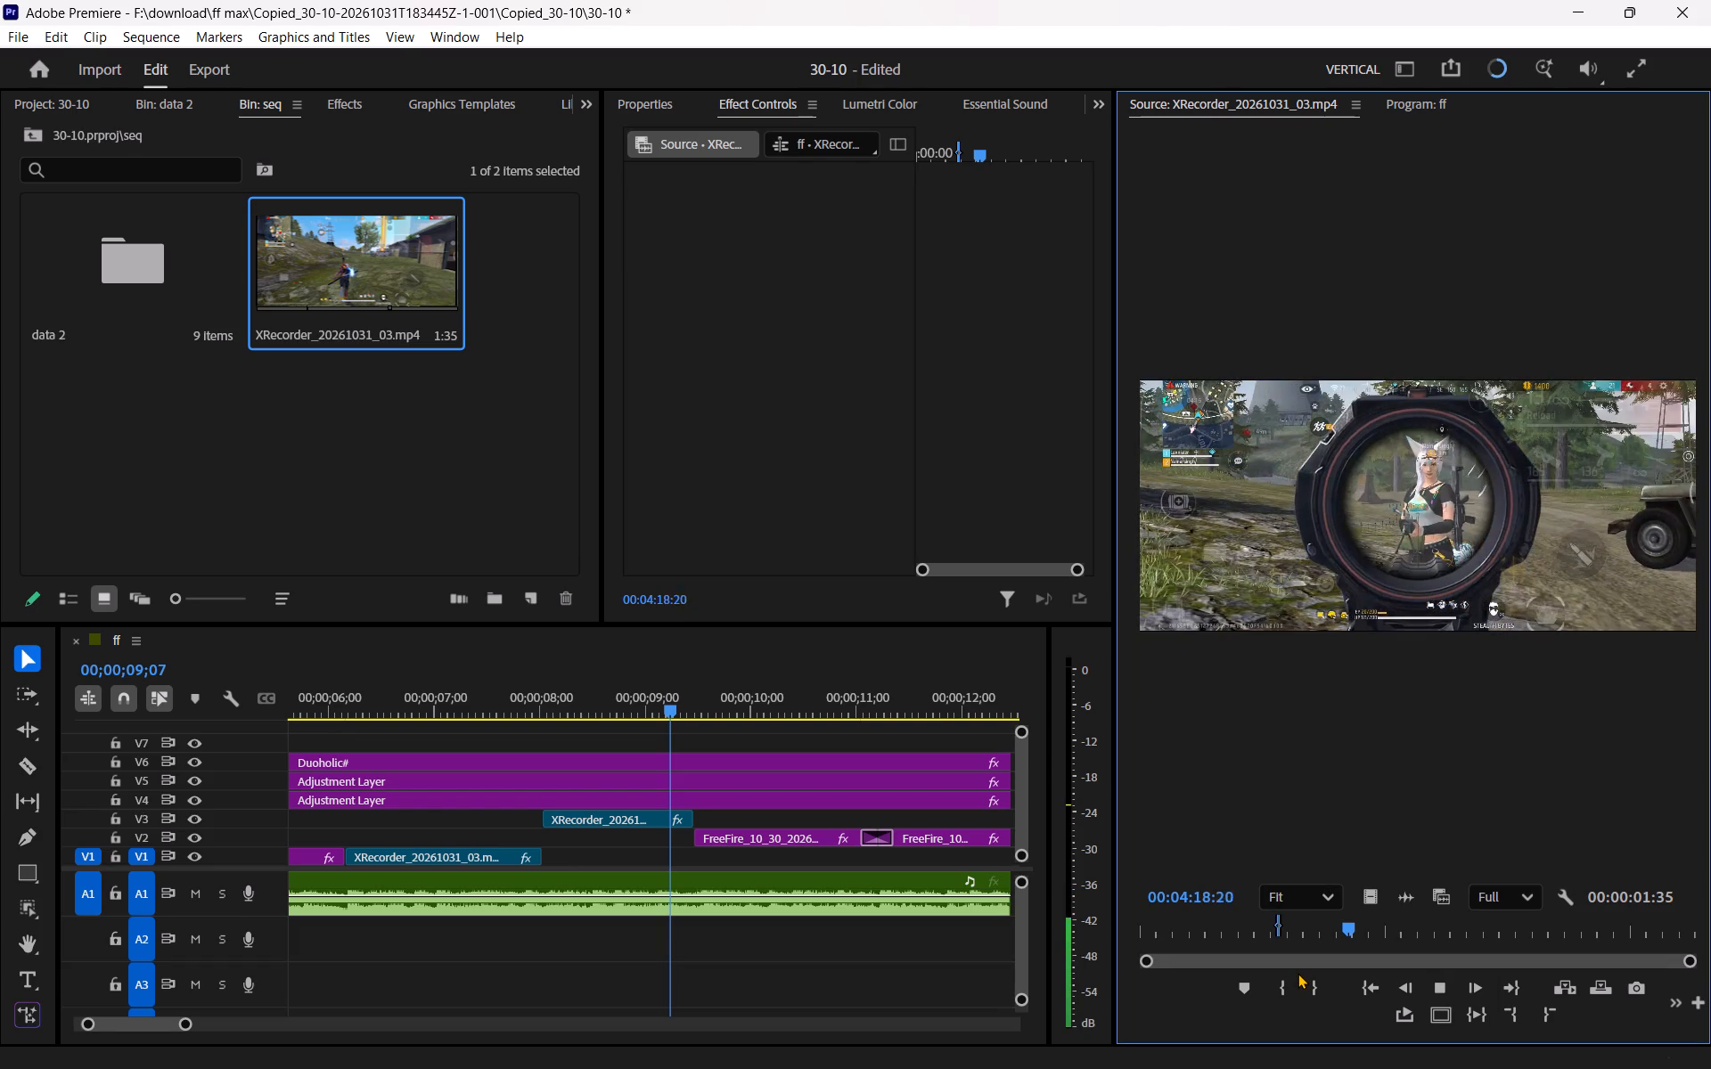
key(space)
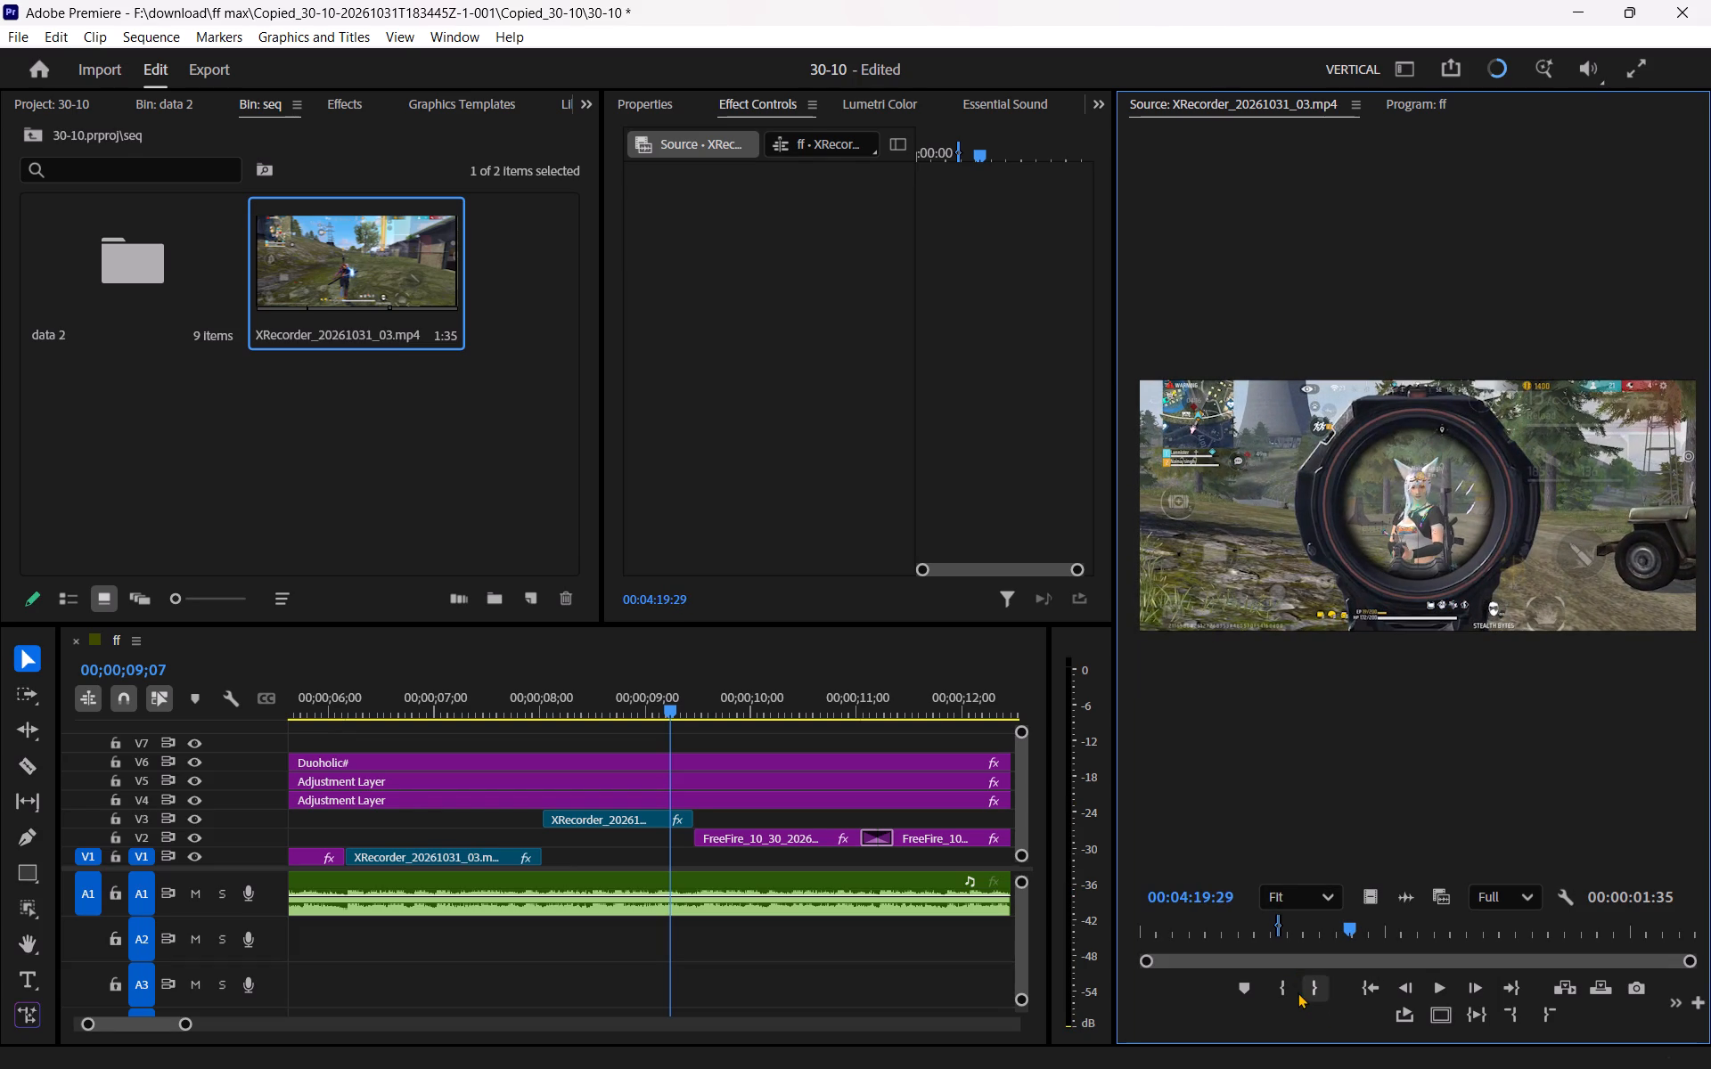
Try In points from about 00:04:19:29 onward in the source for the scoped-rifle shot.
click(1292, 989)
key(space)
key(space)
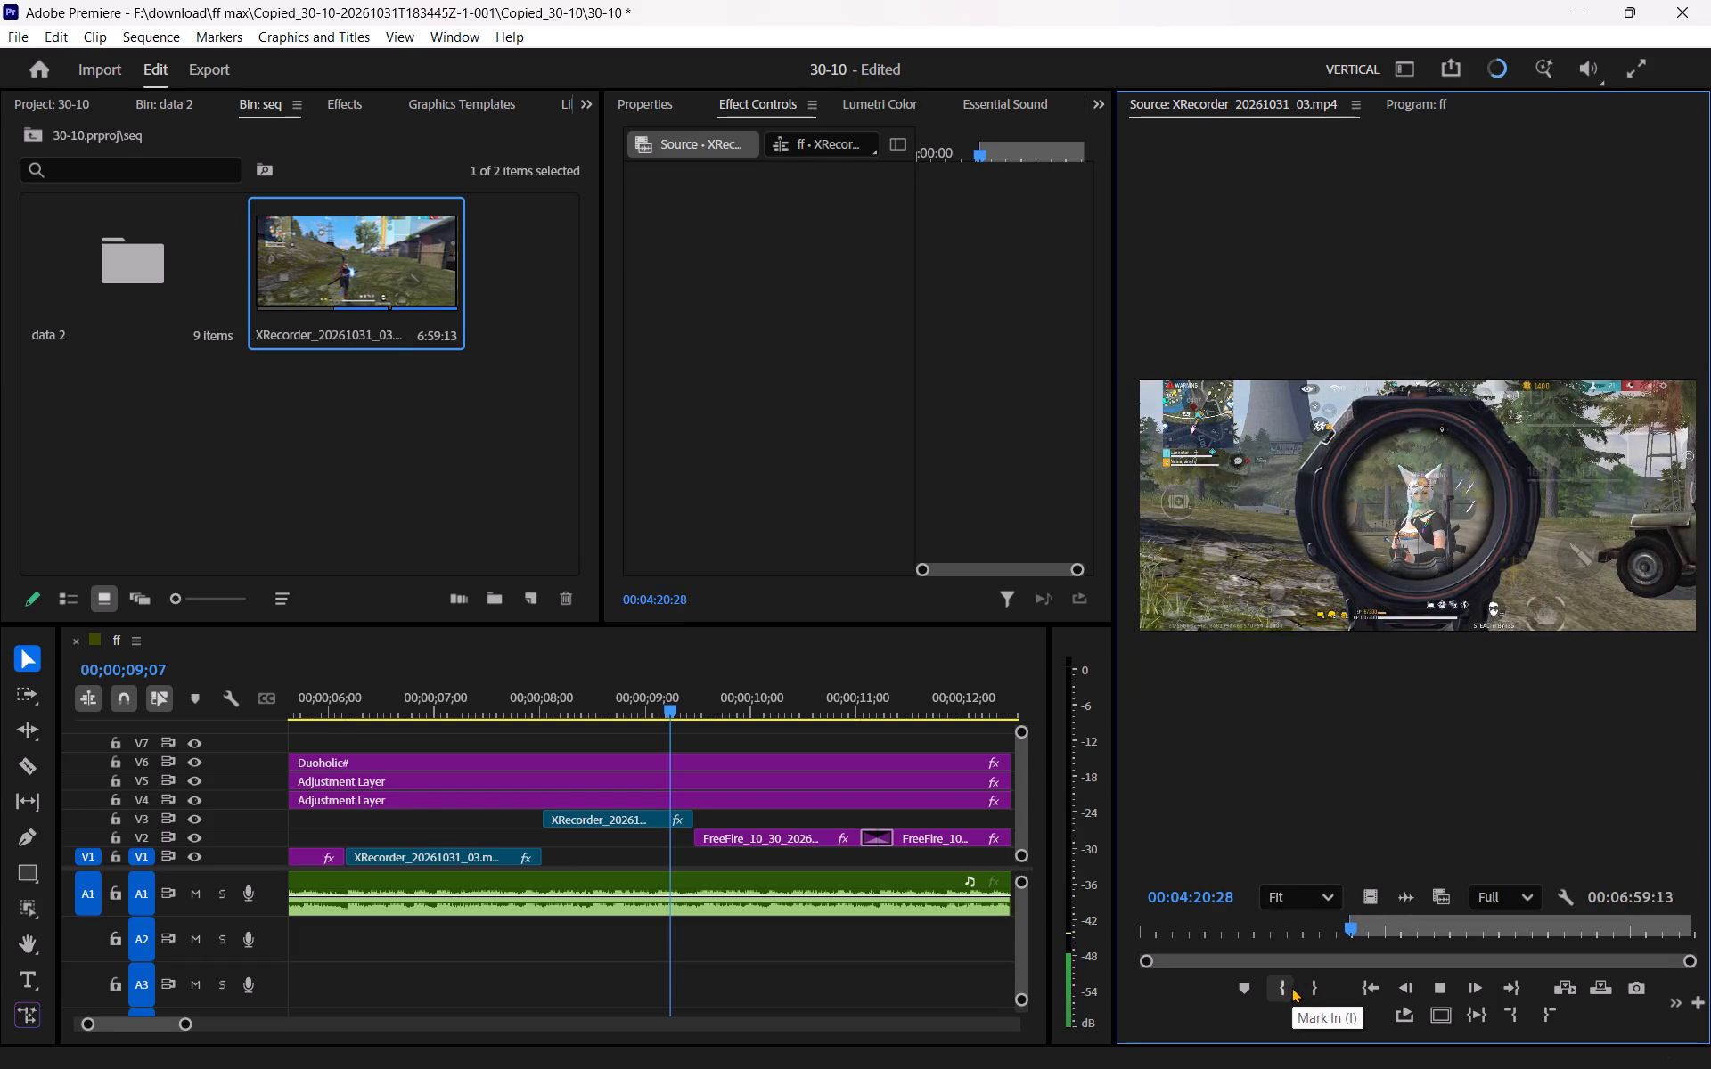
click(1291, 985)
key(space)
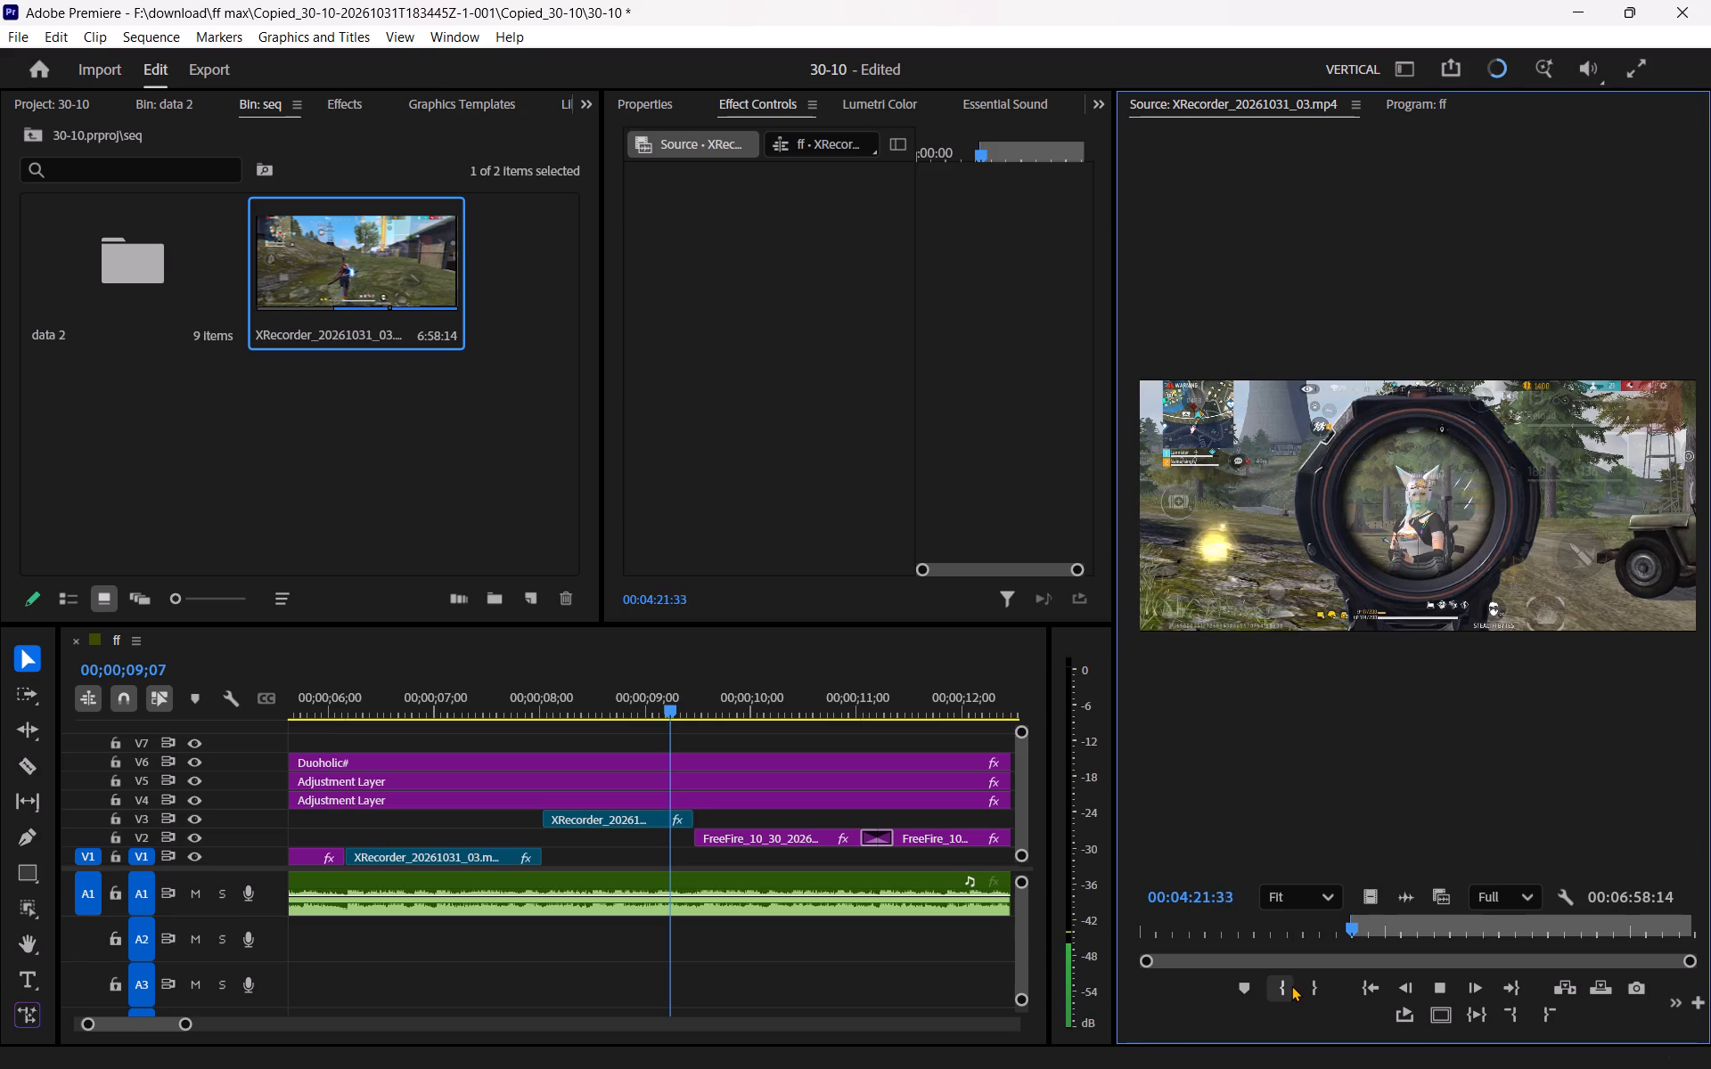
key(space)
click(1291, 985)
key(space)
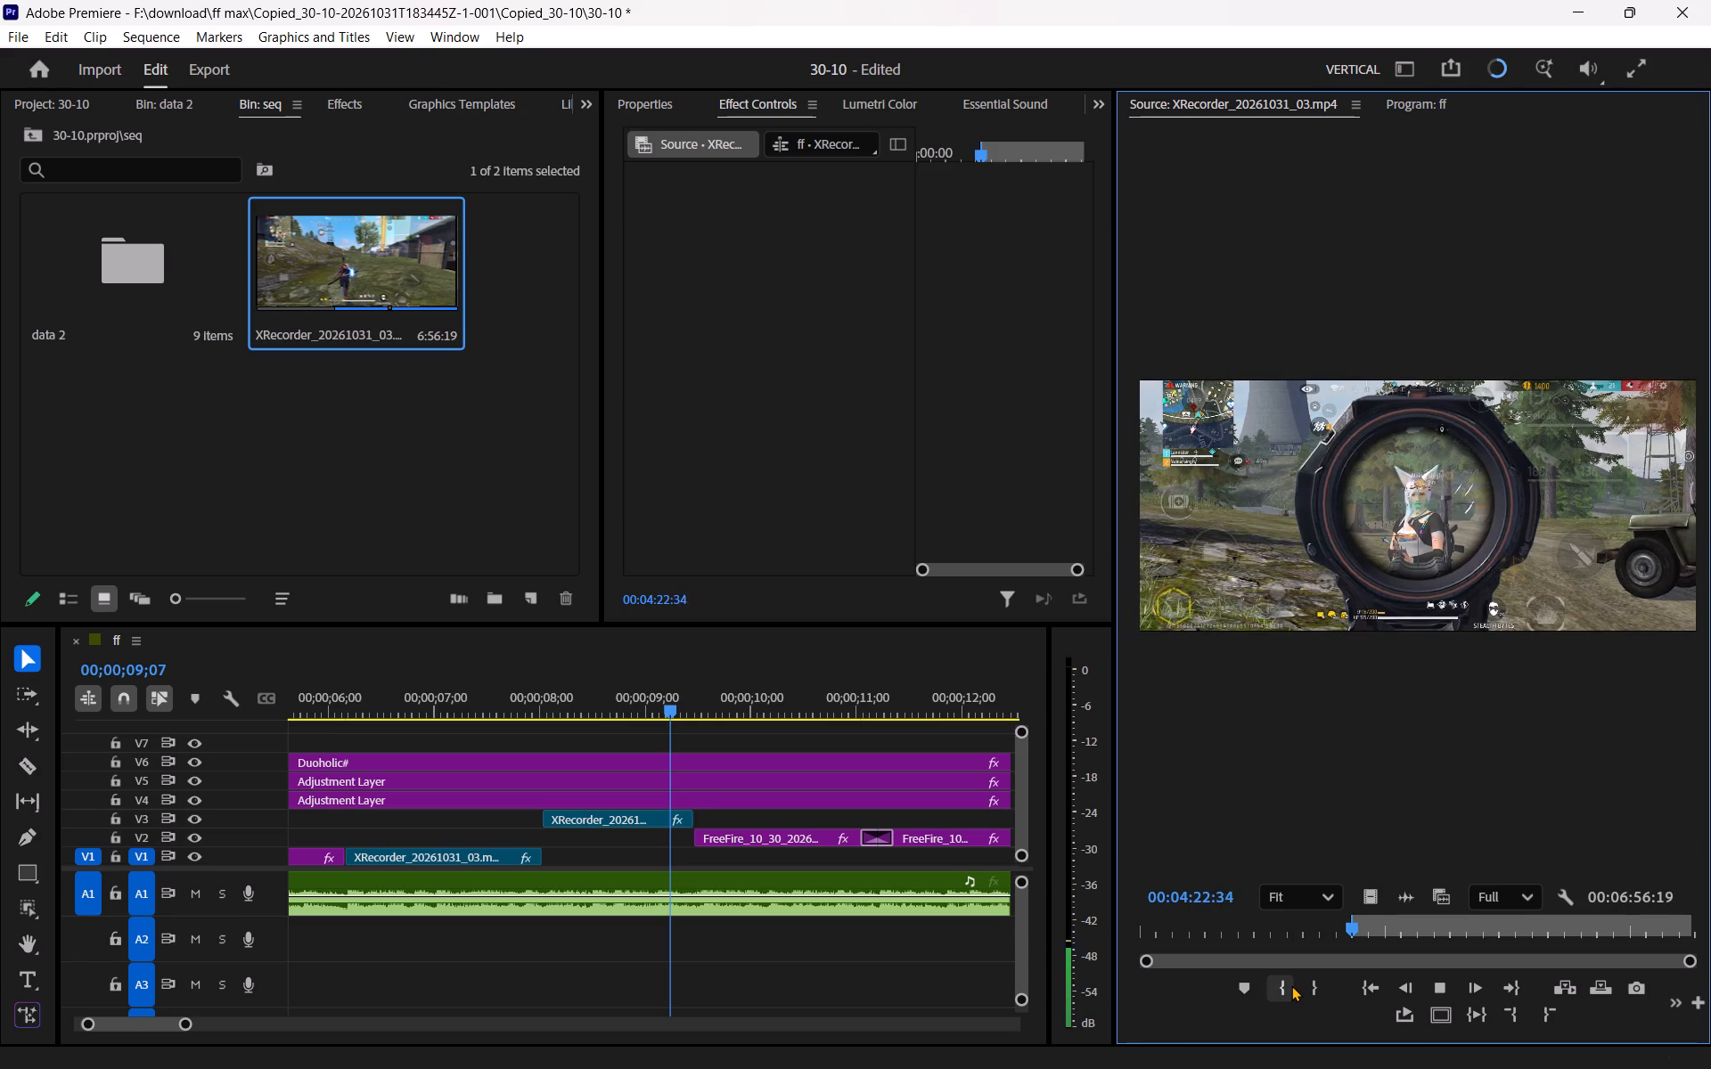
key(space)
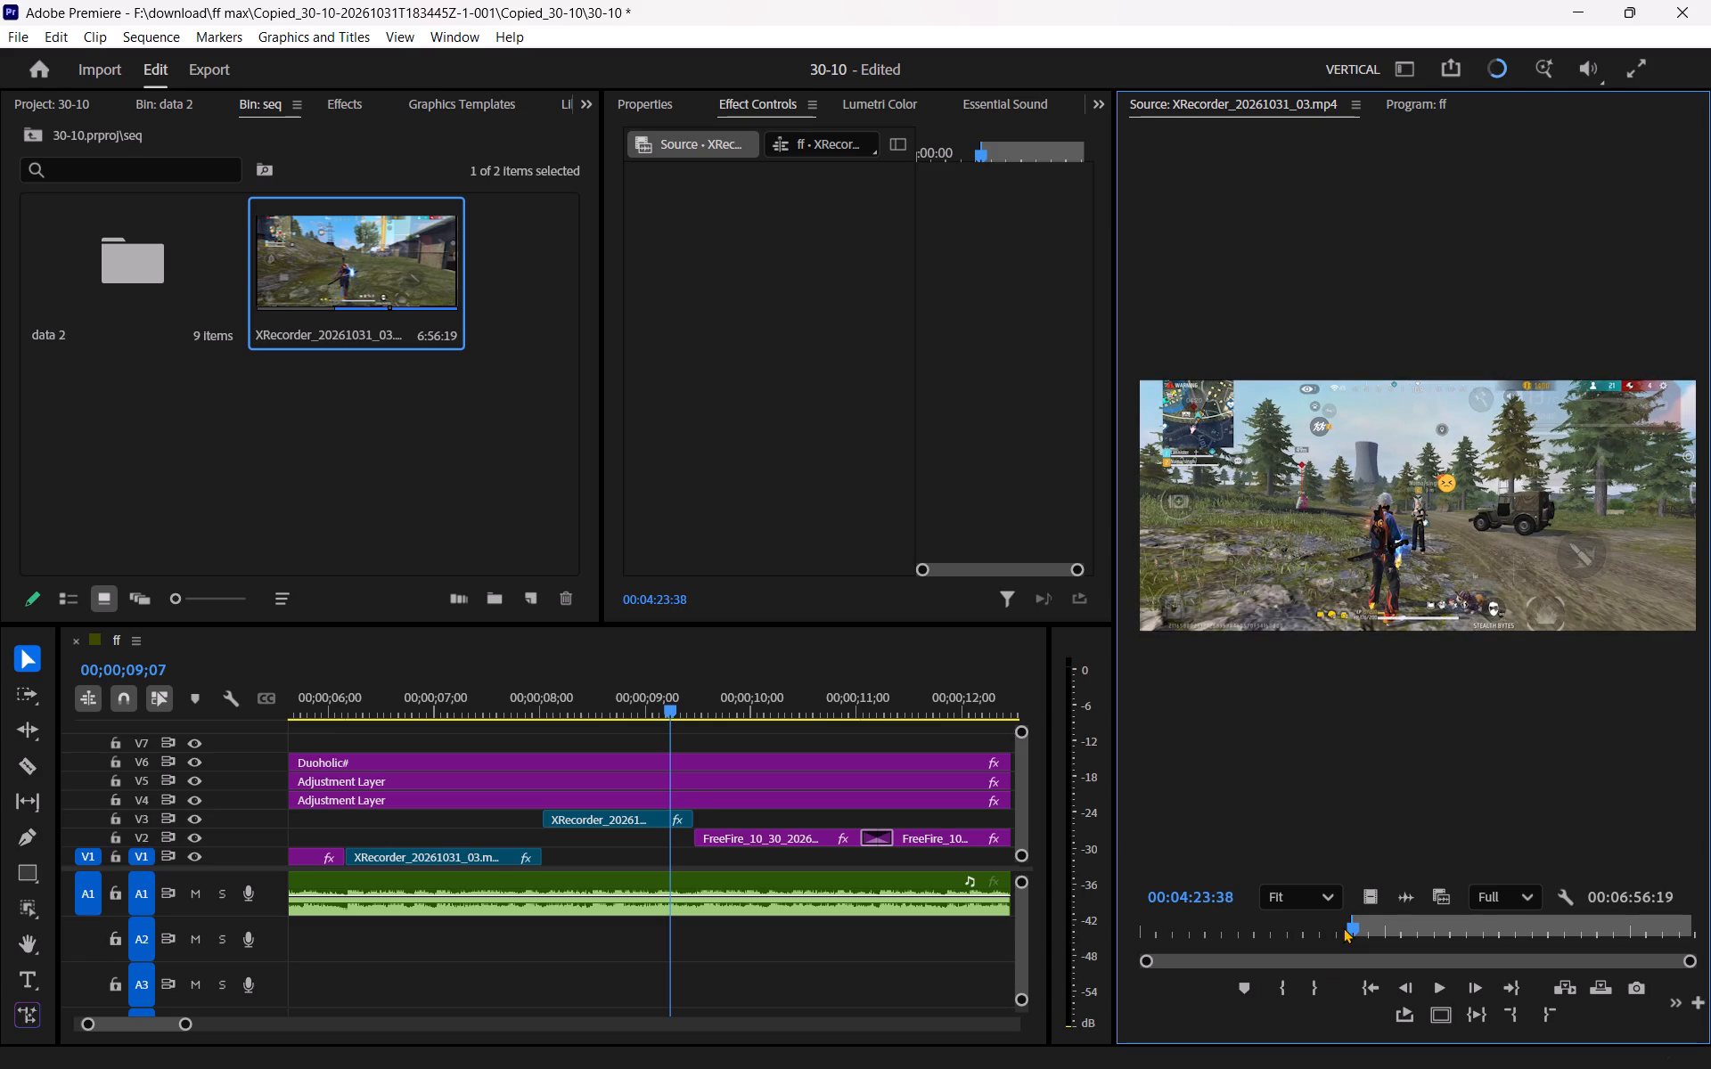
Mark the scoped-rifle shot in the source from 00:04:20:24 to 00:04:23:08.
click(1343, 927)
key(space)
drag(1343, 925, 1347, 925)
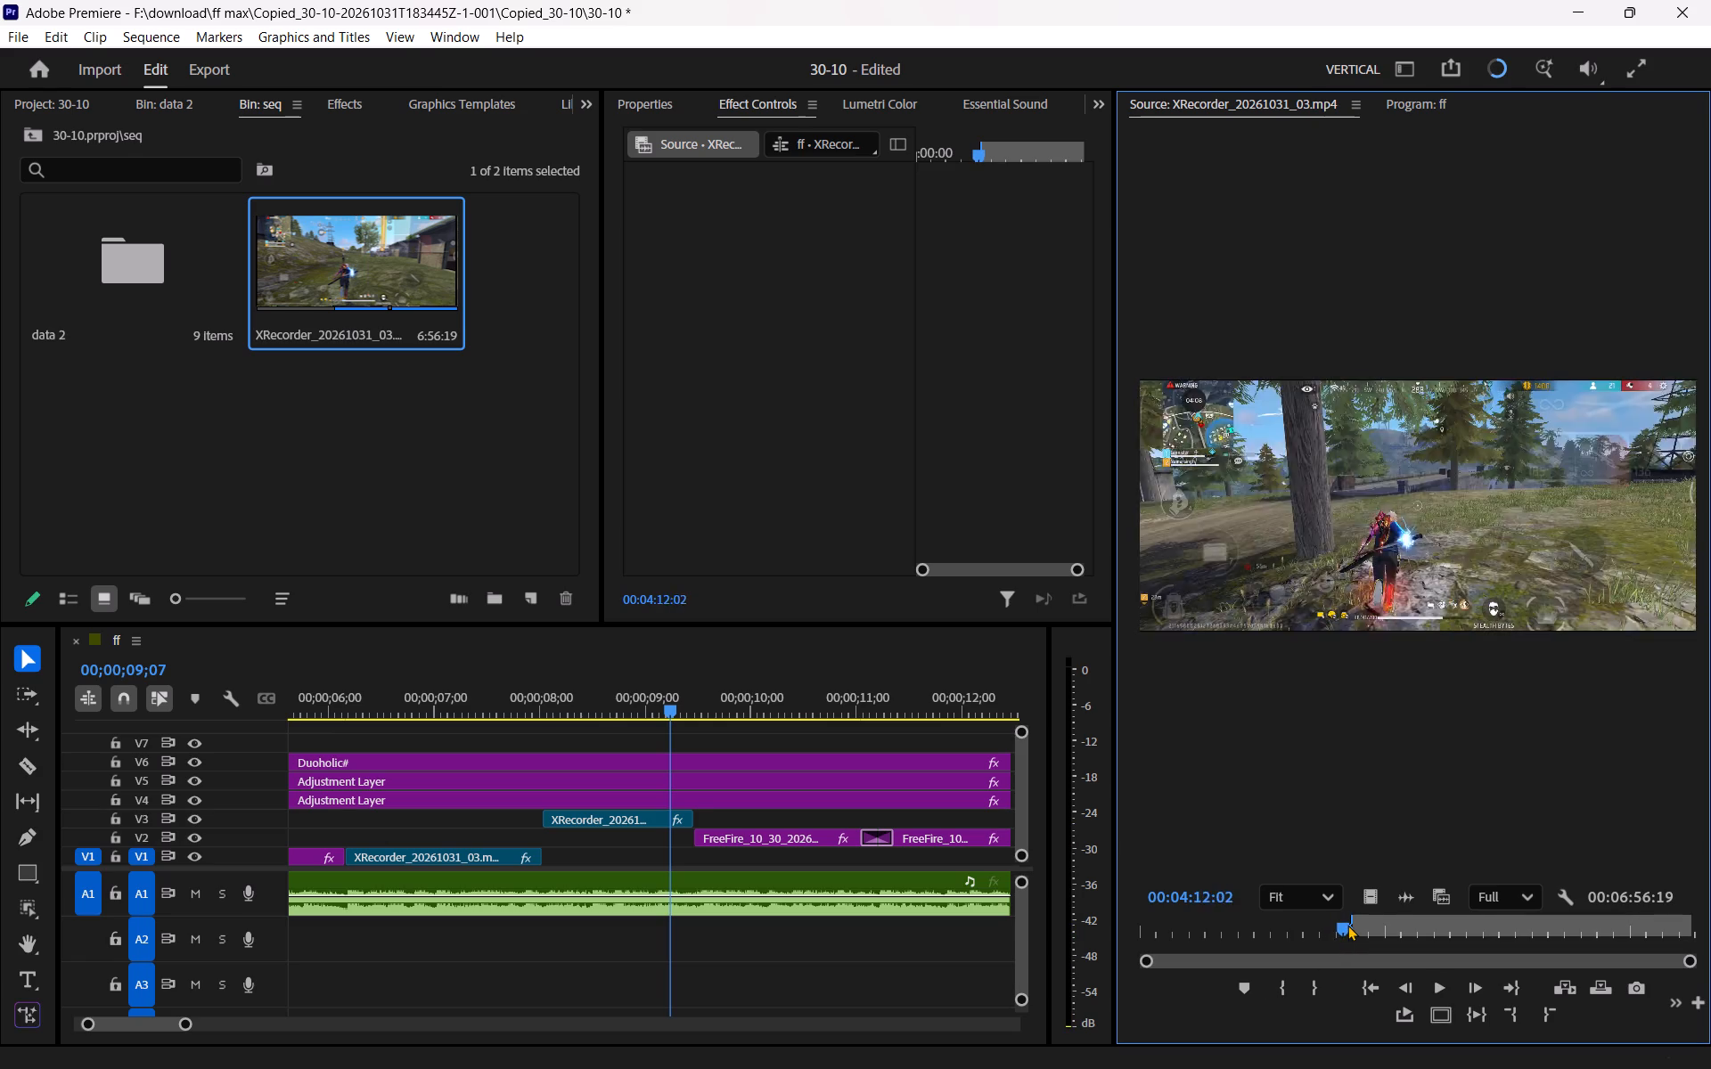
drag(1347, 925, 1352, 932)
key(space)
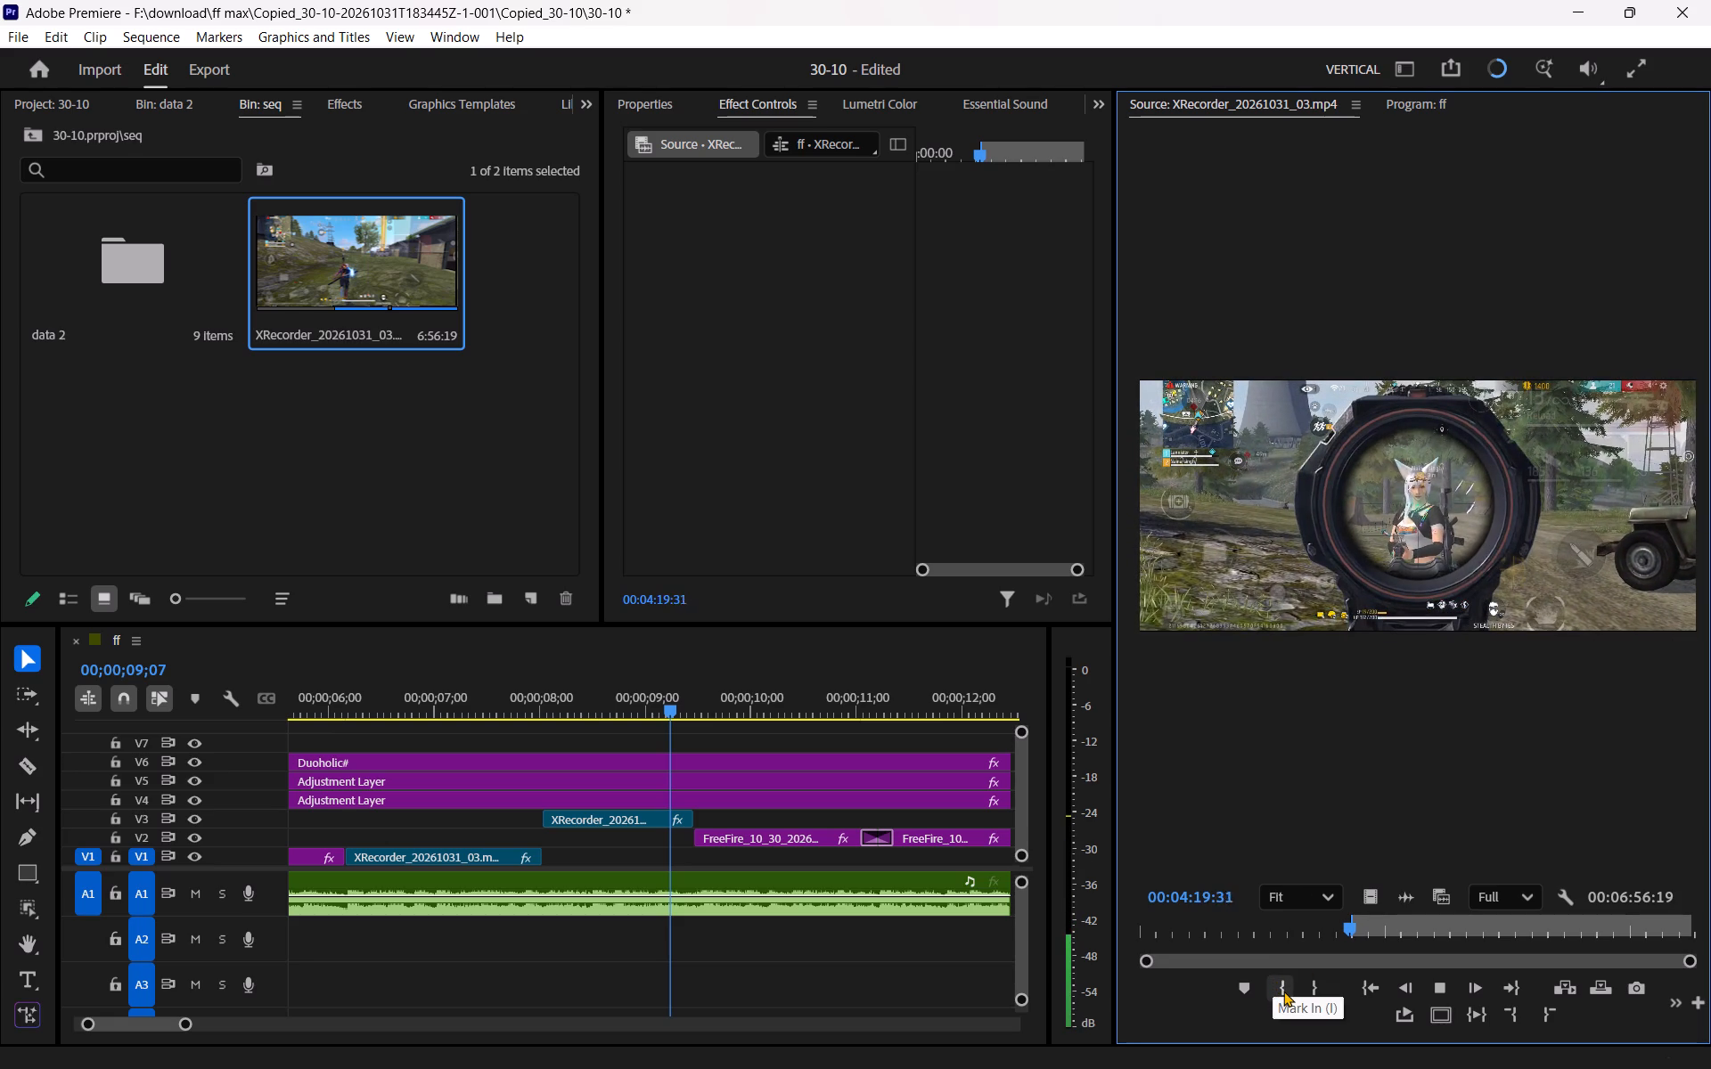
key(space)
click(1283, 991)
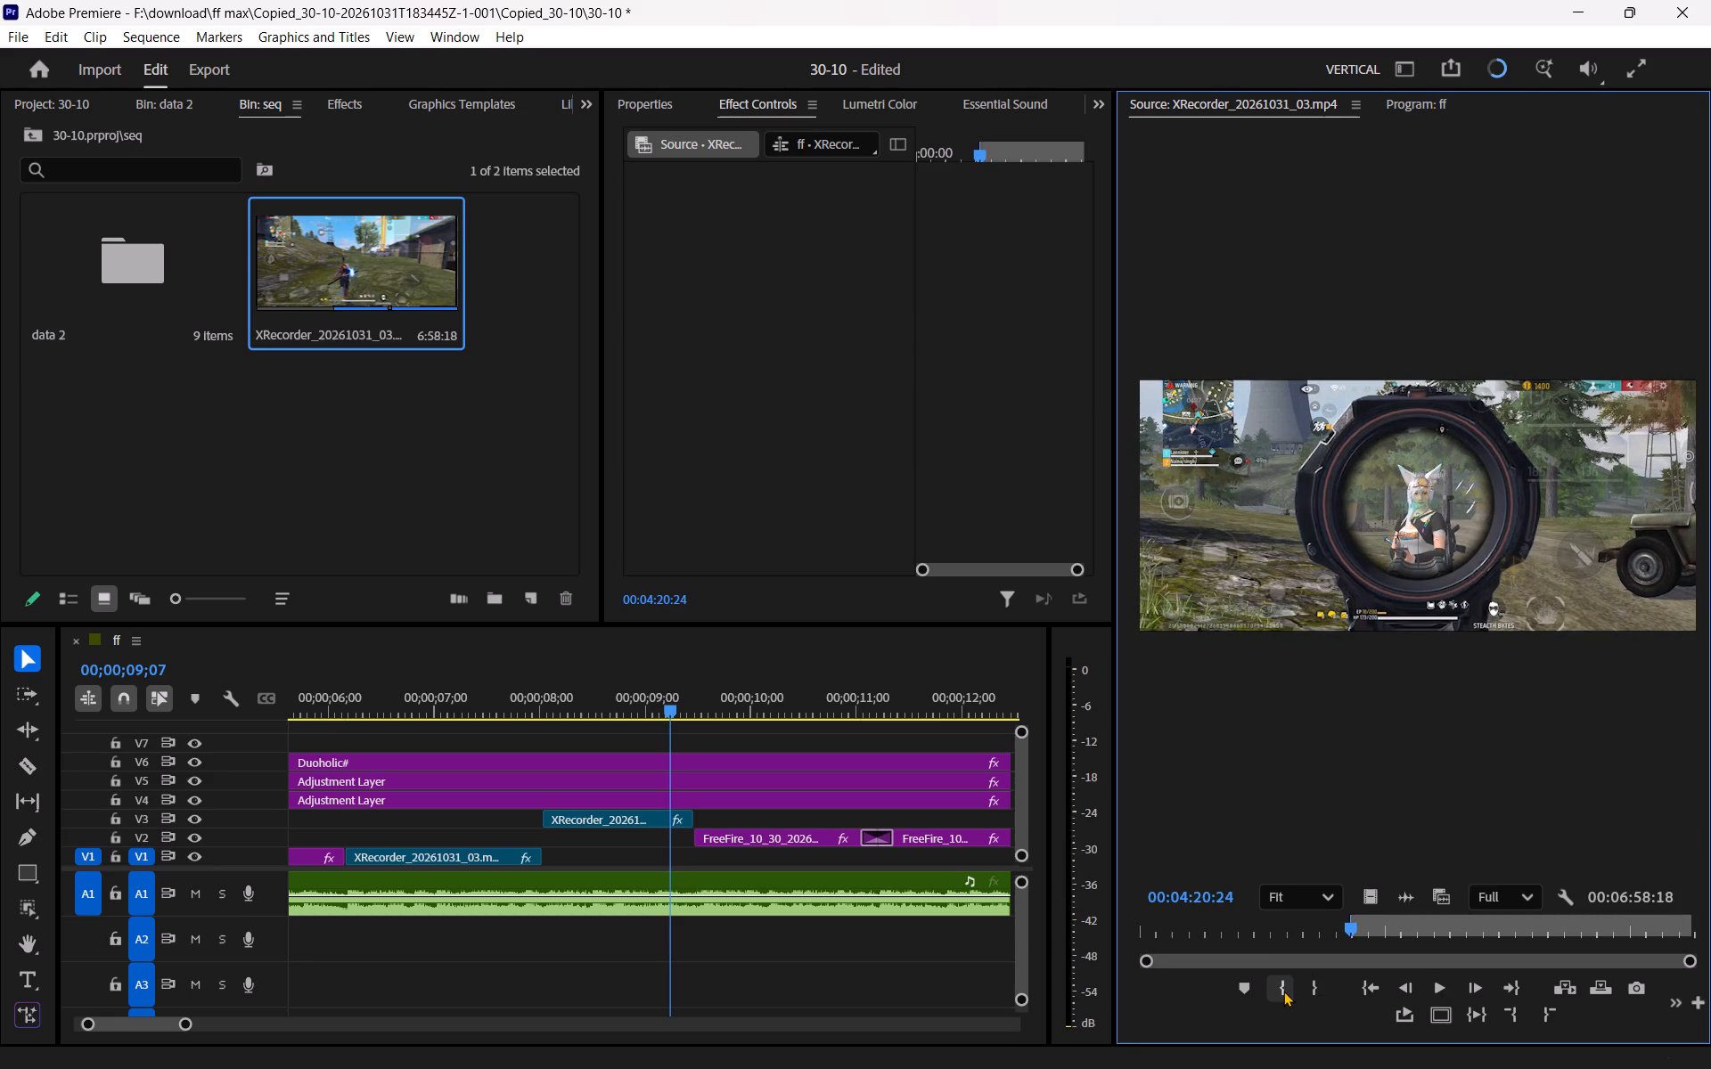
key(space)
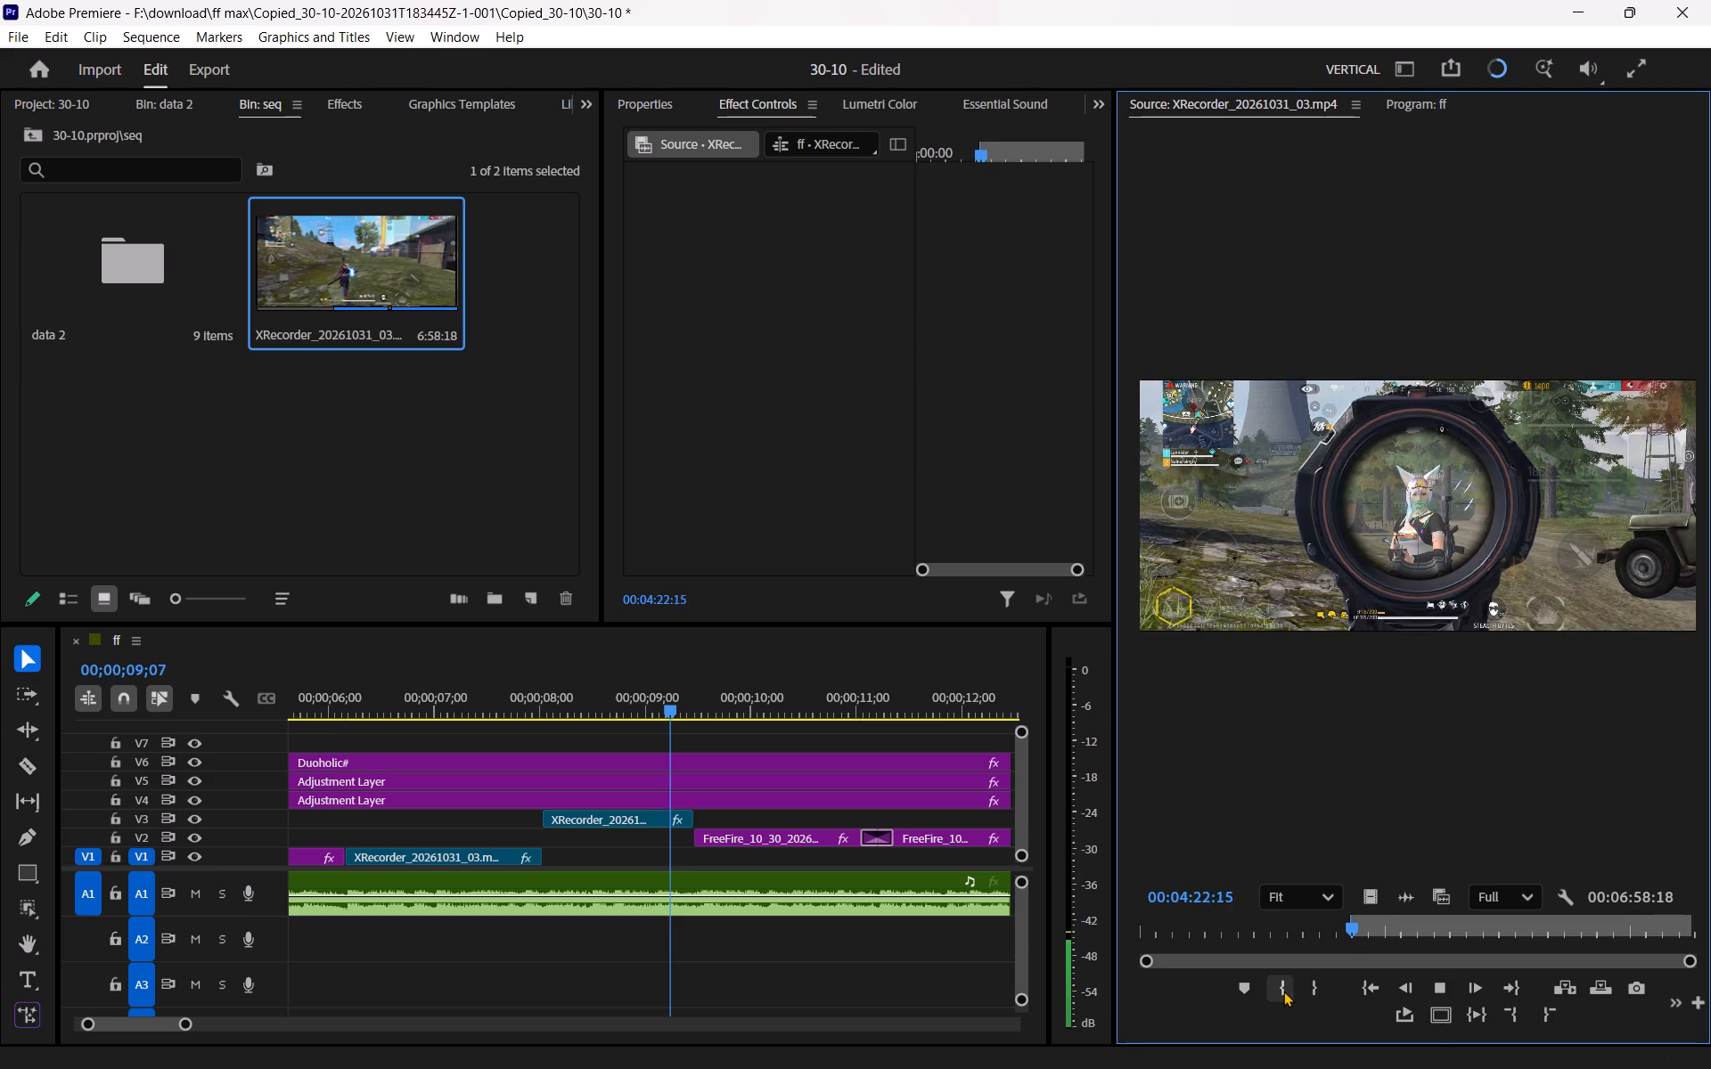
key(space)
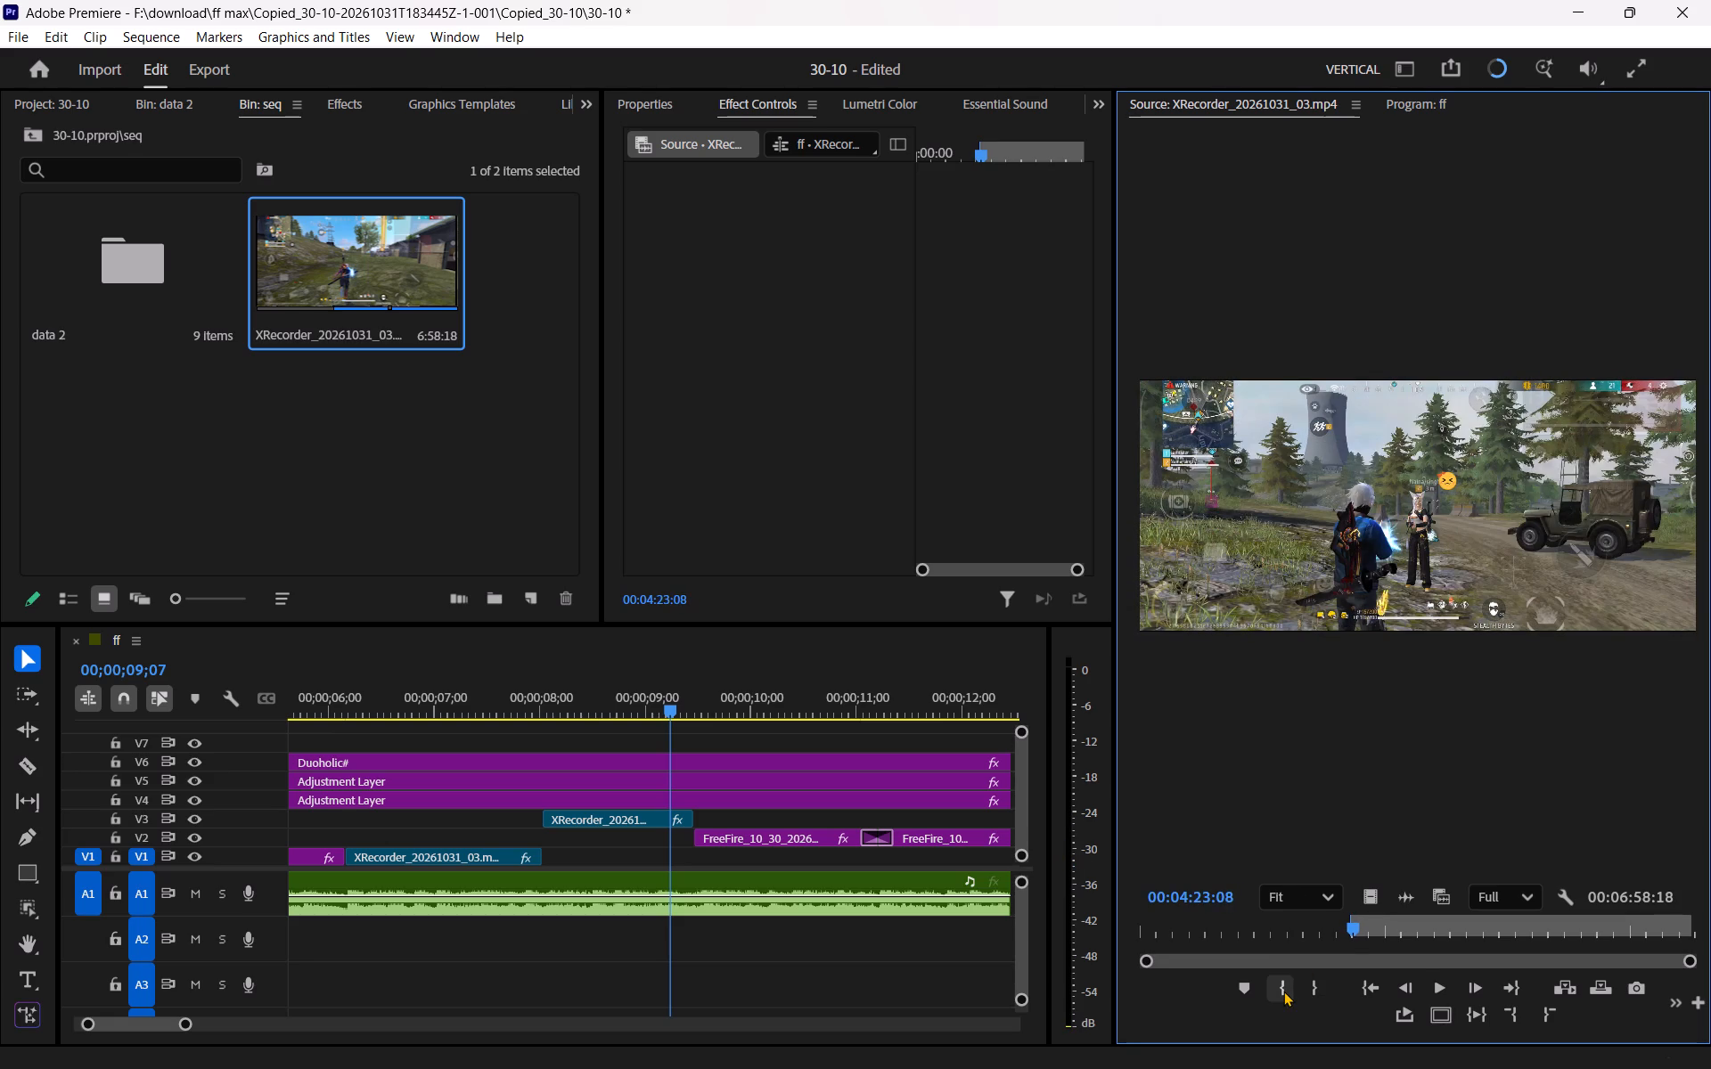
click(1317, 994)
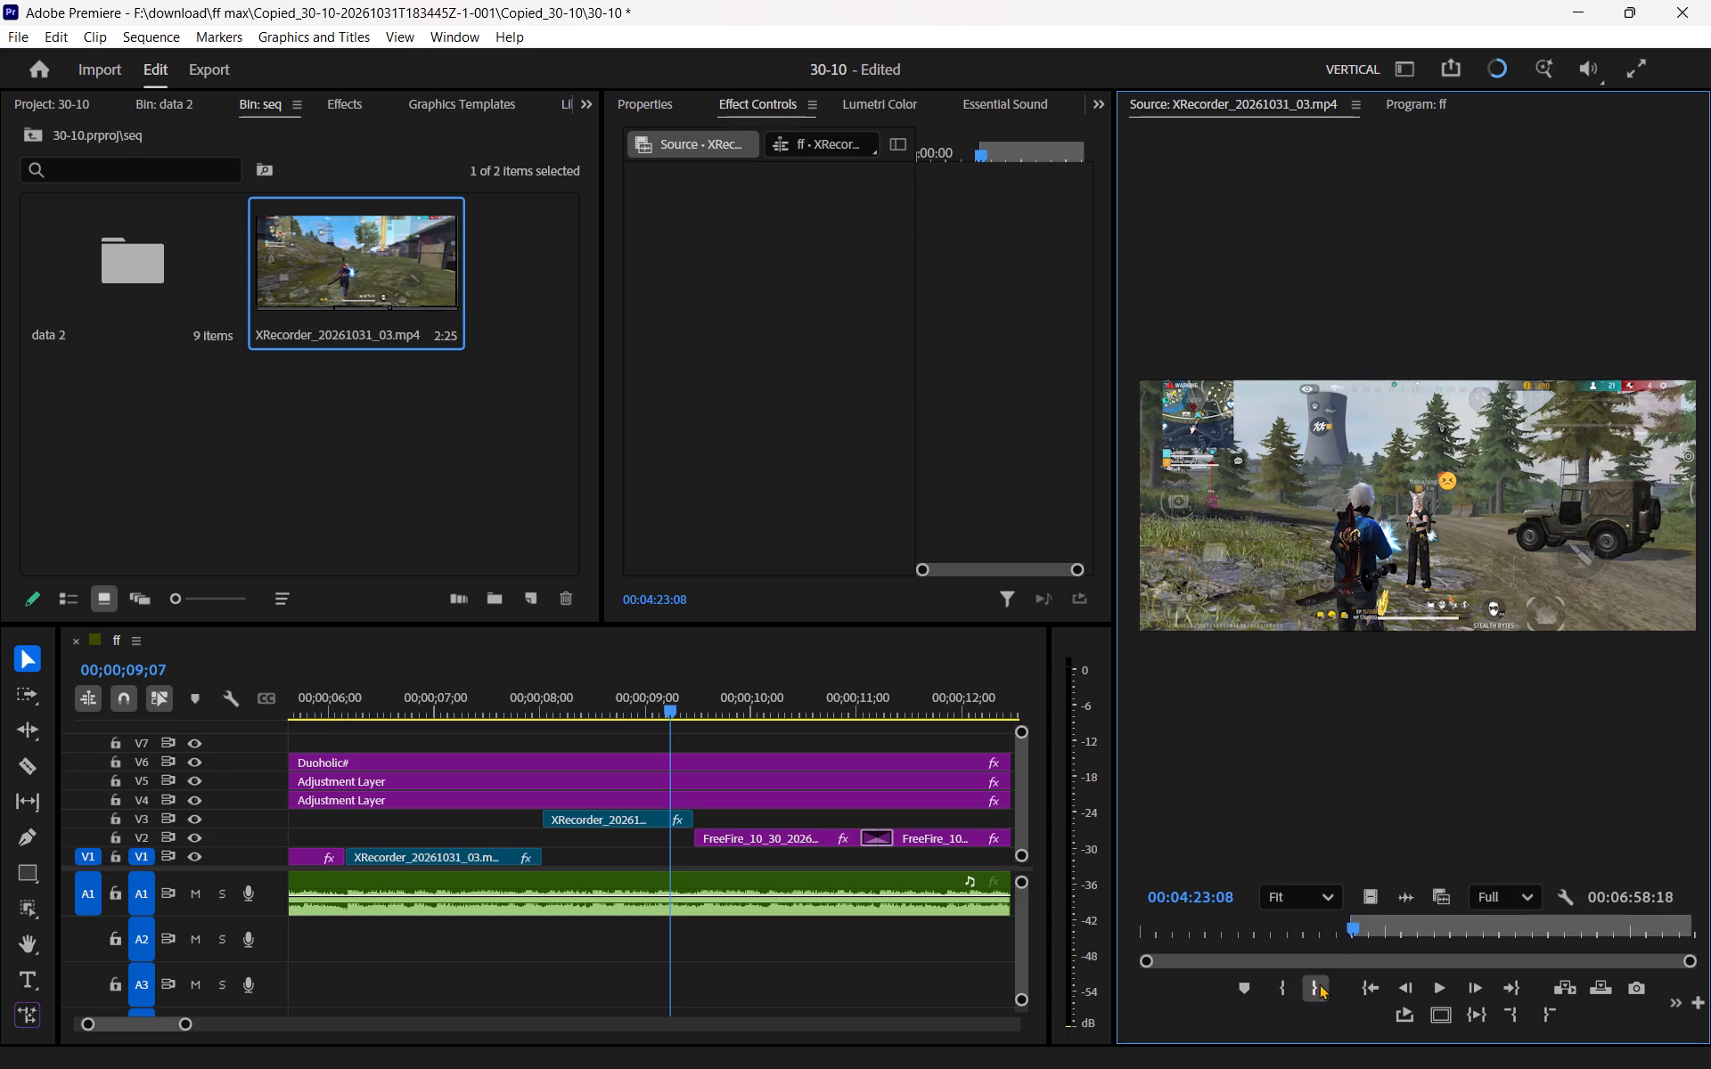
Place only the video of the marked range on V2, aligned with the start of the XRecorder_20261031_03.mp4 clip on V1.
drag(1366, 902, 473, 808)
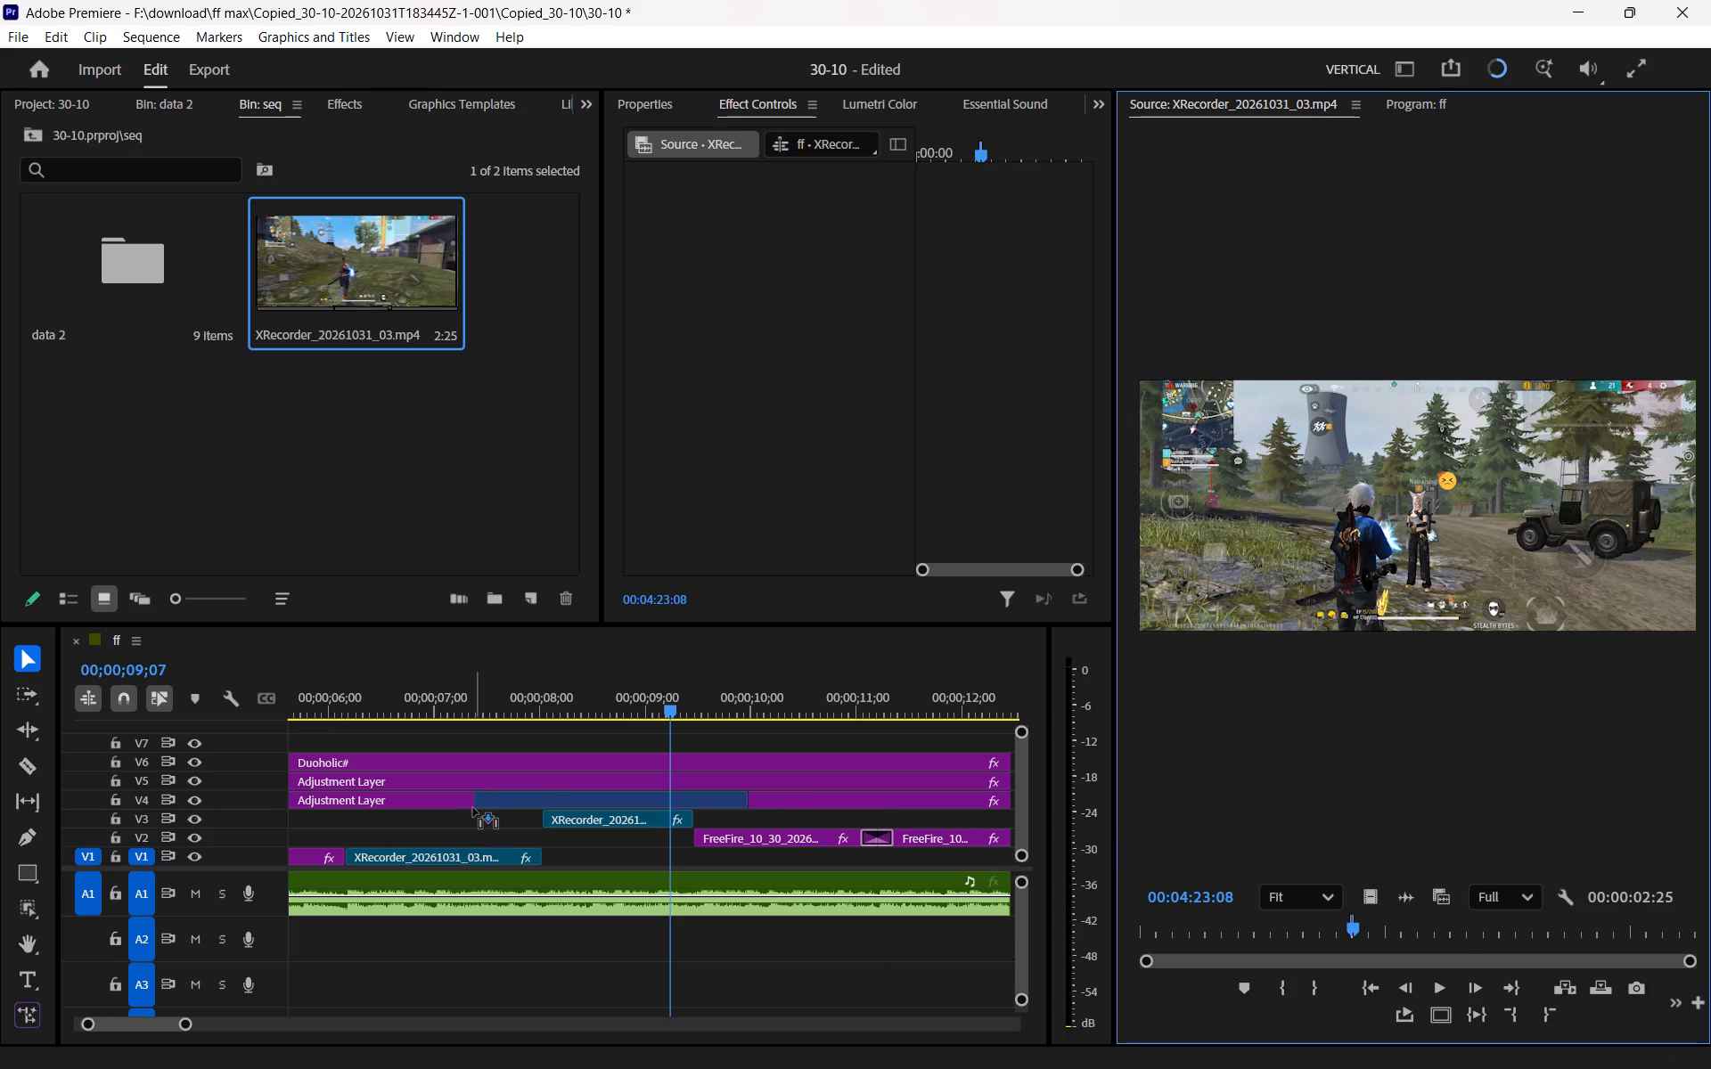
drag(473, 808, 393, 844)
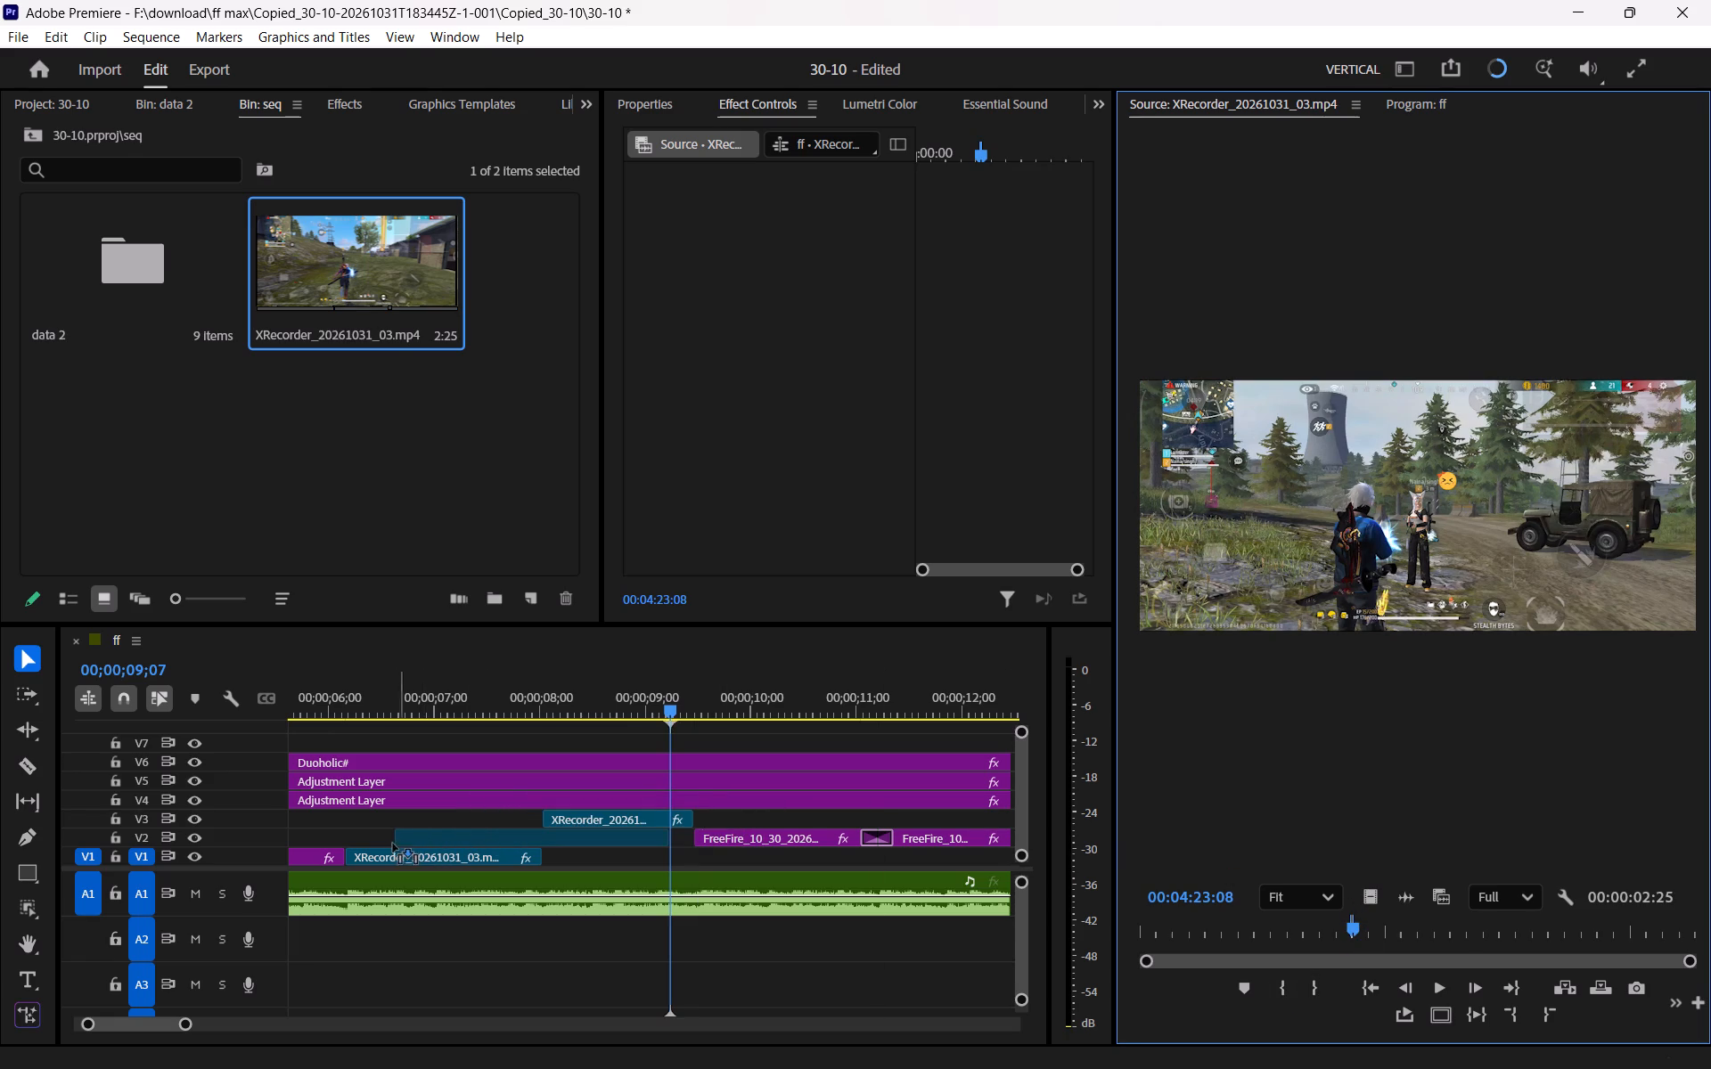
drag(393, 844, 352, 842)
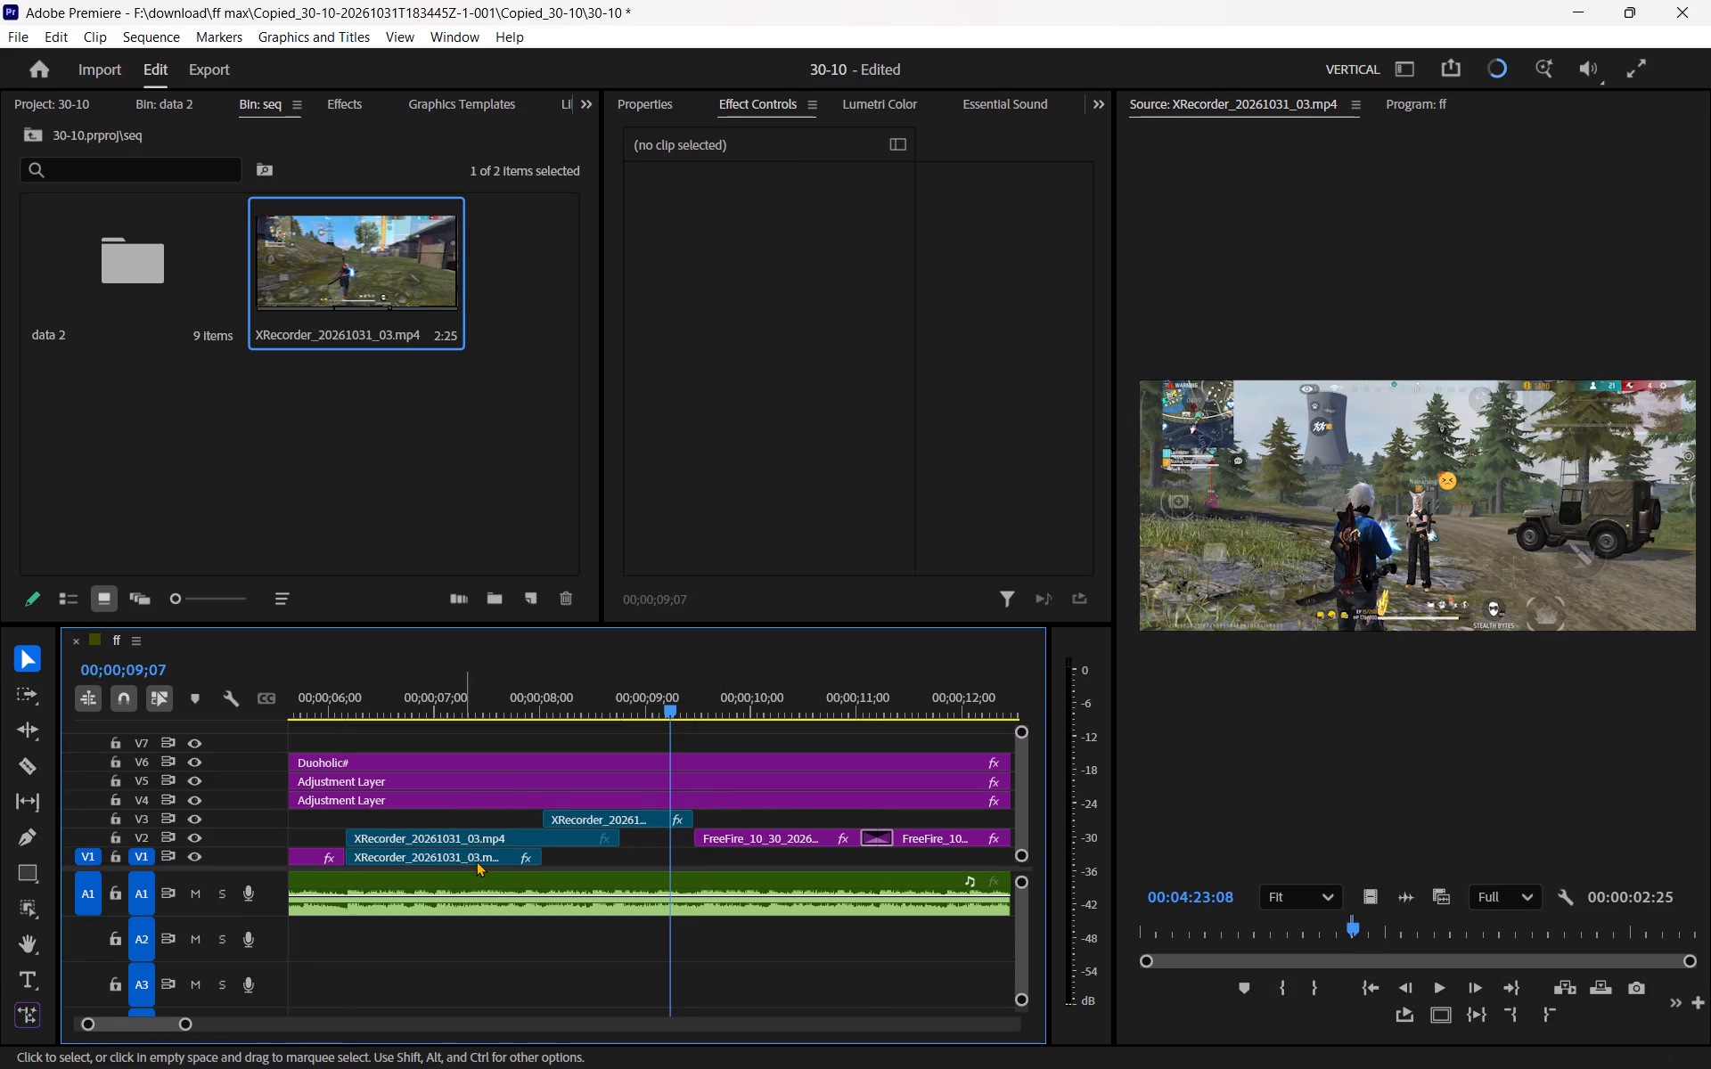
Trim the new V2 clip's start to about 00;00;06;19 and slide it back to align with the V1 XRecorder clip's start.
drag(379, 700, 390, 714)
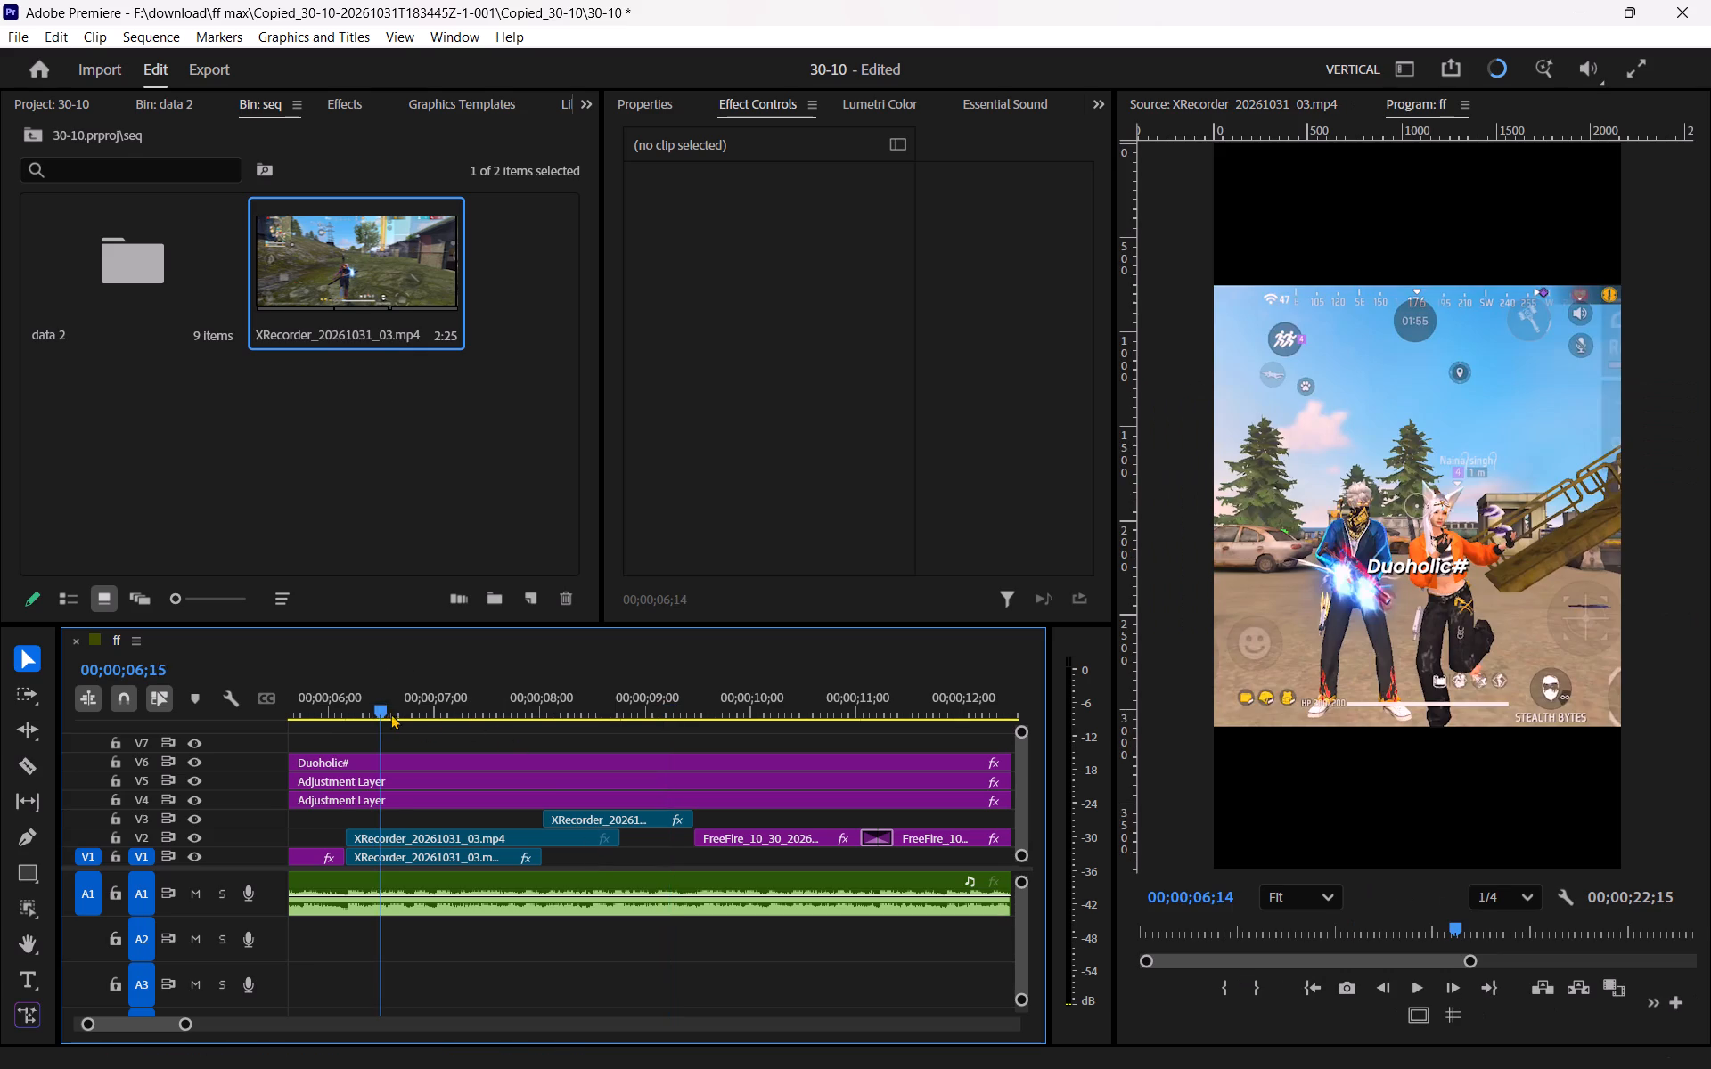
drag(390, 714, 398, 720)
drag(358, 834, 402, 836)
drag(451, 836, 406, 836)
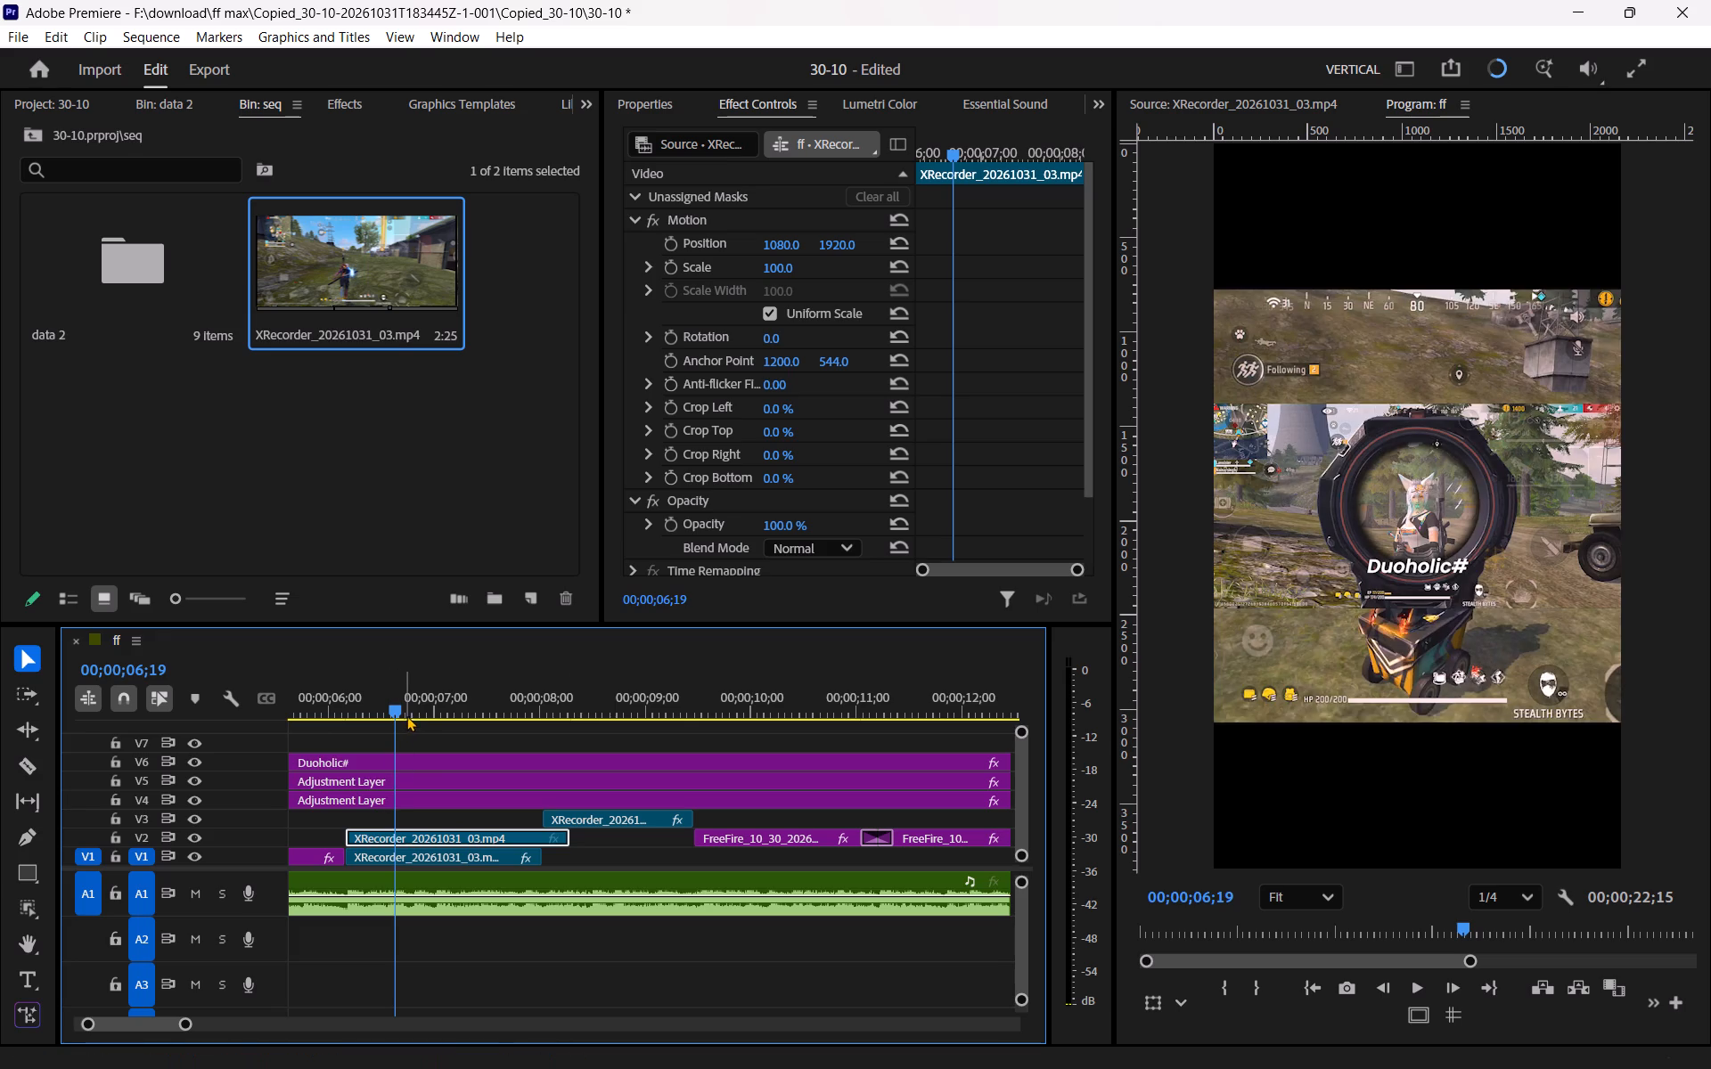
Trim the end of the new XRecorder_20261031_03.mp4 clip on V2 to meet the start of the V3 clip.
drag(405, 695, 462, 723)
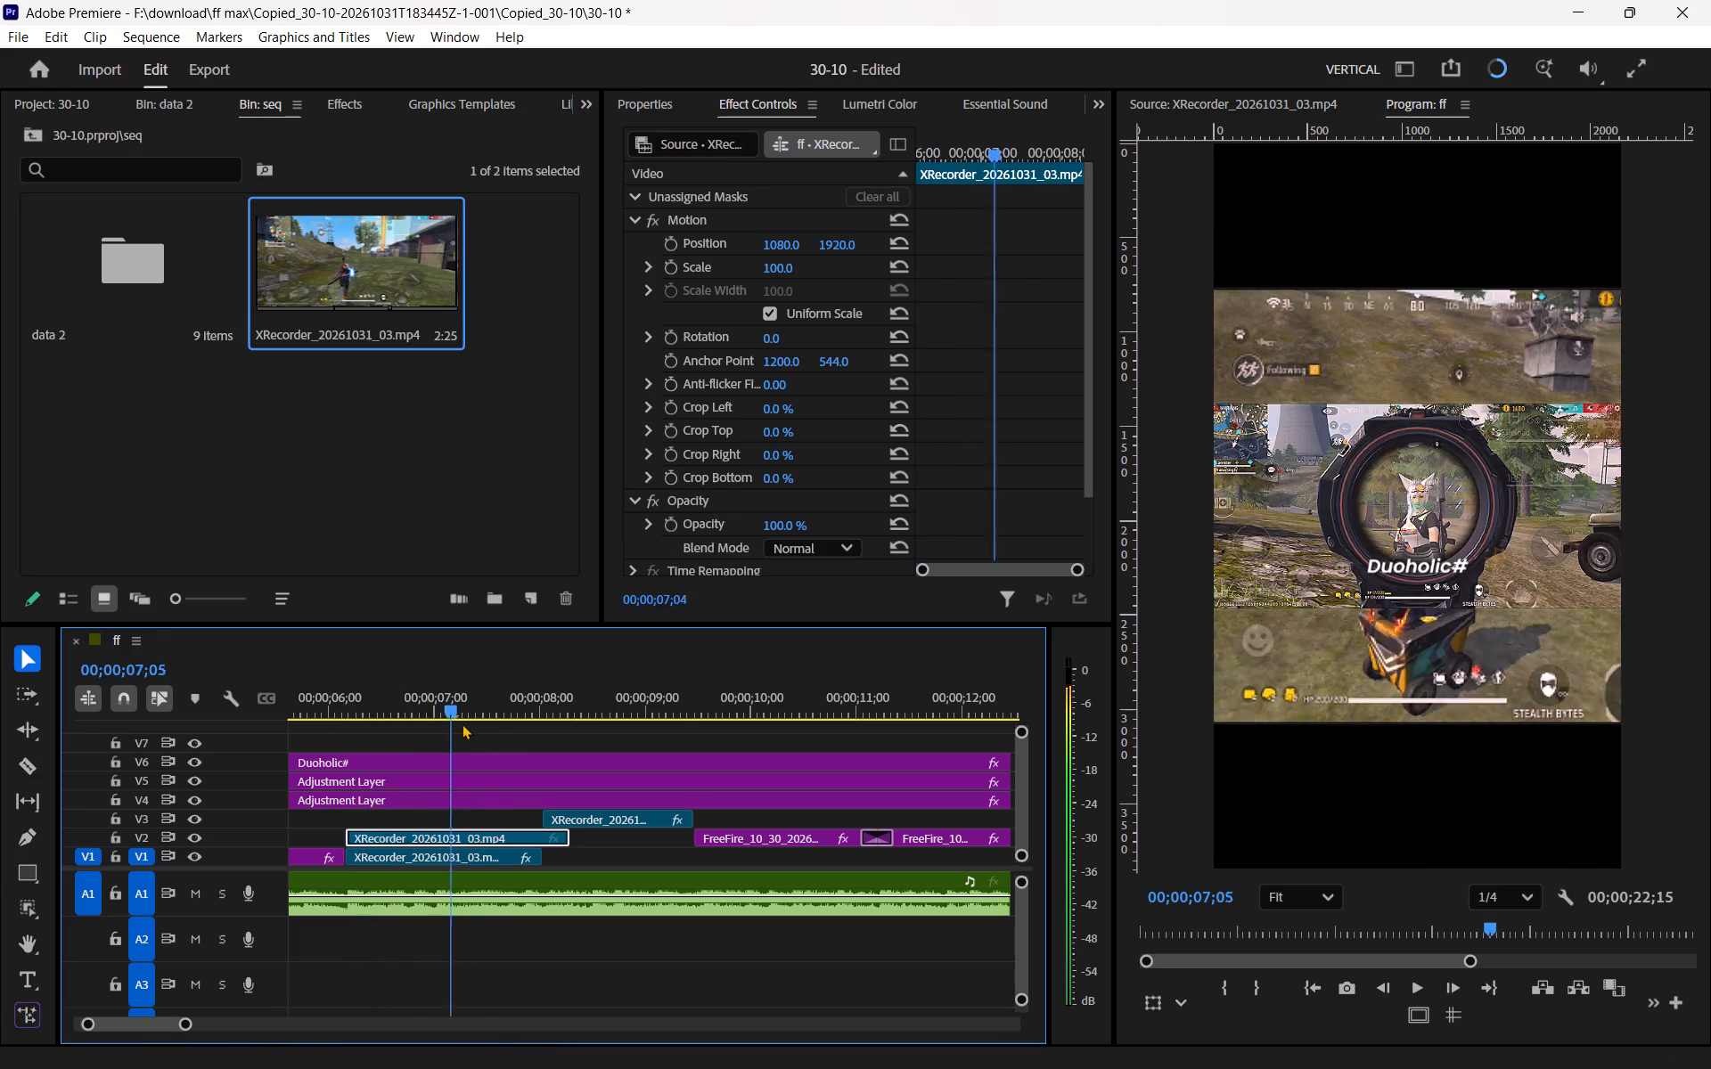
drag(462, 723, 550, 737)
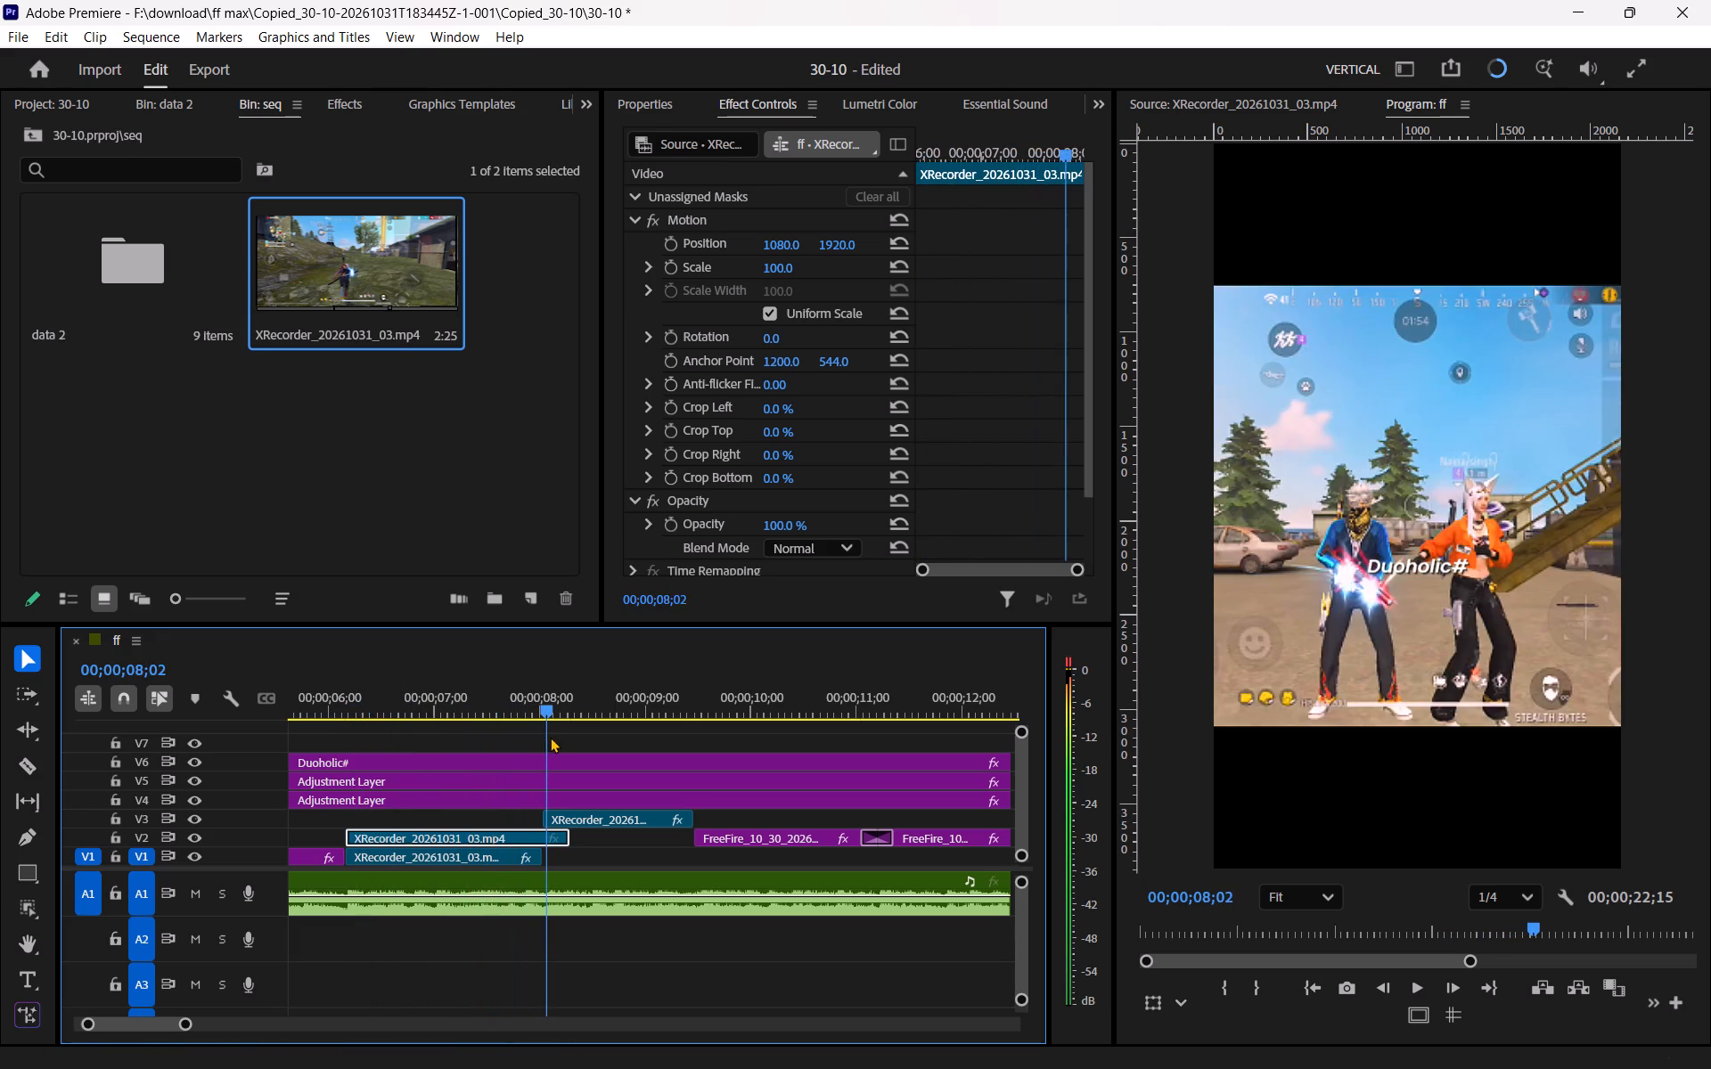
drag(550, 737, 519, 747)
drag(578, 842, 555, 849)
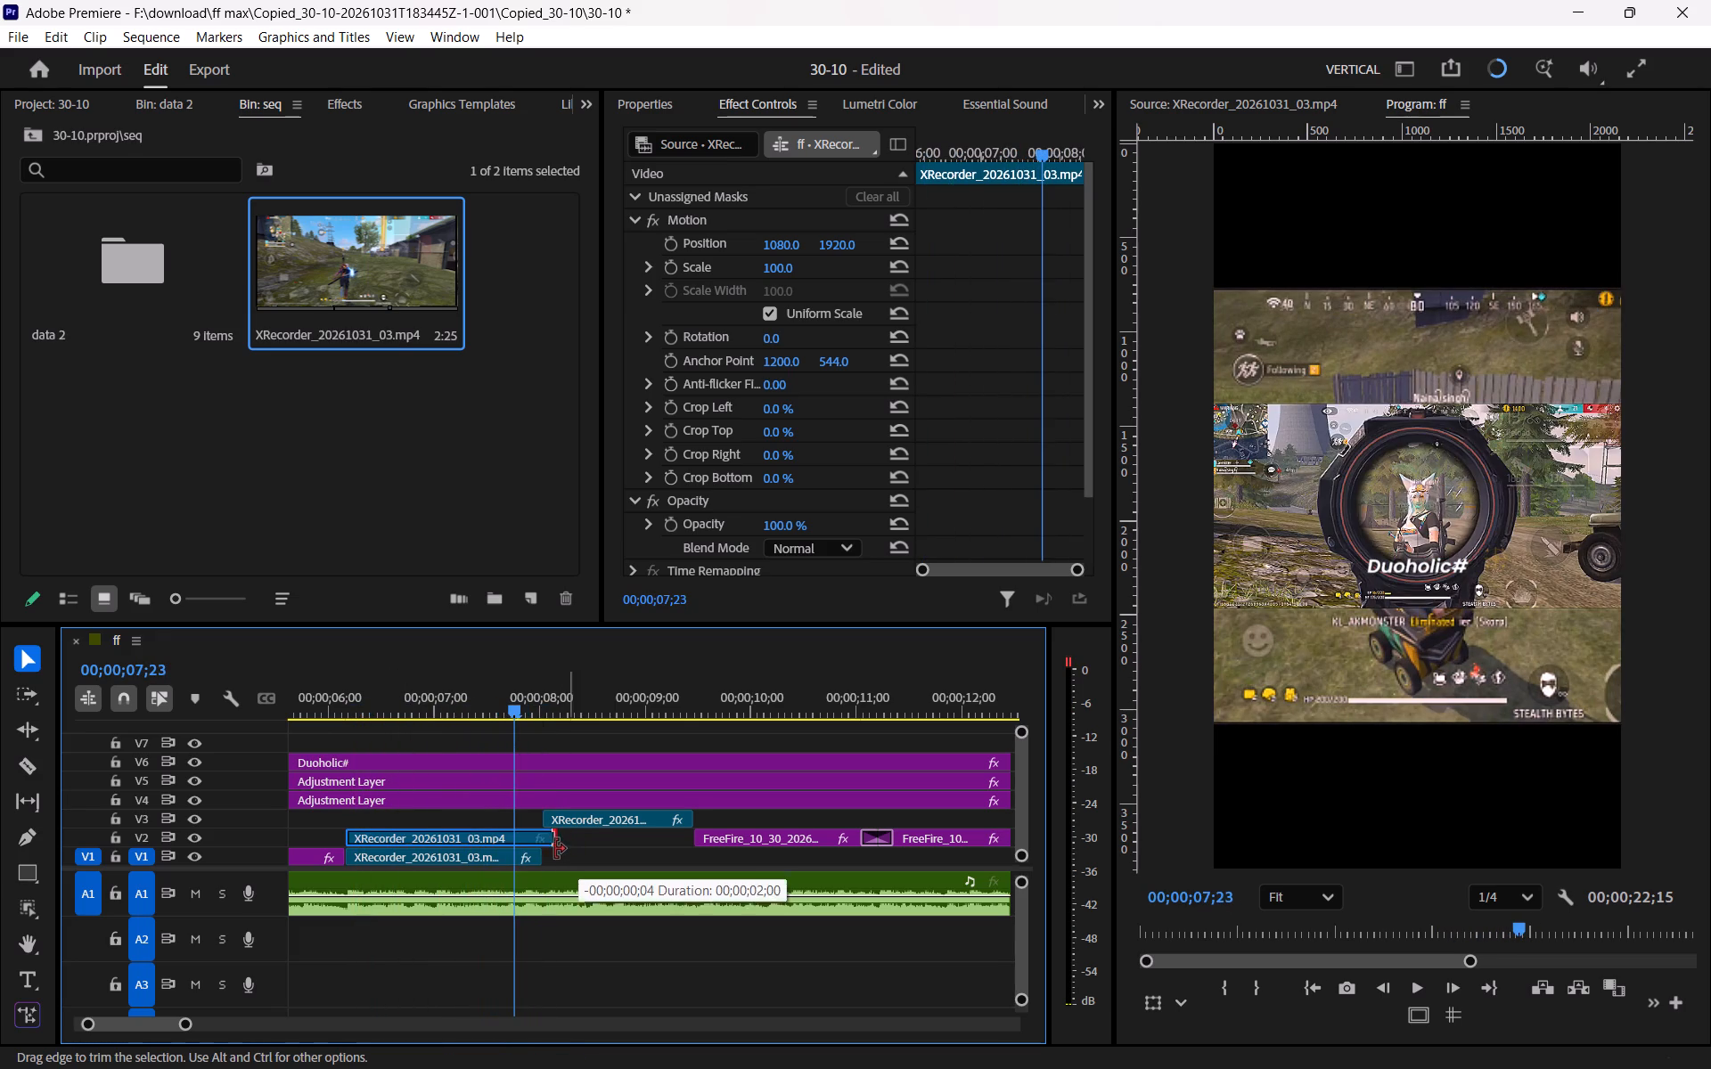
drag(555, 849, 552, 852)
Move the XRecorder_20261031_03.mp4 clip on V1 so it starts where the new V2 clip ends, beneath the V3 clip.
drag(431, 854, 545, 853)
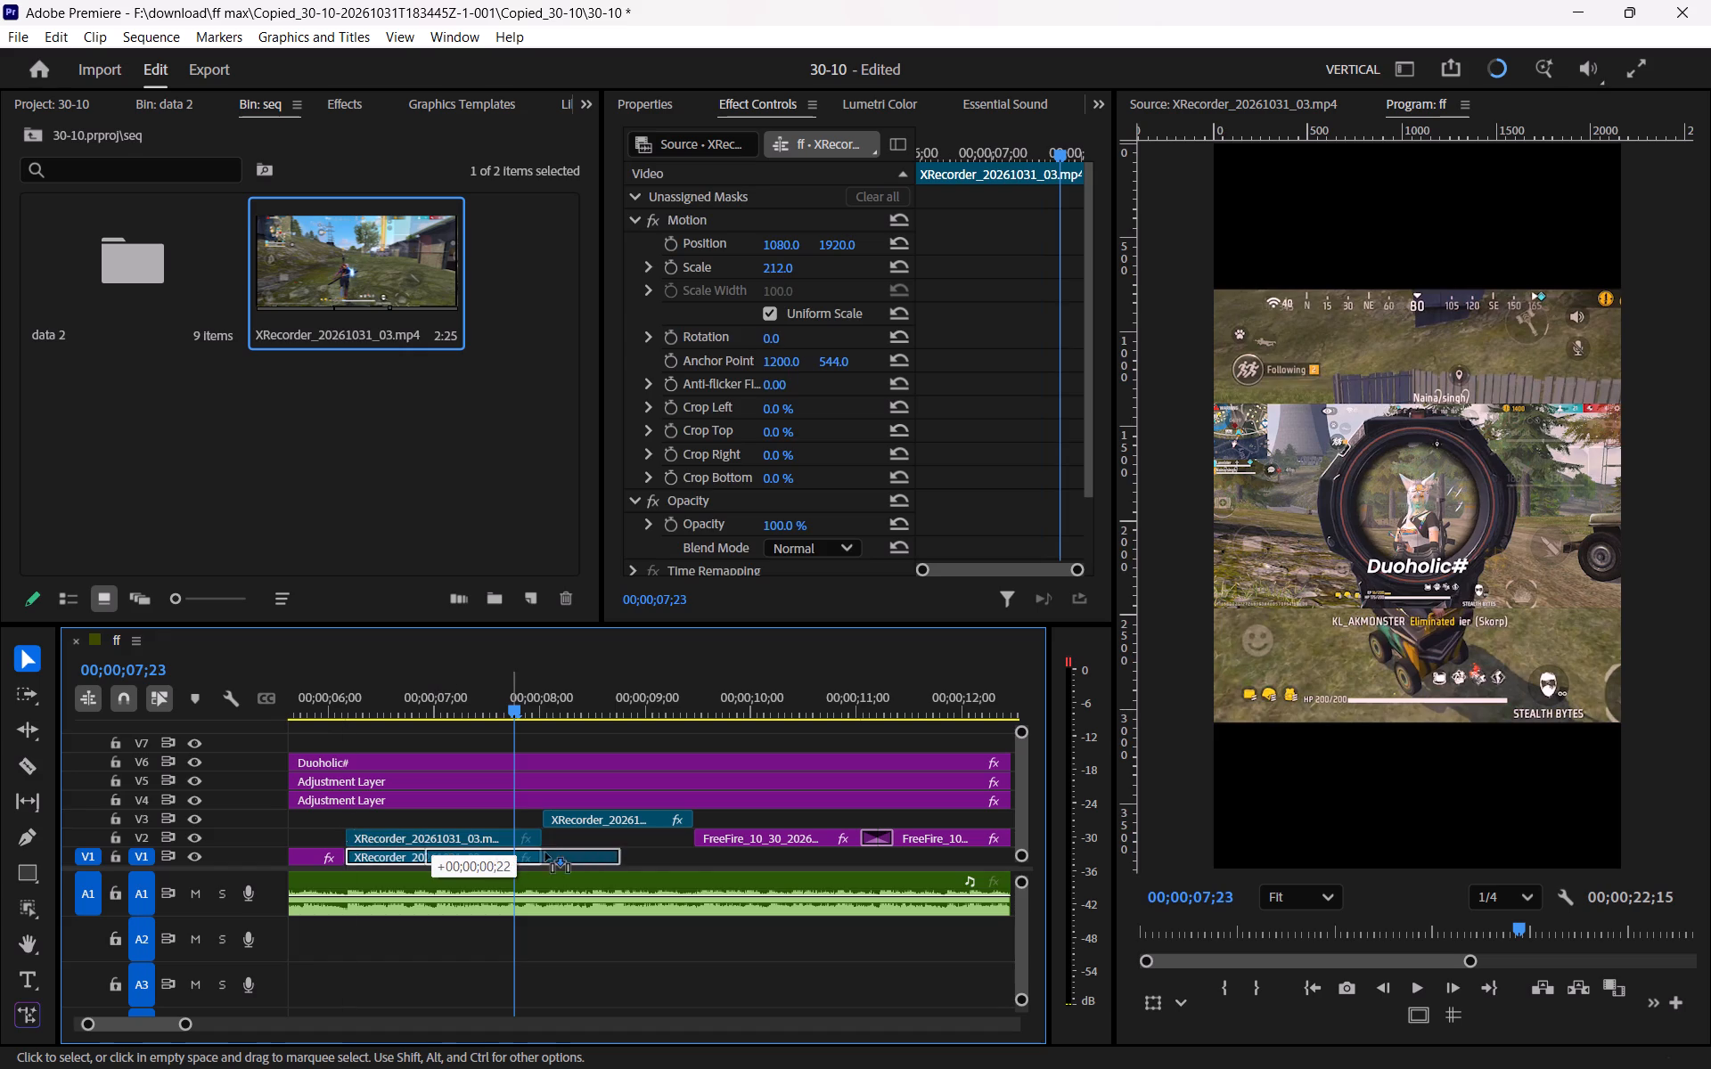
drag(545, 853, 641, 851)
Delete the old XRecorder_20261030_01.mp4 clip from V3 above the moved footage.
click(644, 812)
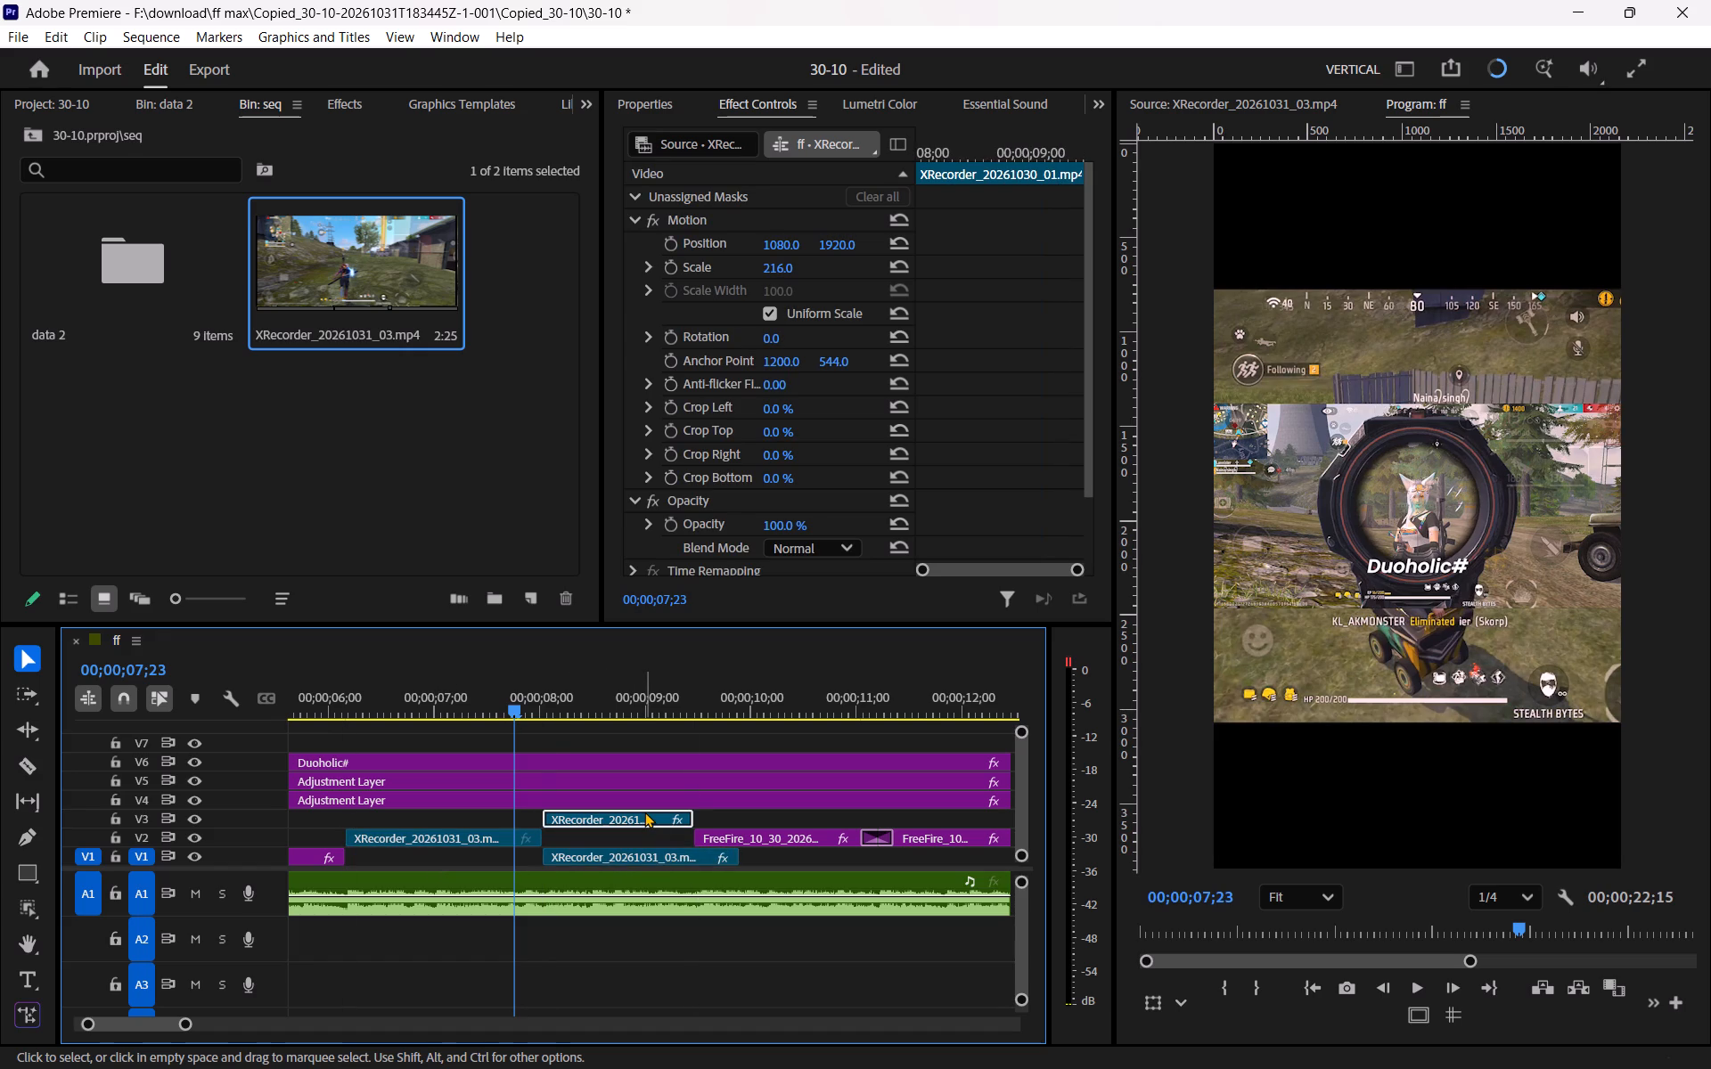
key(Delete)
Trim the end of the moved XRecorder_20261031_03.mp4 clip on V1 to the start of the following FreeFire clip on V2.
drag(752, 853, 707, 854)
drag(527, 698, 515, 697)
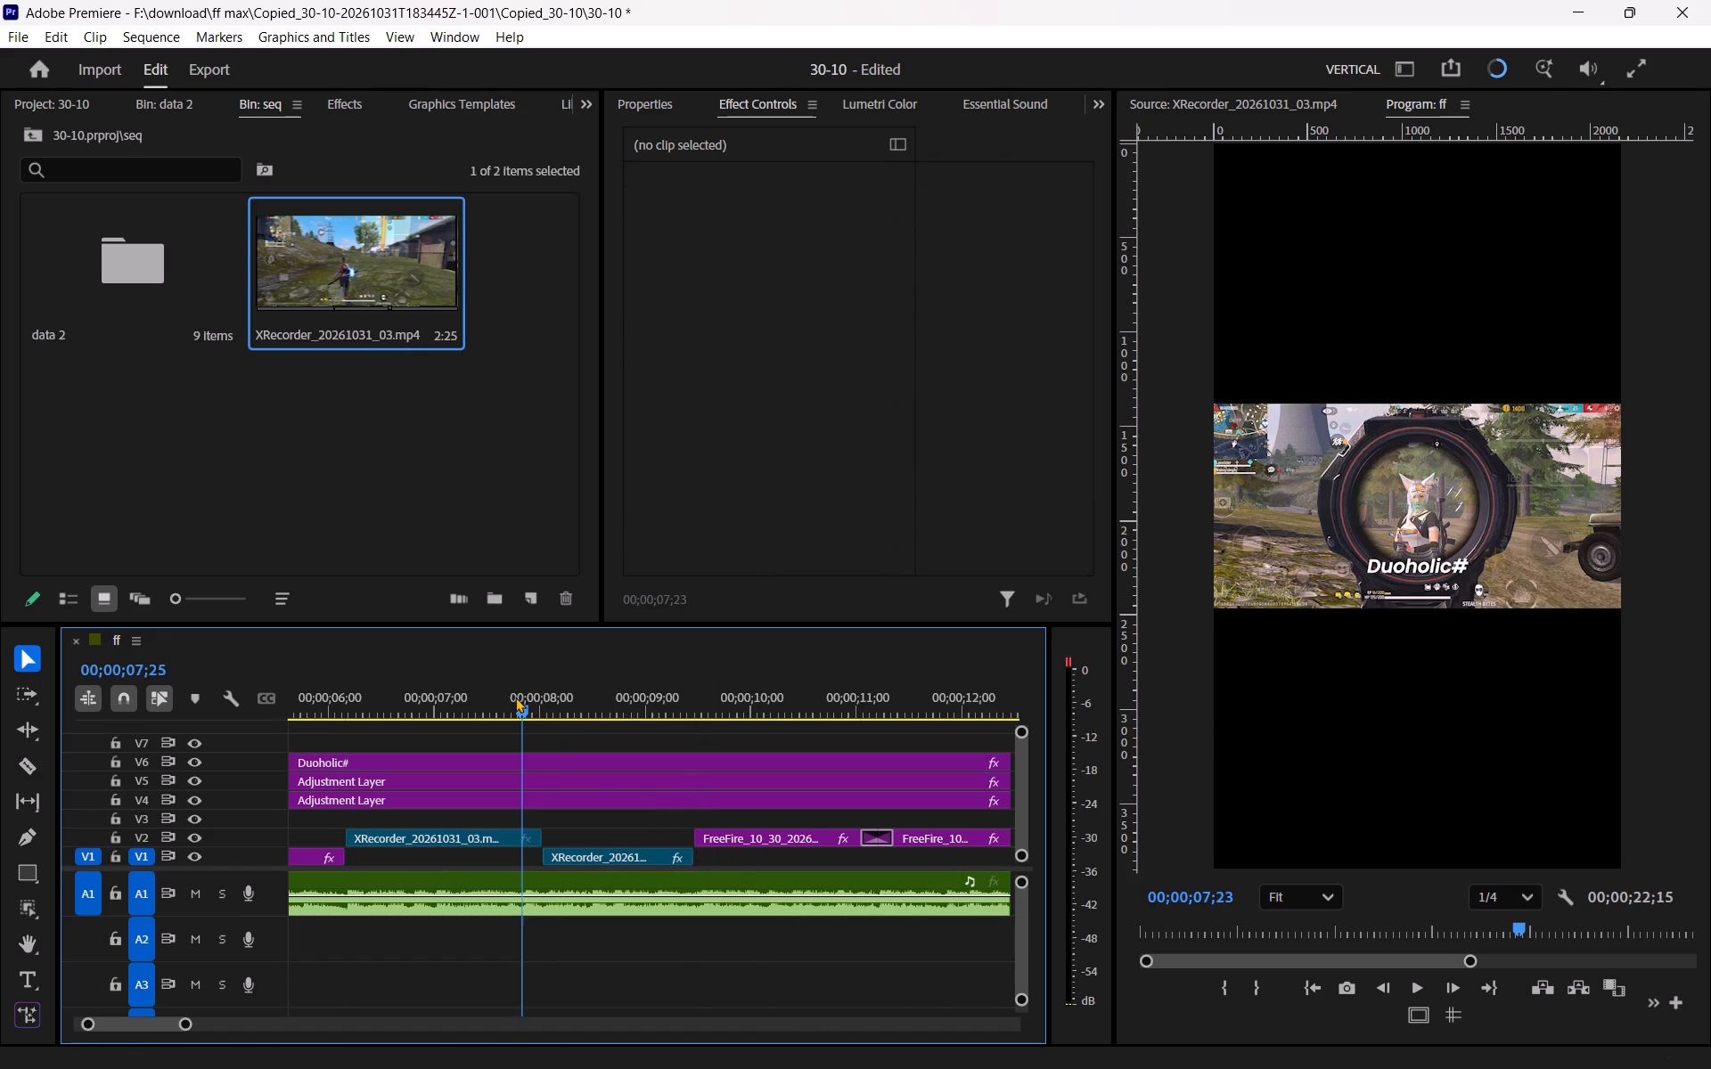
Set the Scale of the new XRecorder_20261031_03.mp4 clip on V2 to 230.
drag(515, 697, 490, 698)
click(471, 844)
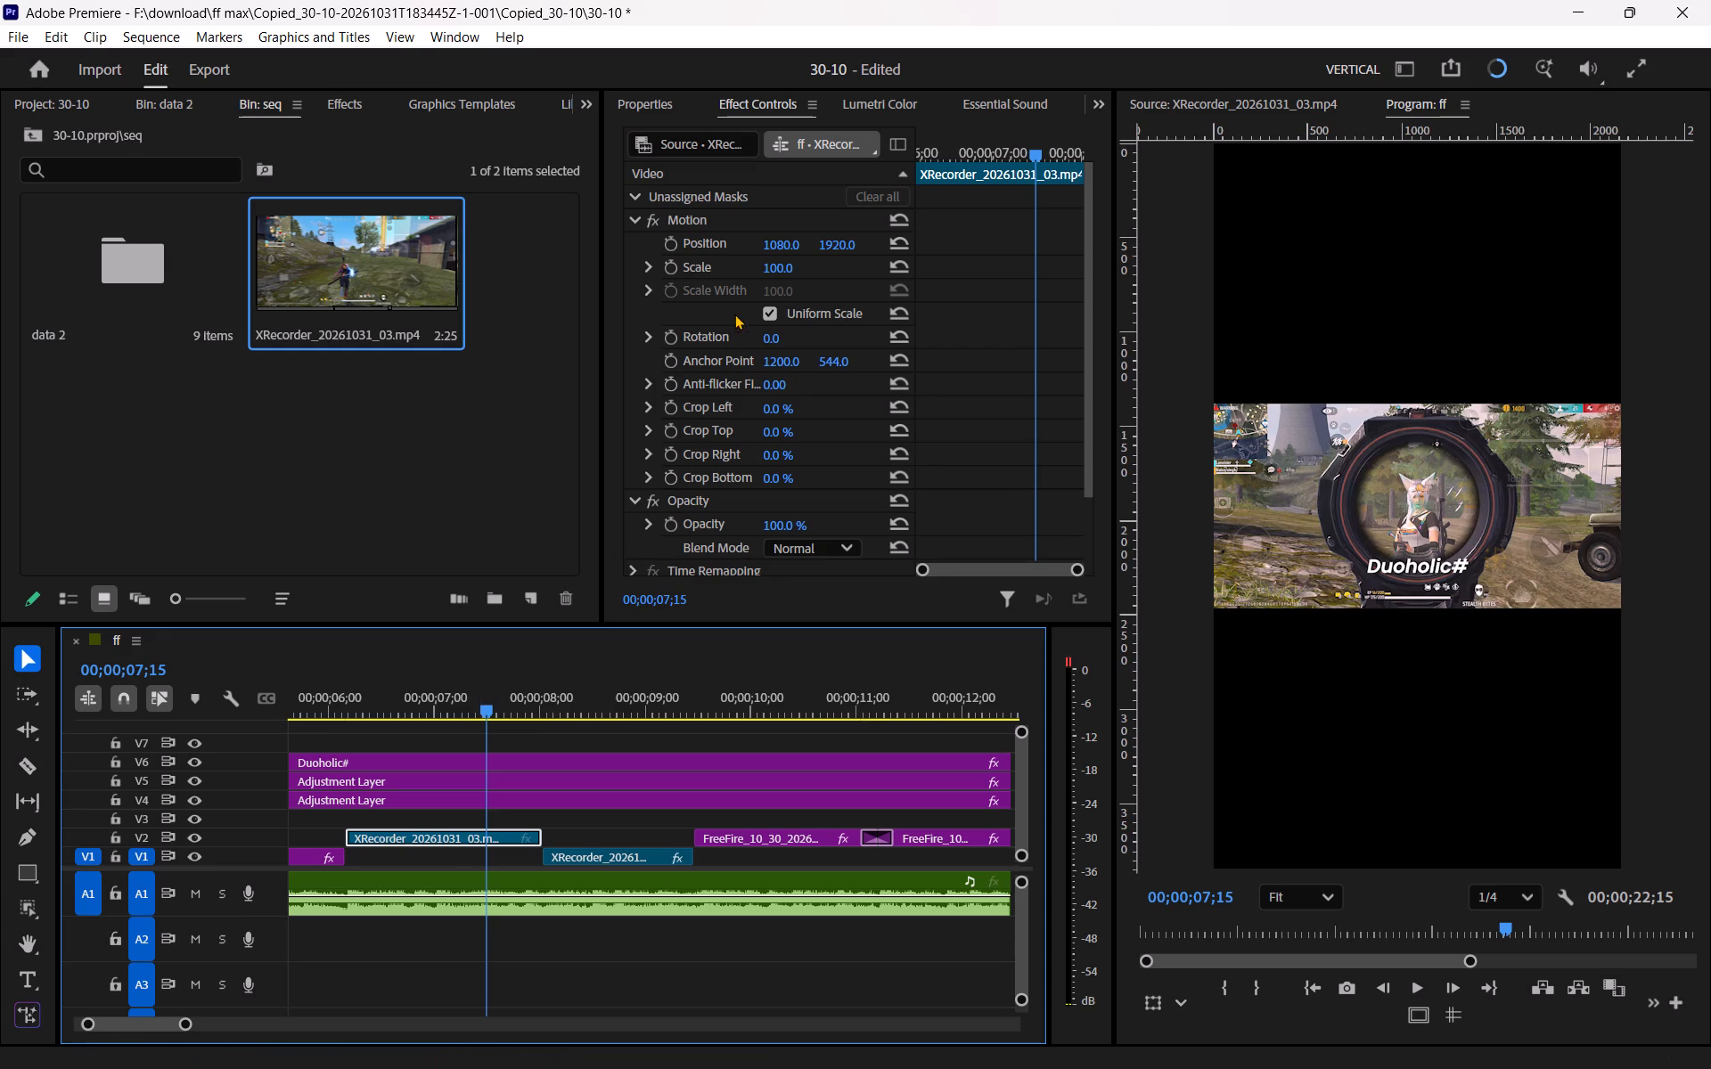
drag(769, 273, 852, 273)
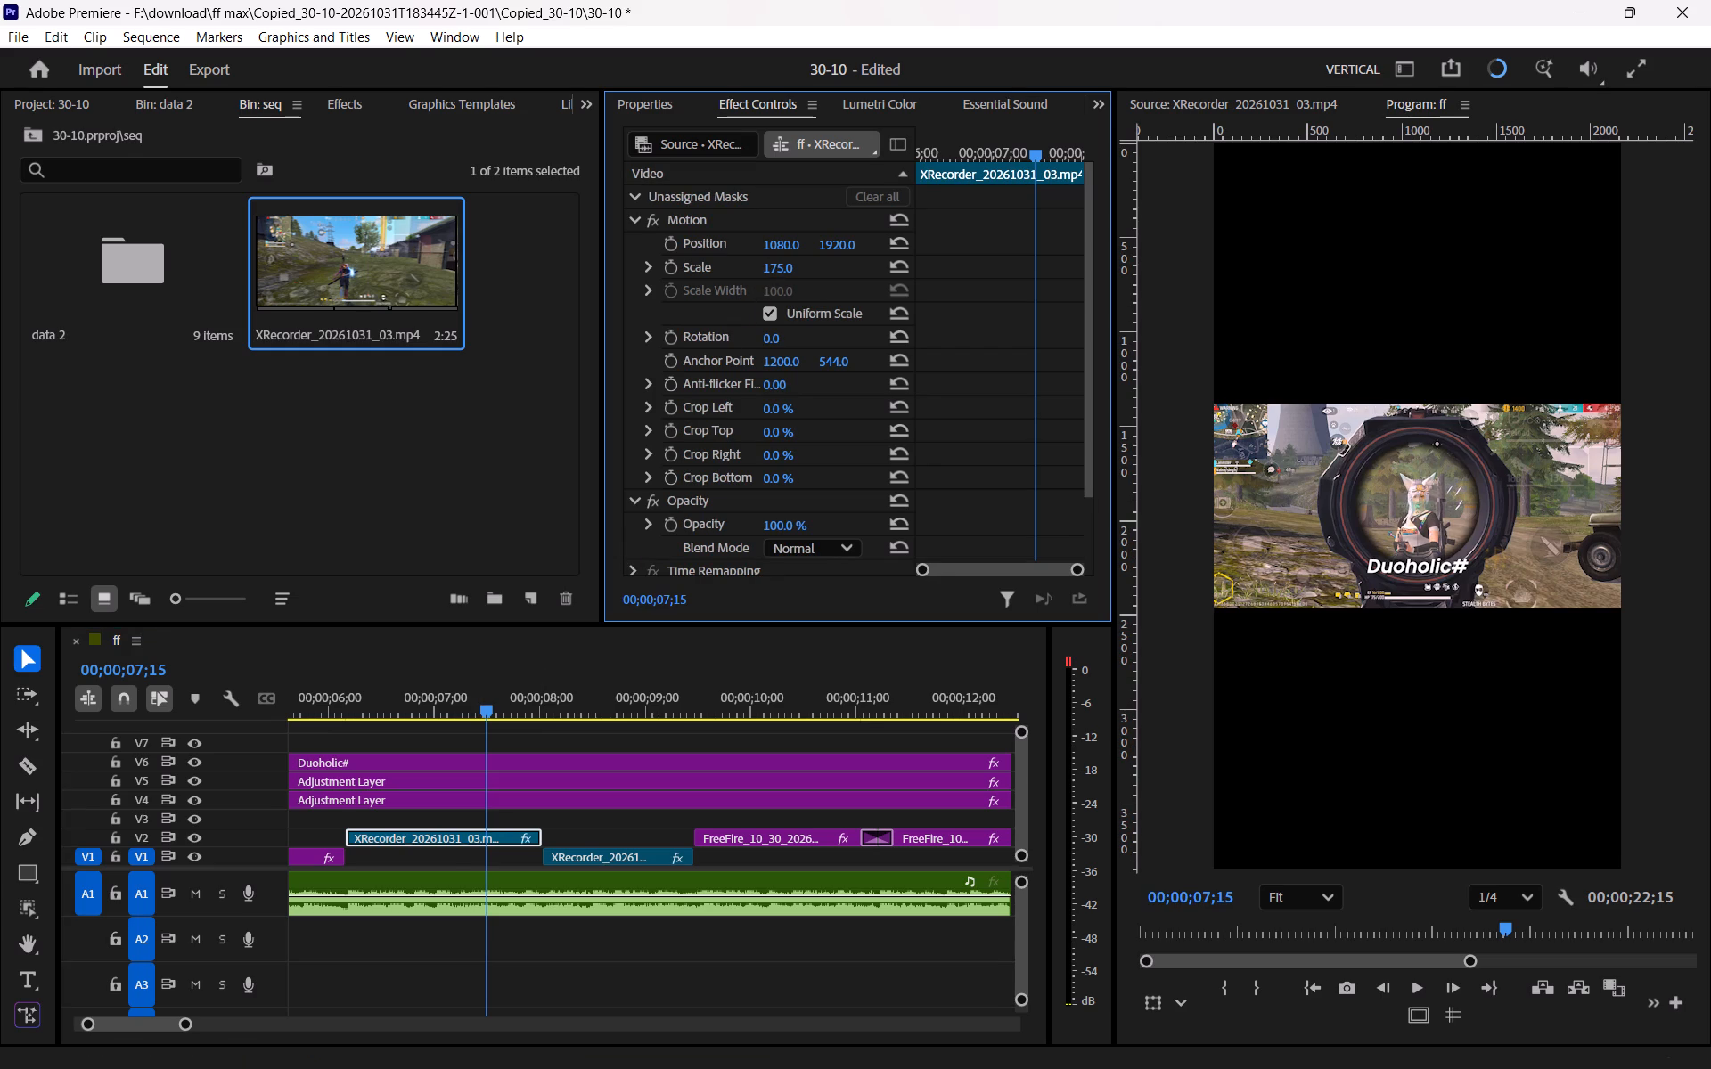
drag(852, 273, 864, 273)
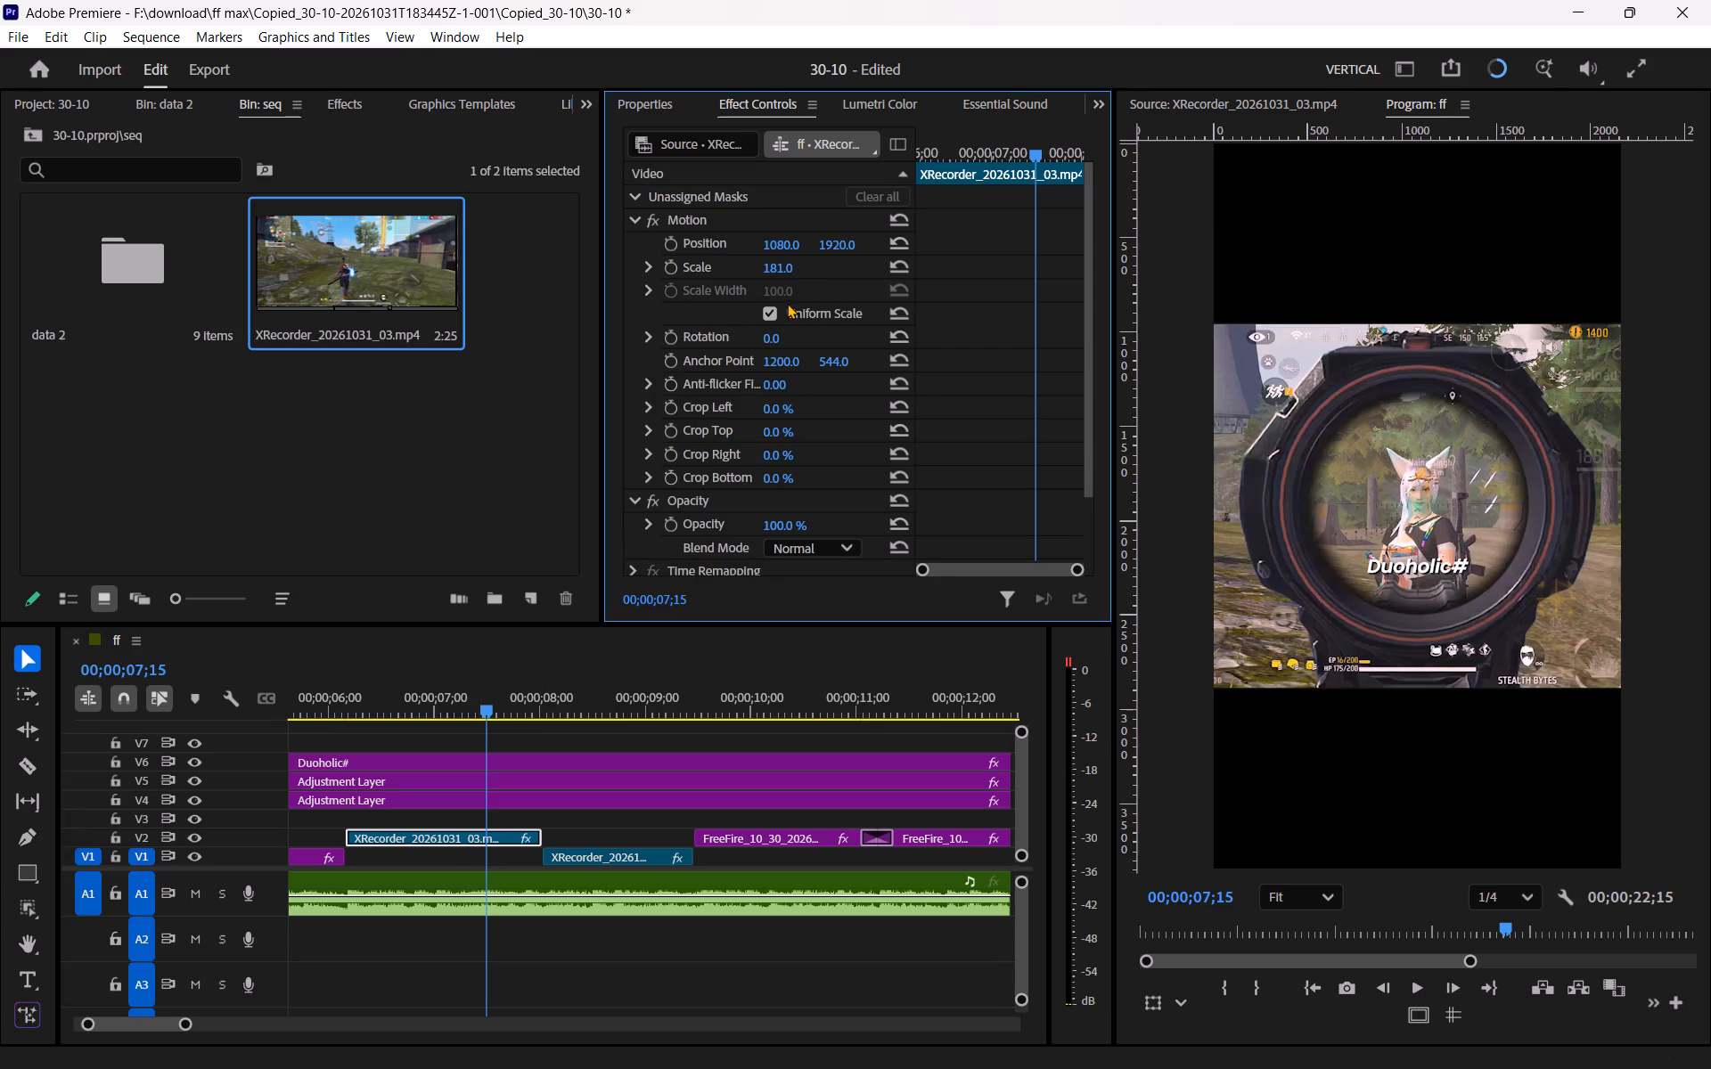
drag(783, 267, 798, 267)
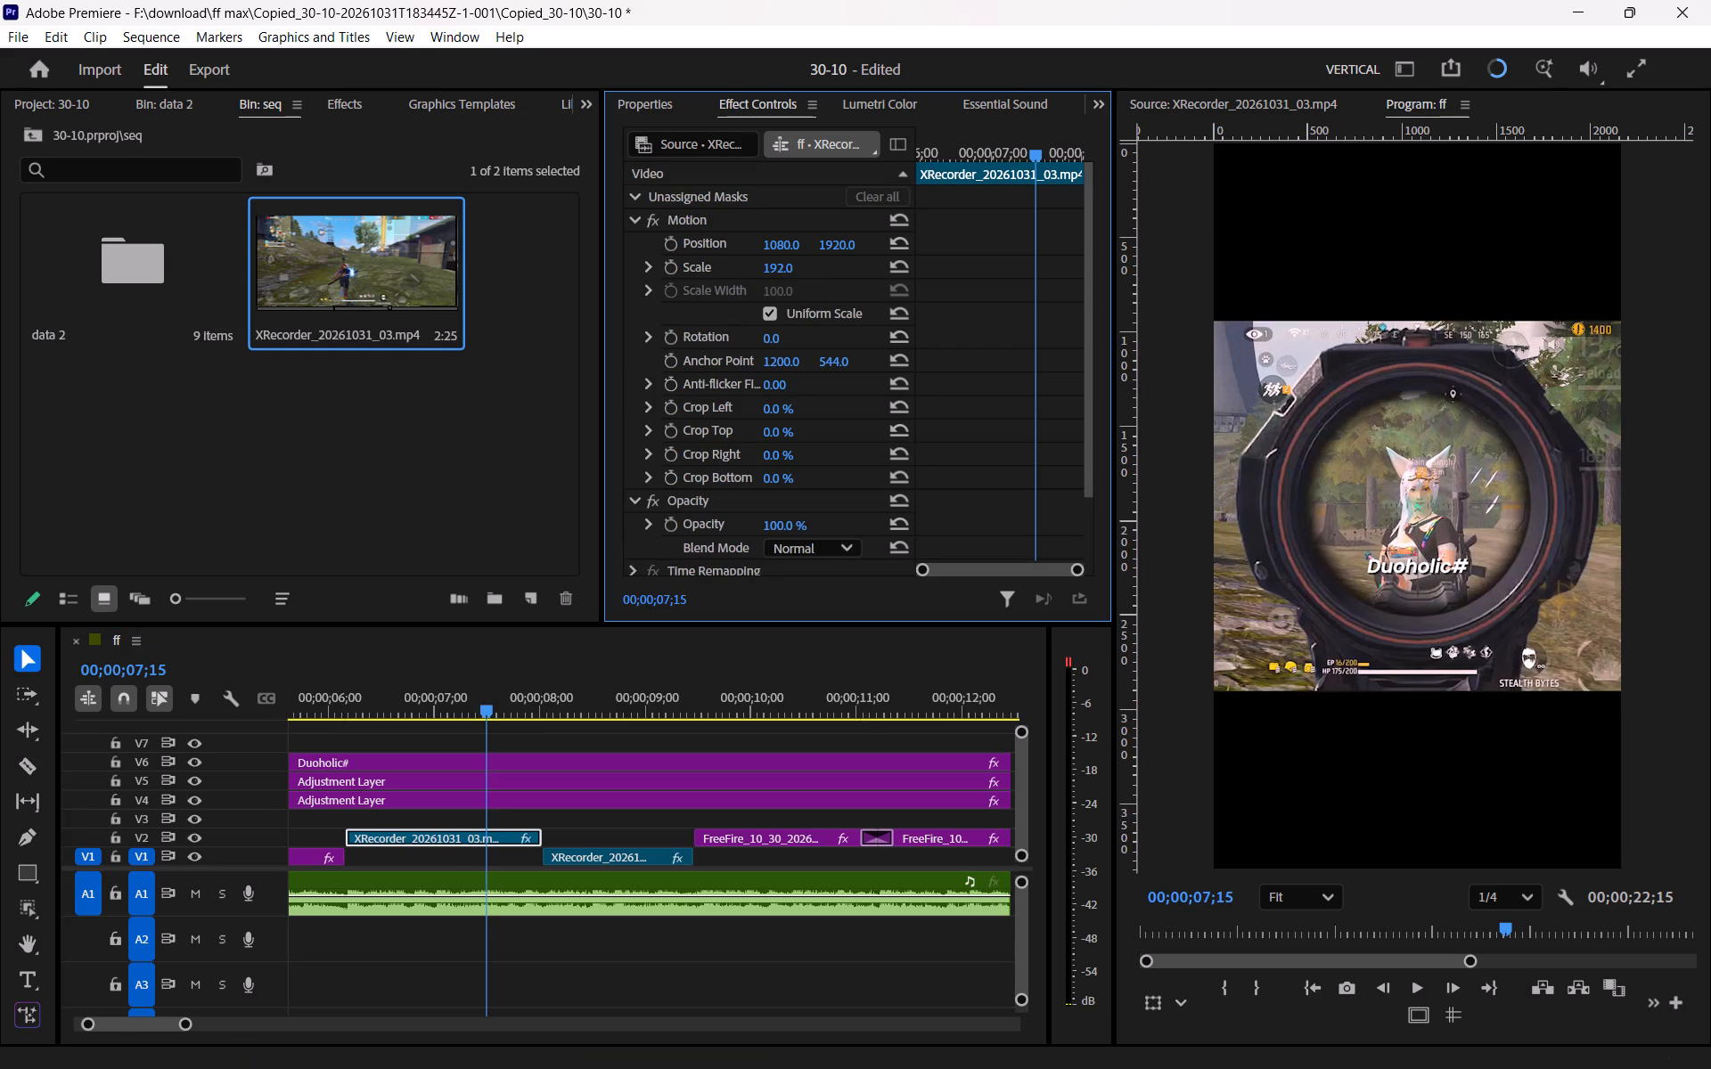
drag(798, 267, 801, 267)
click(792, 264)
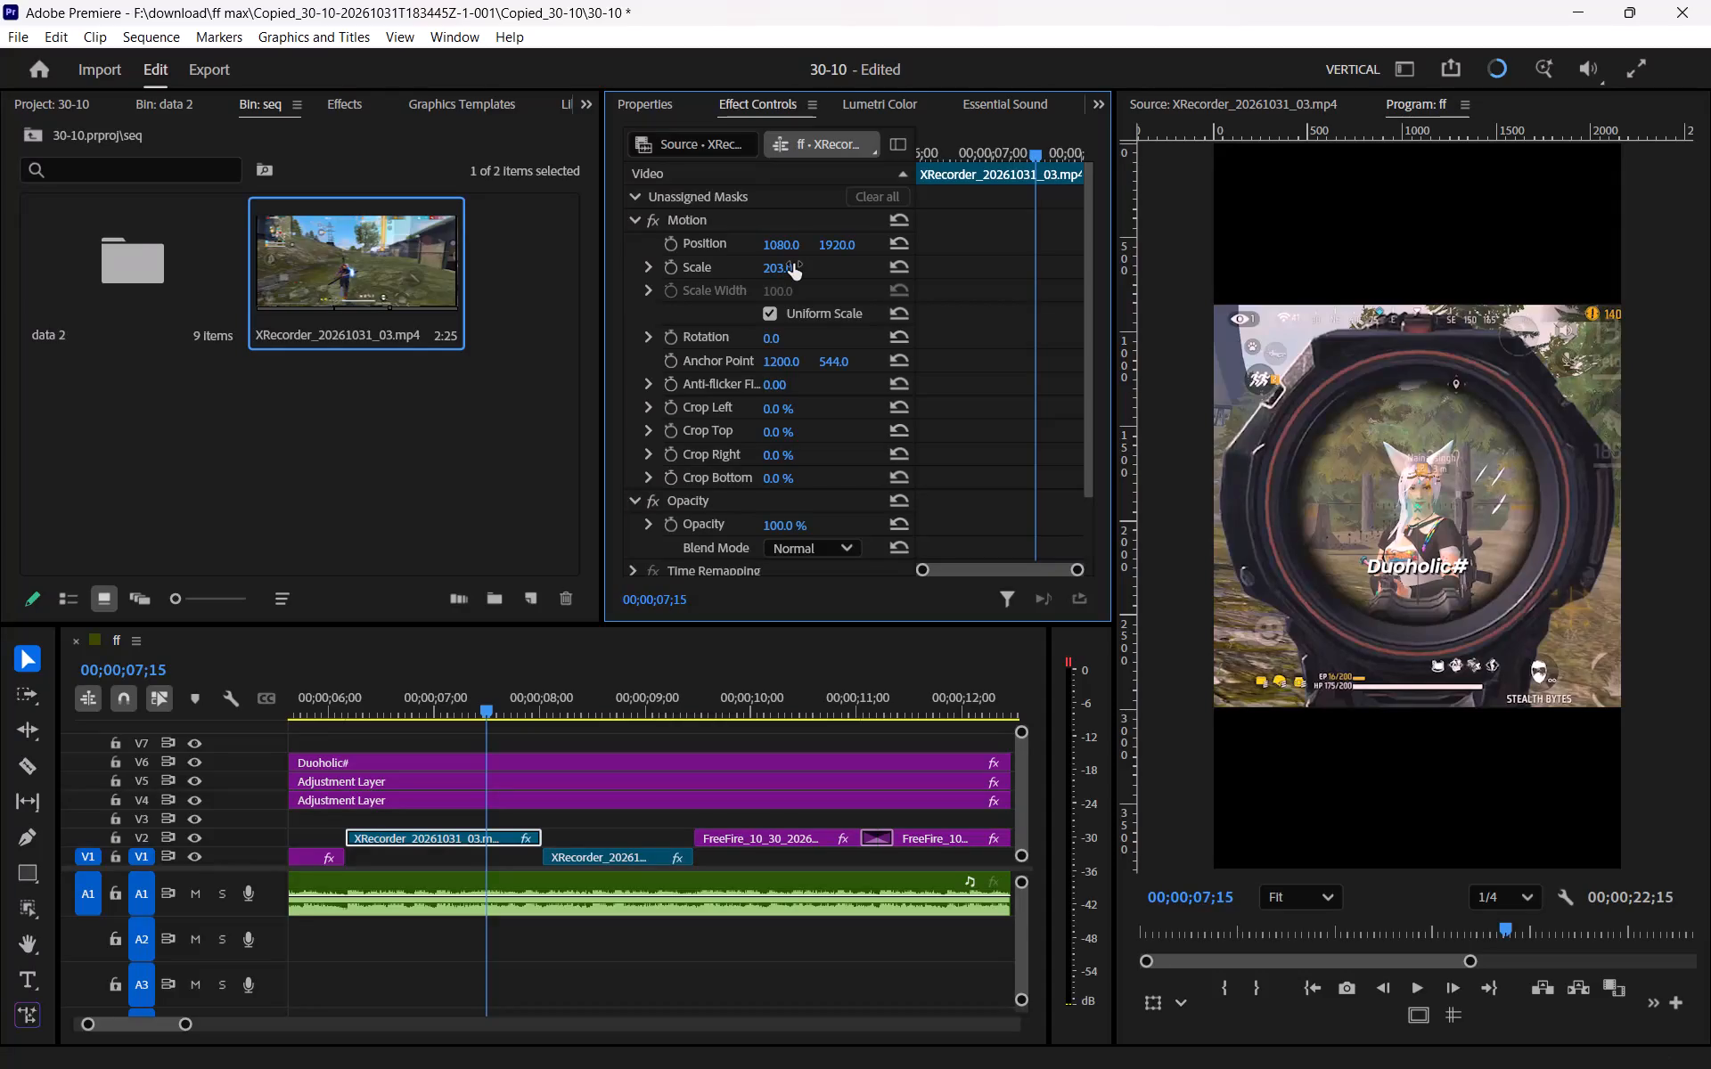
drag(789, 270, 797, 274)
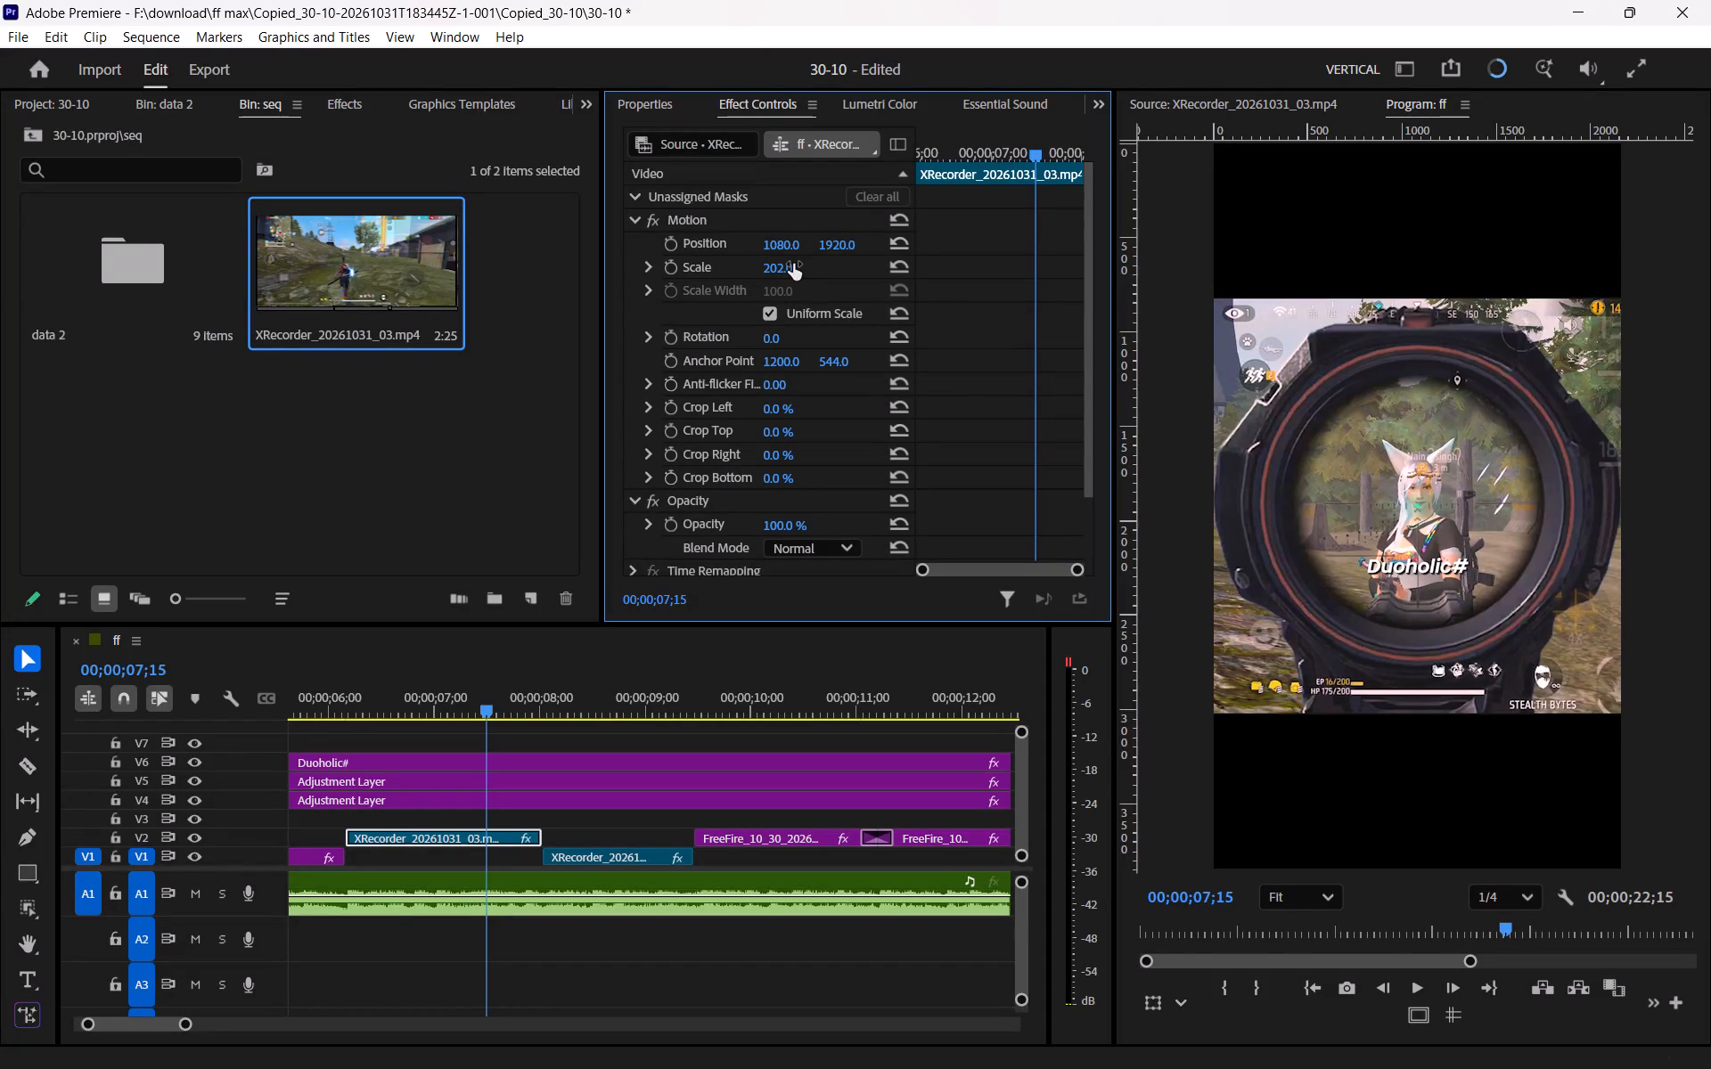
drag(779, 273, 810, 273)
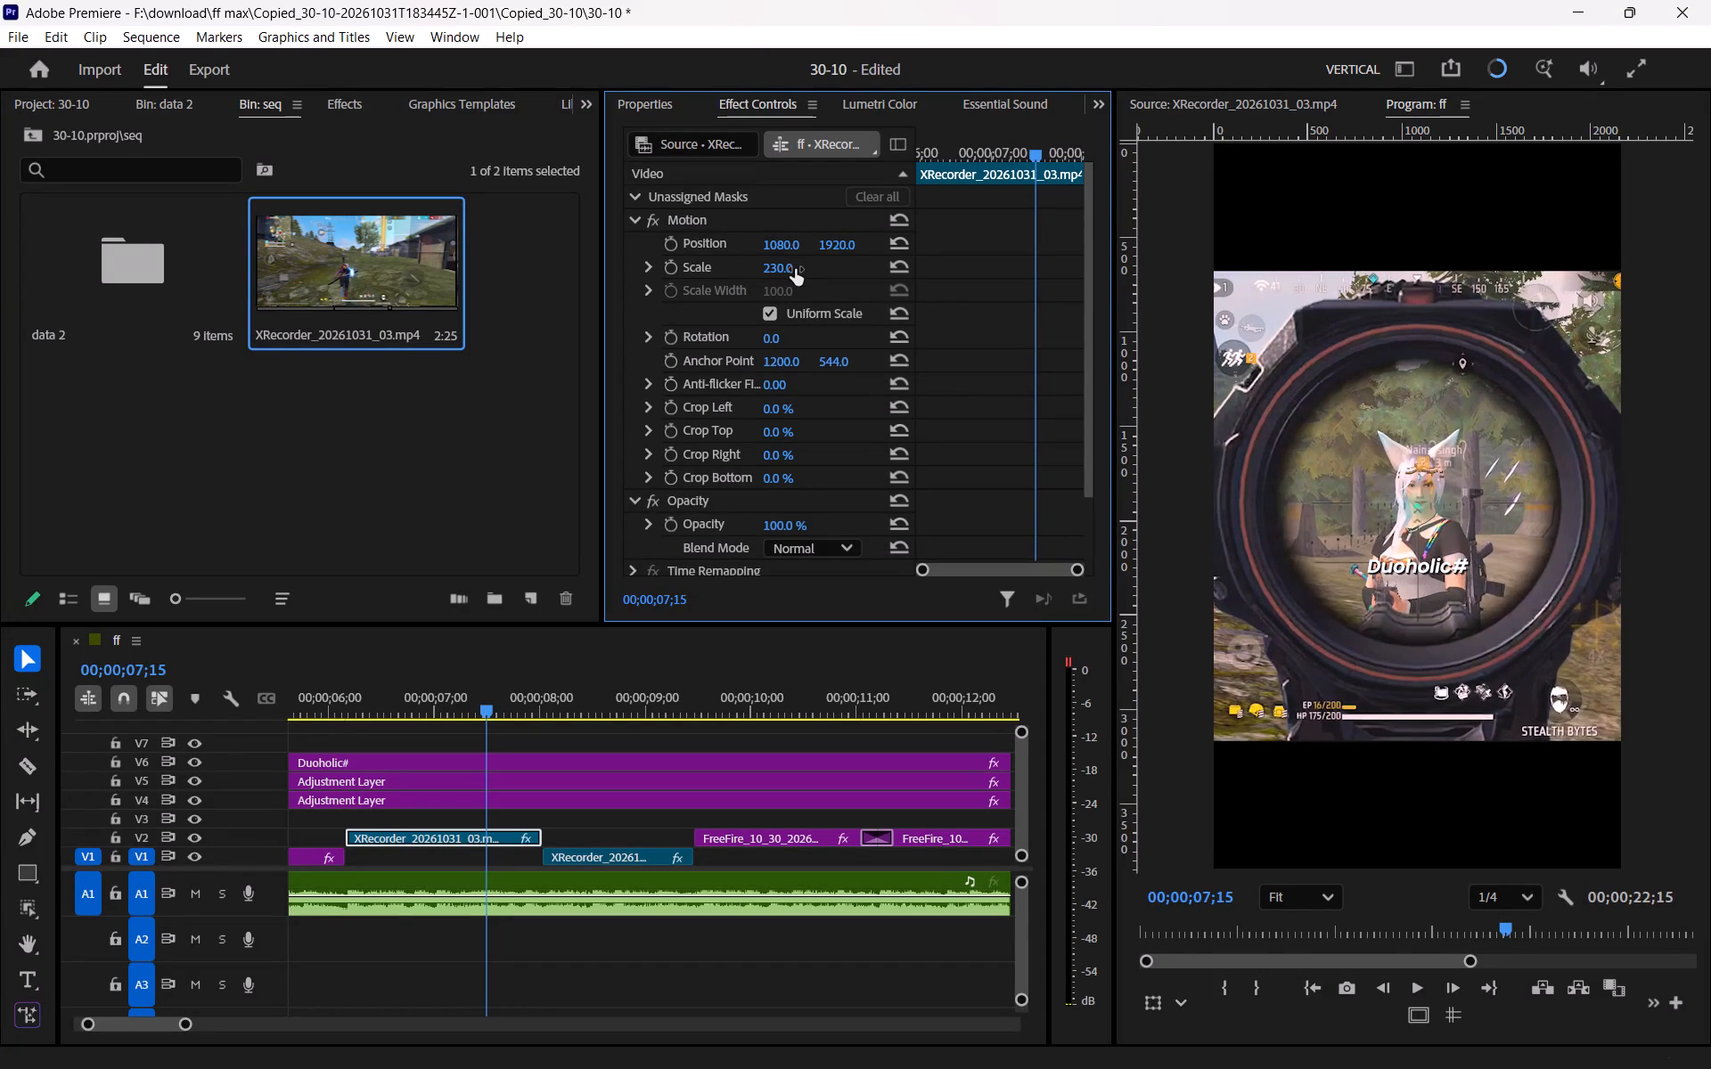
Play the sequence from about 00;00;06;01 to 00;00;12;02 to review the rescaled XRecorder clip and the shots that follow.
drag(443, 694, 405, 698)
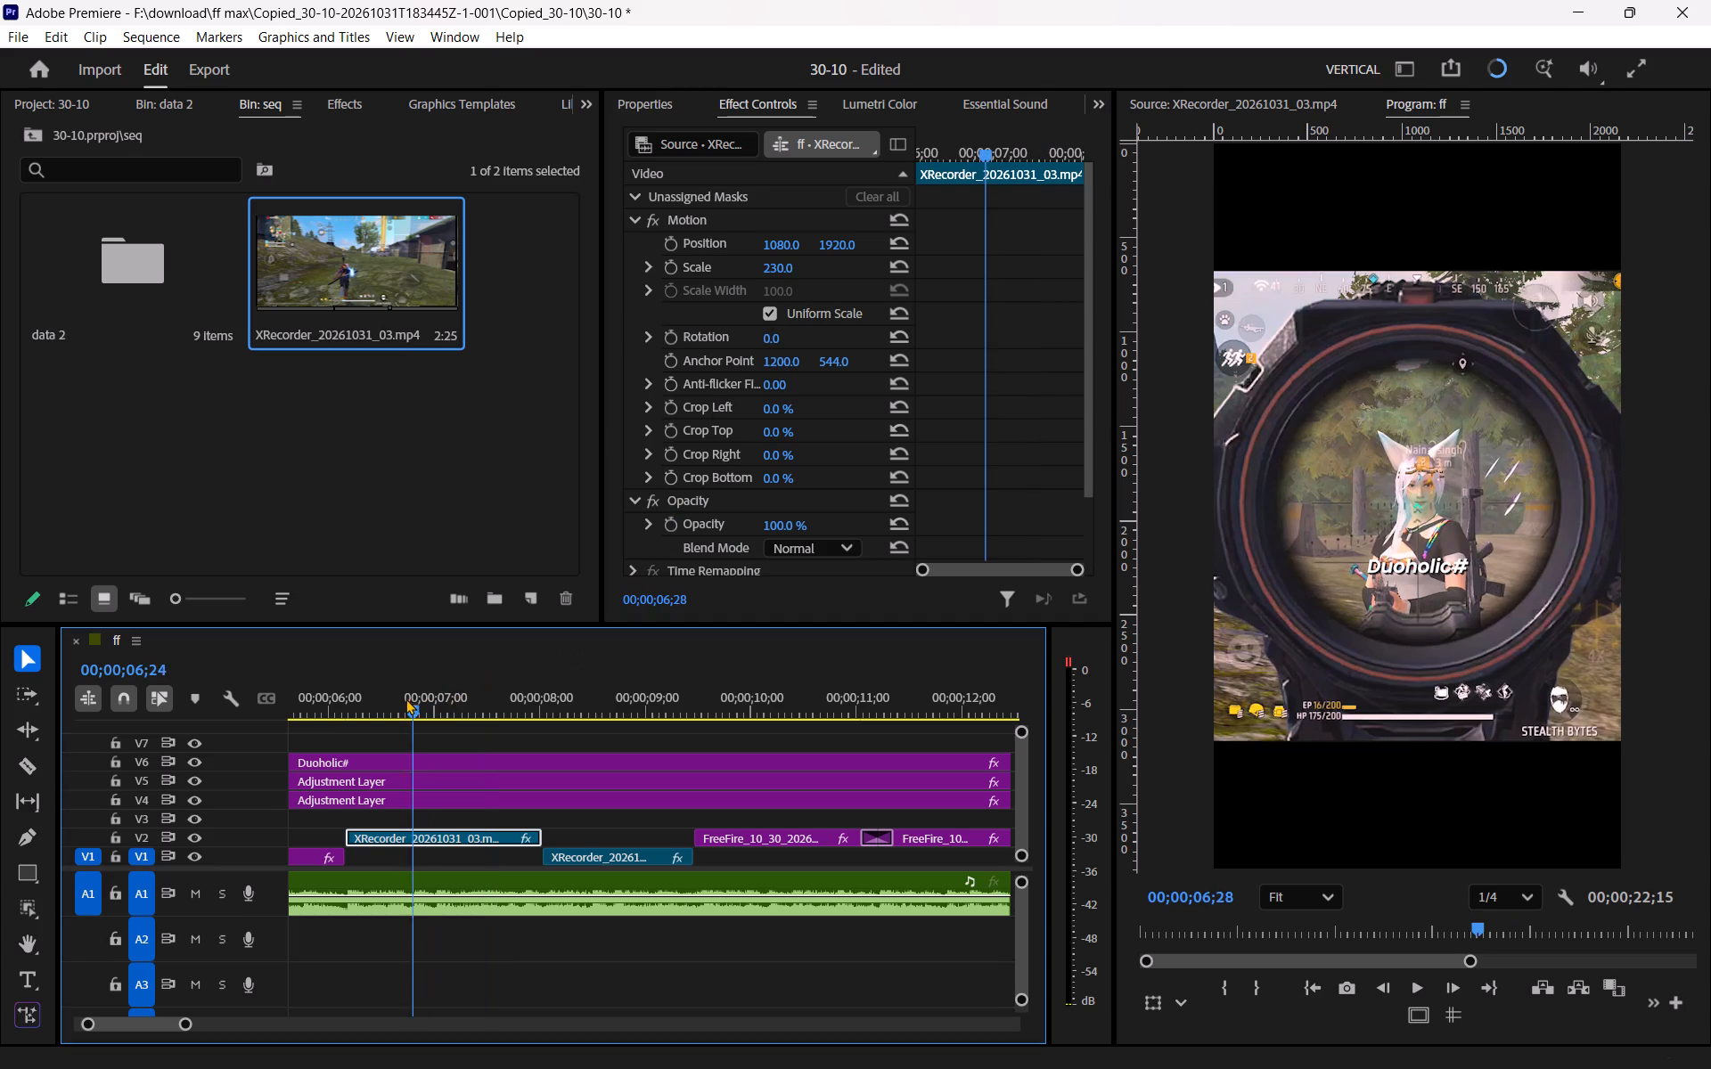
drag(405, 698, 333, 714)
key(space)
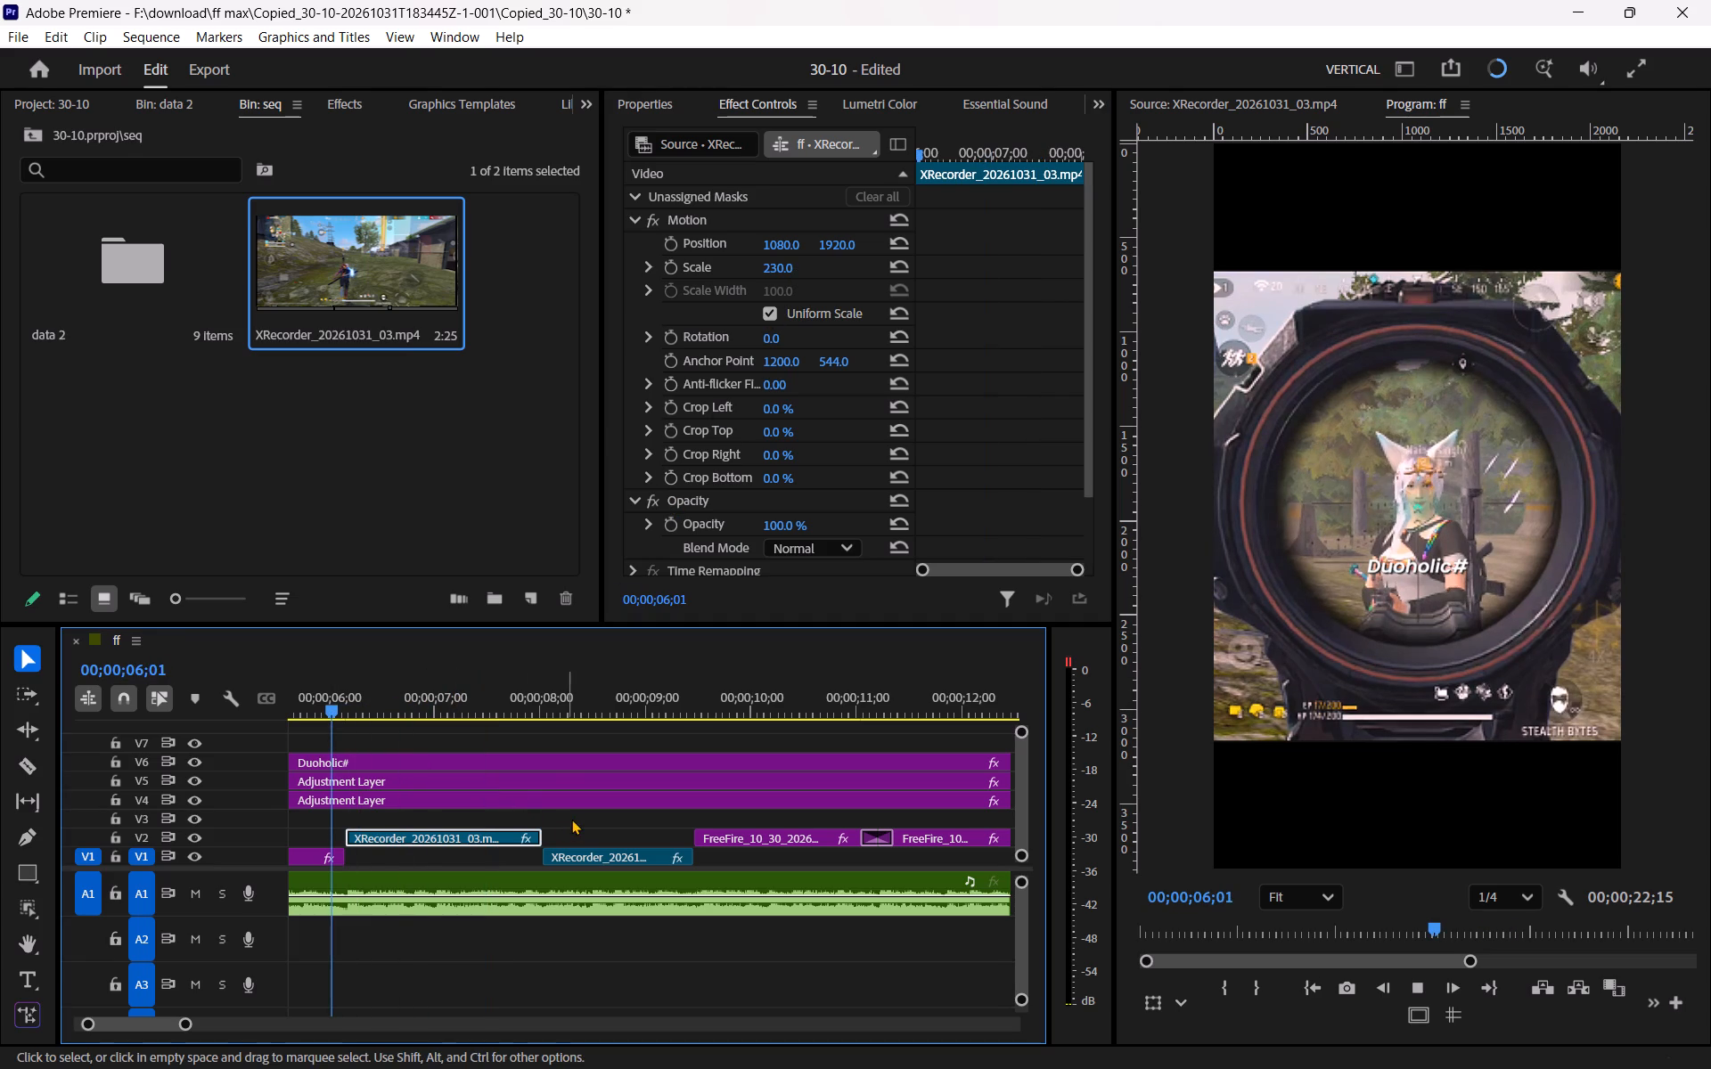
click(572, 819)
click(573, 818)
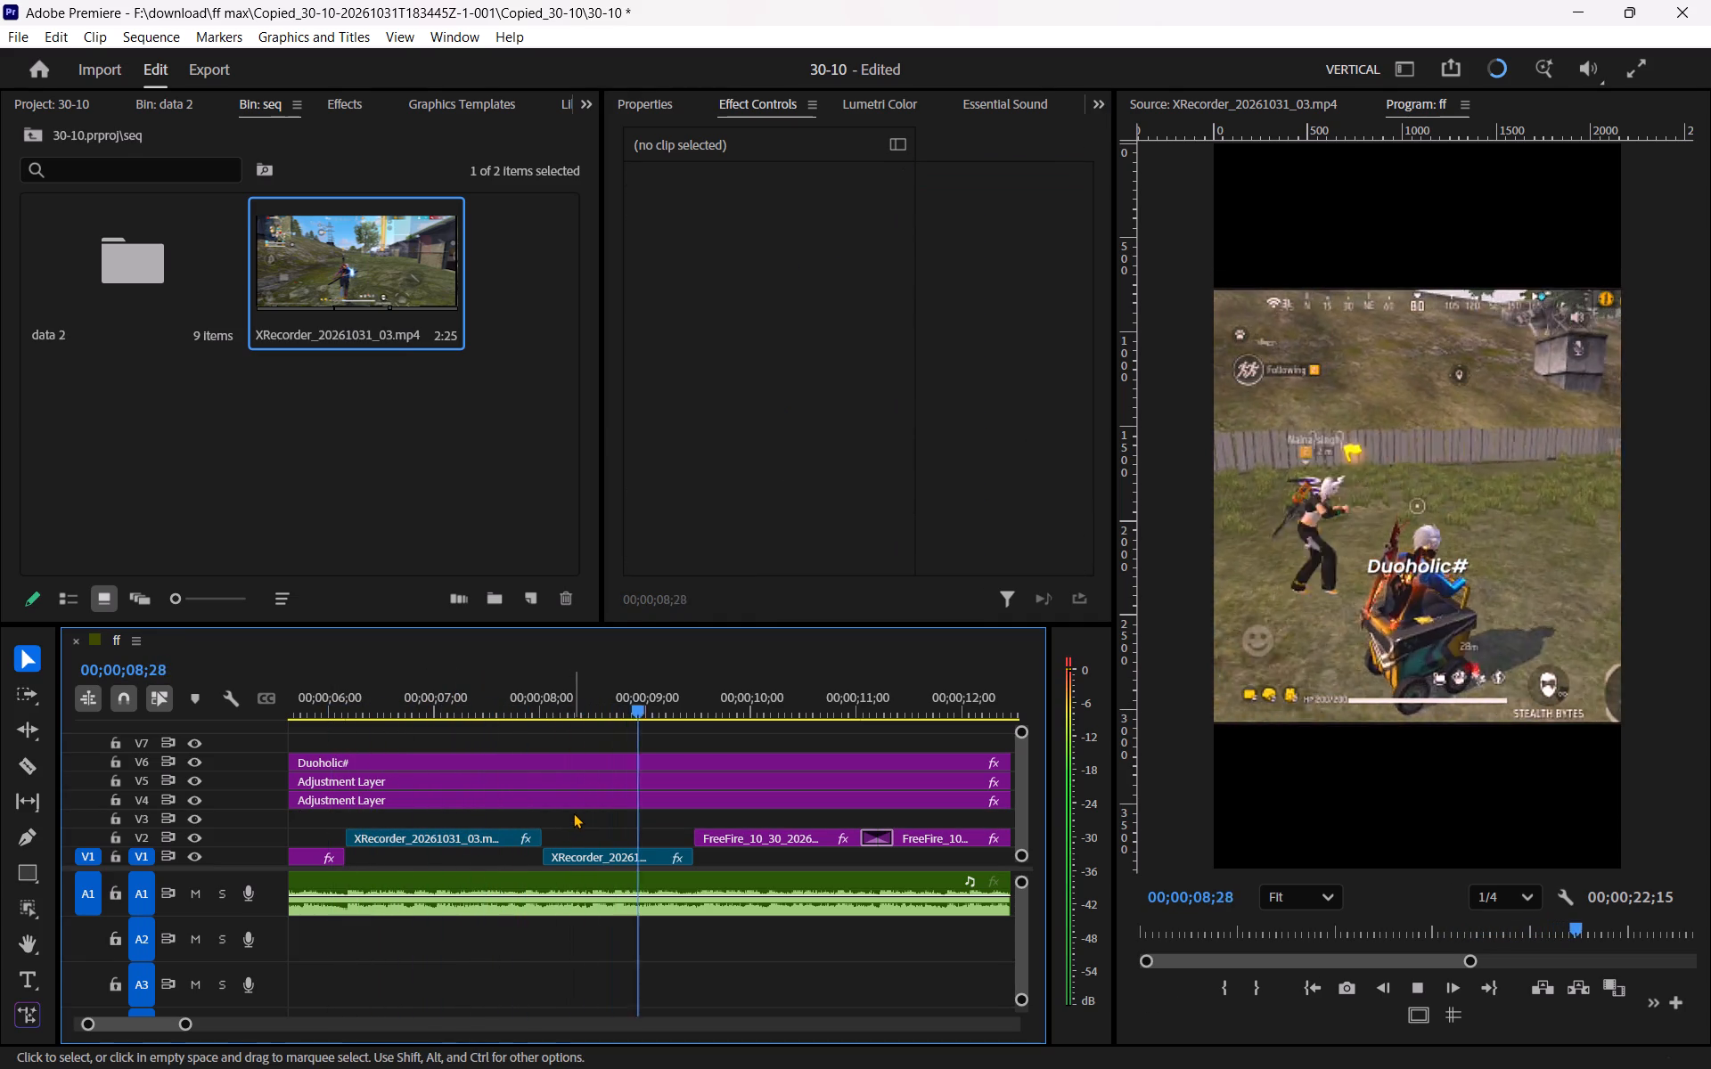
scroll(583, 811, down, 6)
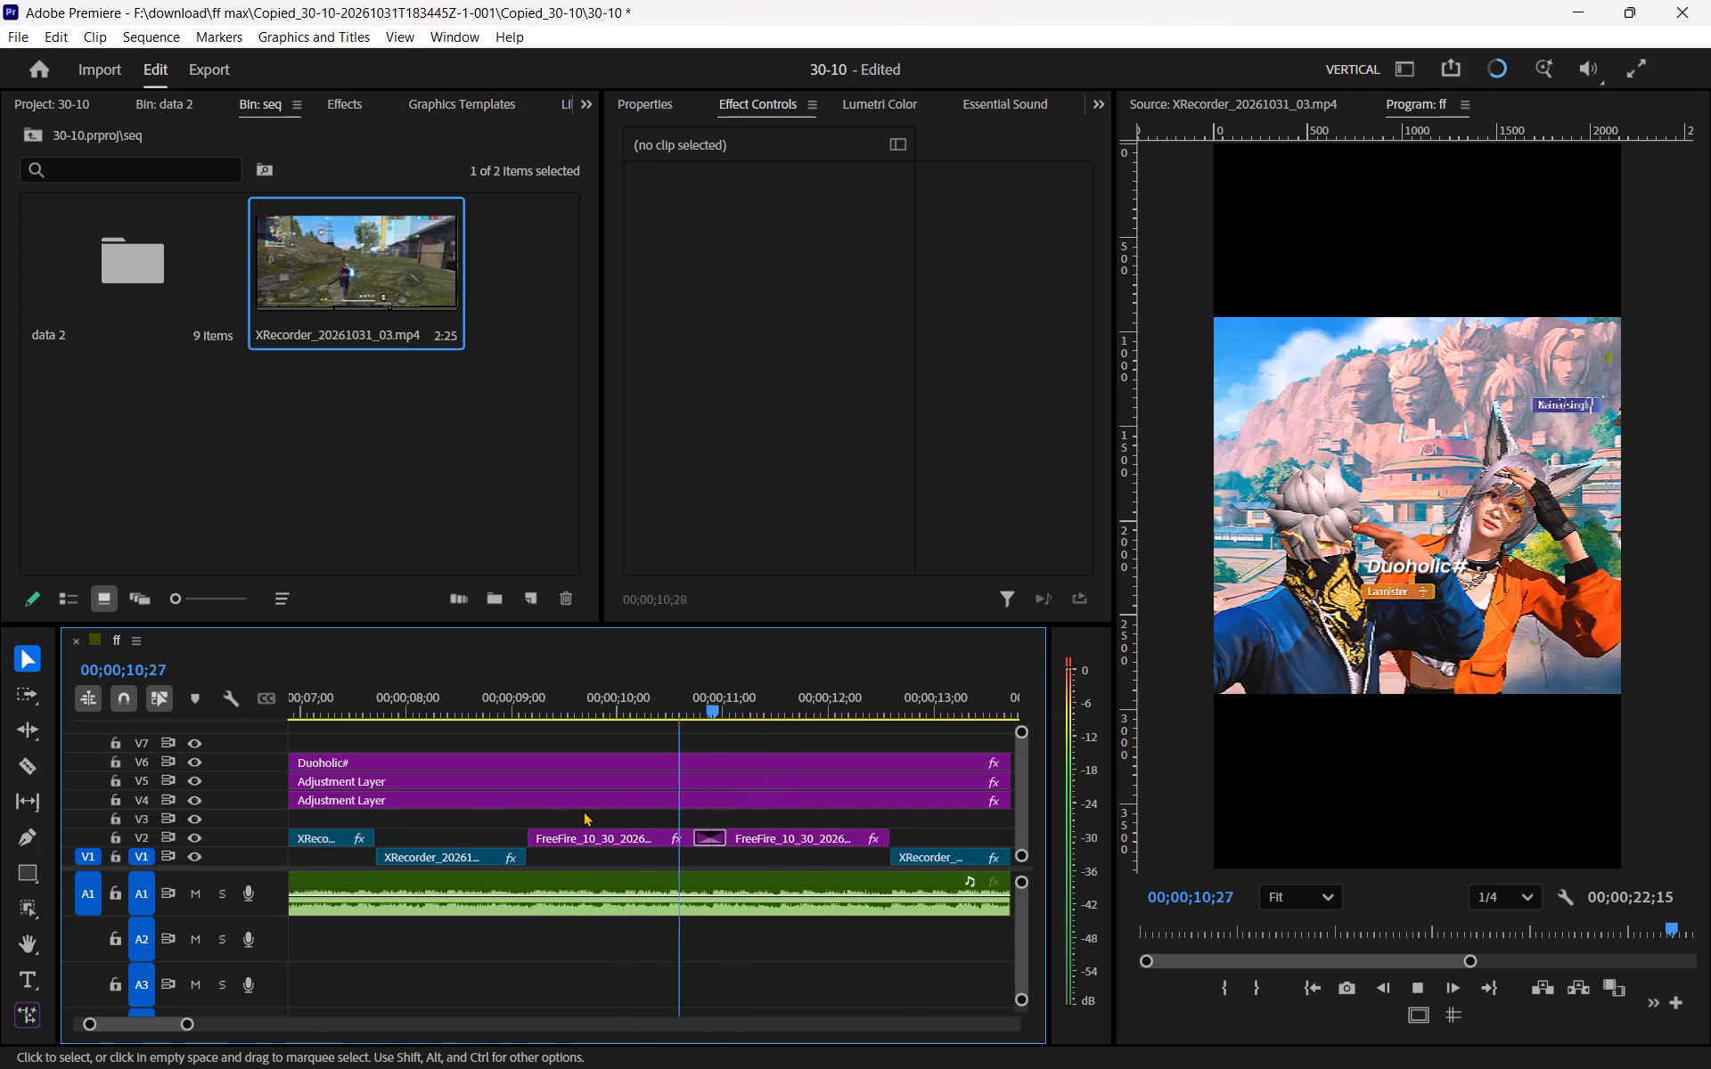
scroll(583, 811, down, 6)
key(space)
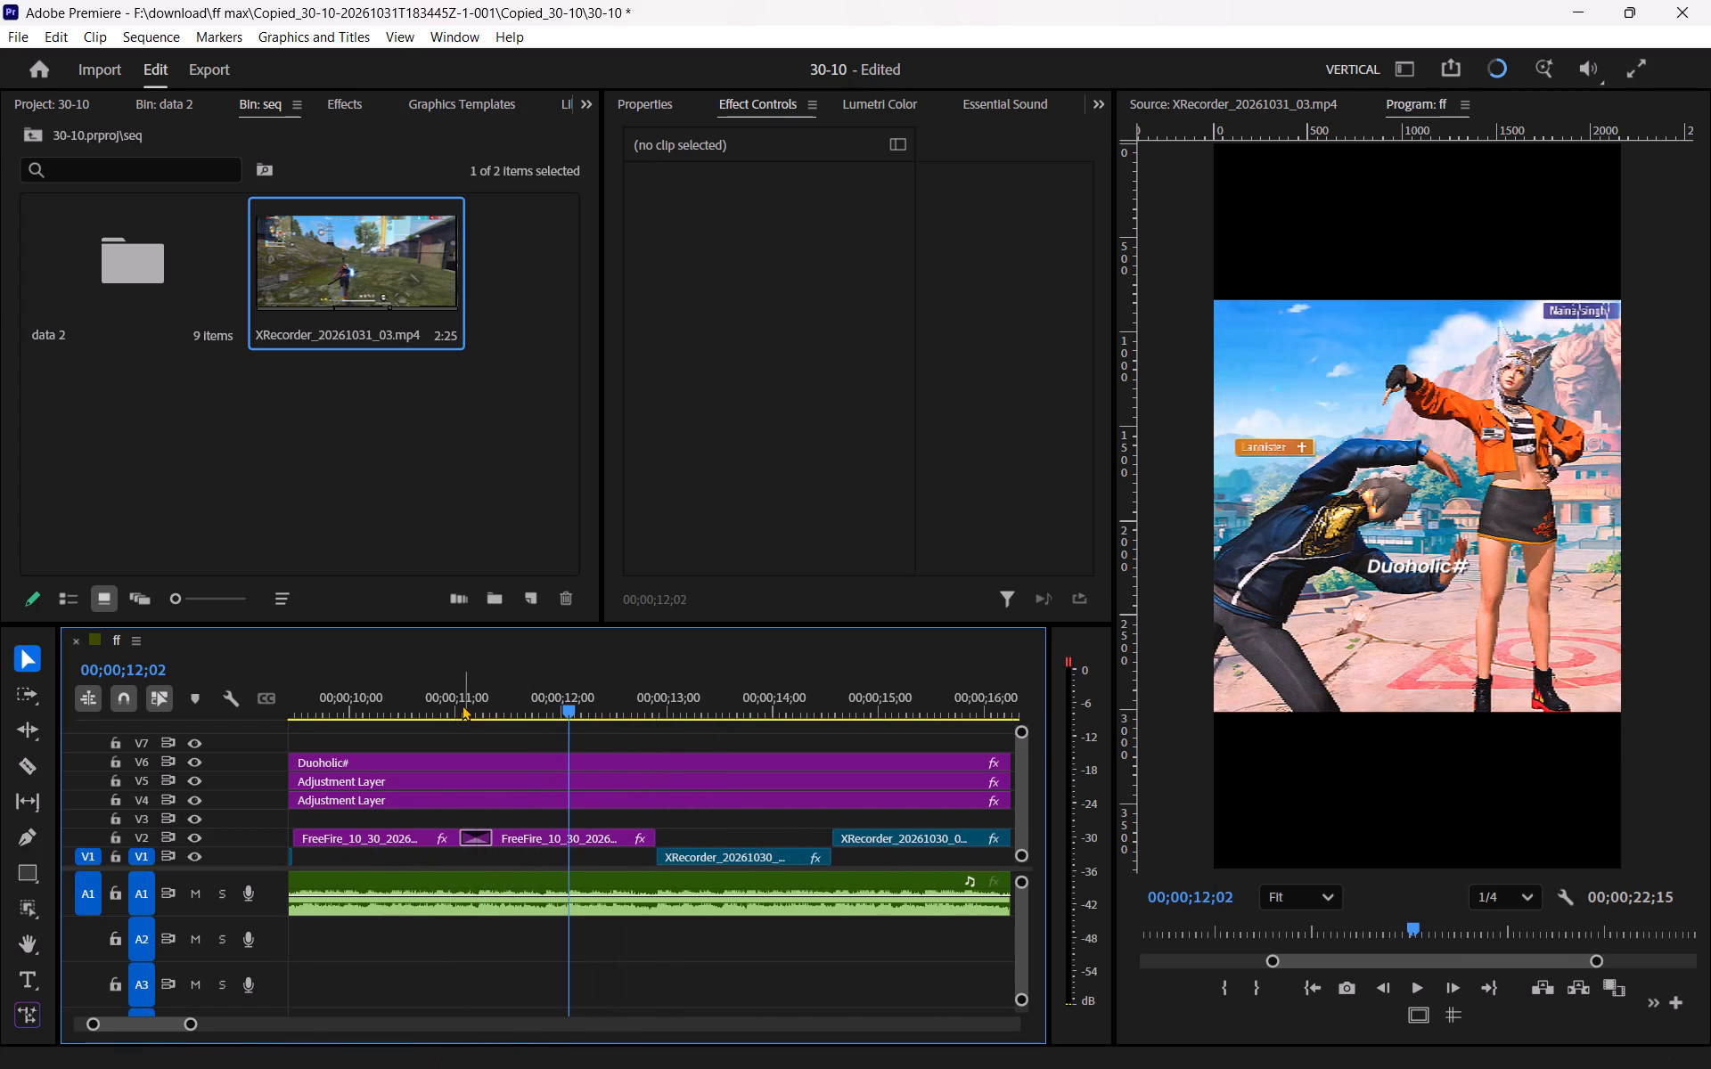
Set the first FreeFire_10_30 clip on V2, before the transition, to Scale 298 and horizontal Position 578.
scroll(455, 721, up, 5)
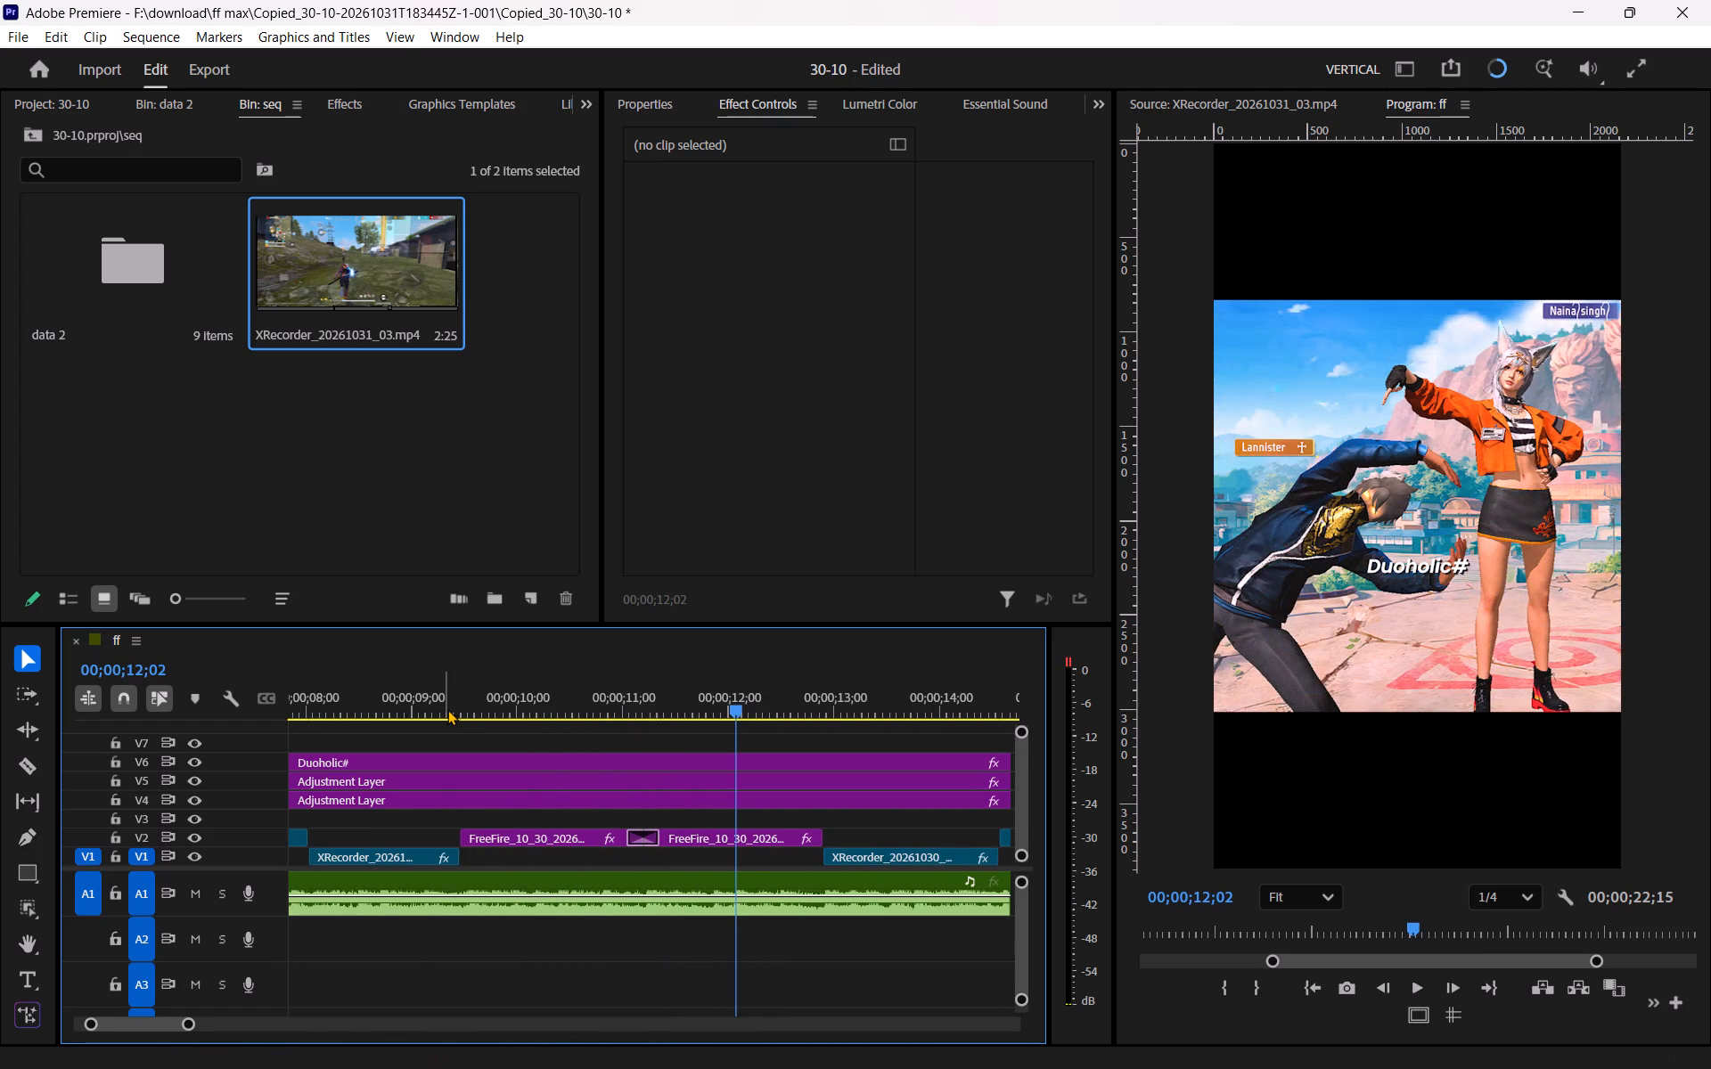
click(411, 692)
click(576, 687)
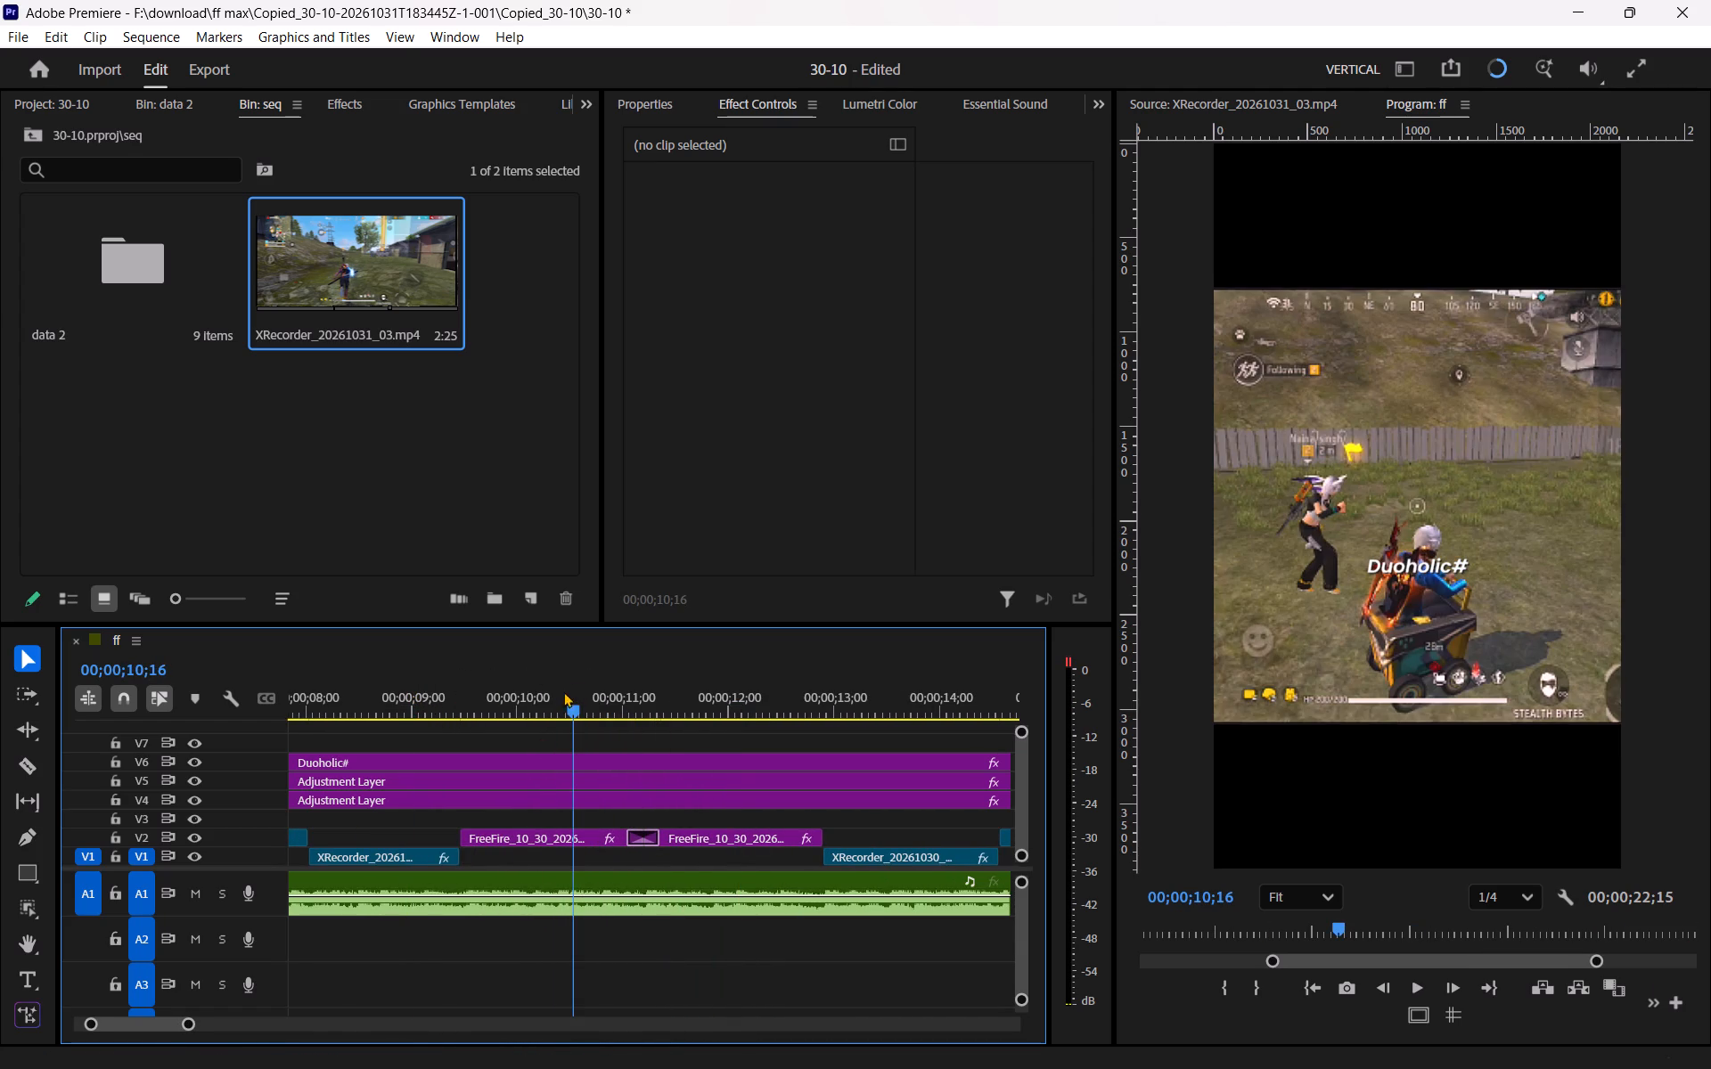
click(536, 836)
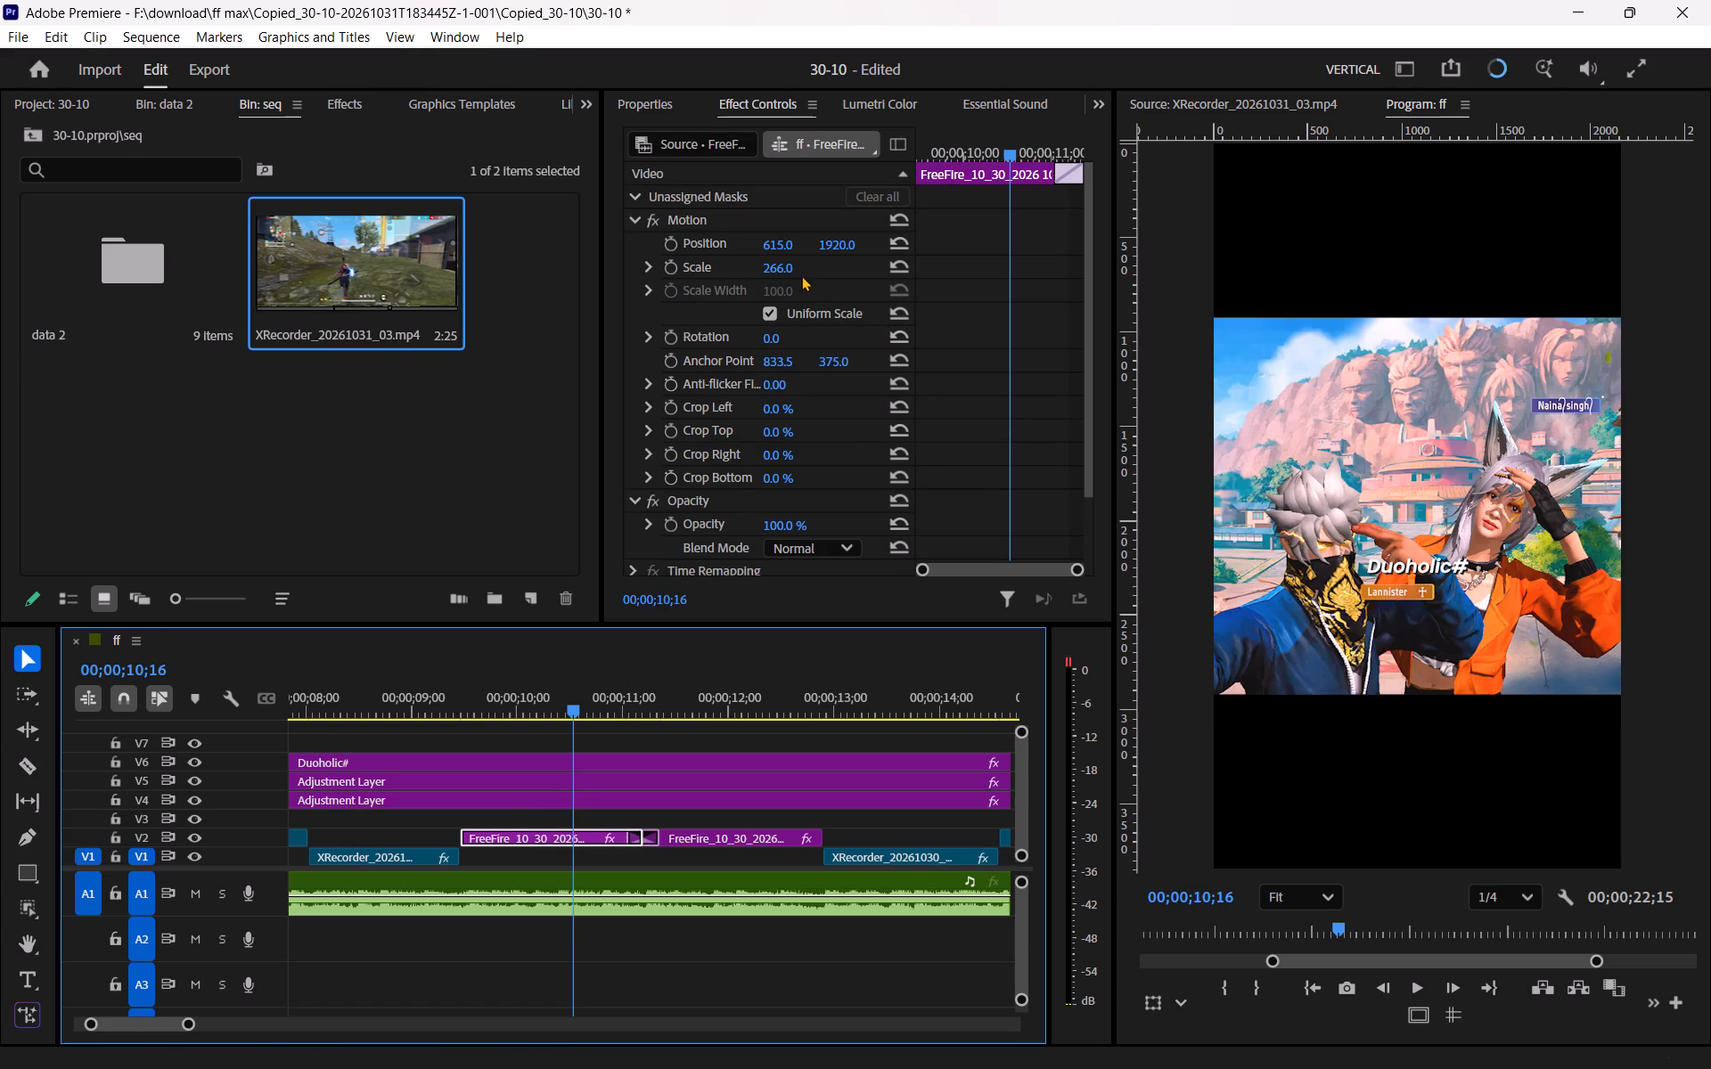
drag(795, 271, 812, 271)
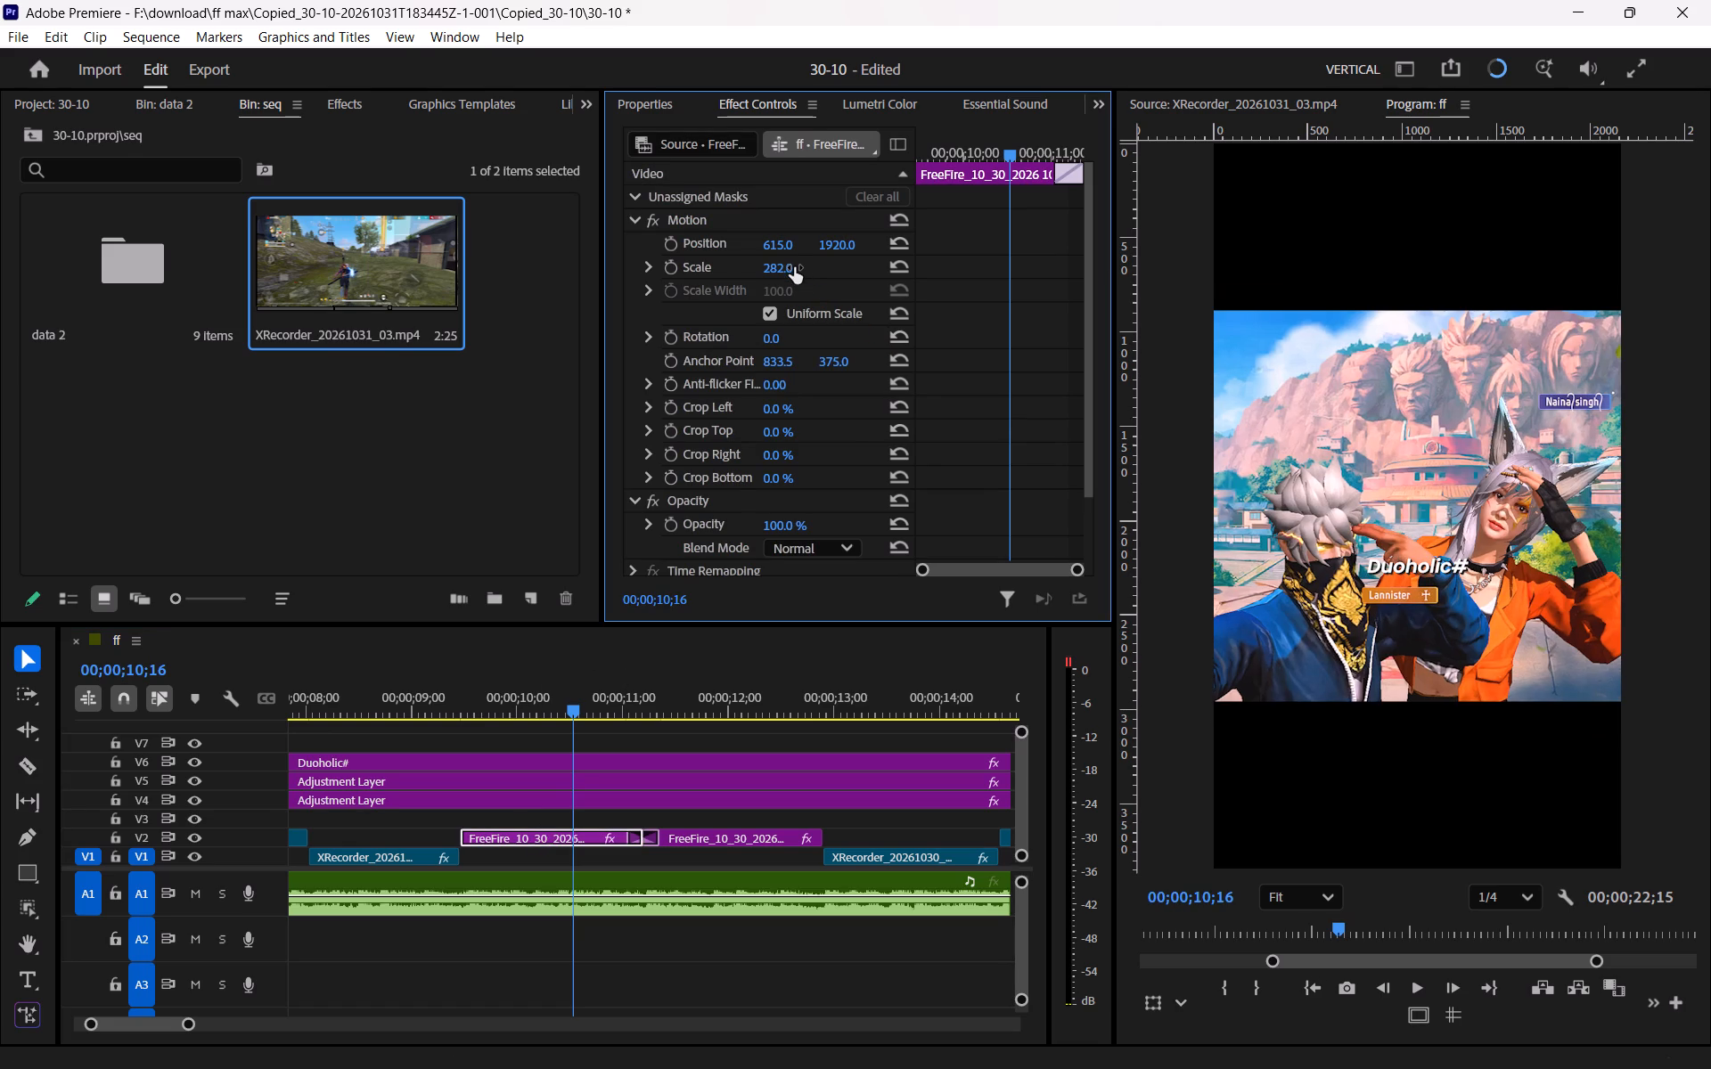
drag(794, 267, 803, 270)
click(797, 264)
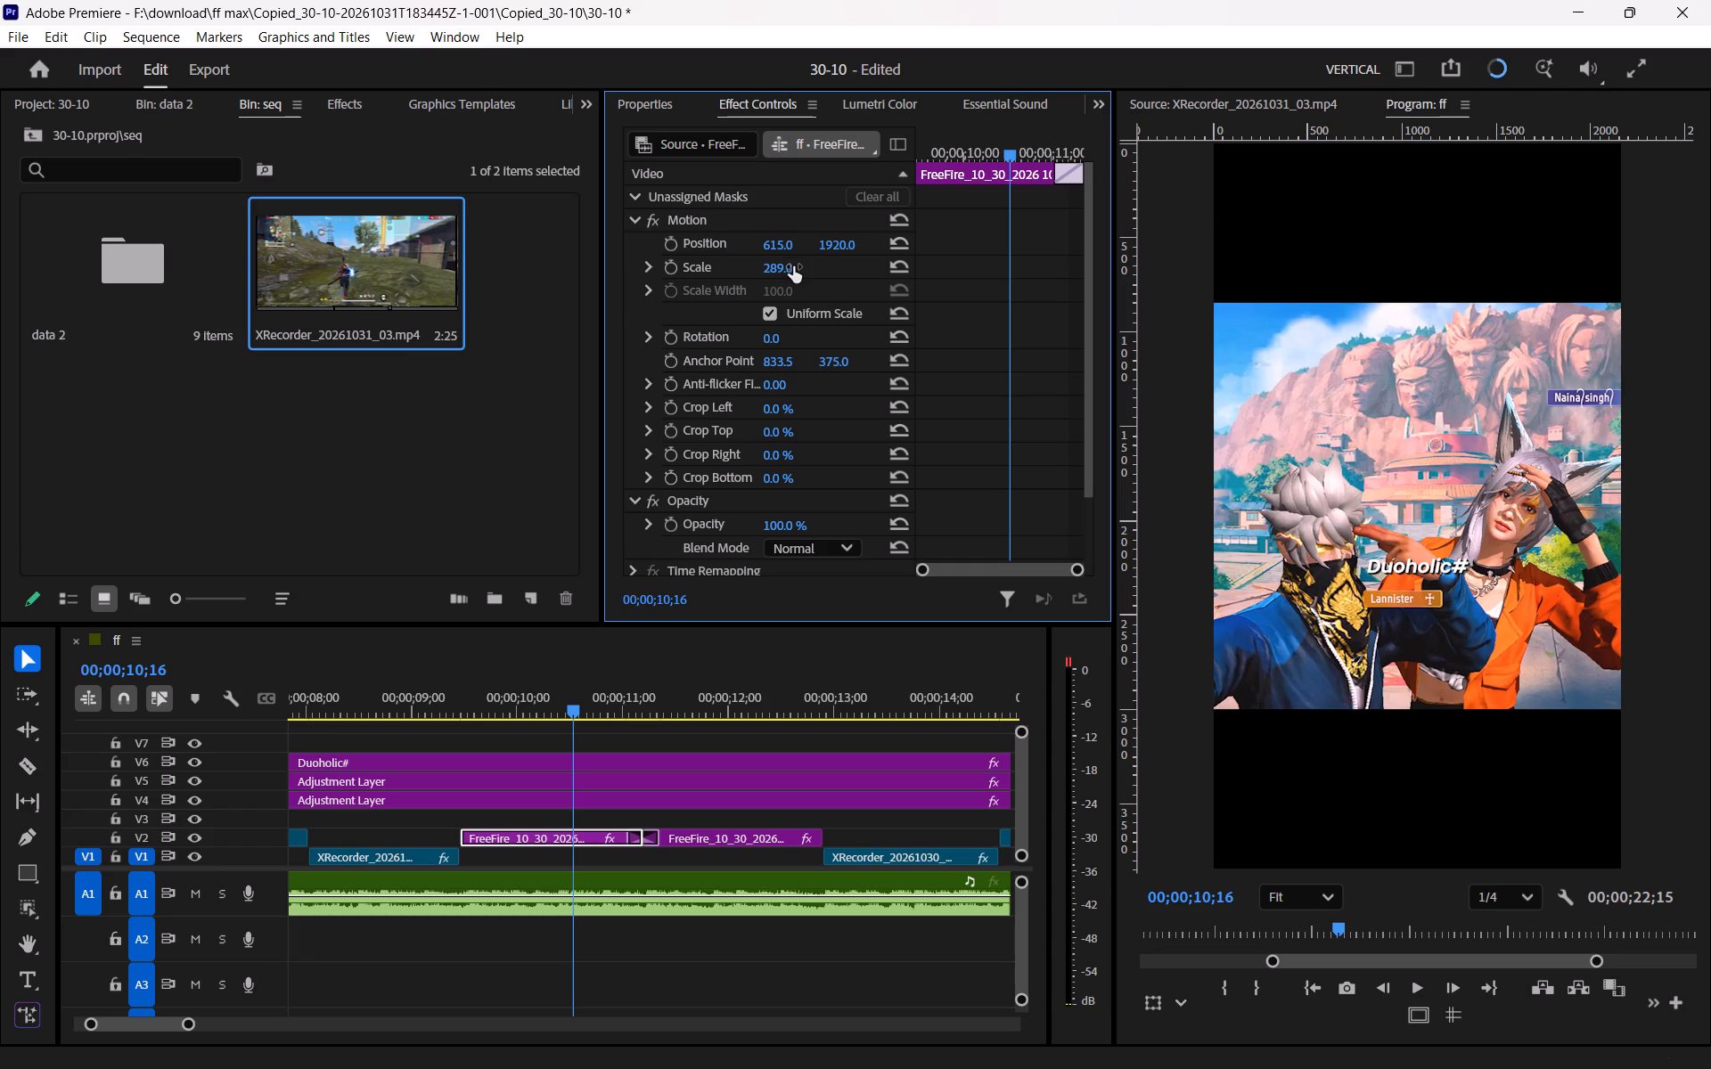
drag(793, 266, 808, 270)
drag(786, 239, 745, 244)
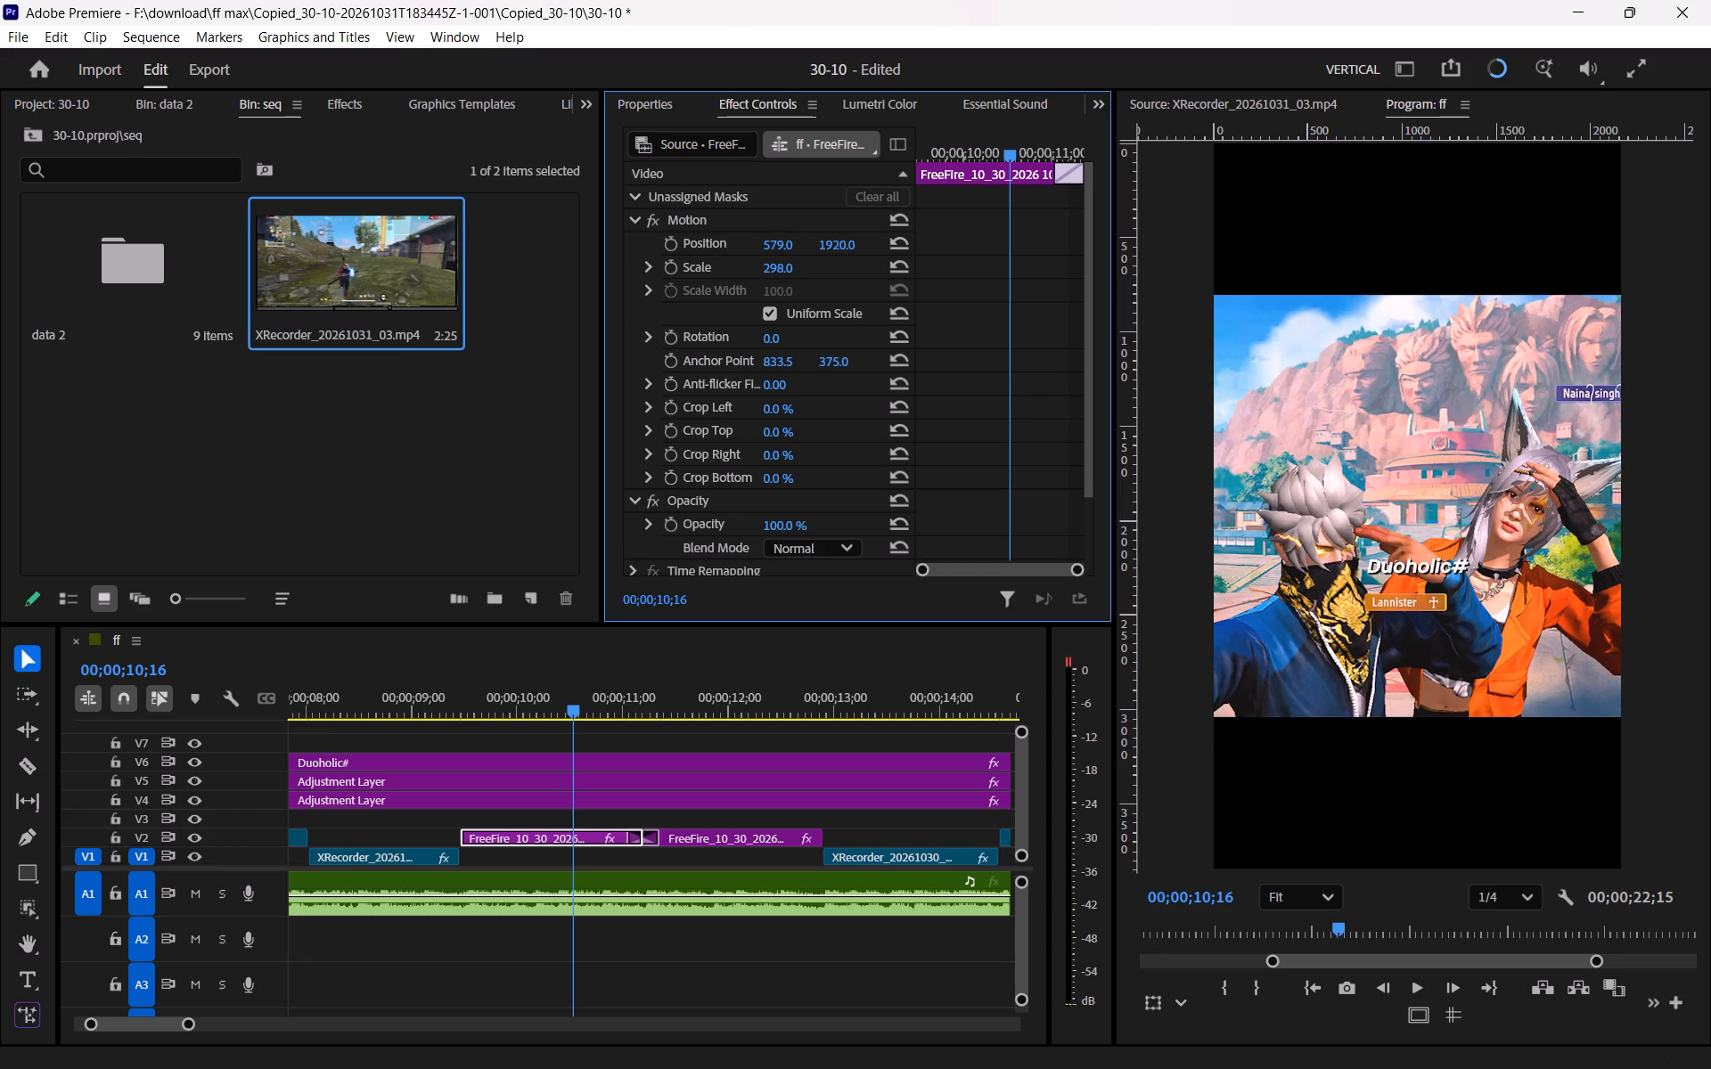
drag(745, 244, 744, 244)
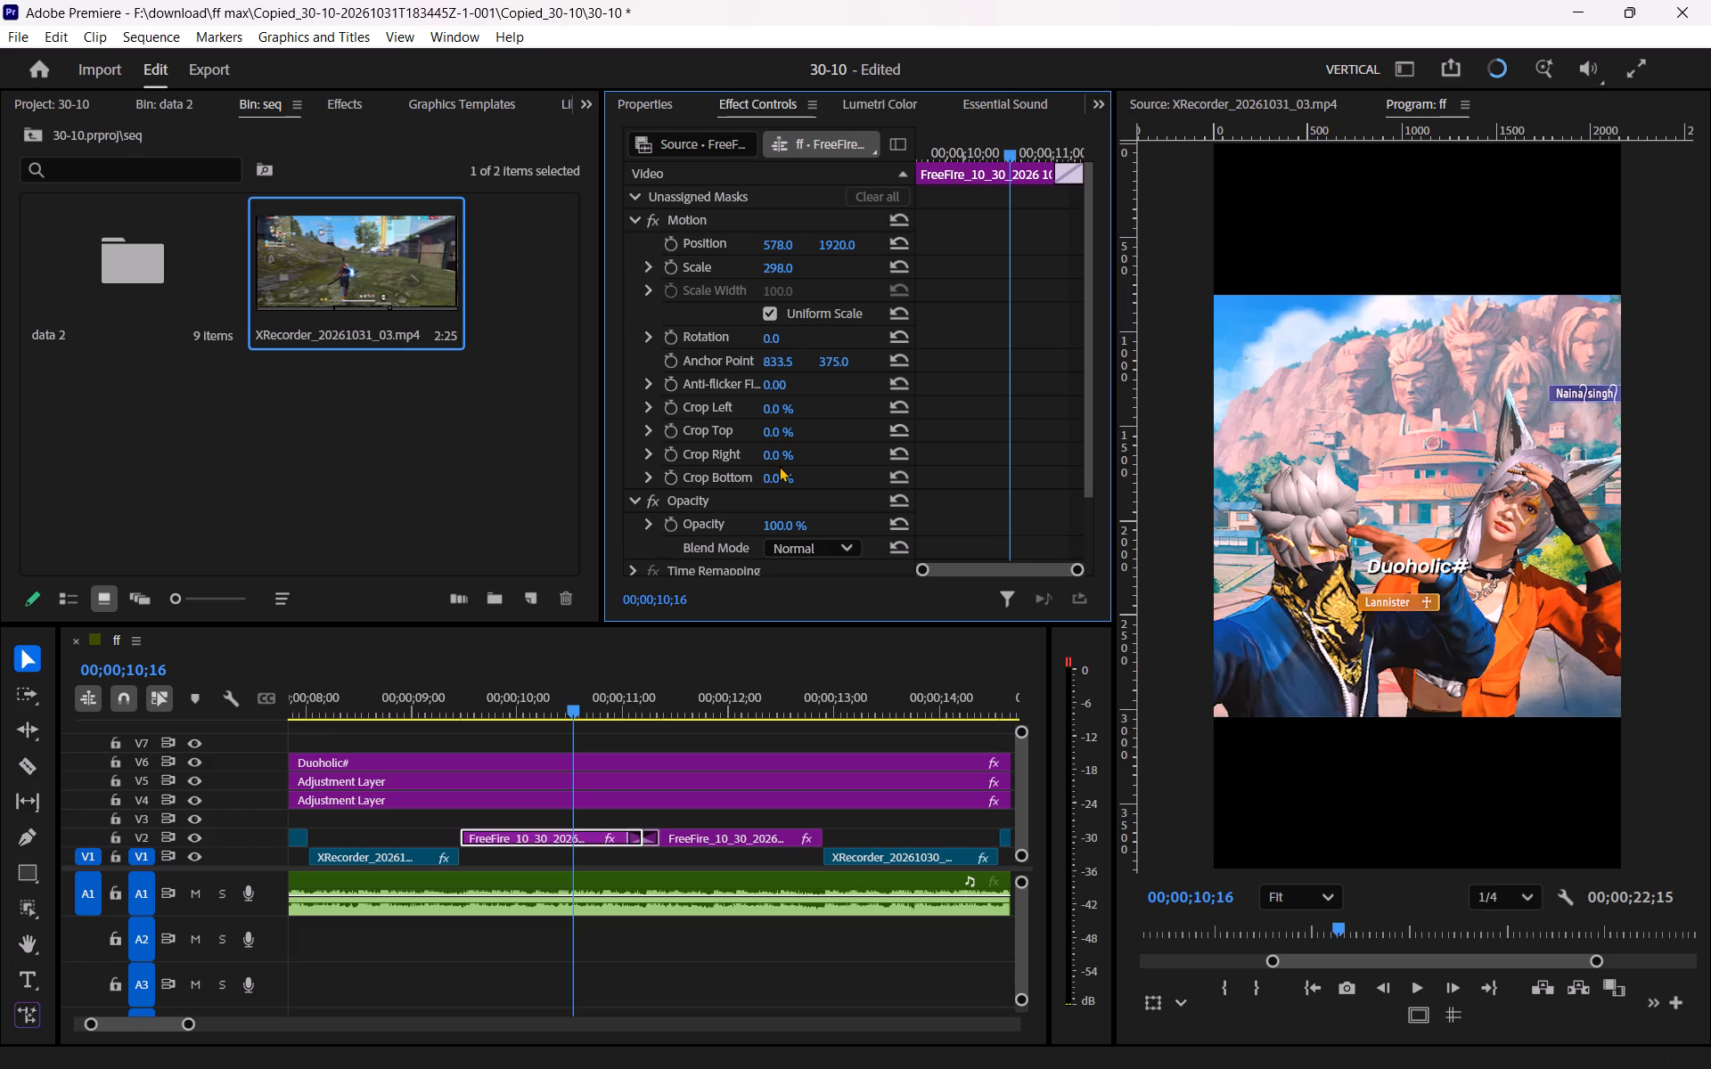
Set the Scale of the second FreeFire_10_30 clip on V2, after the transition, to 310 and play through it.
drag(596, 687, 569, 704)
key(space)
key(space)
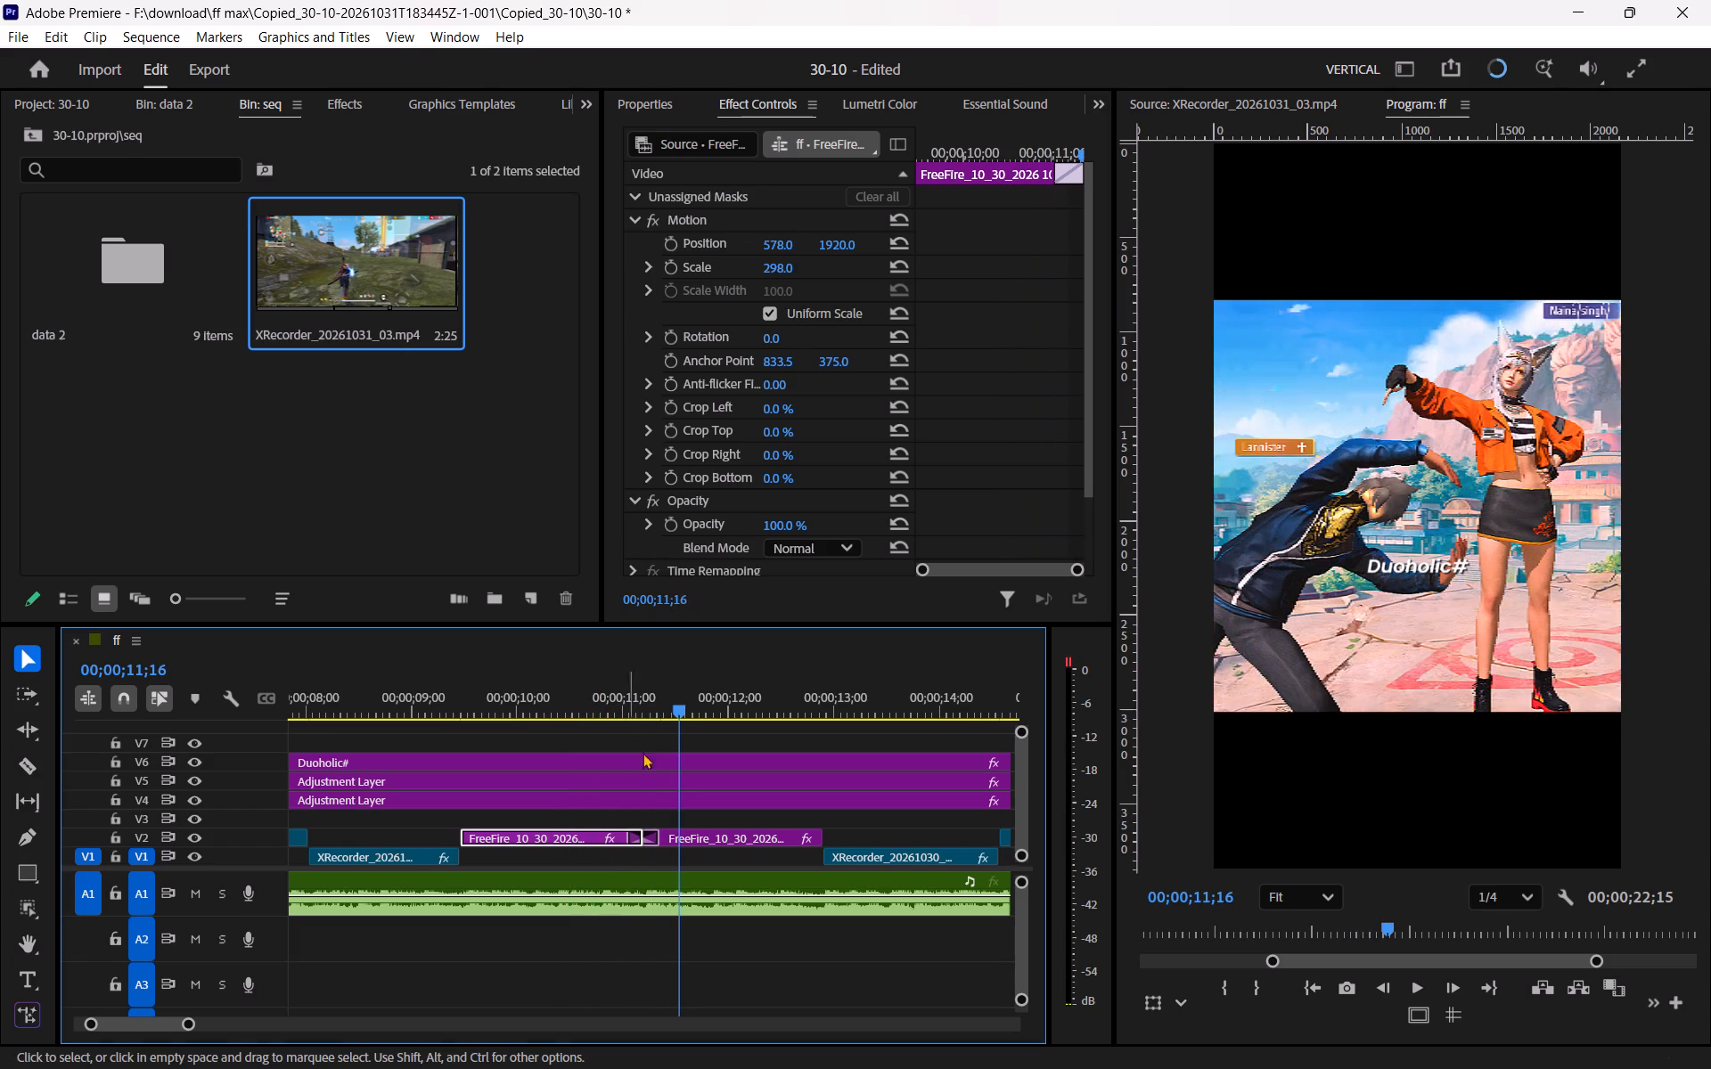
click(727, 836)
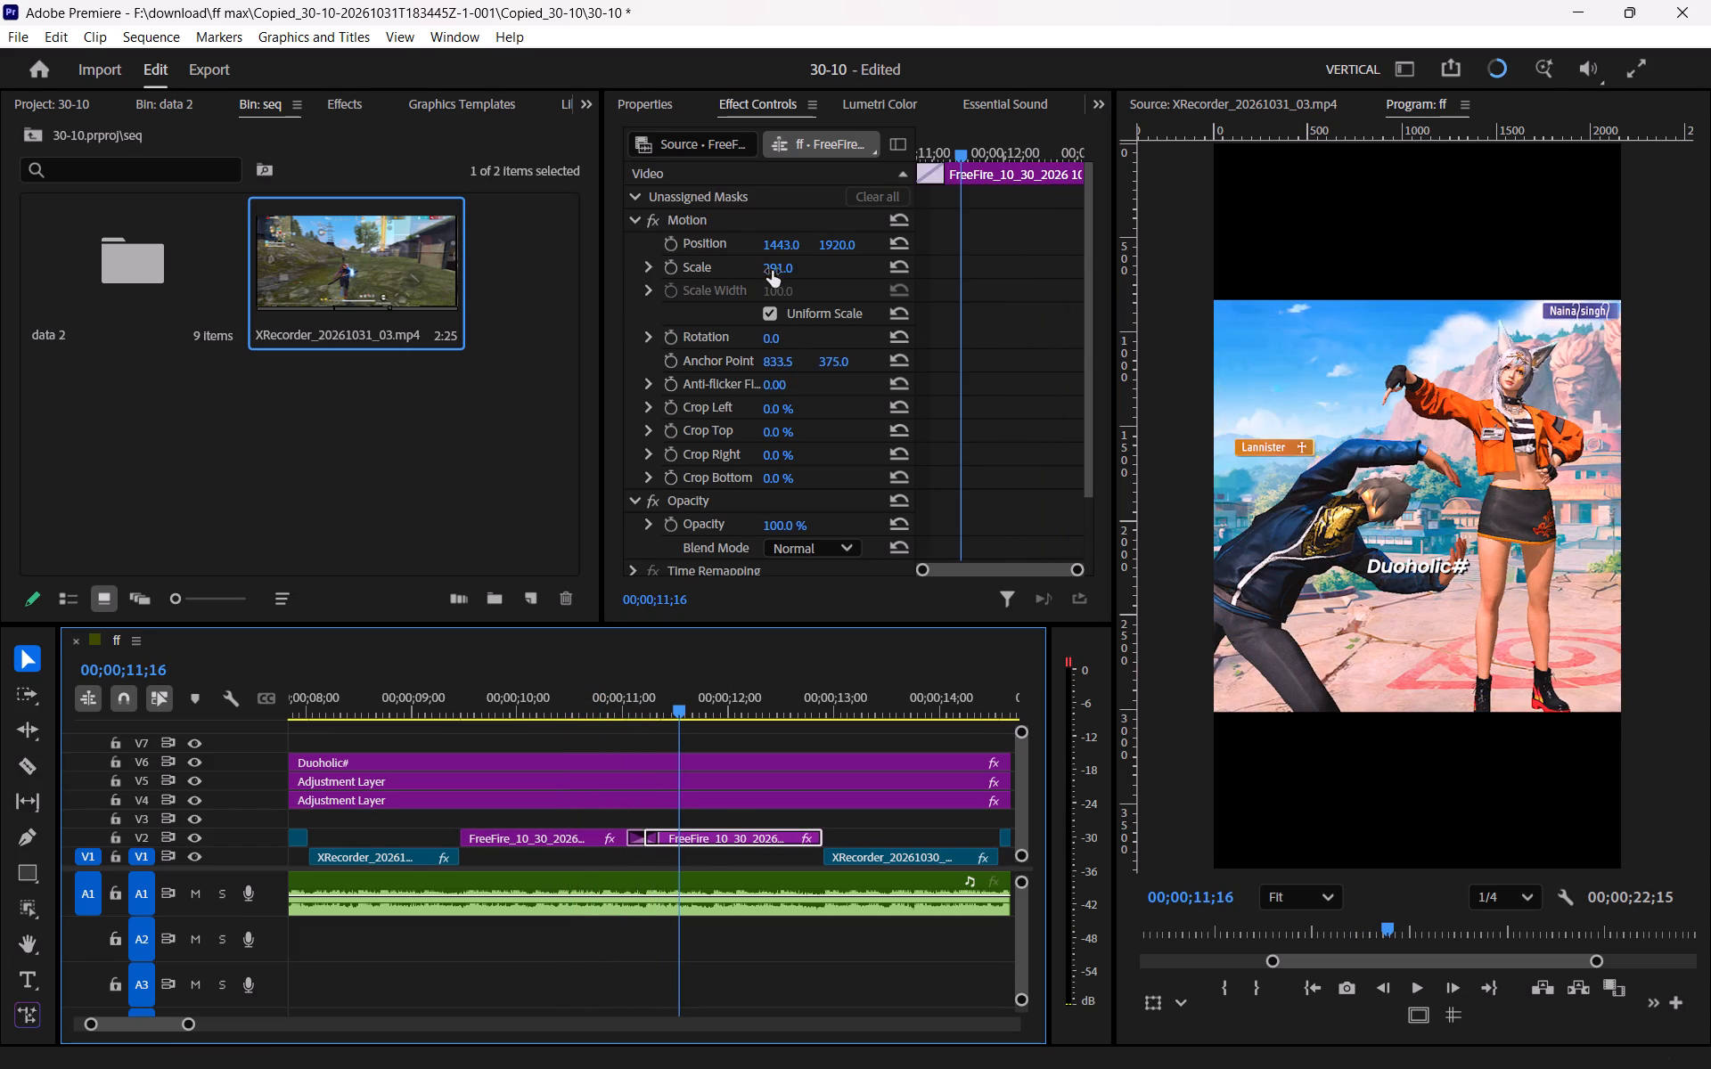
drag(774, 271, 786, 272)
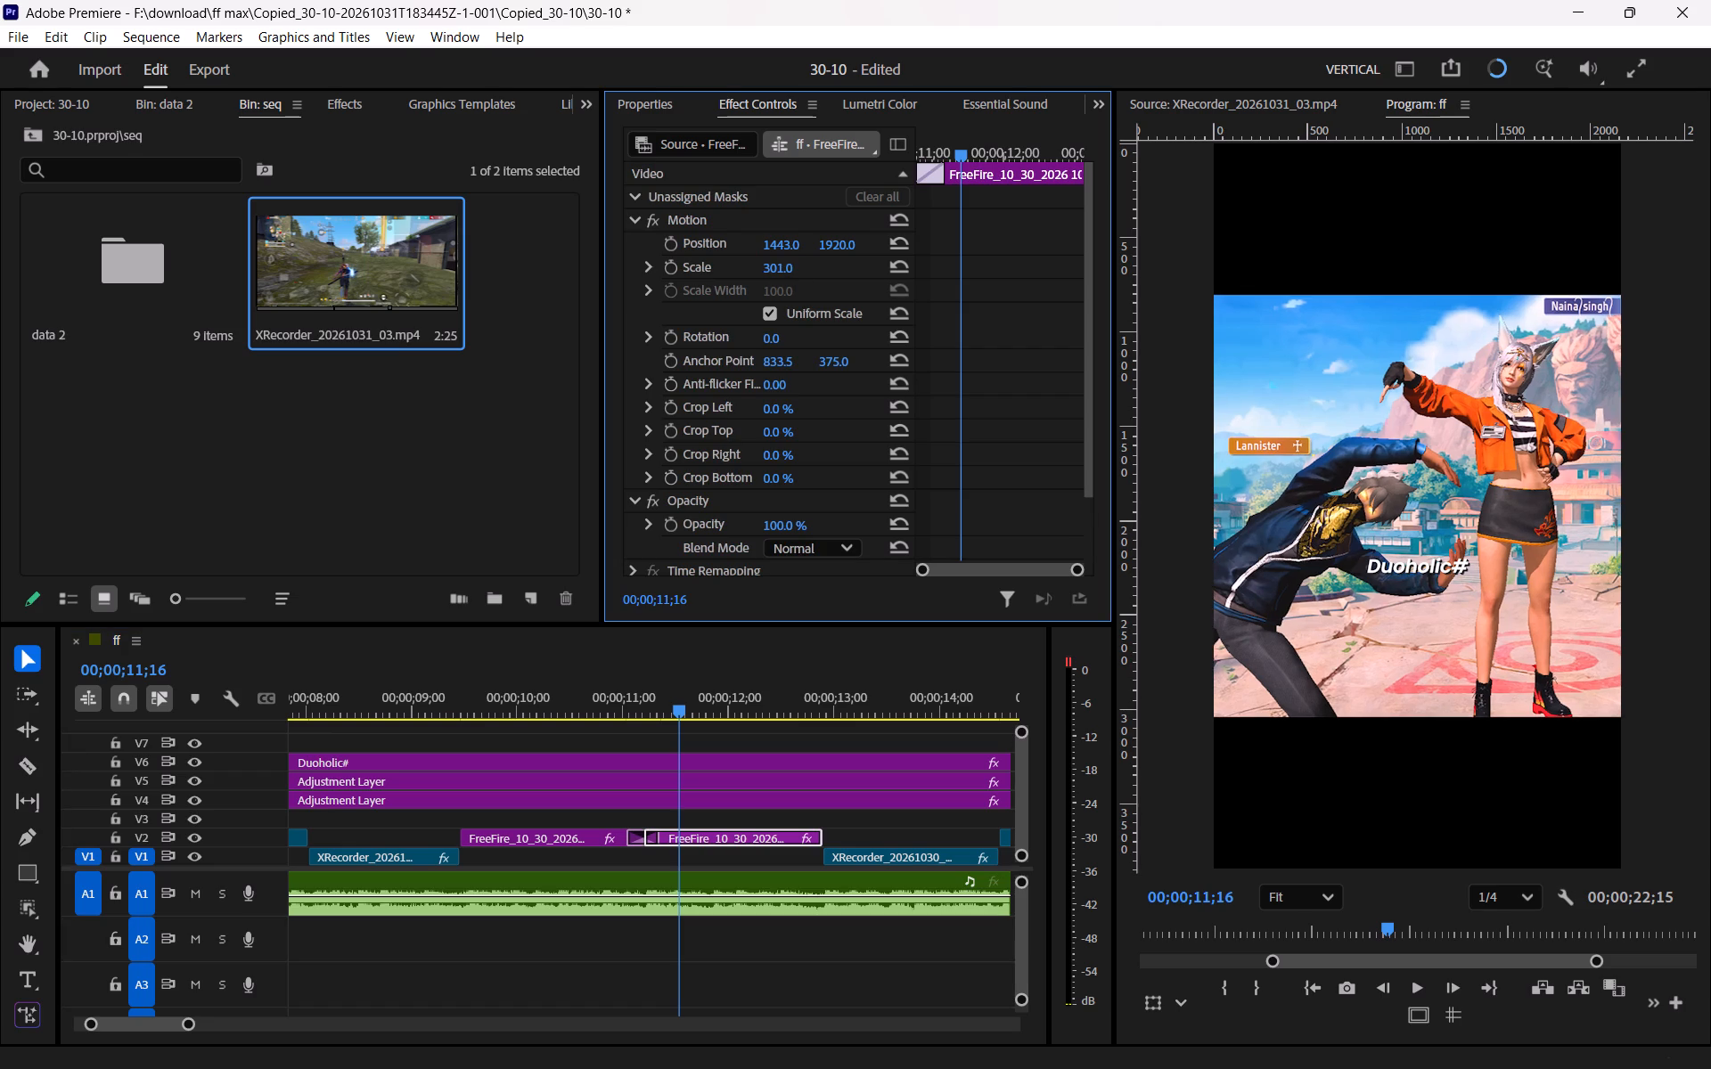
drag(793, 264, 804, 264)
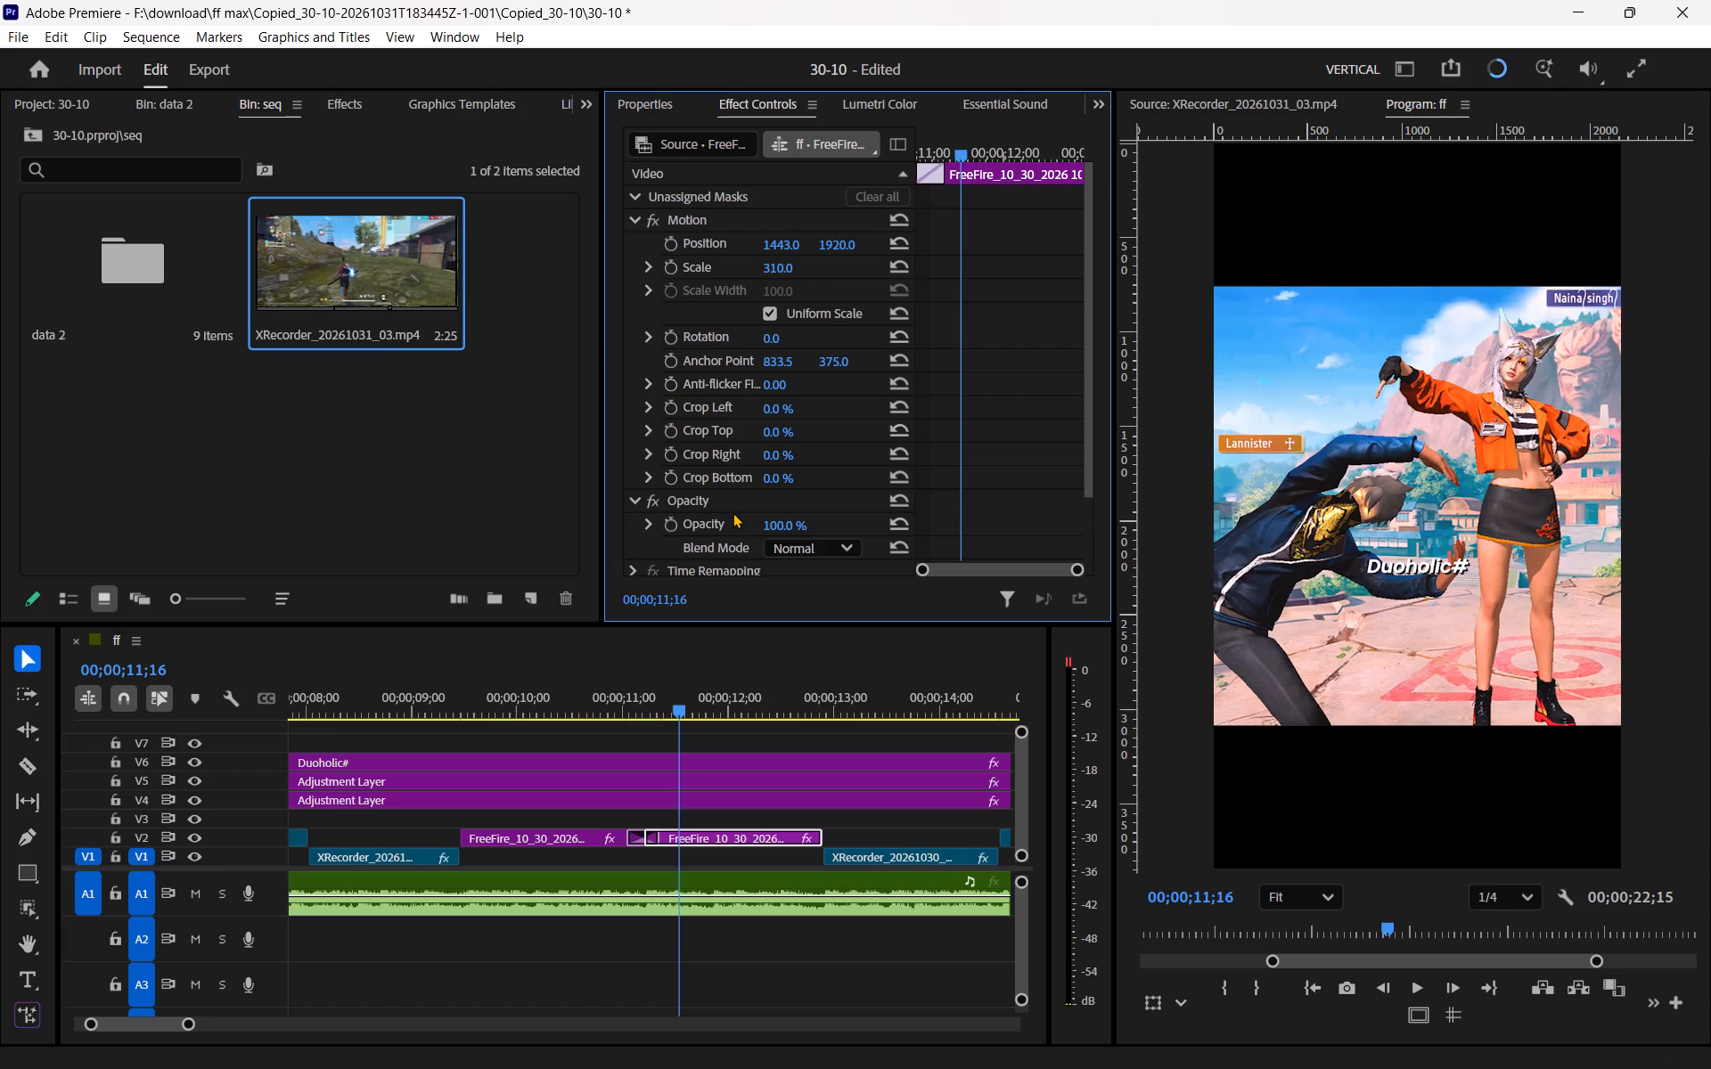
key(space)
scroll(793, 771, down, 4)
key(space)
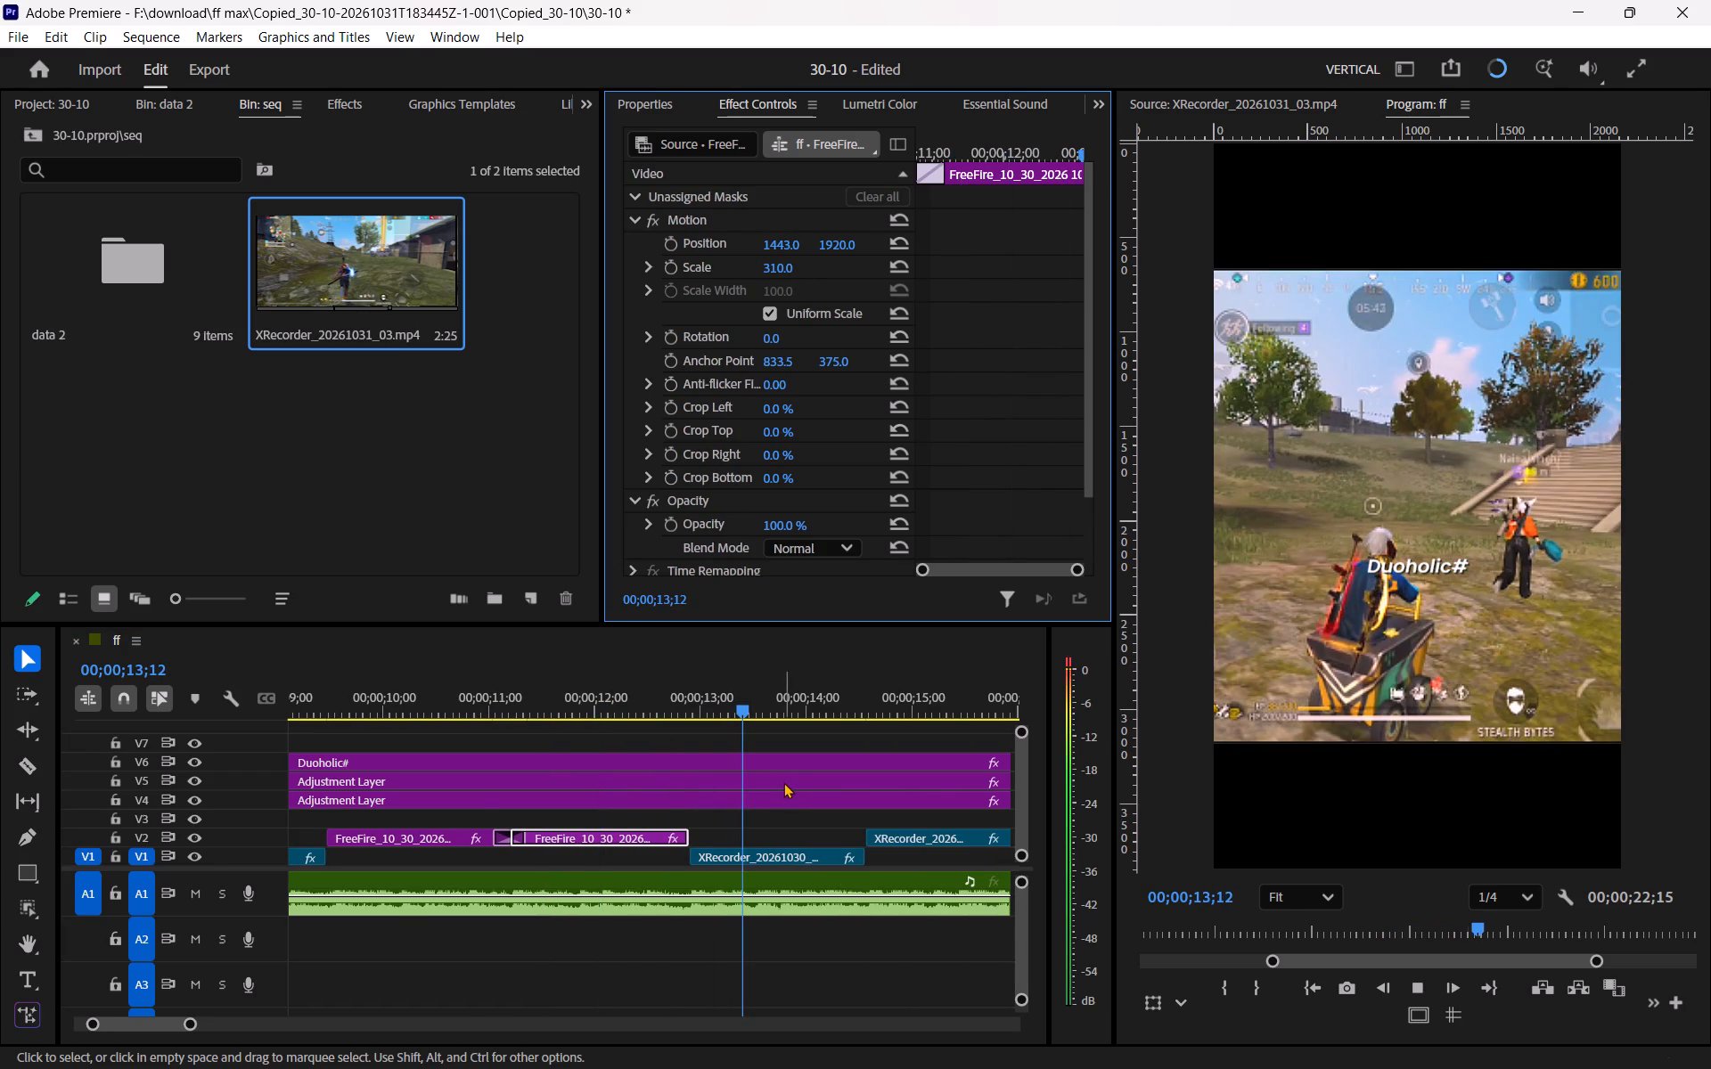
scroll(724, 835, down, 3)
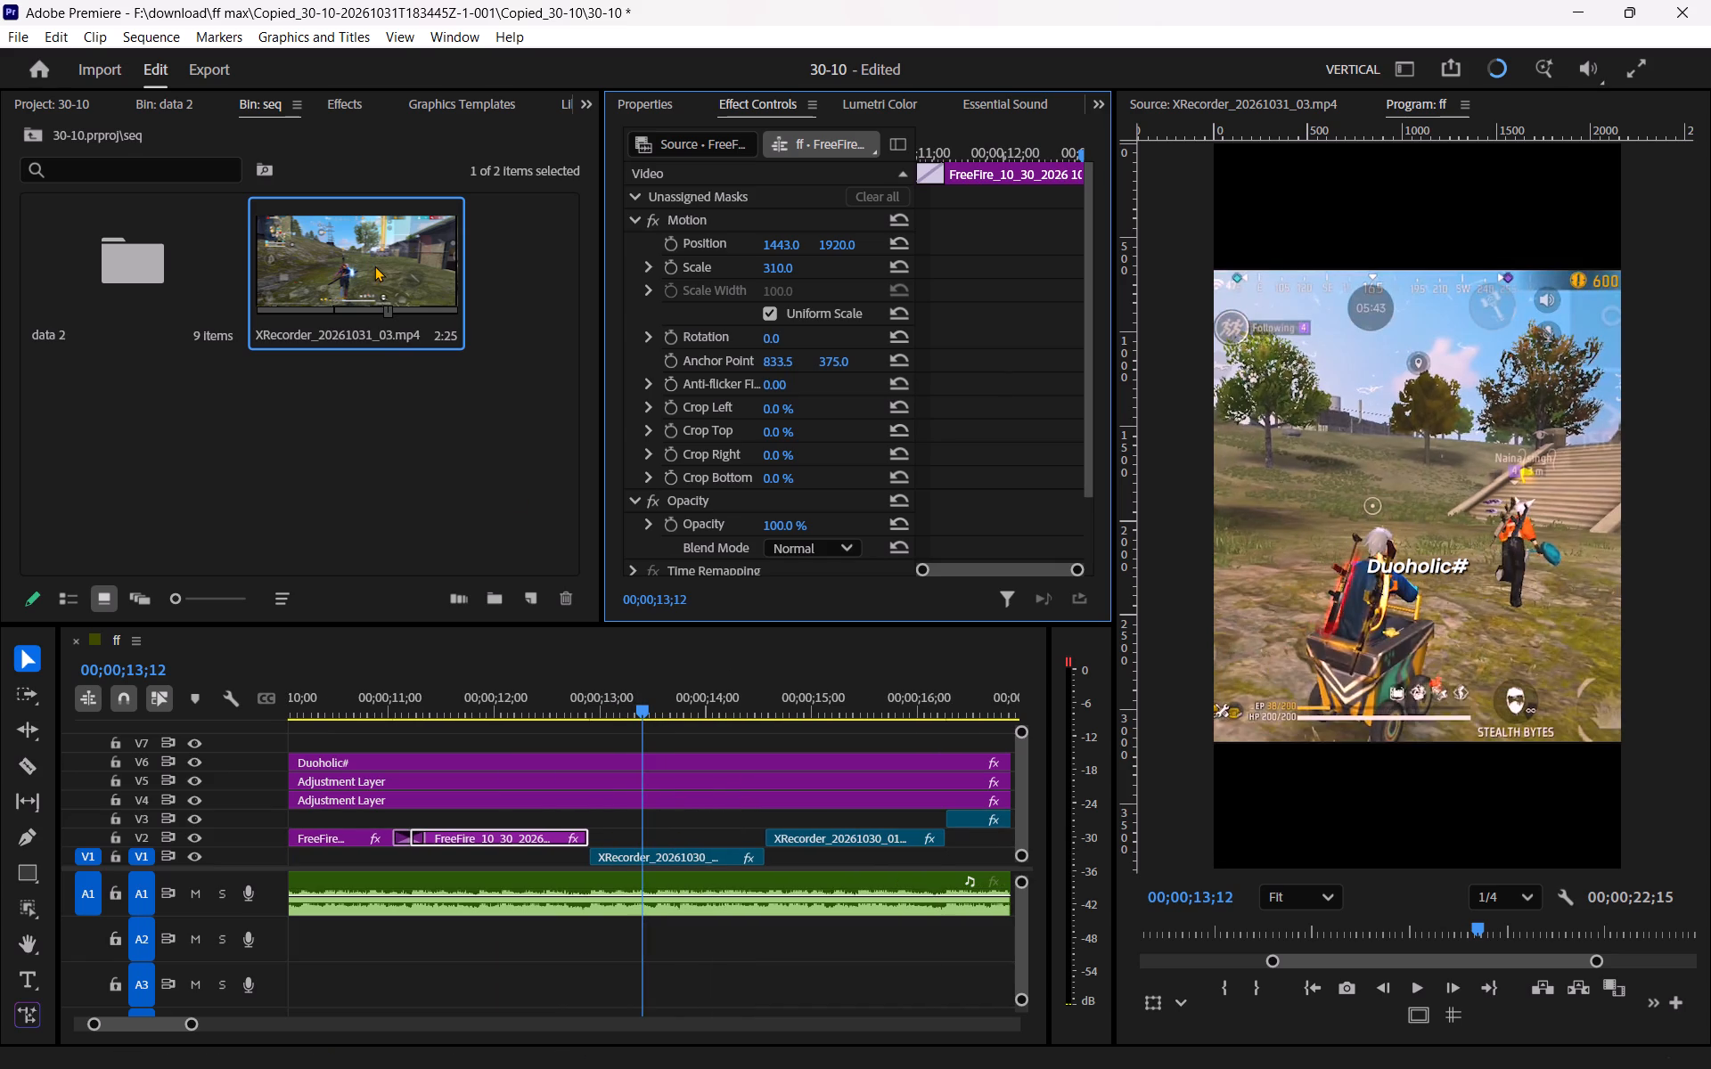
Scan the XRecorder_20261031_03.mp4 source between about 00:04:23 and 00:04:43 for a replacement shot.
double_click(373, 265)
key(space)
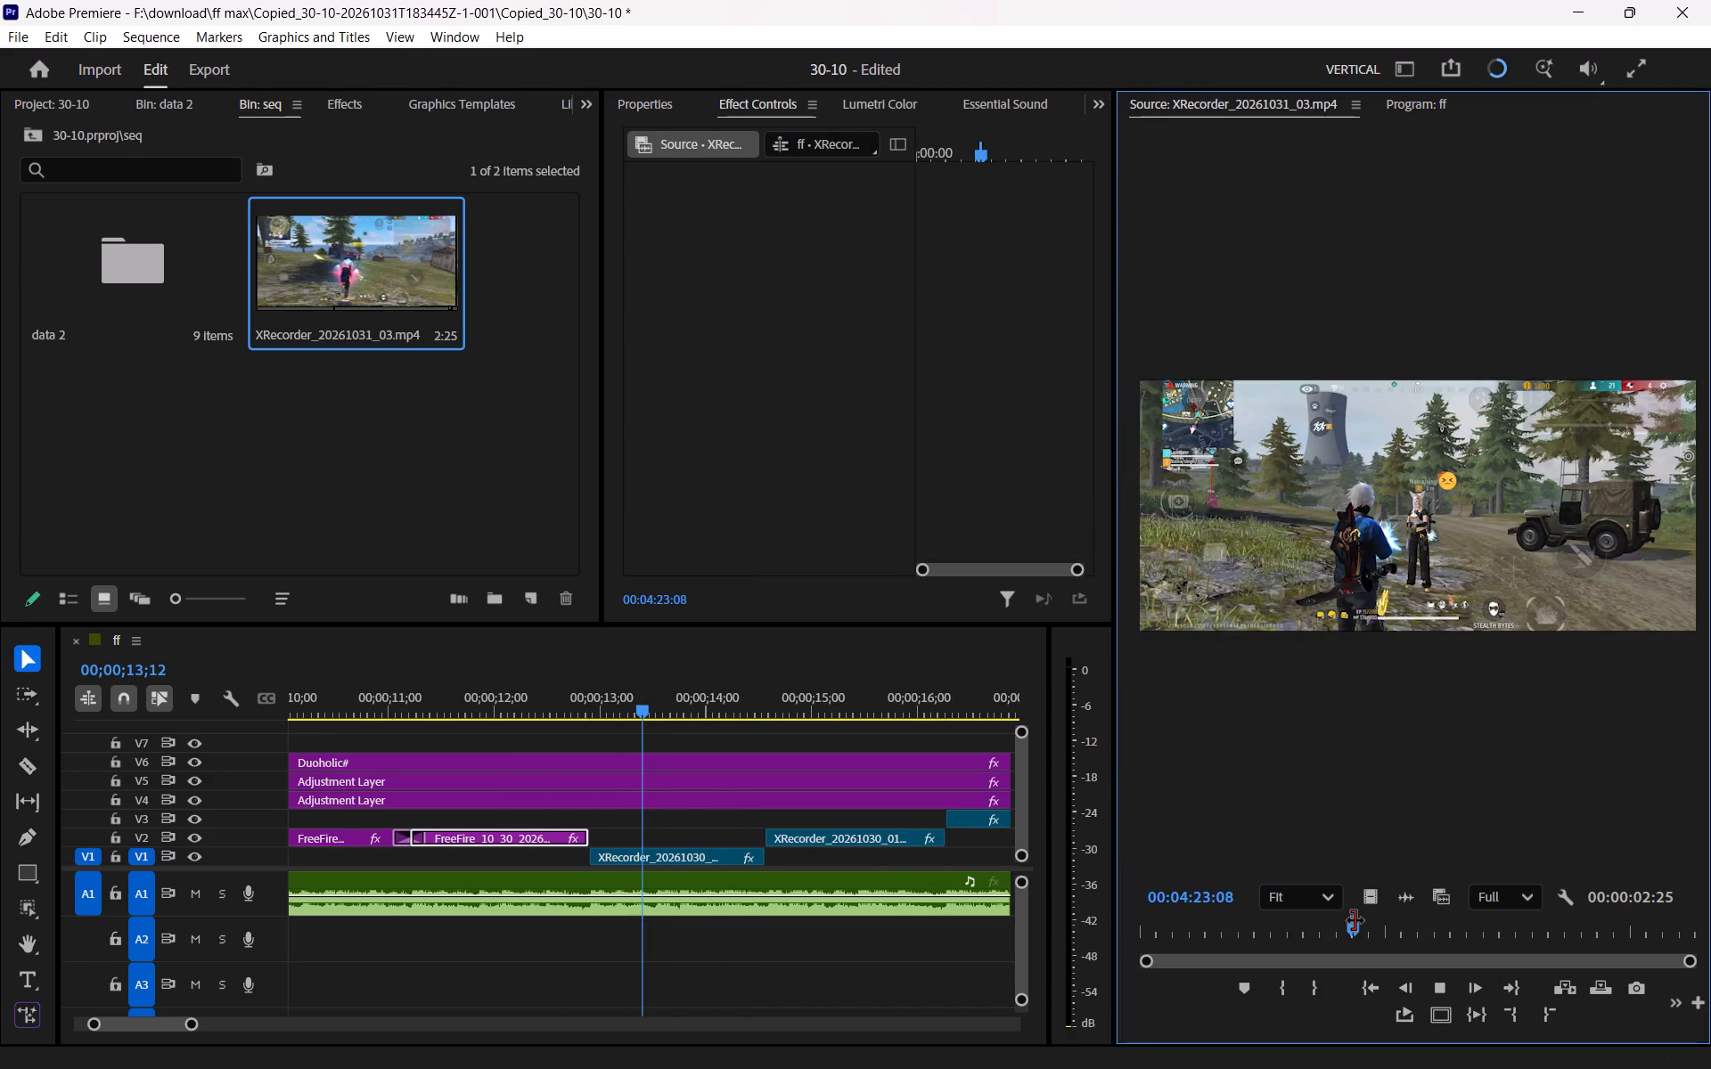
drag(1355, 923, 1371, 938)
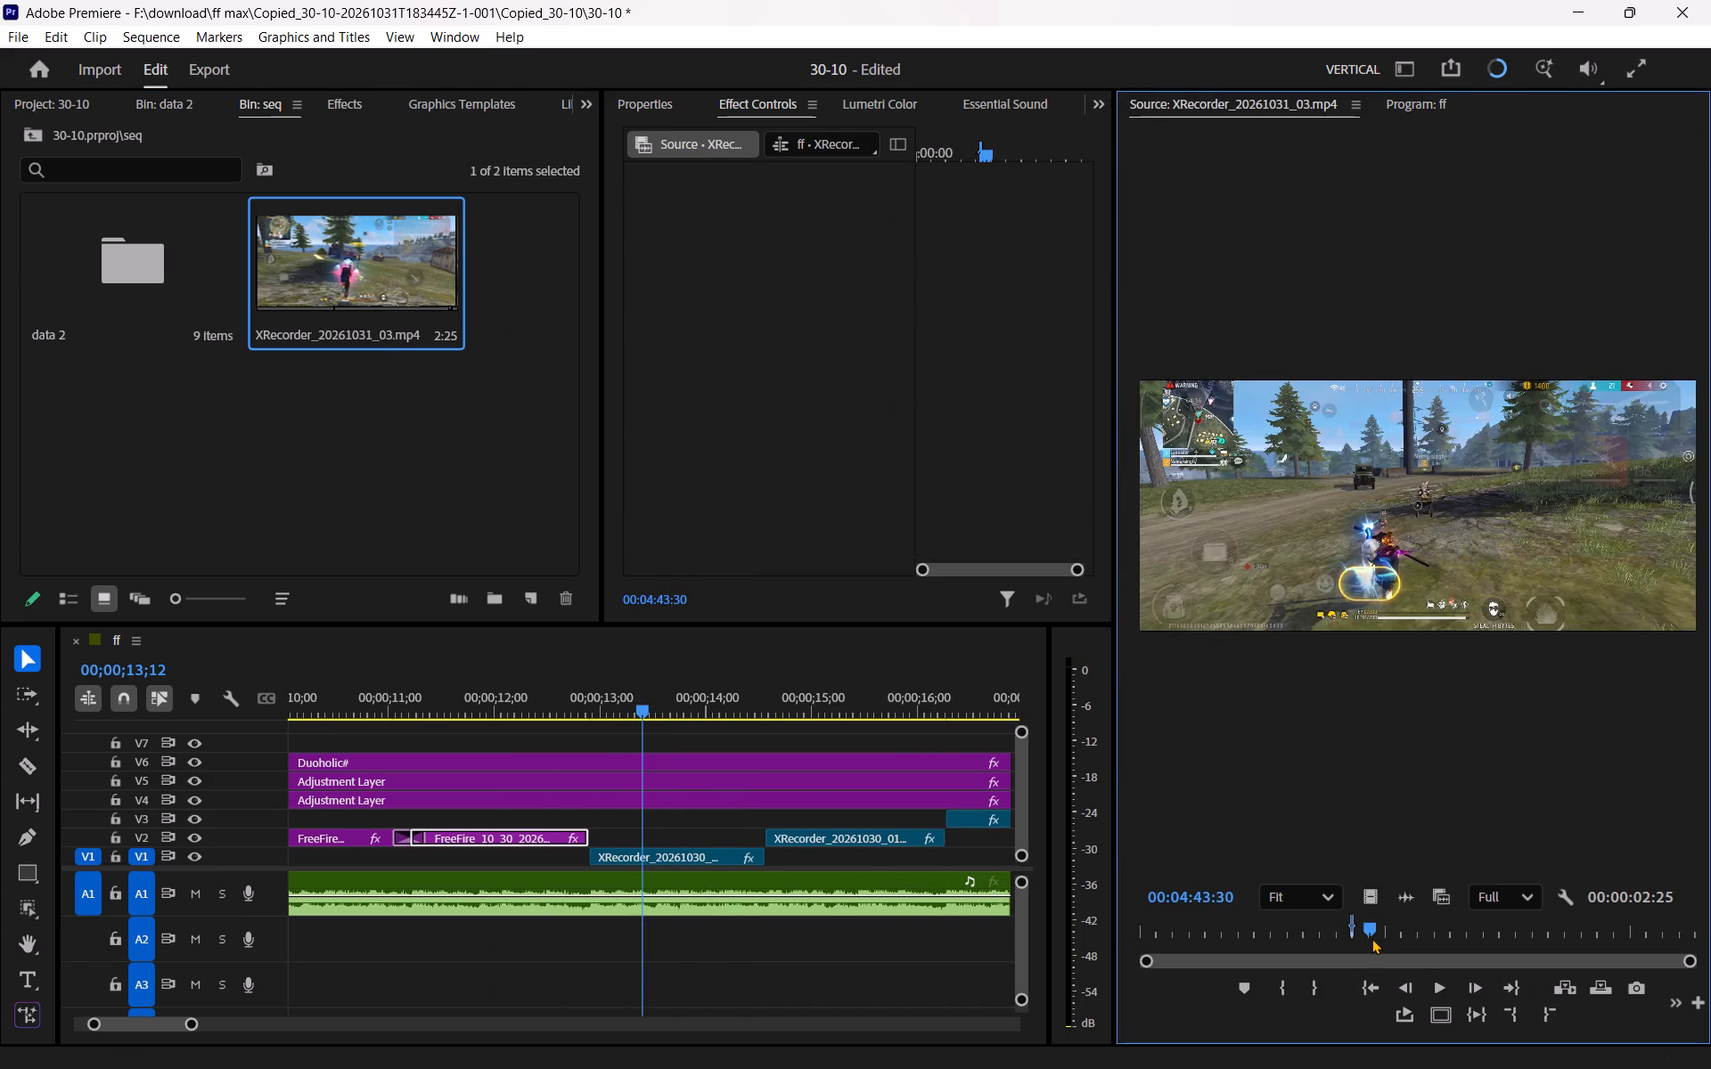
drag(1371, 938, 1357, 945)
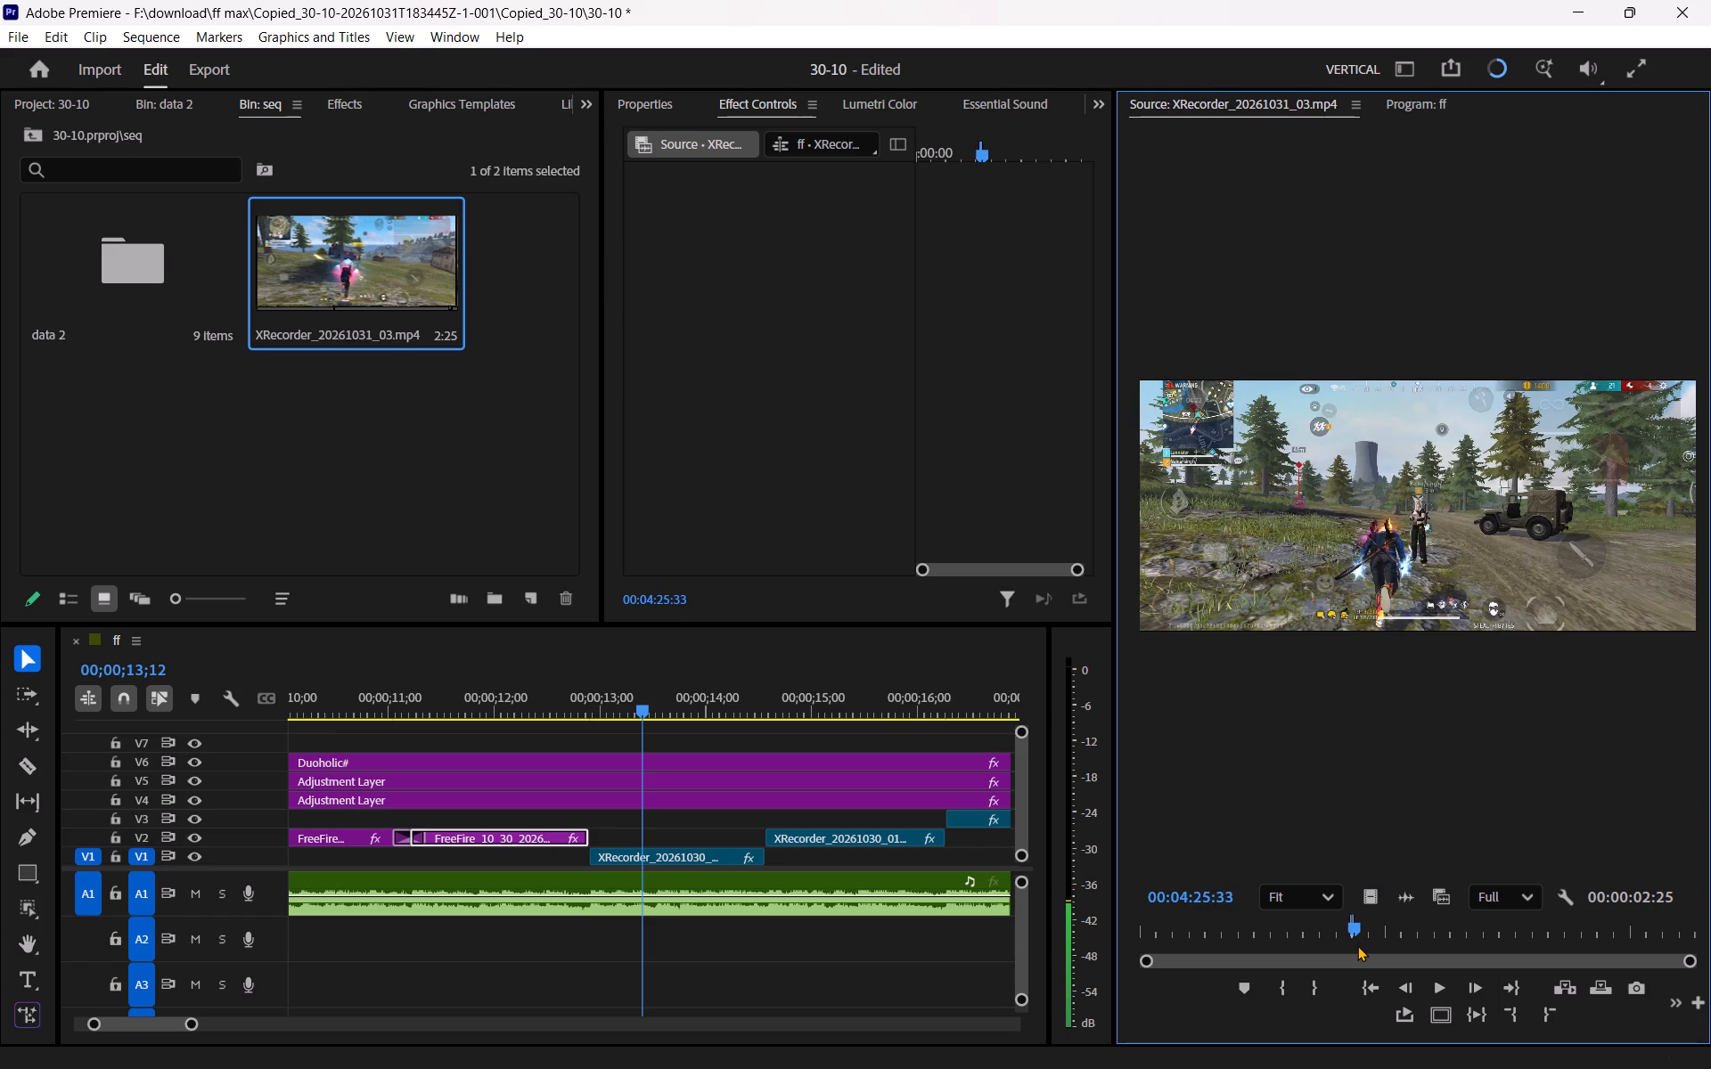
drag(1357, 945, 1363, 946)
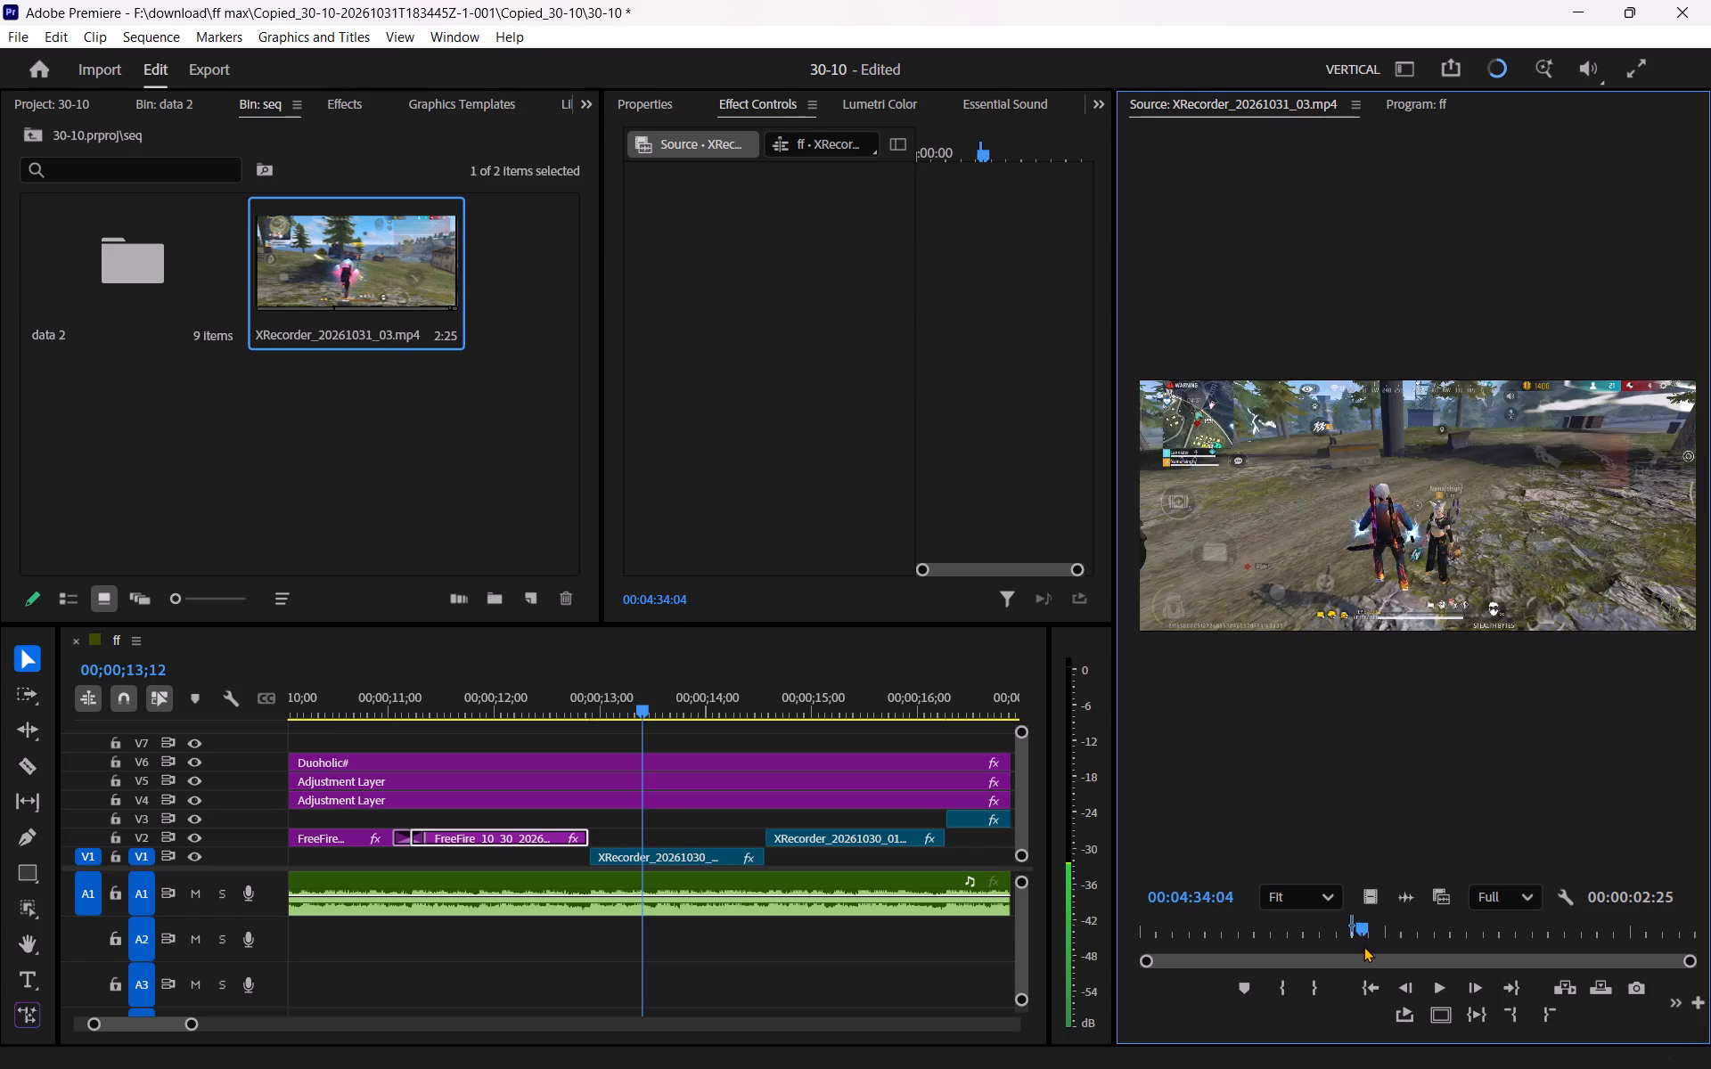
drag(1363, 946, 1362, 946)
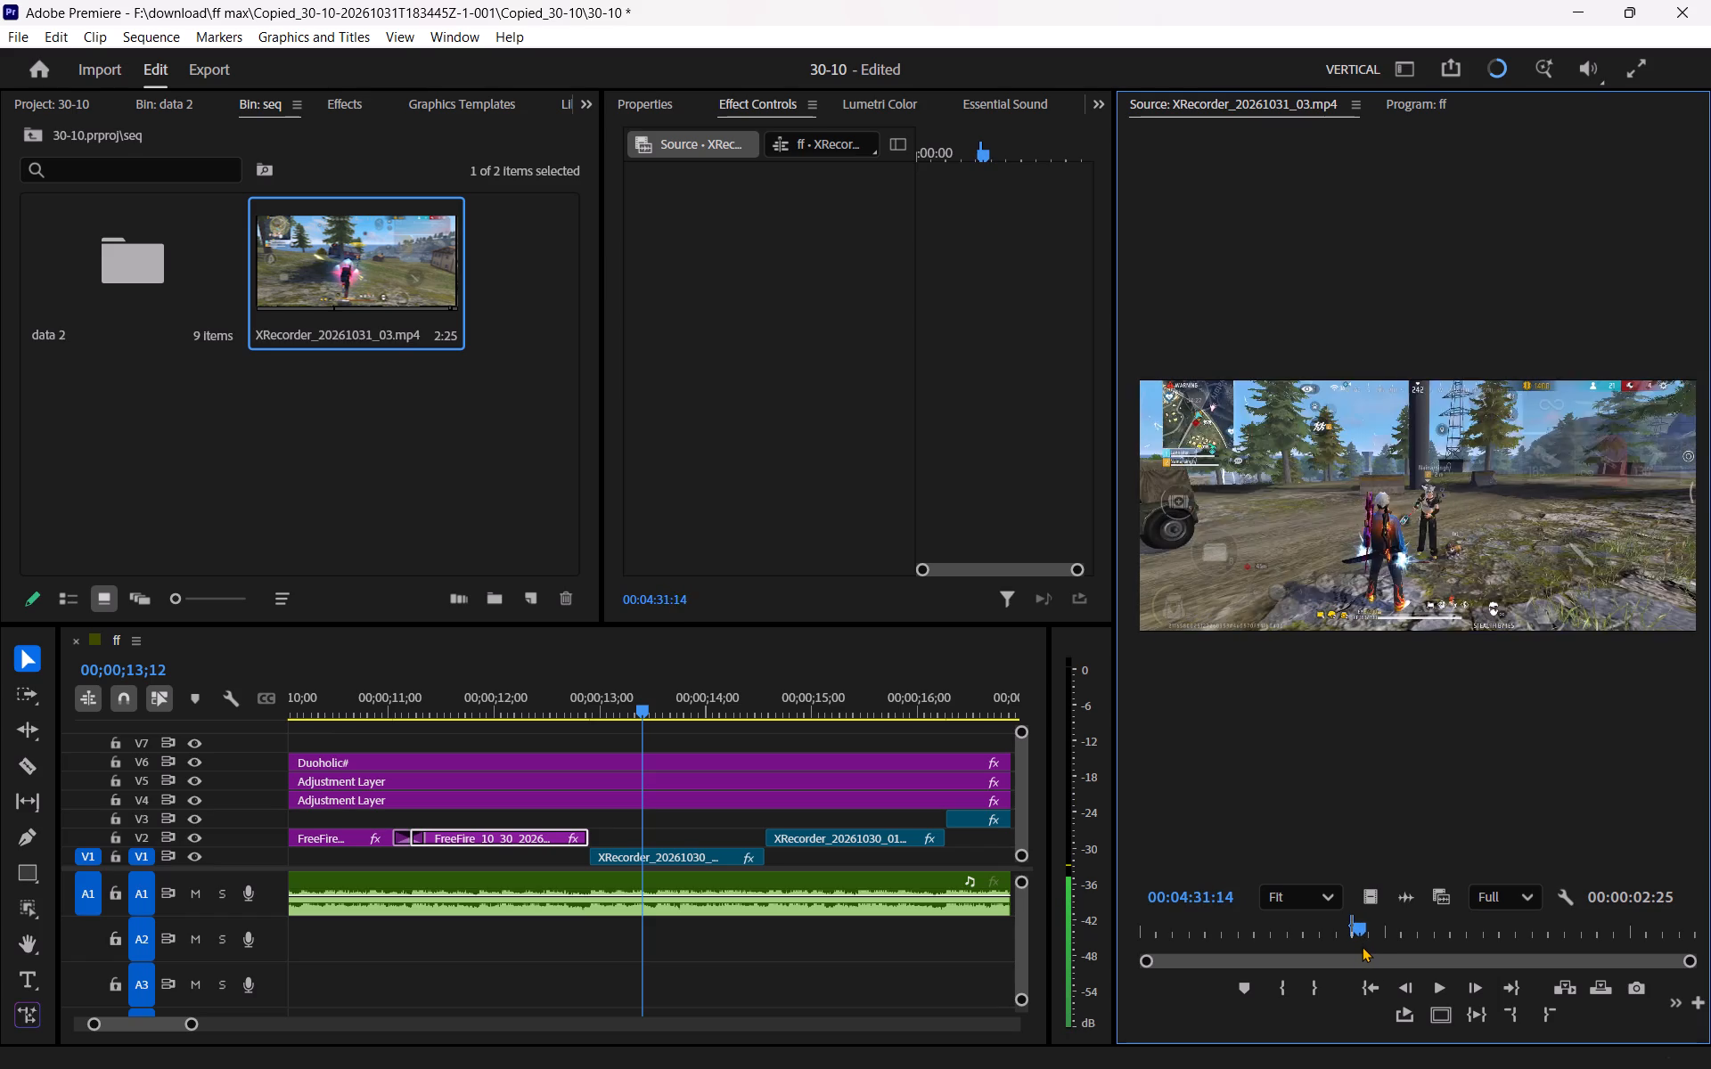
drag(1362, 946, 1361, 946)
key(space)
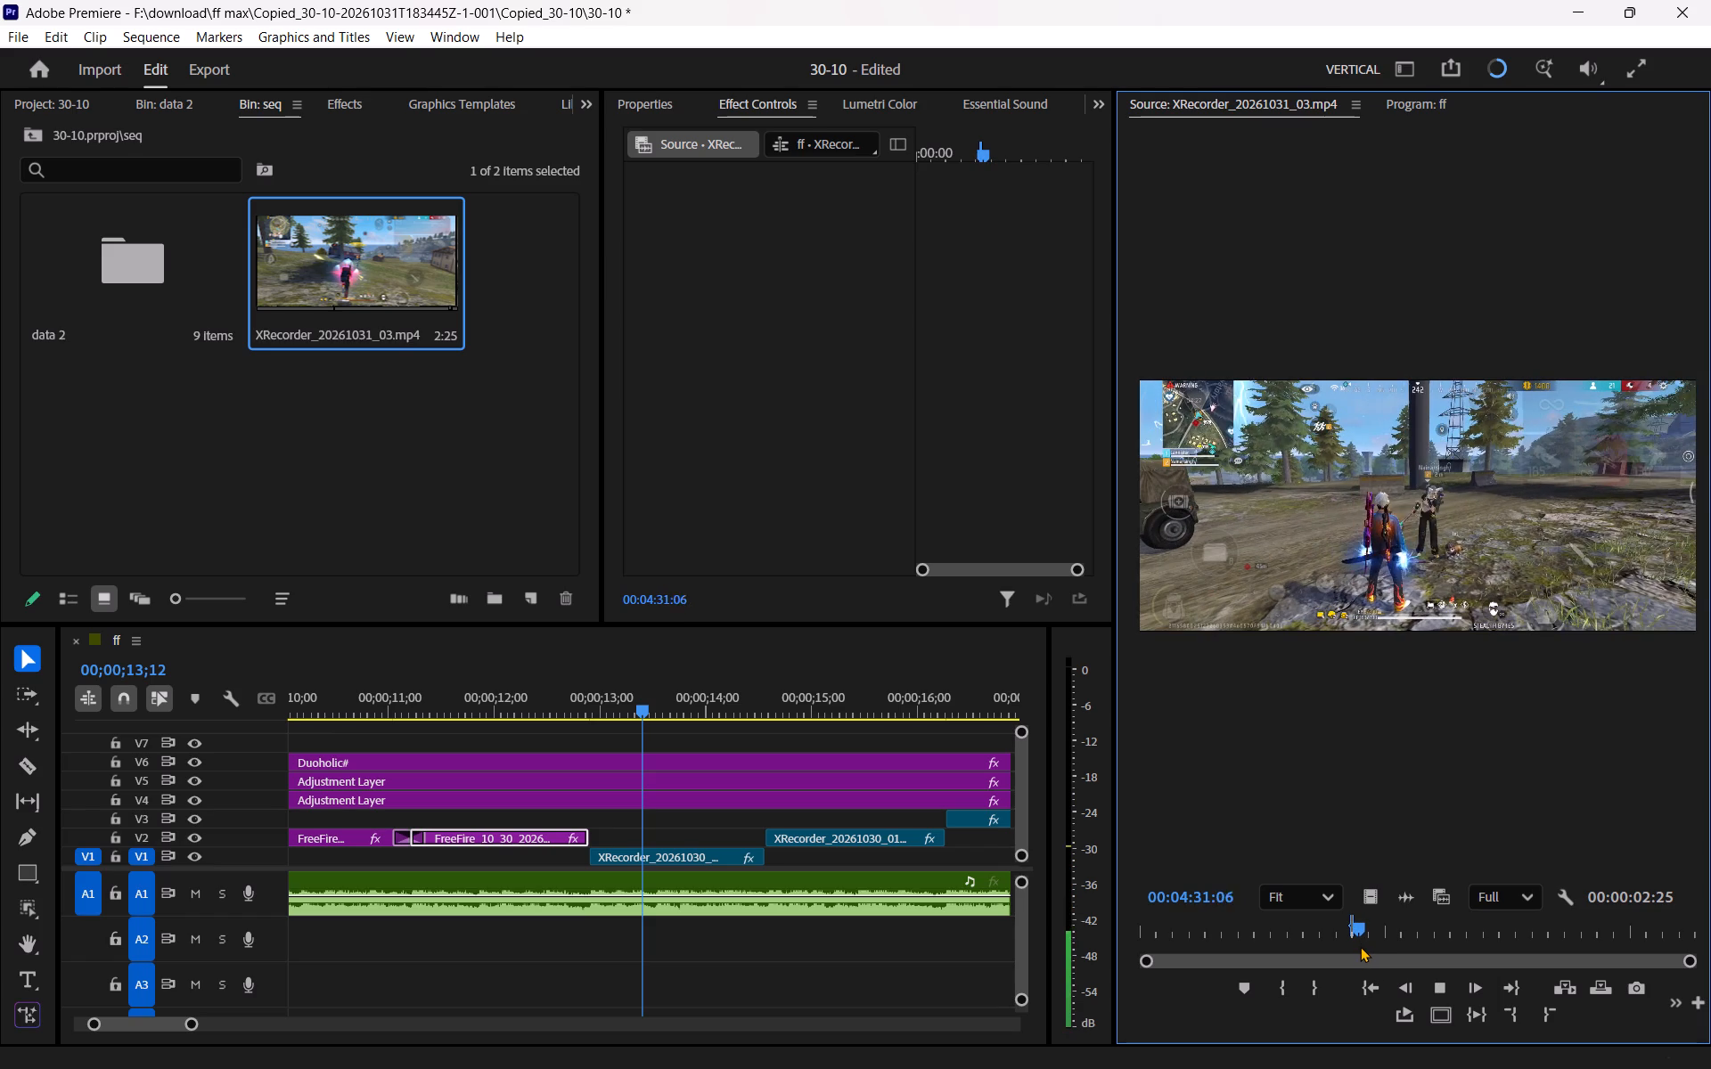
key(space)
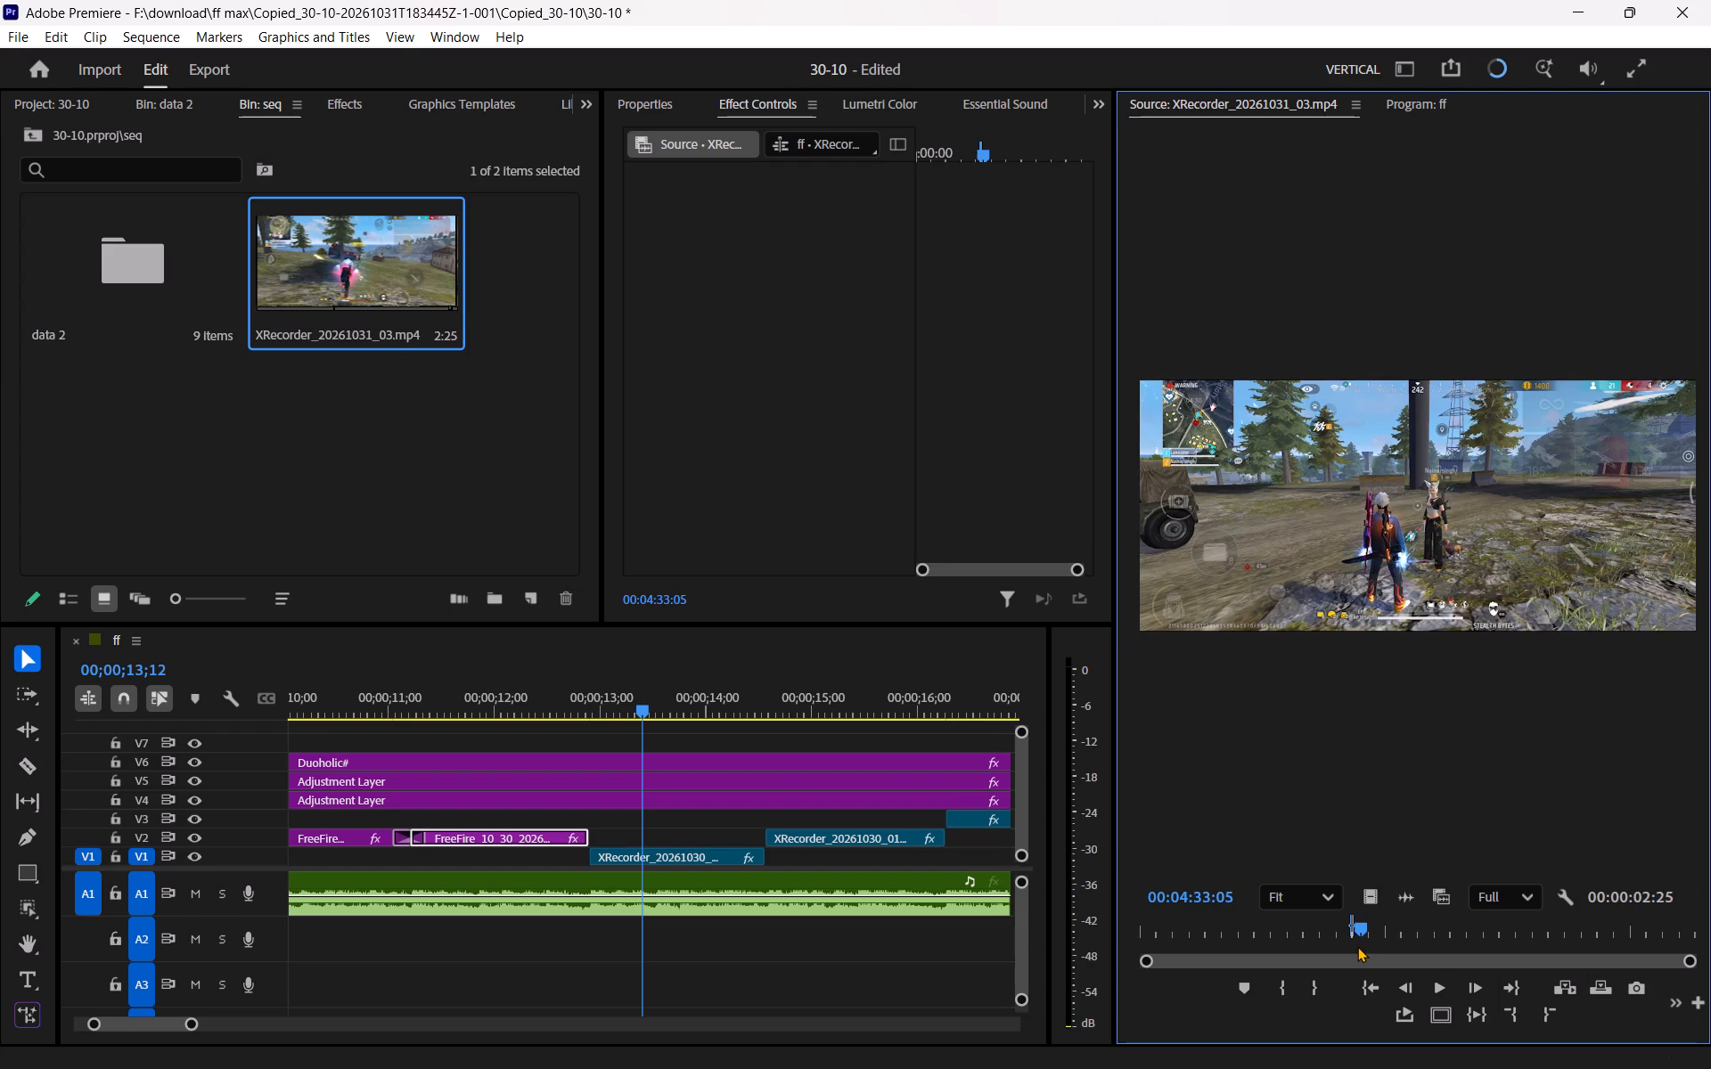
Mark a source range in XRecorder_20261031_03.mp4 from 00:04:30:37 to 00:04:32:27.
text(==)
key(equal)
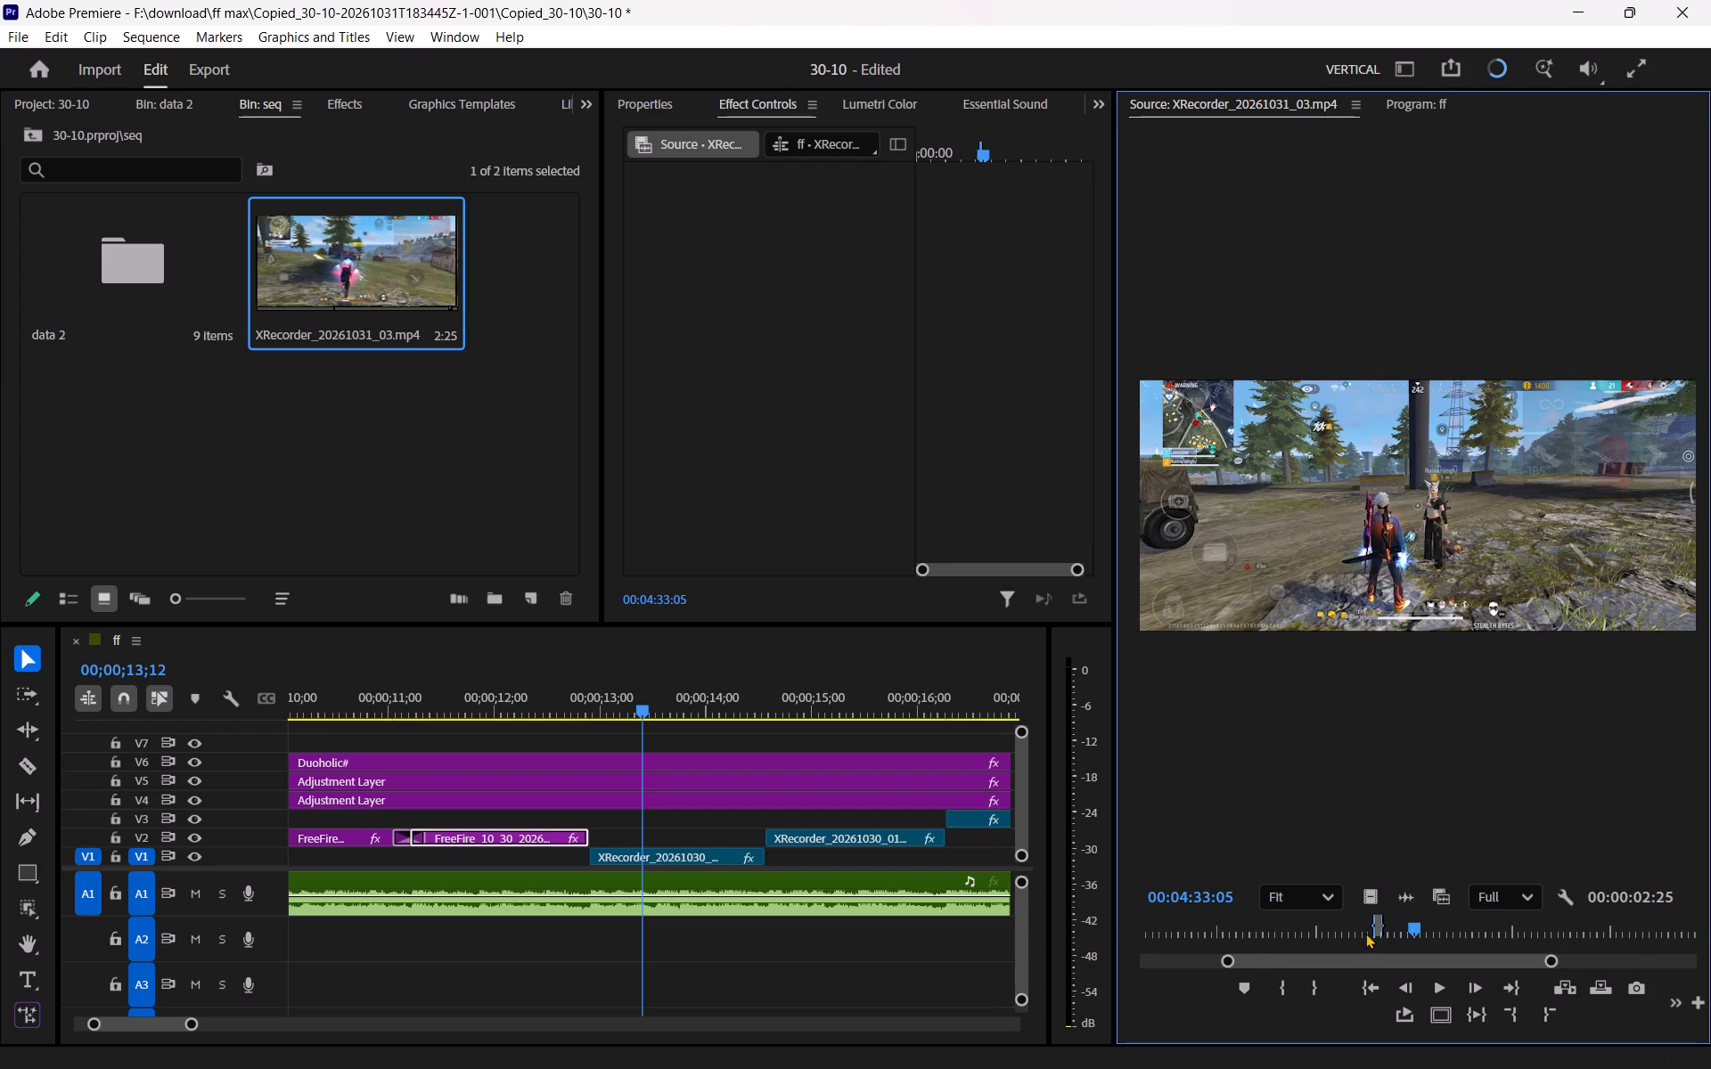
drag(1413, 930, 1392, 930)
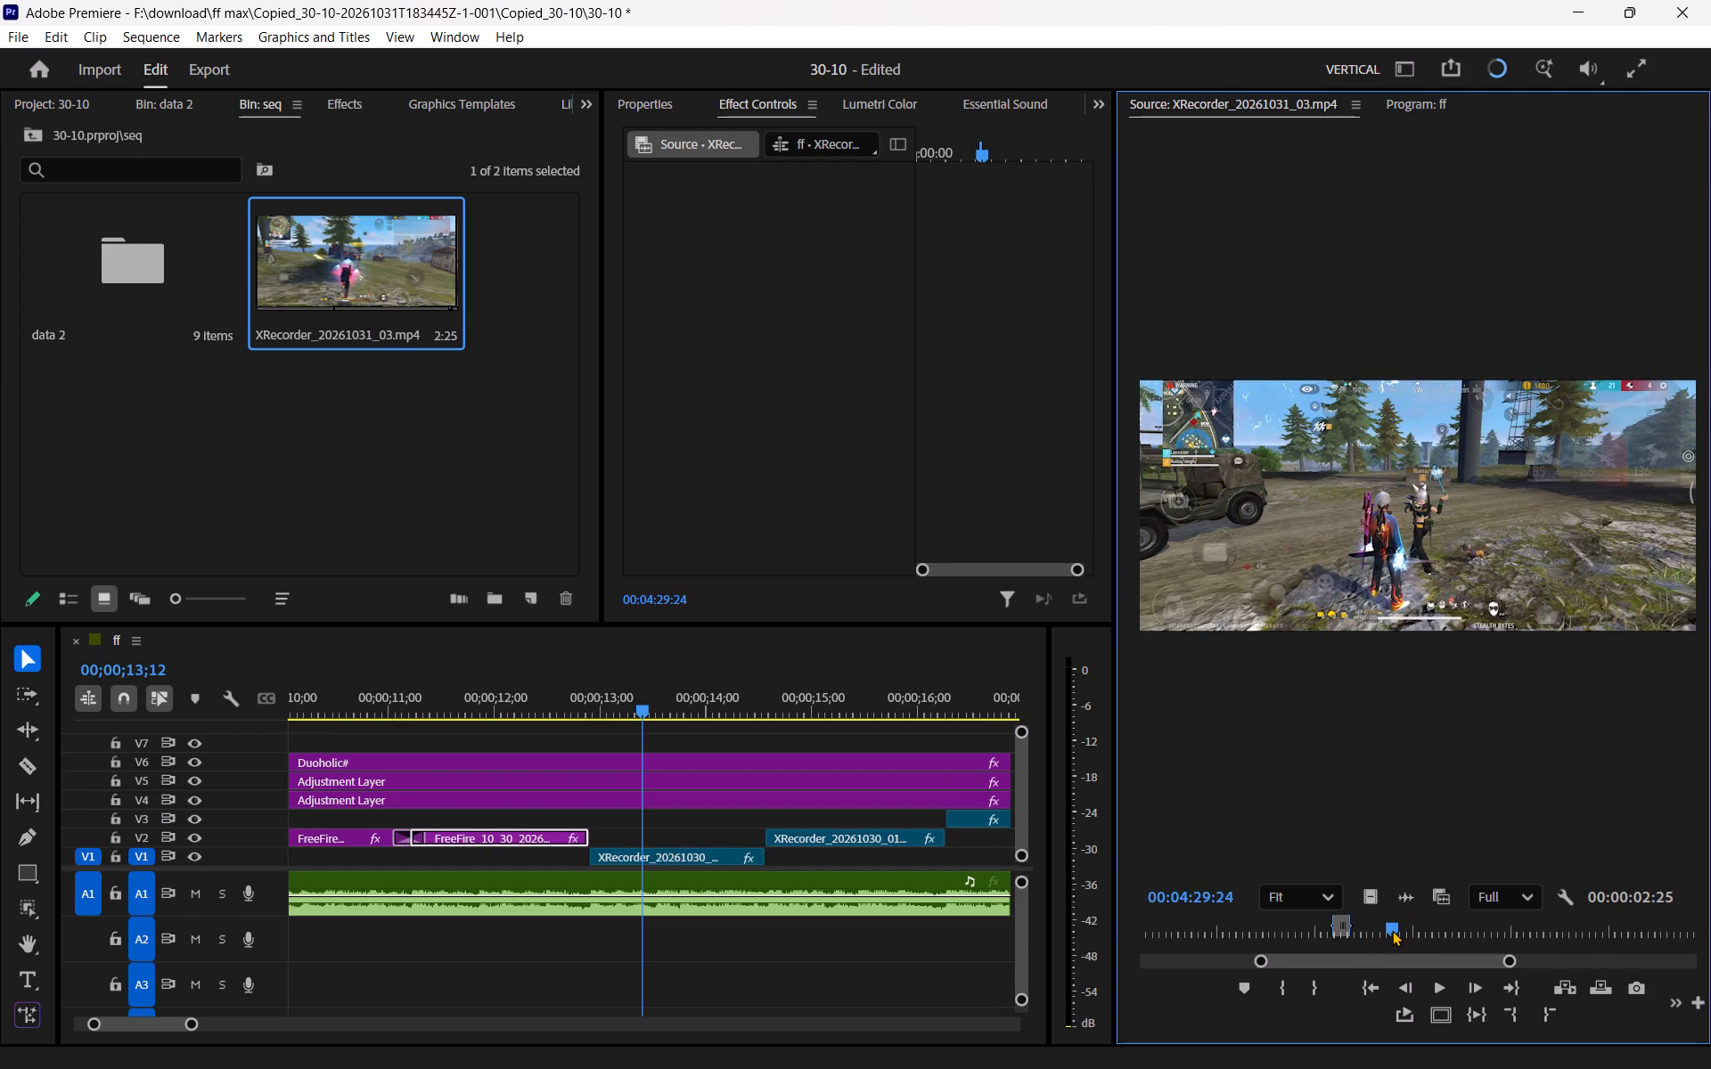
key(space)
key(space)
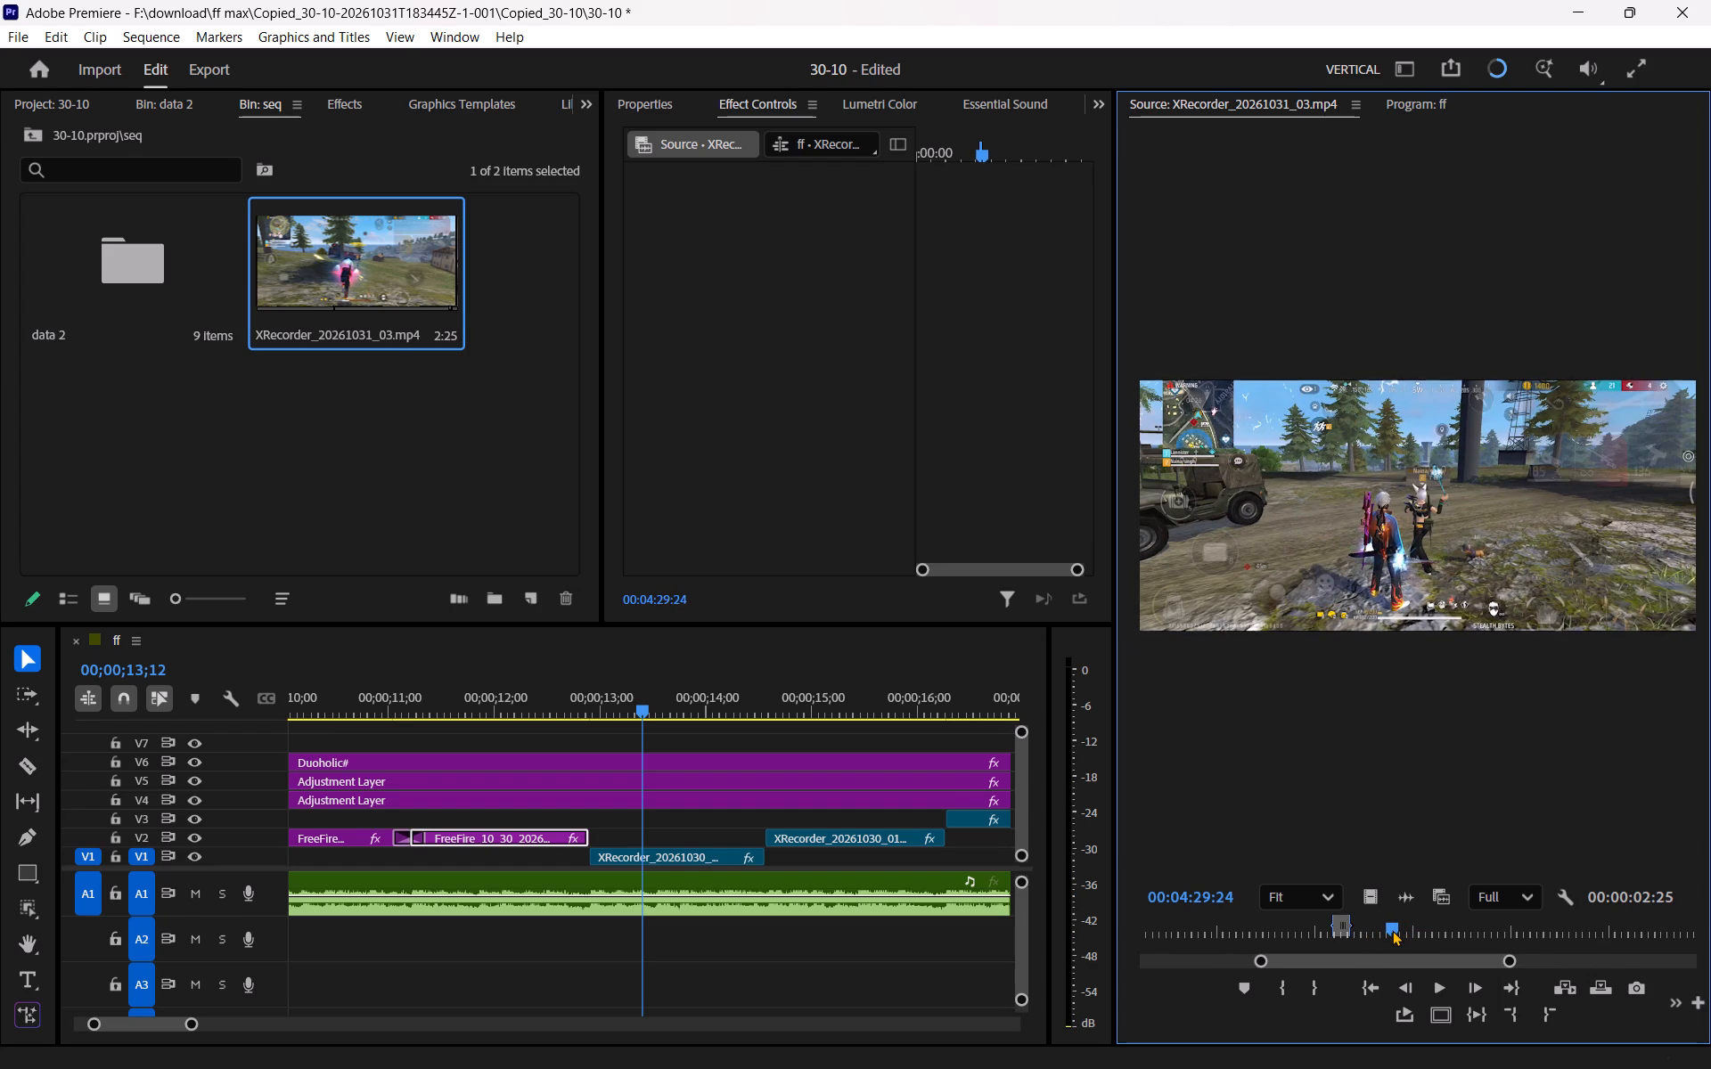
click(1398, 930)
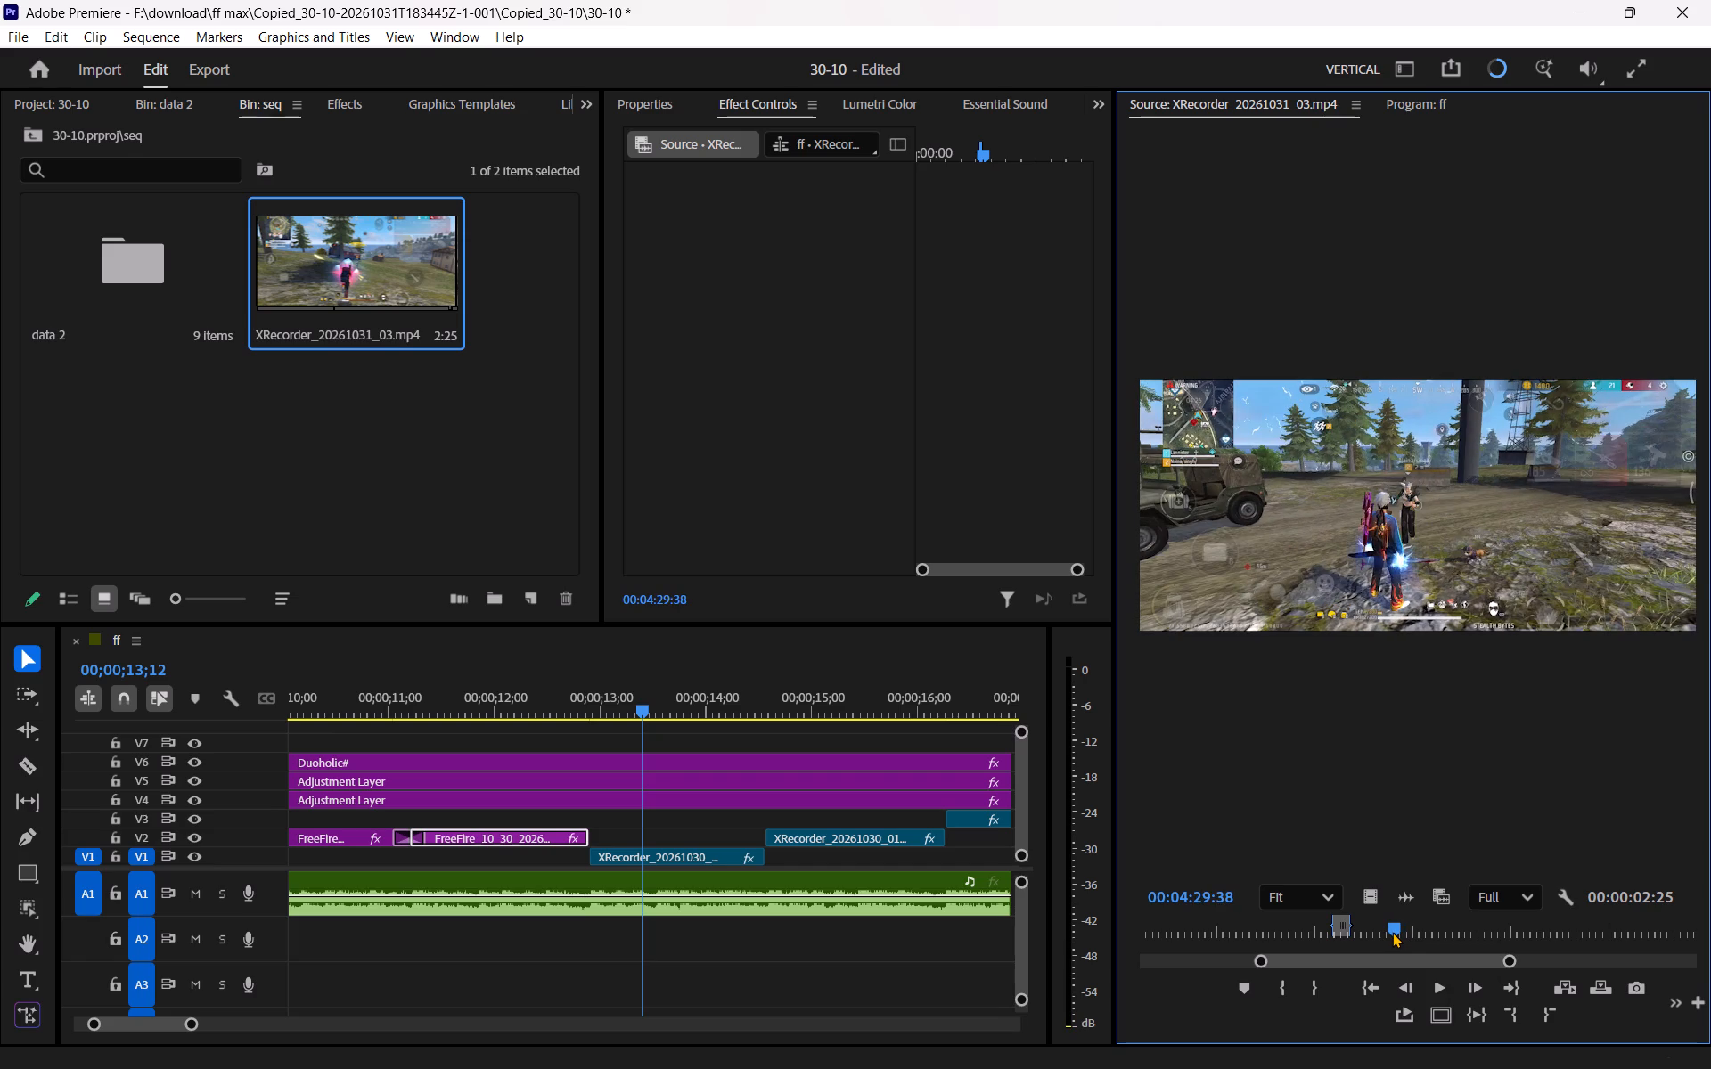
key(space)
key(space)
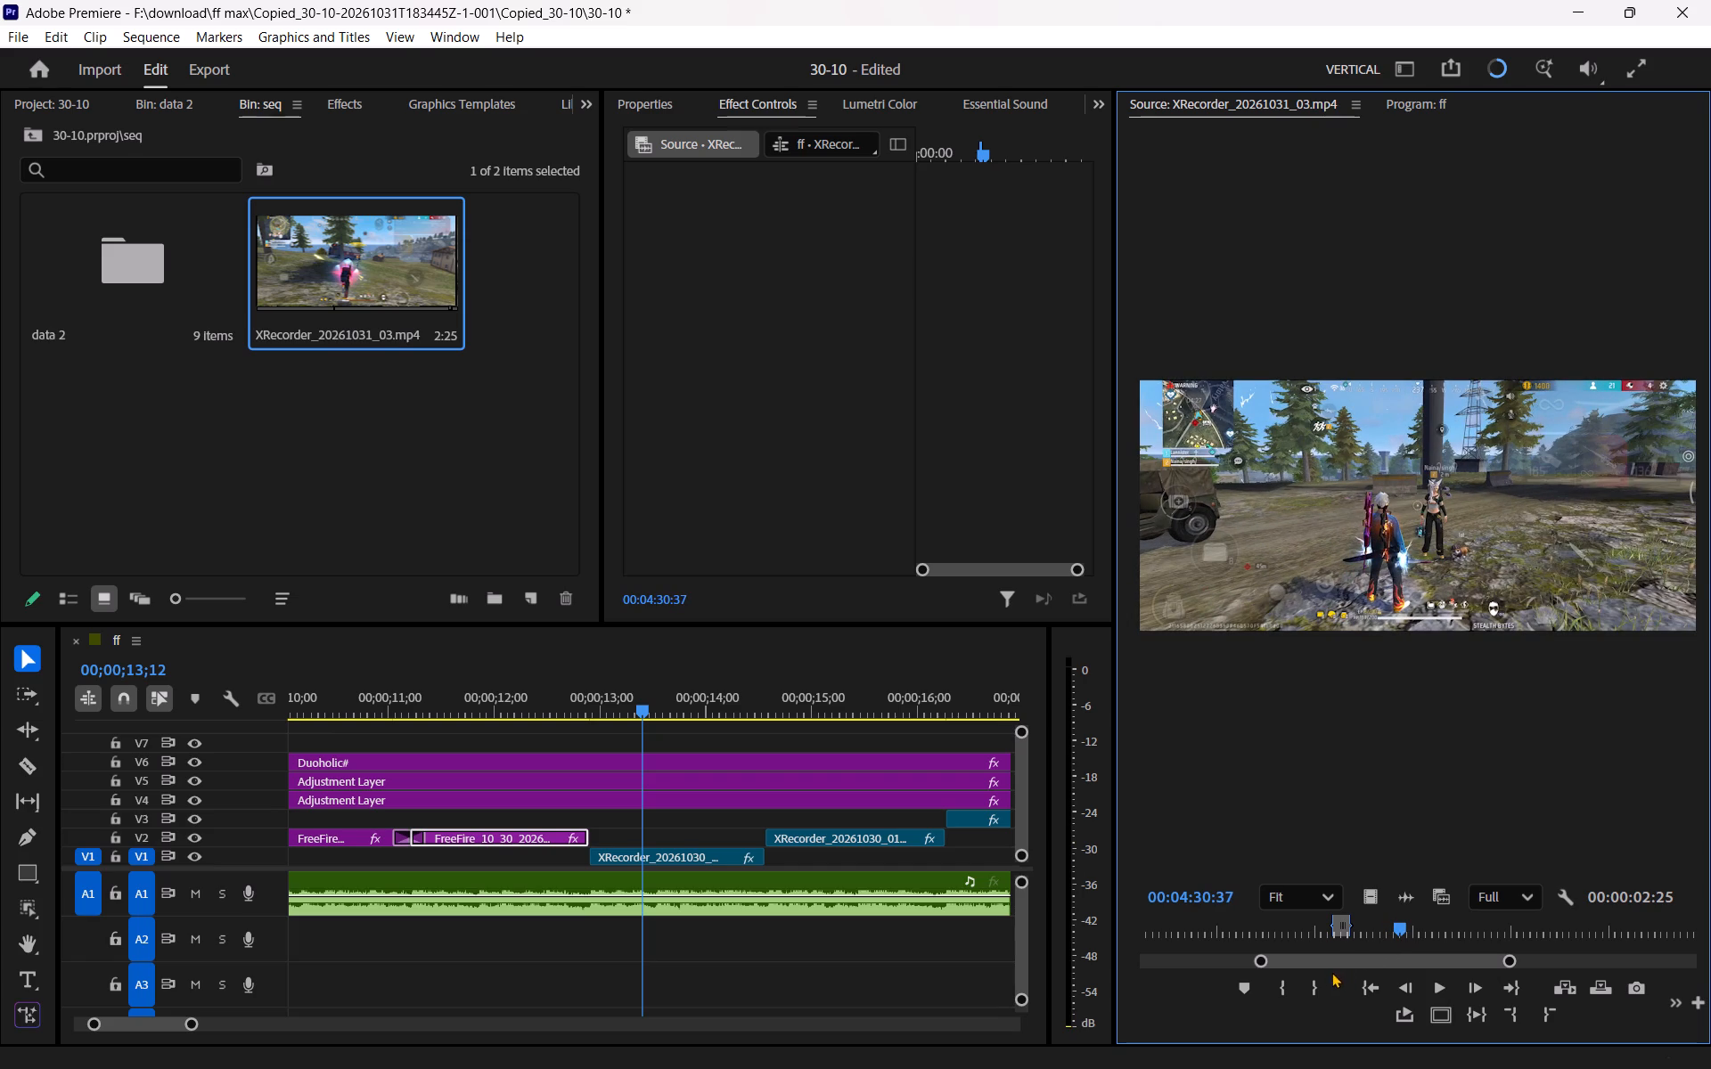
click(1286, 985)
key(space)
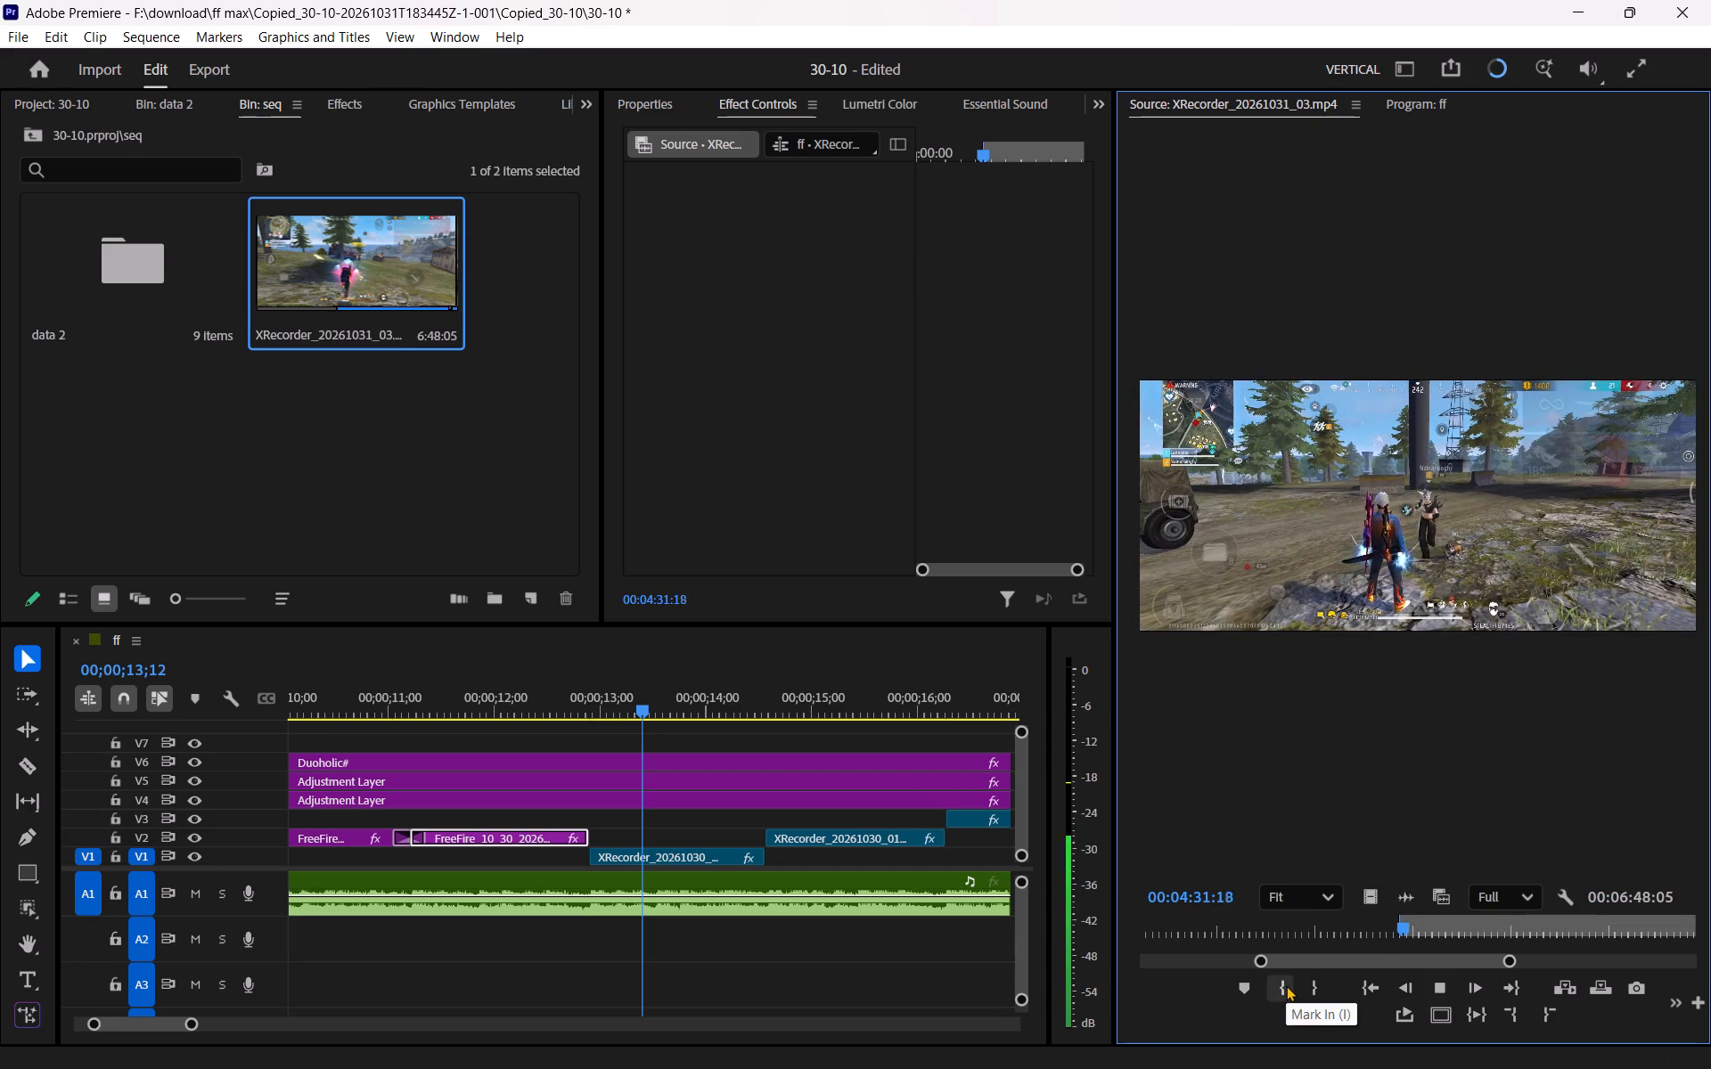
key(space)
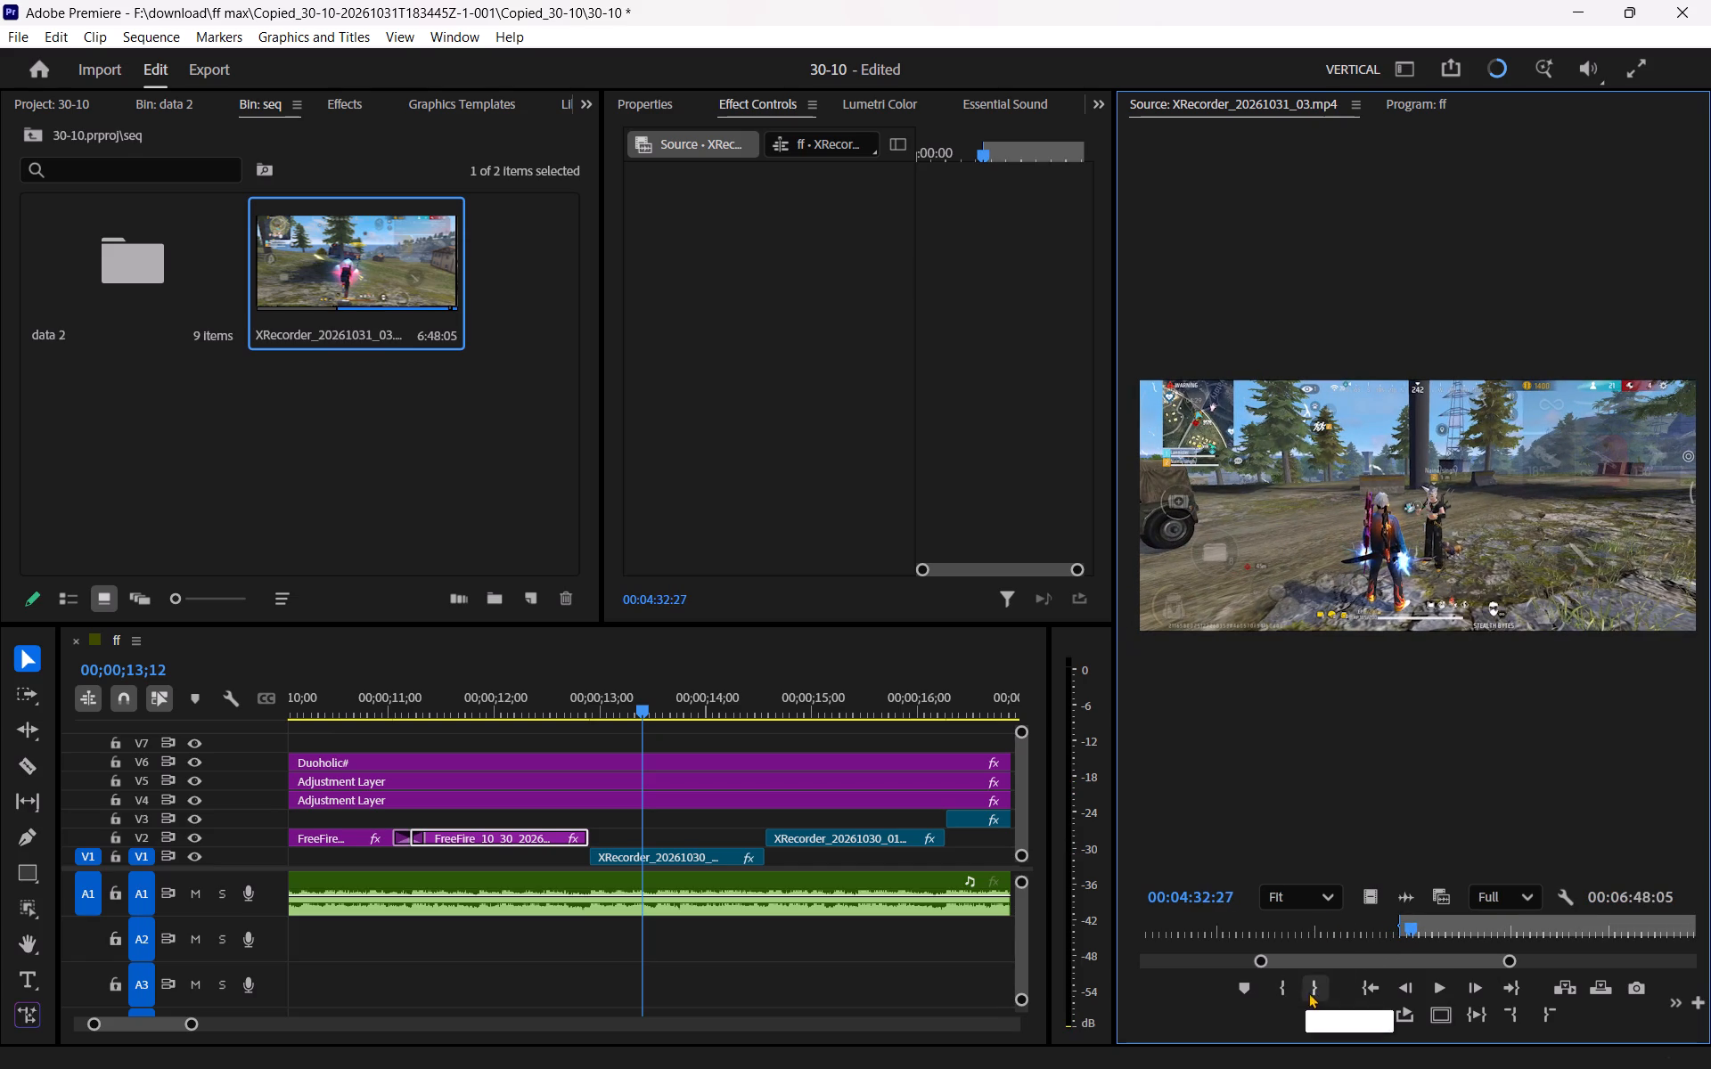
click(1311, 992)
Replace the XRecorder_20261030_01.mp4 clip on V1 with the marked range on V3, trimmed to the old clip's end.
drag(1382, 898, 659, 798)
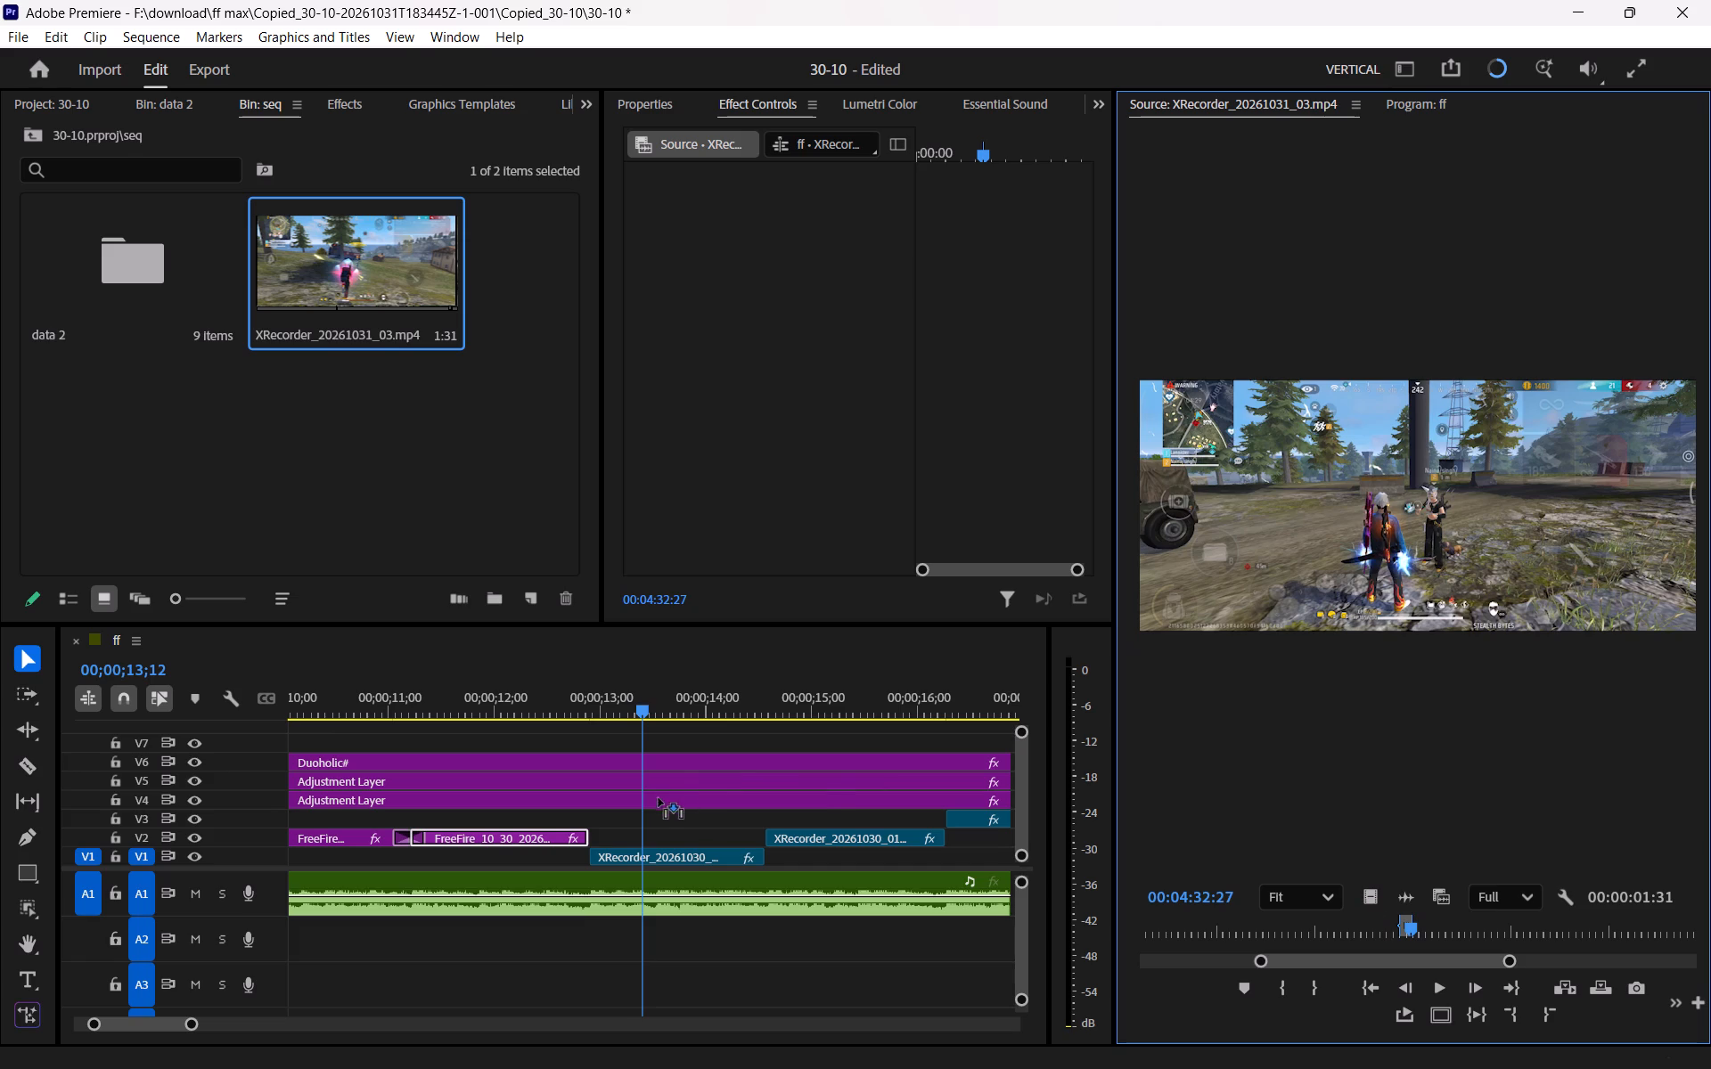
drag(659, 798, 594, 826)
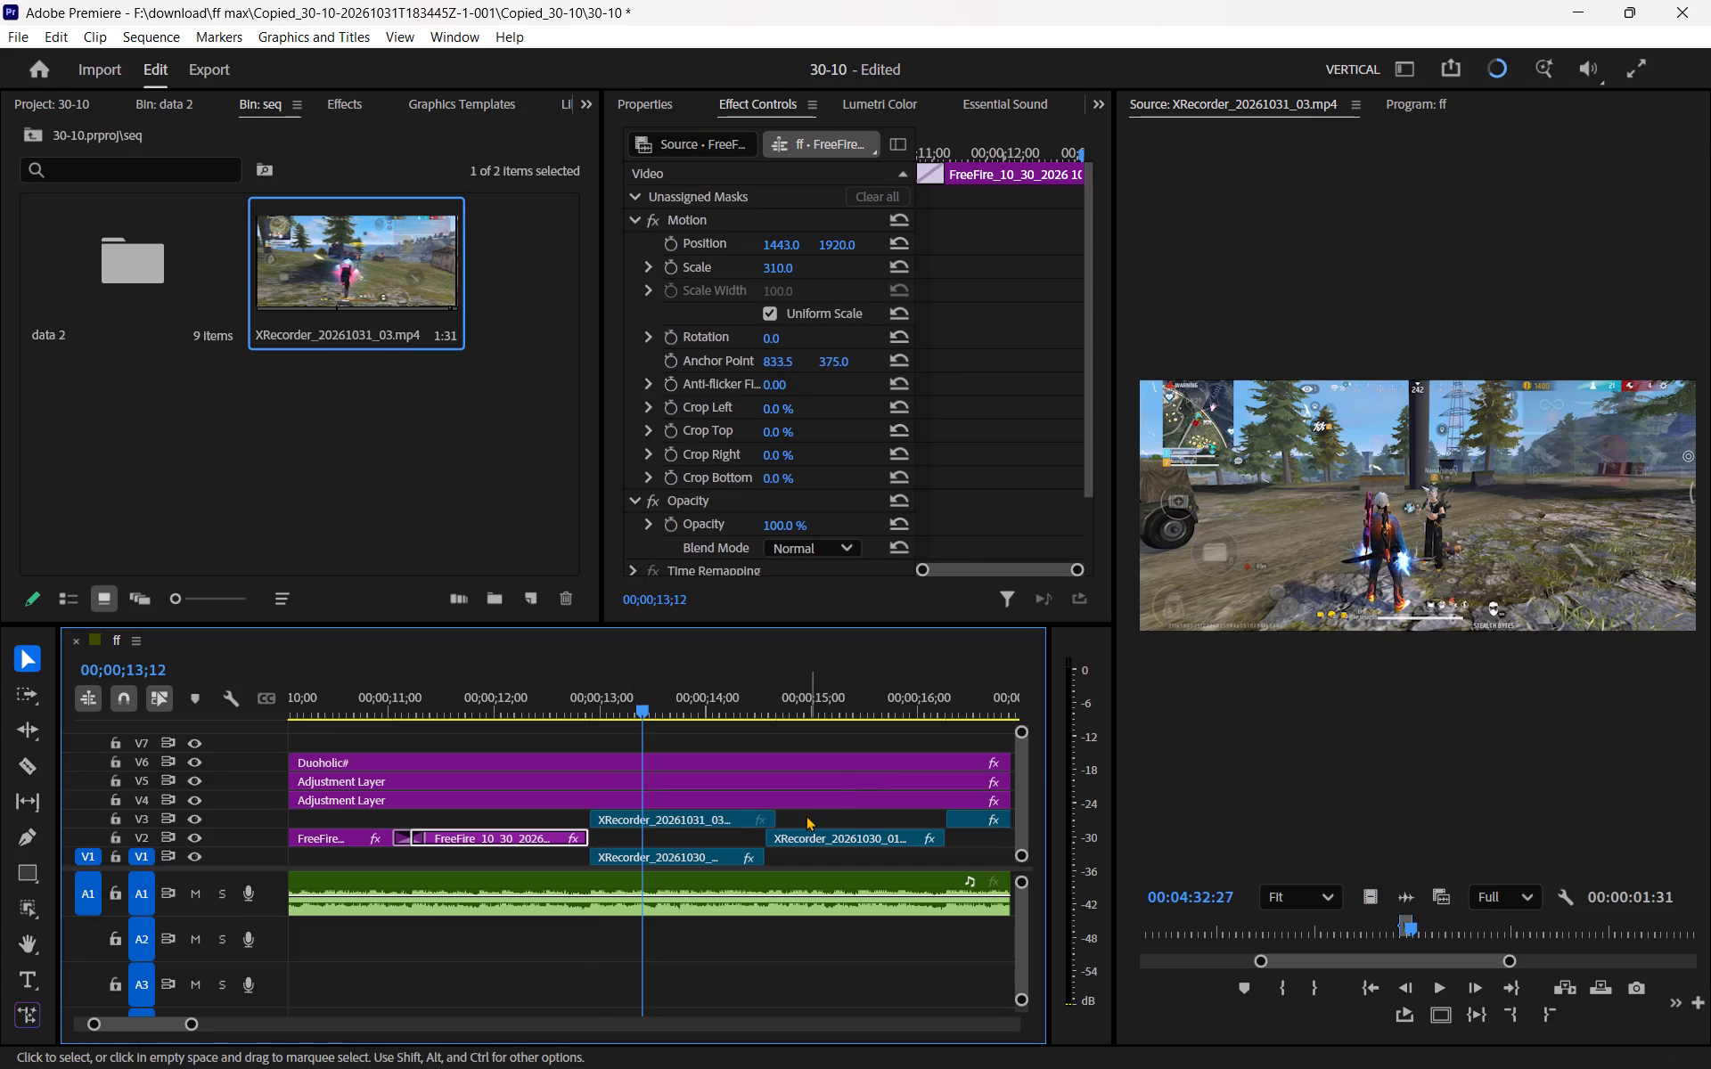
drag(787, 818, 771, 822)
click(710, 857)
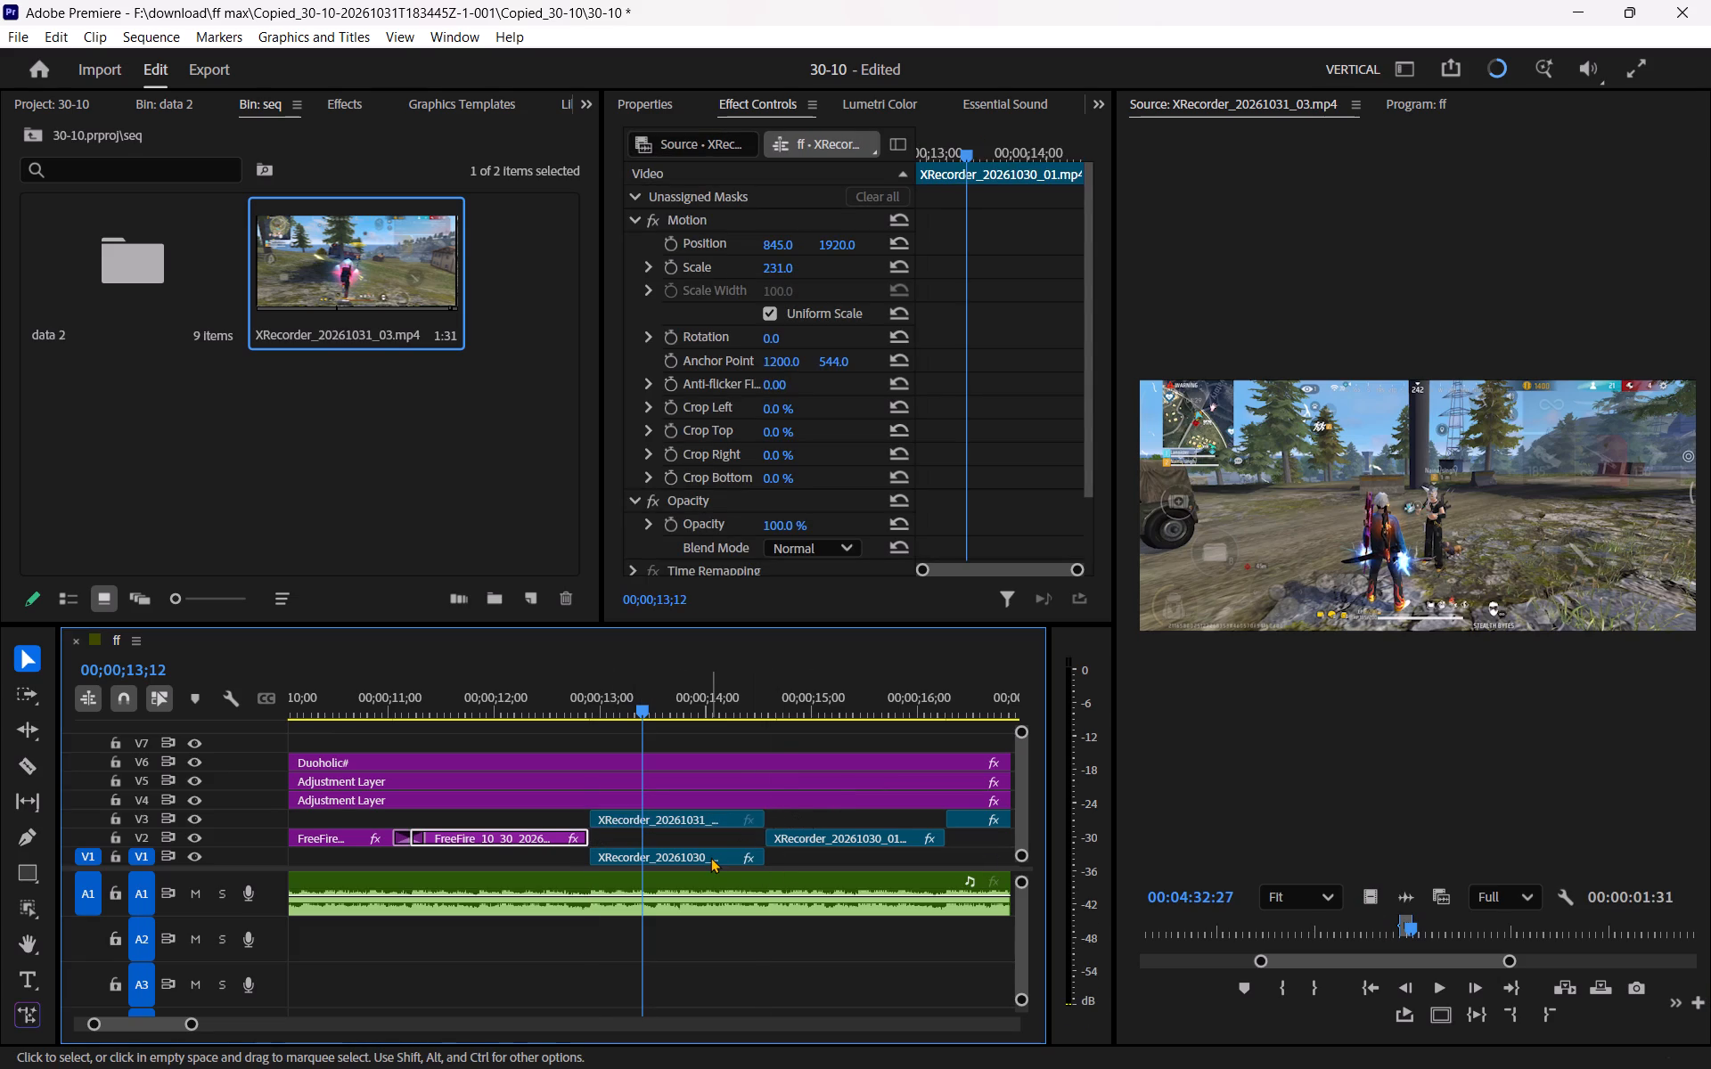
key(Delete)
Set the Scale of the new XRecorder_20261031_03.mp4 clip on V3 to 197%.
click(640, 691)
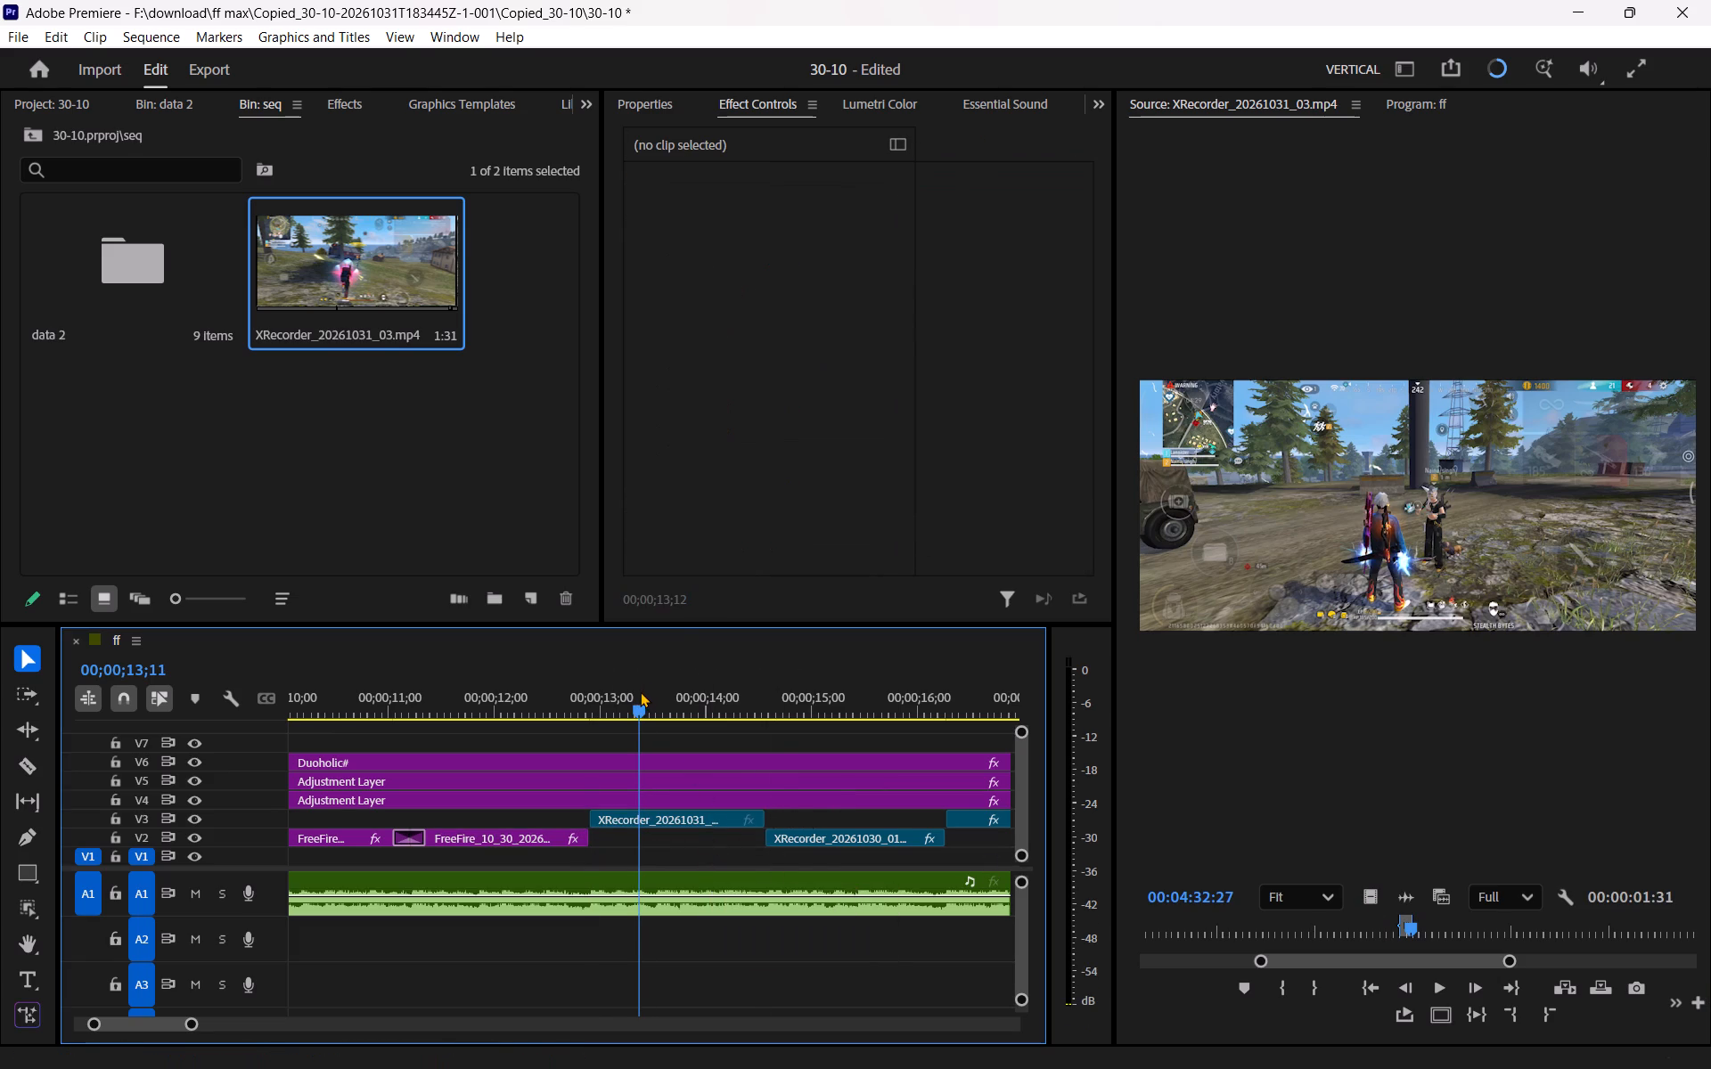
click(661, 96)
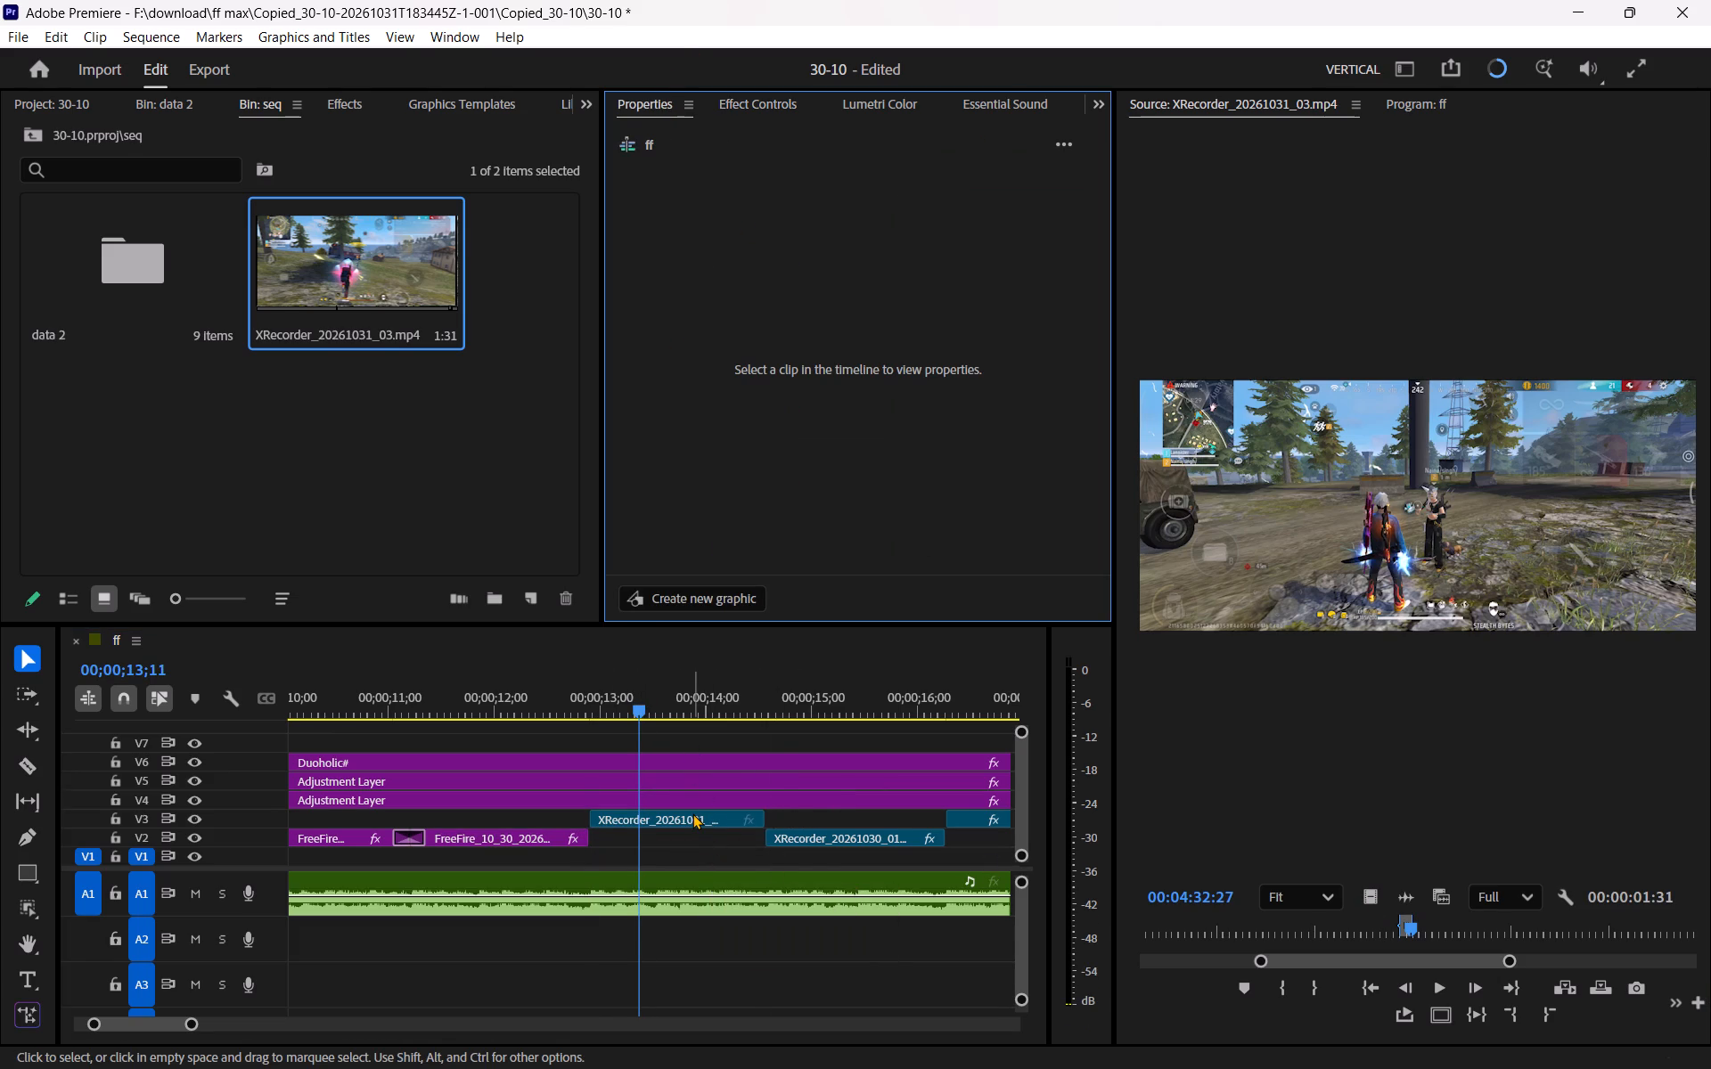
click(692, 813)
click(664, 706)
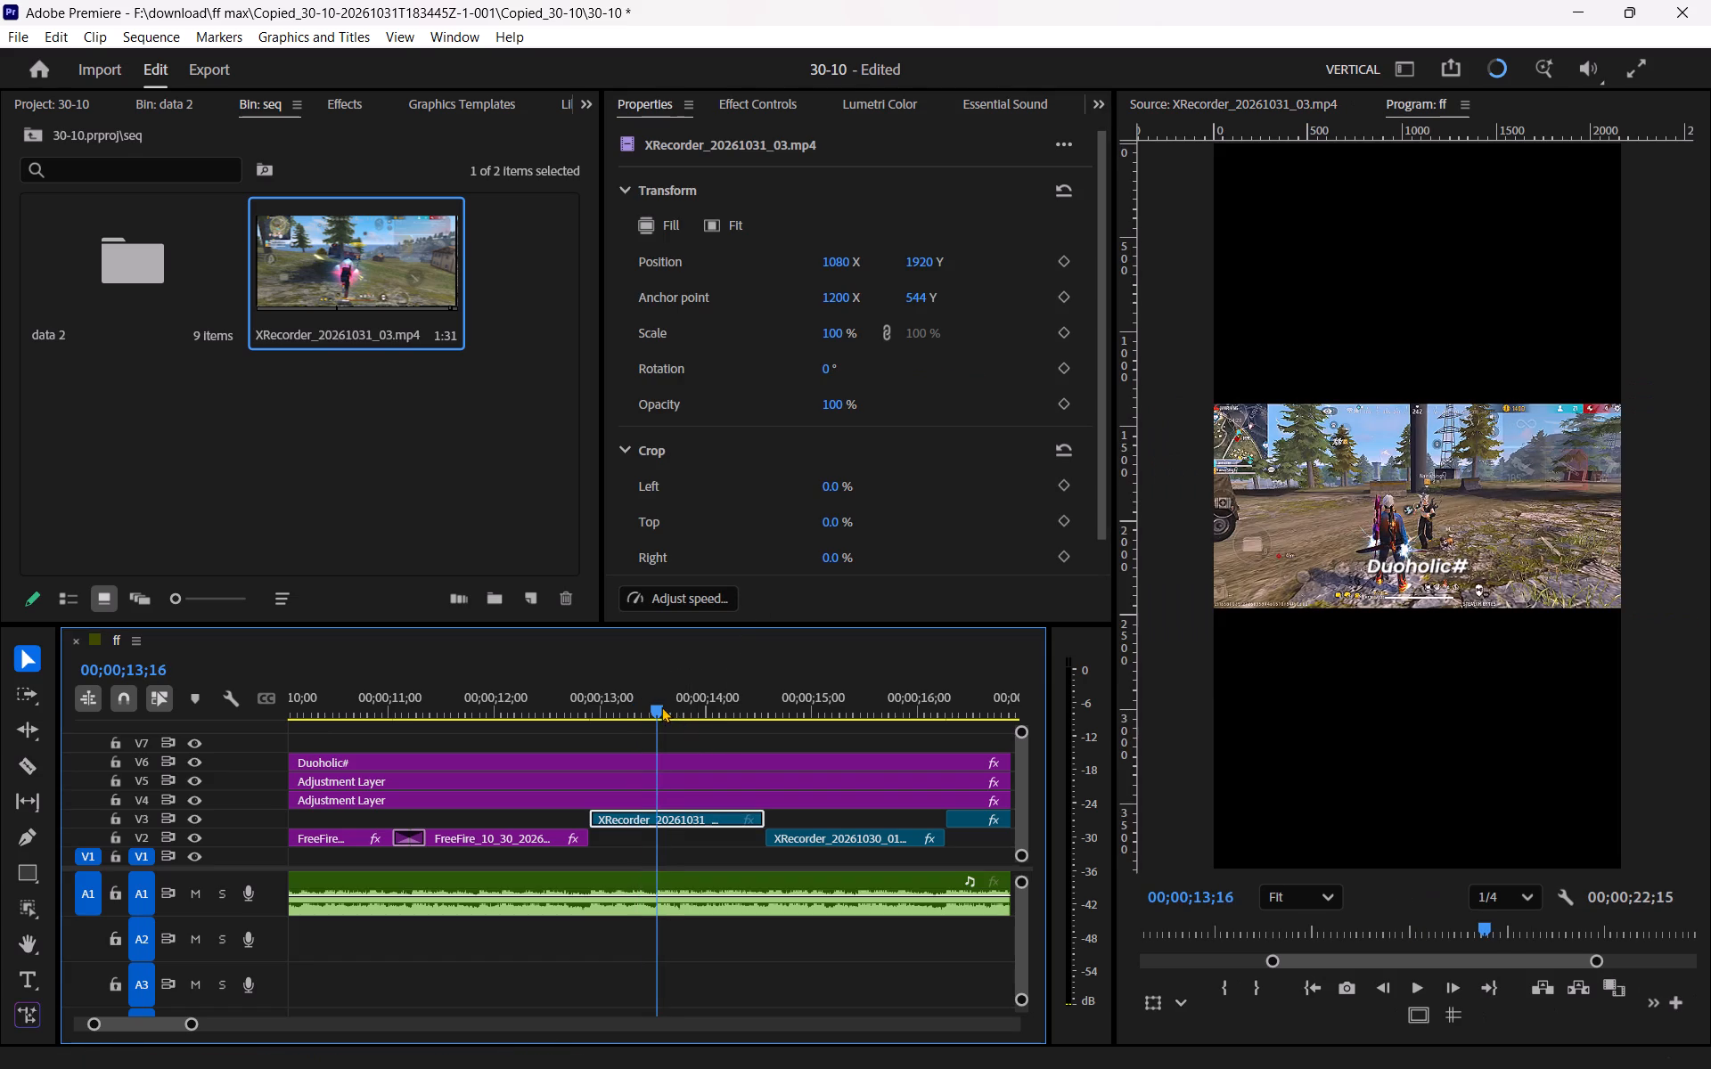
drag(825, 338, 947, 350)
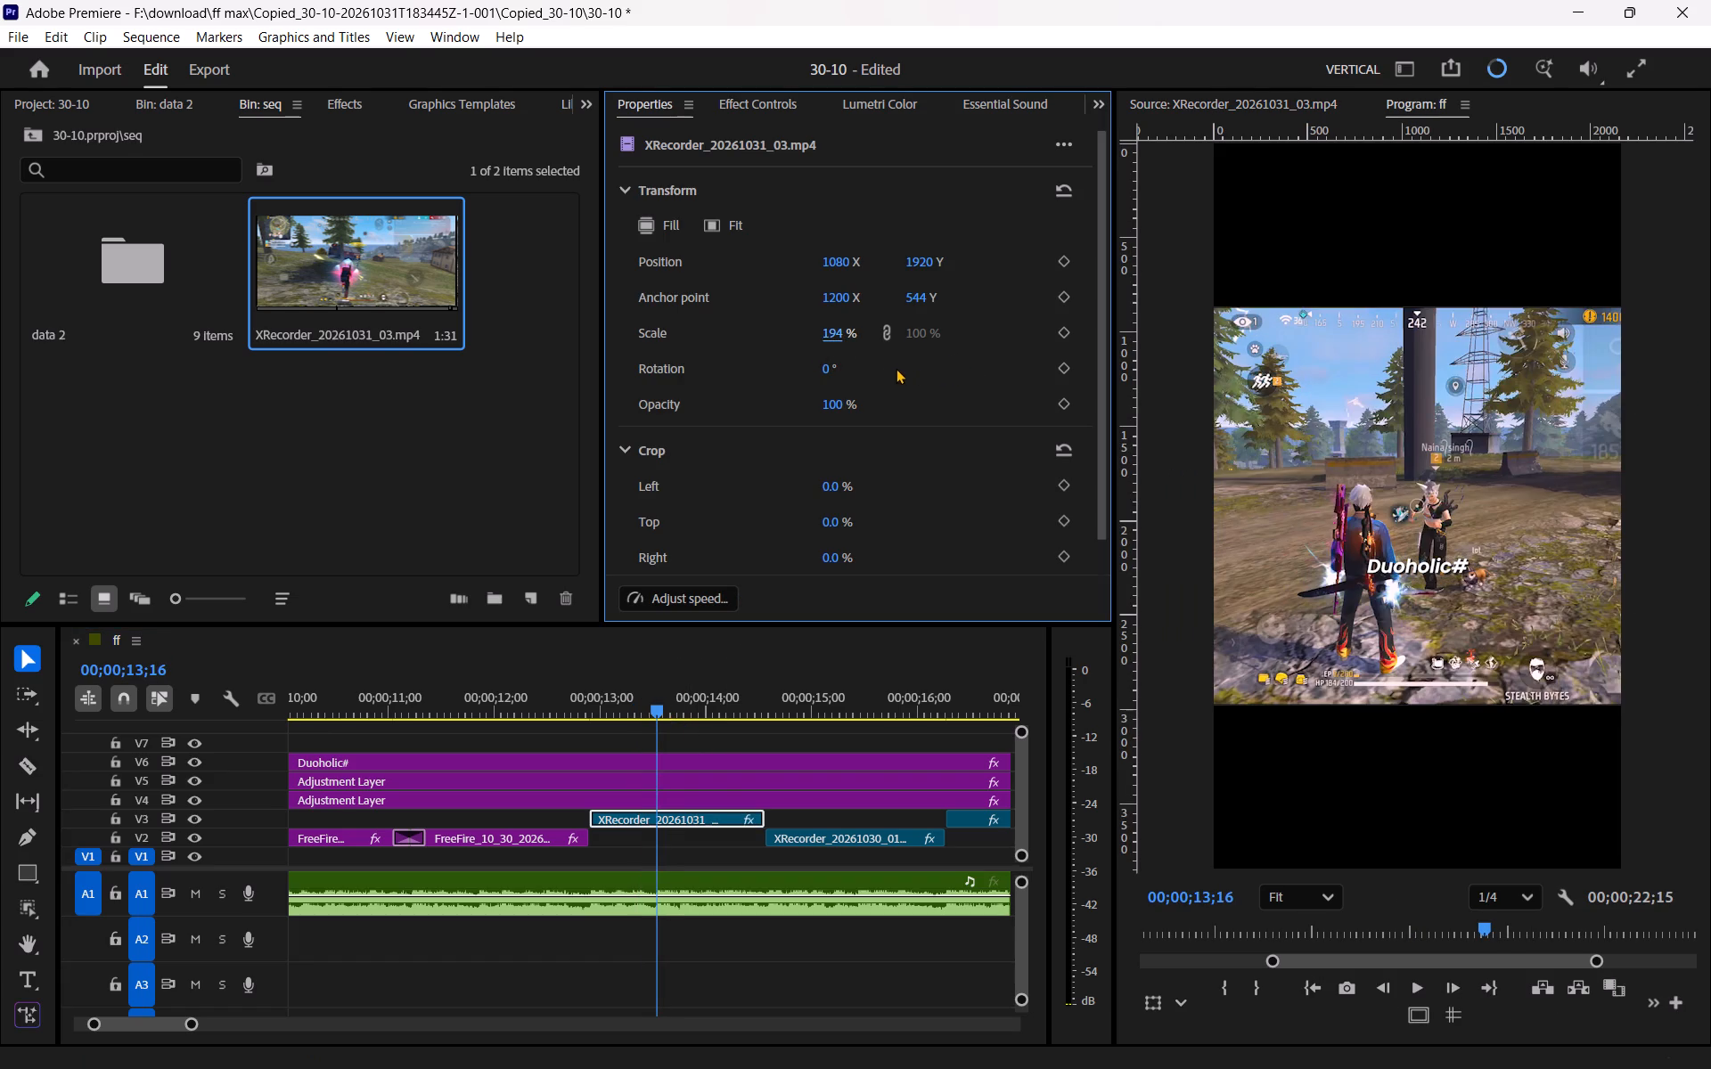
click(839, 343)
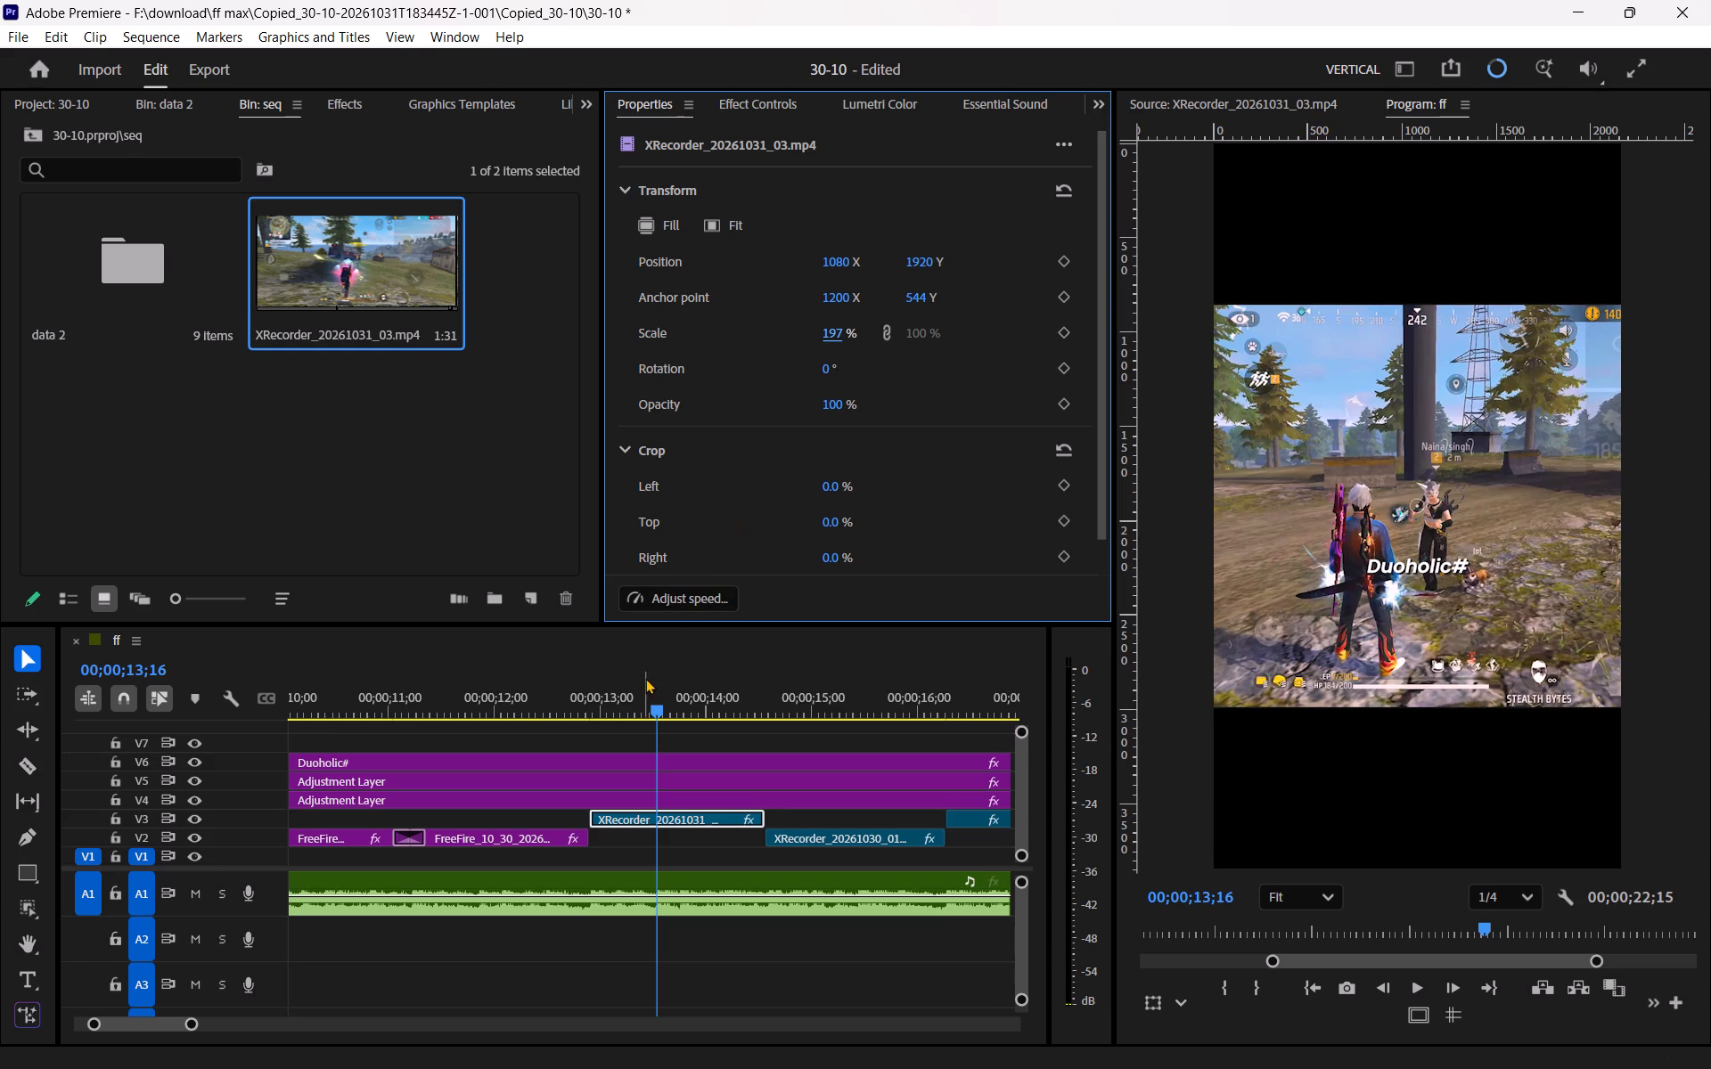
Play the sequence from 00;00;12;02 to about 00;00;16;00 to review the new V3 clip and the shot that follows.
drag(633, 689, 503, 718)
key(space)
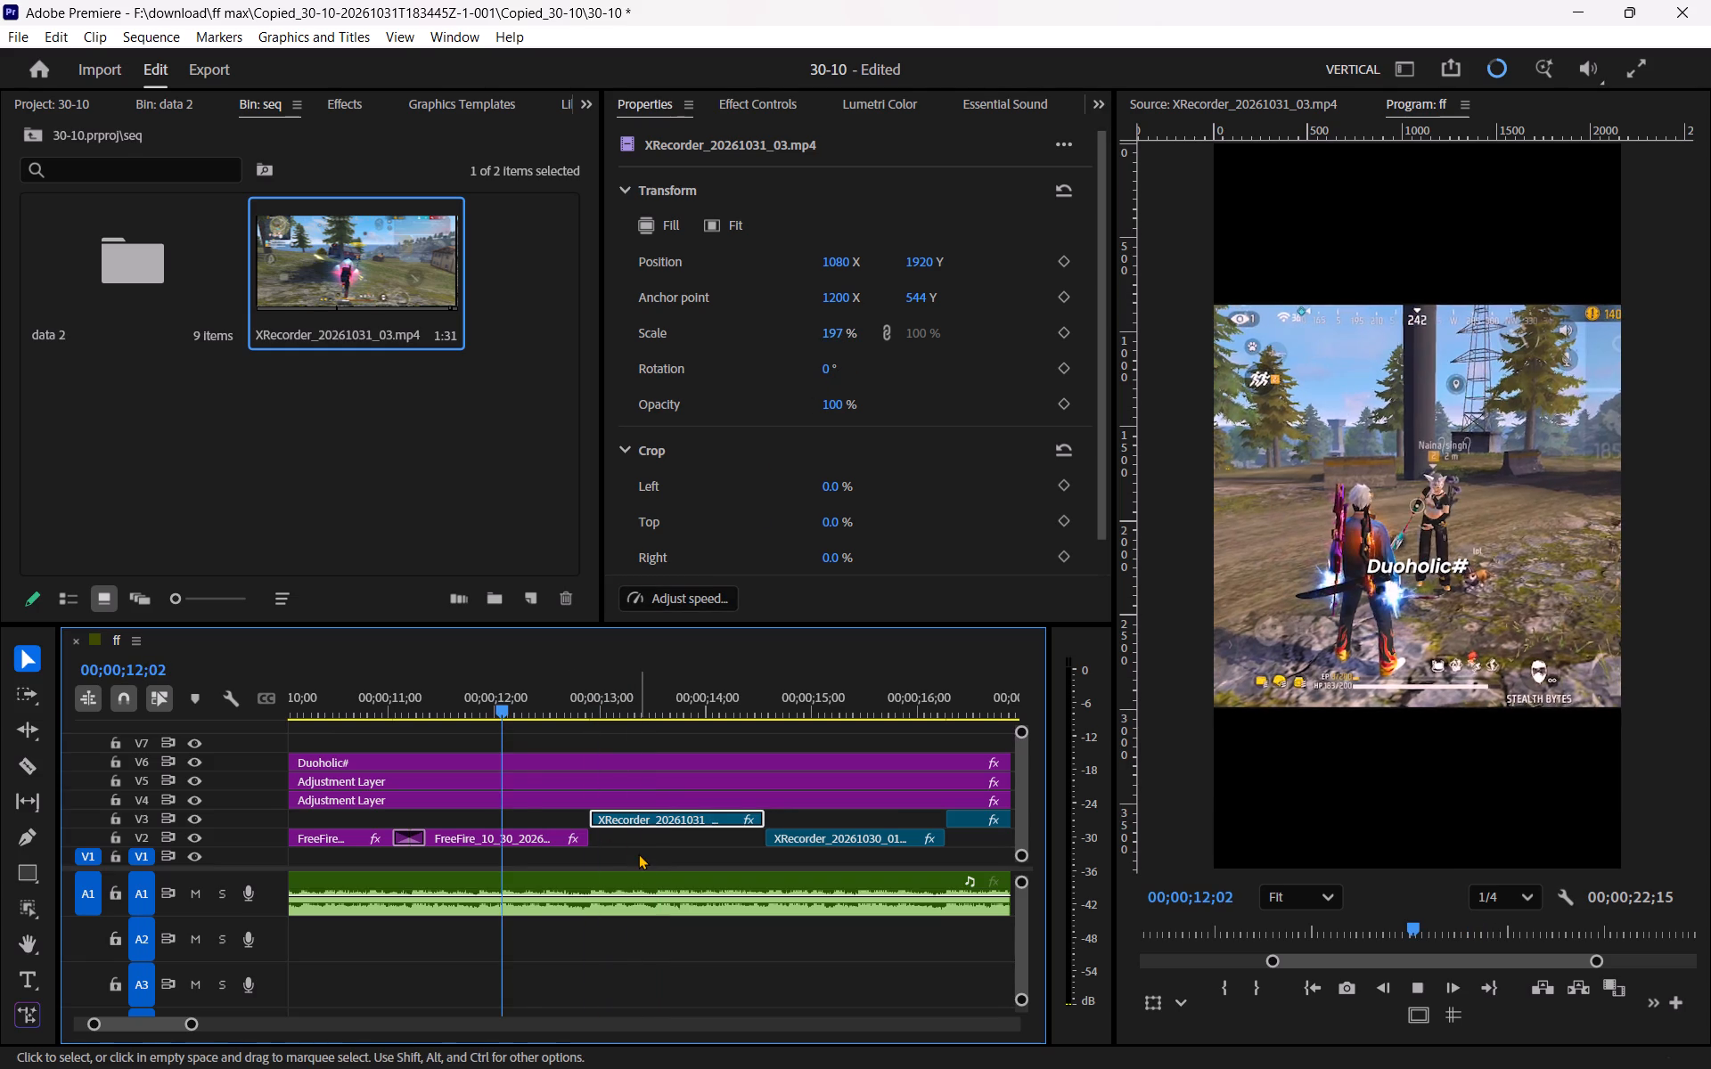
click(638, 853)
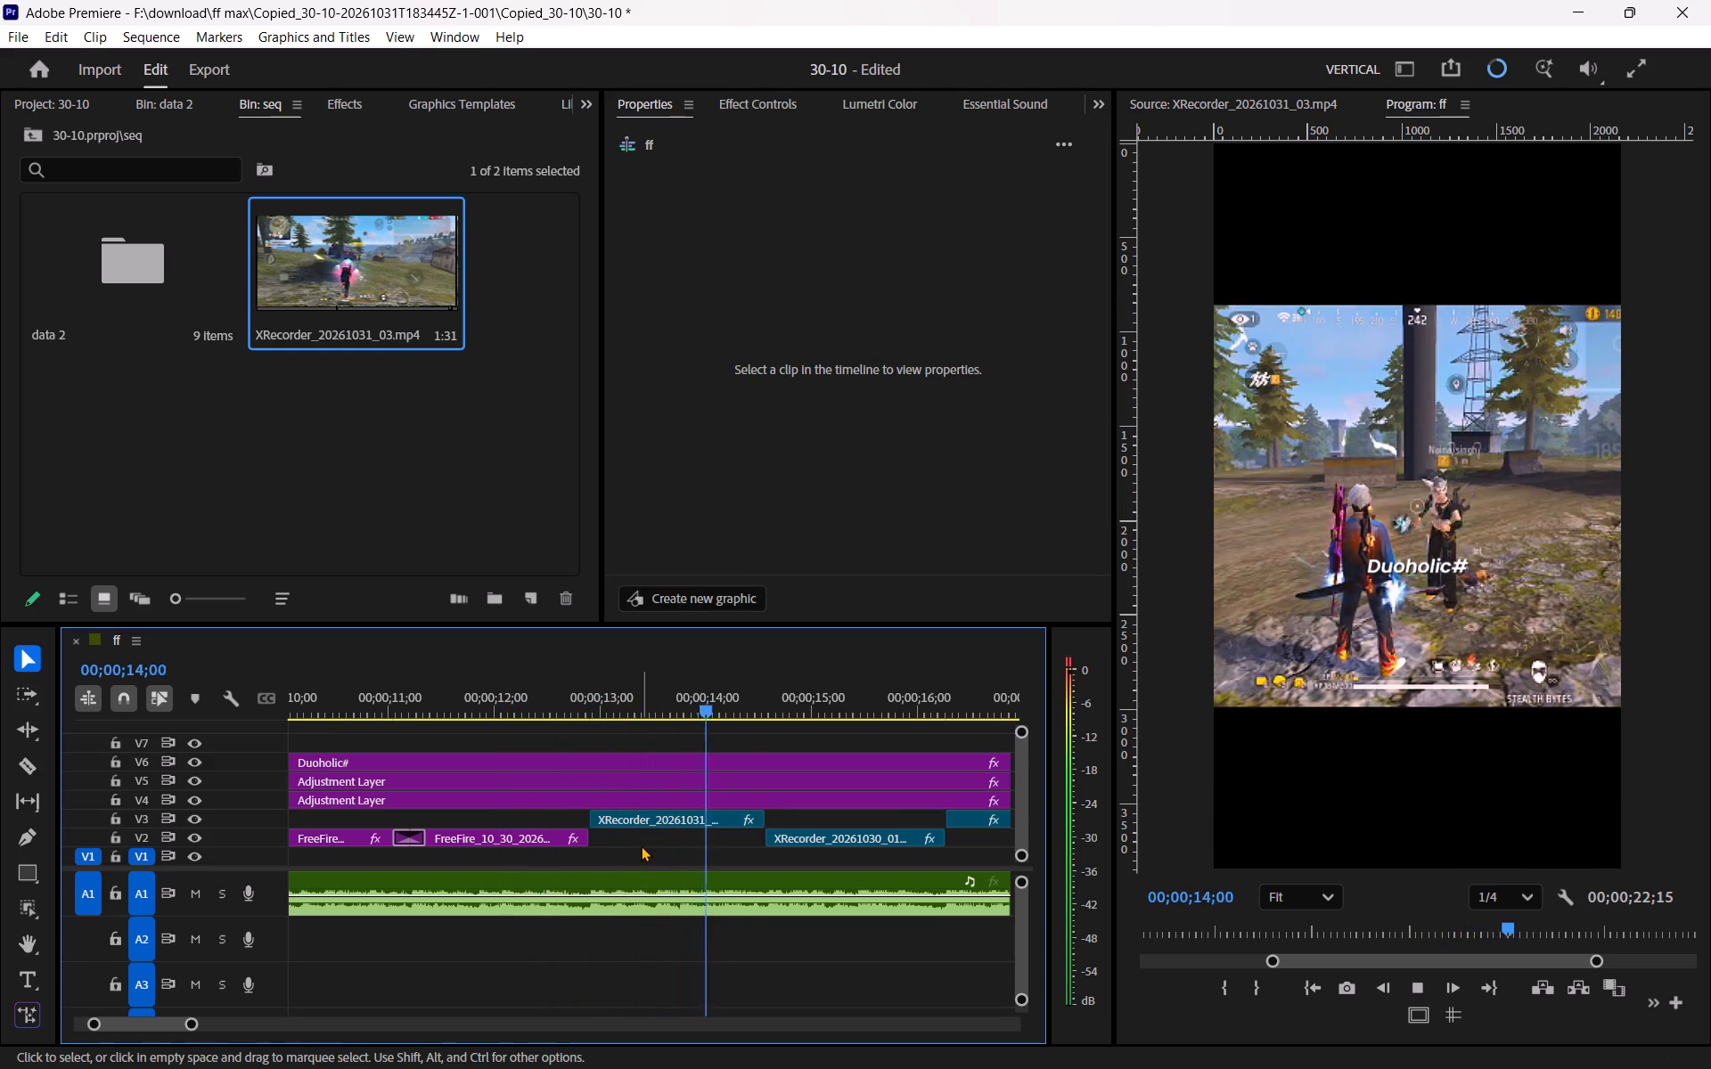
scroll(641, 843, down, 7)
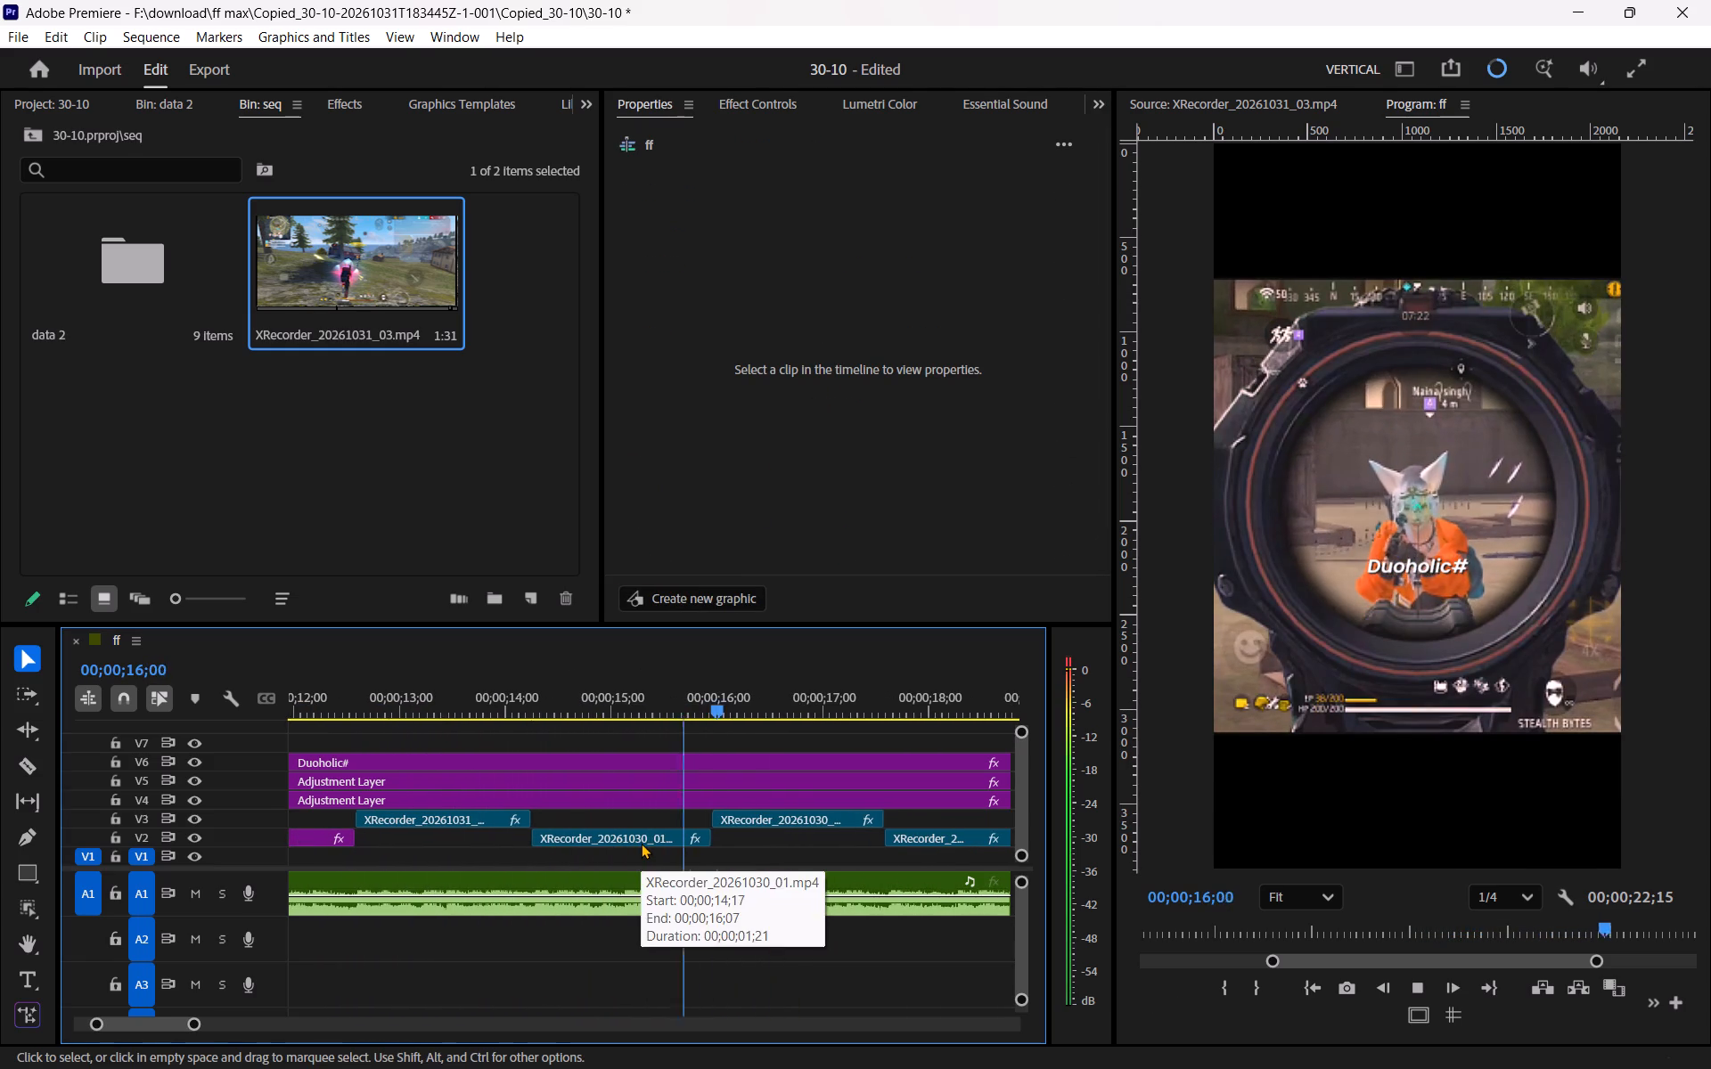
key(space)
drag(525, 703, 502, 714)
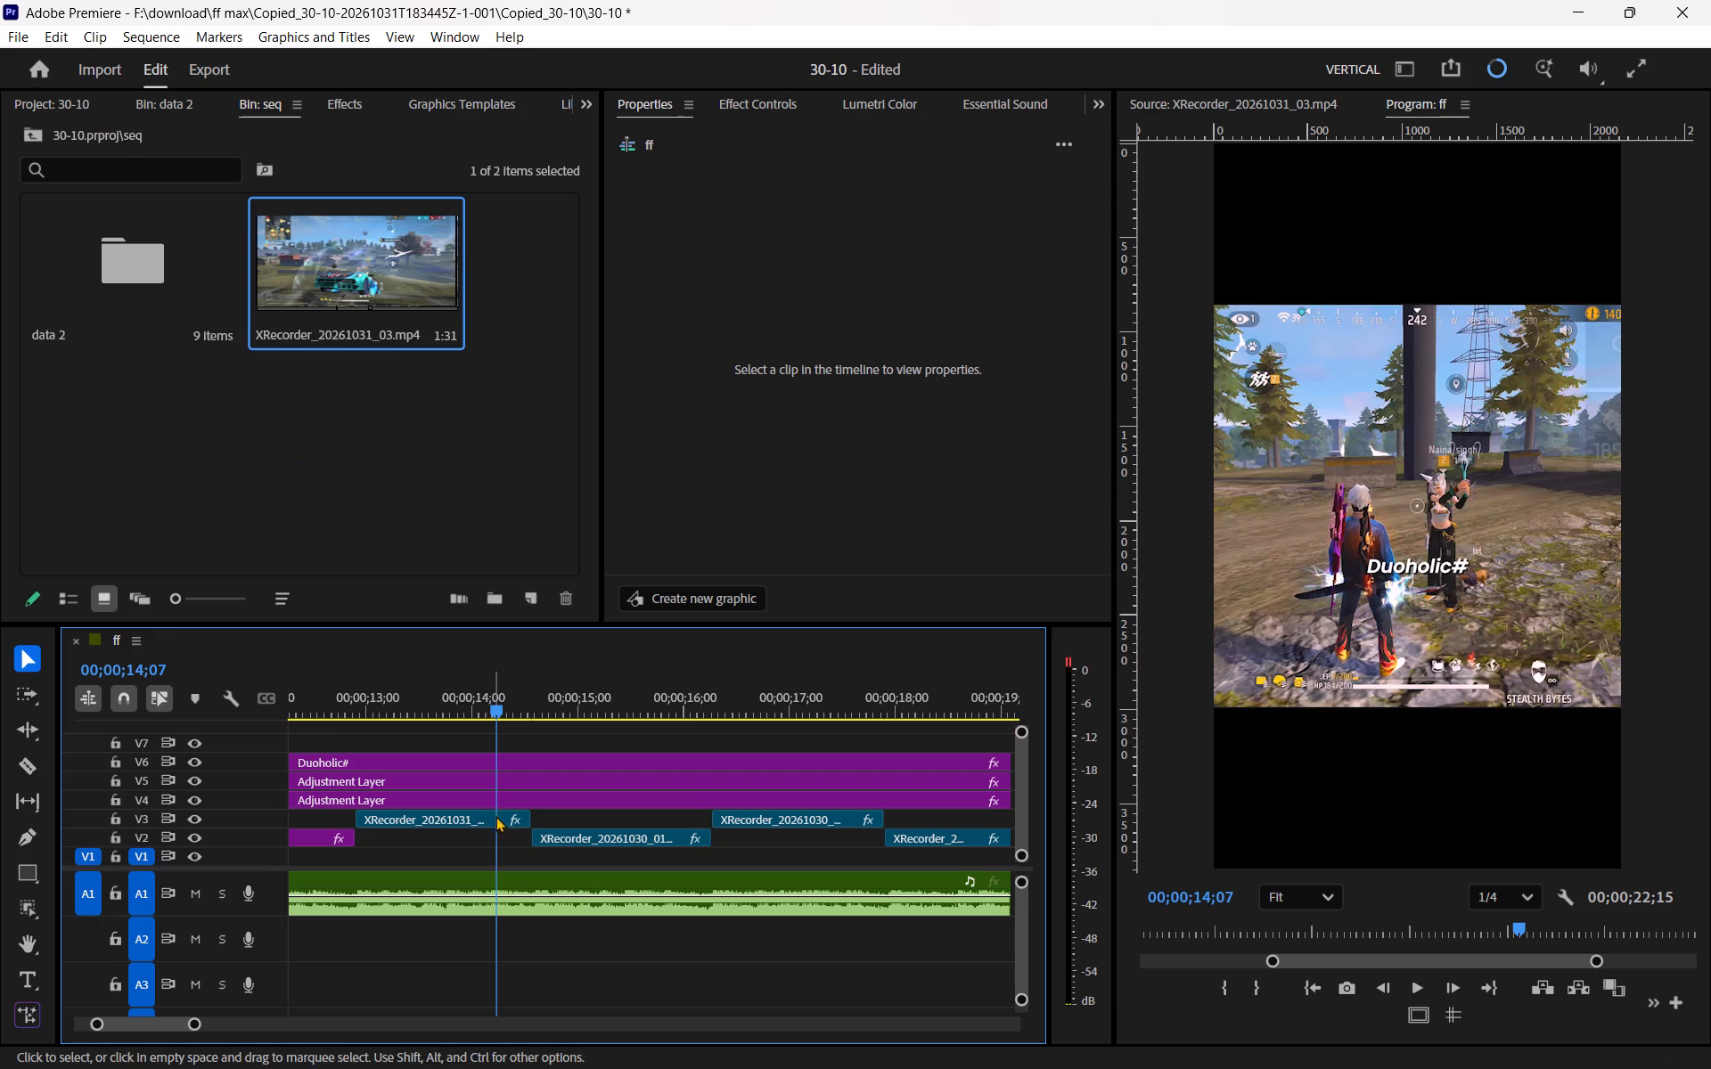
Mark a source range in XRecorder_20261031_03.mp4 from 00:05:12:06 to 00:05:14:11.
double_click(328, 254)
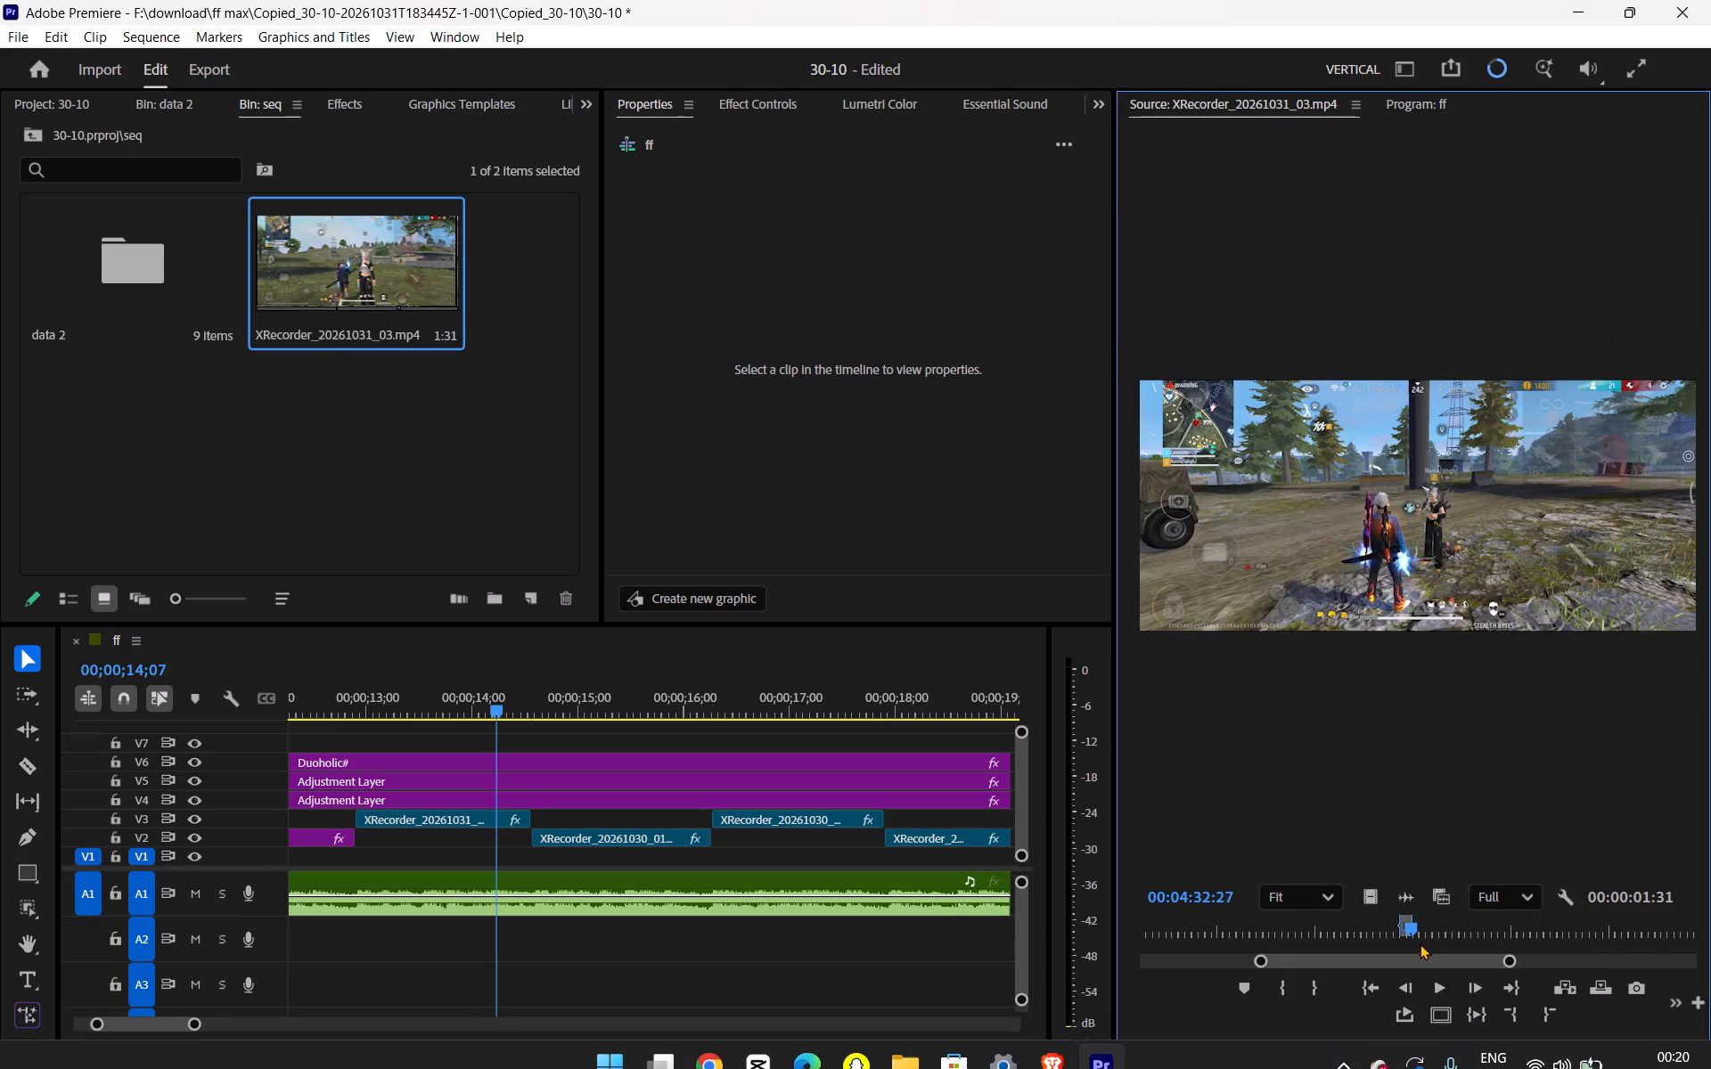
drag(1409, 928, 1432, 943)
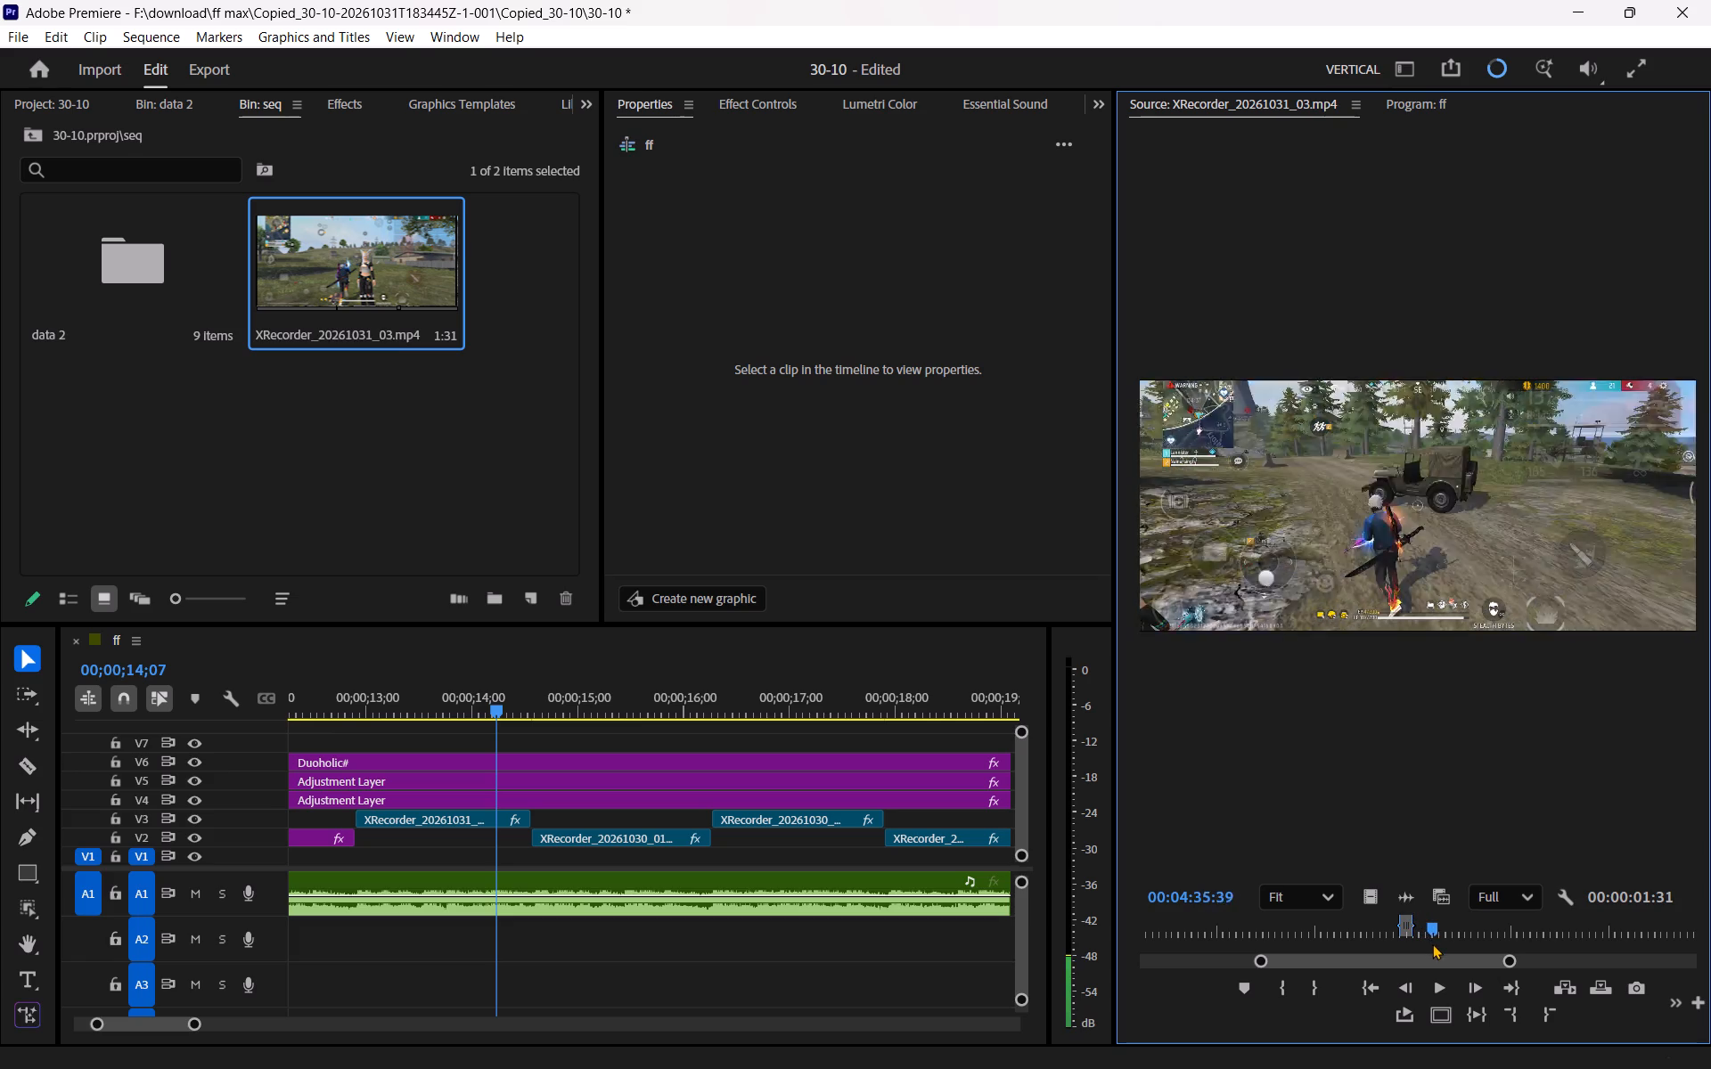
drag(1432, 943, 1482, 955)
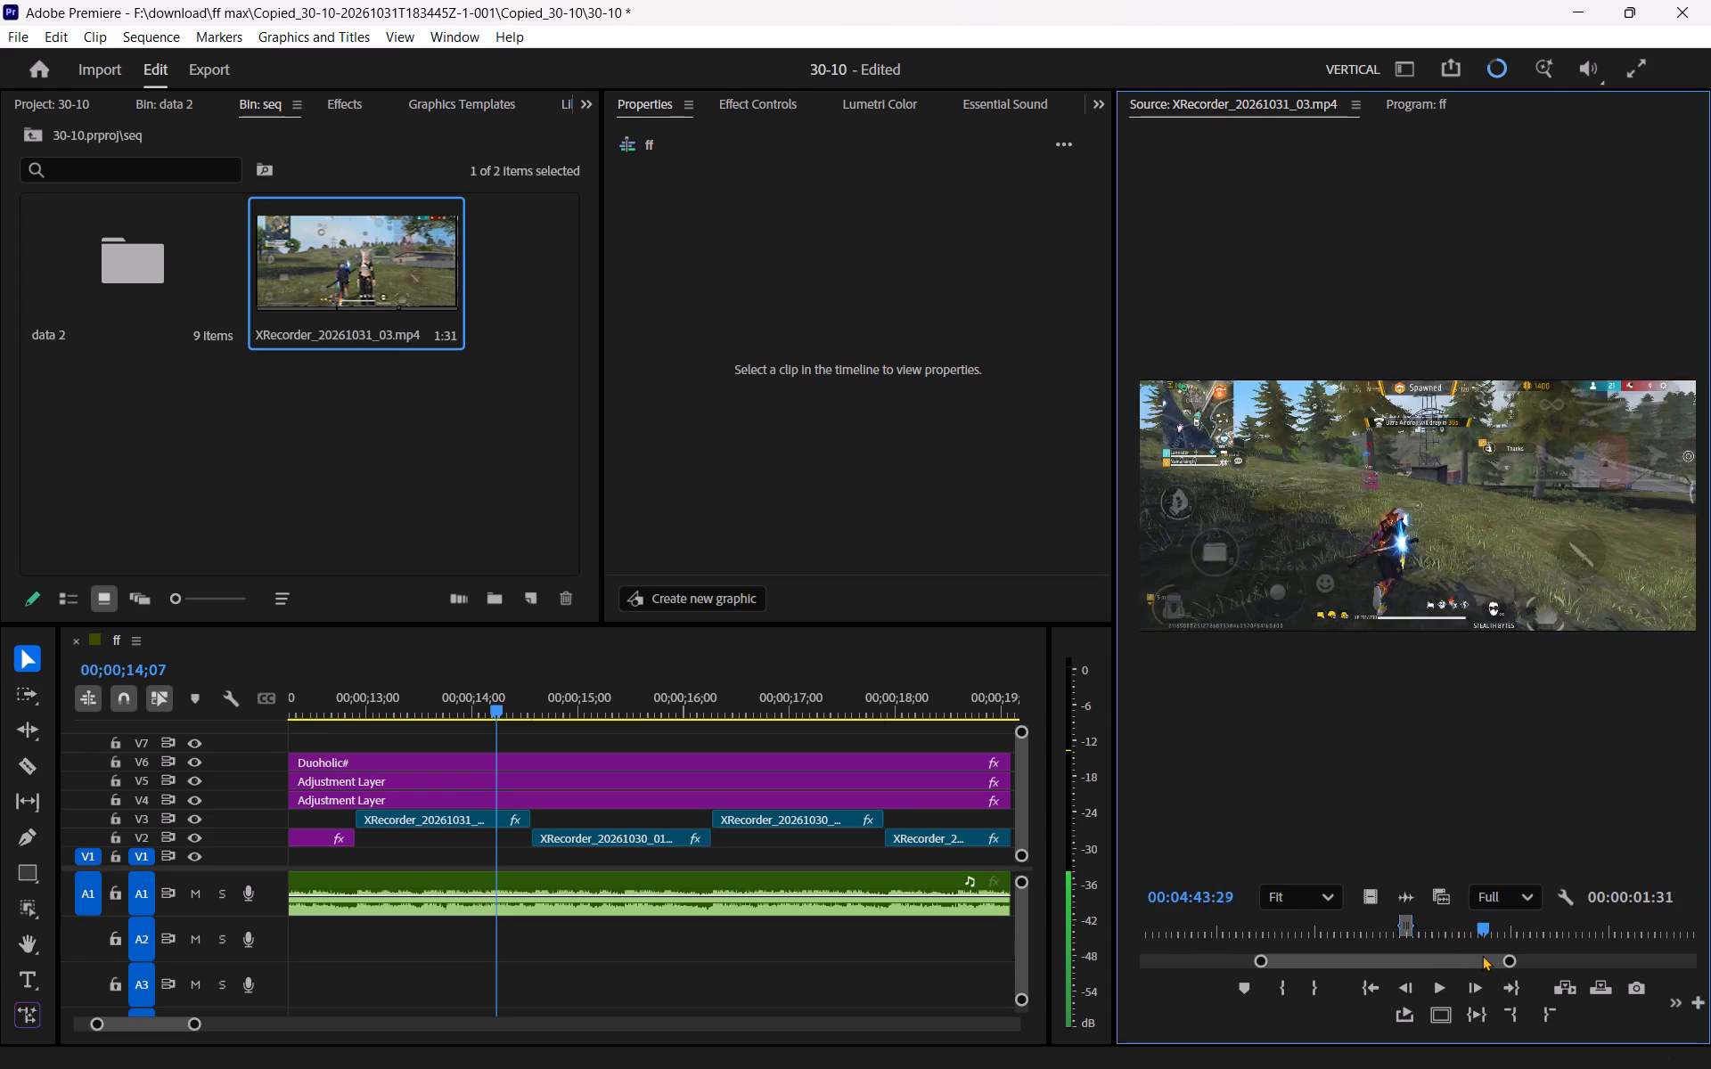
drag(1482, 955, 1539, 961)
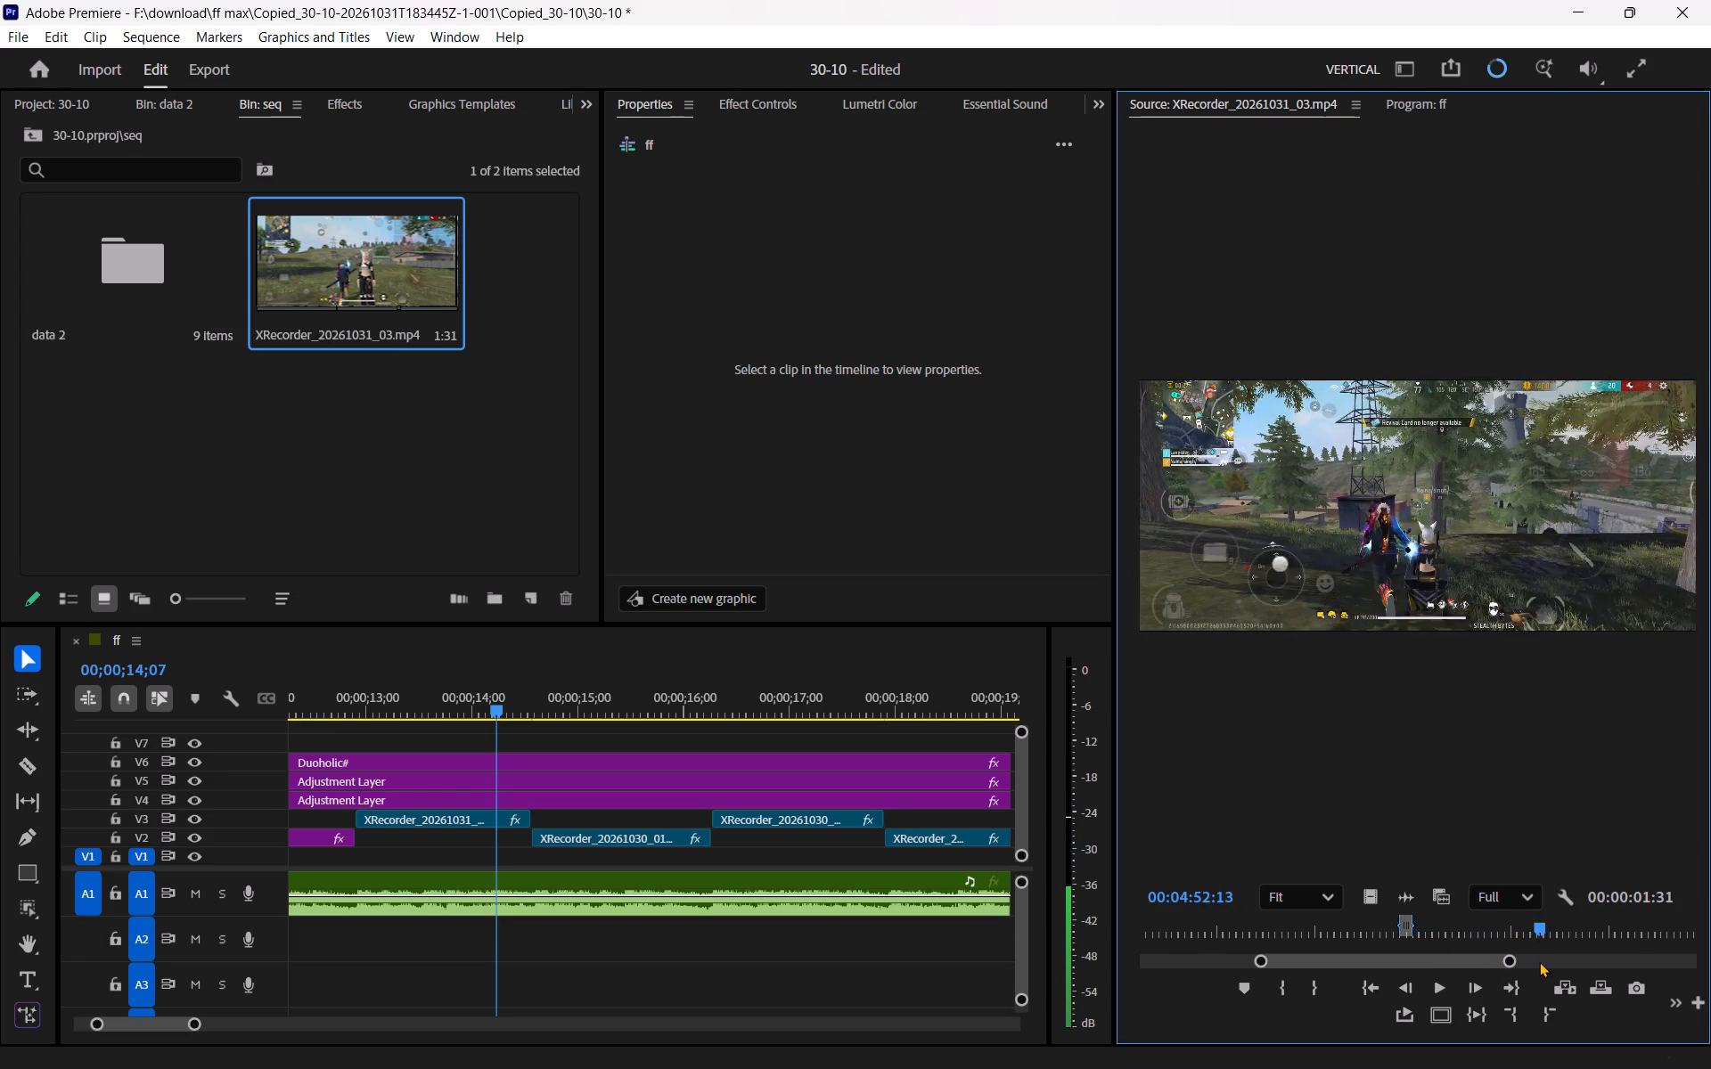
drag(1539, 961, 1582, 970)
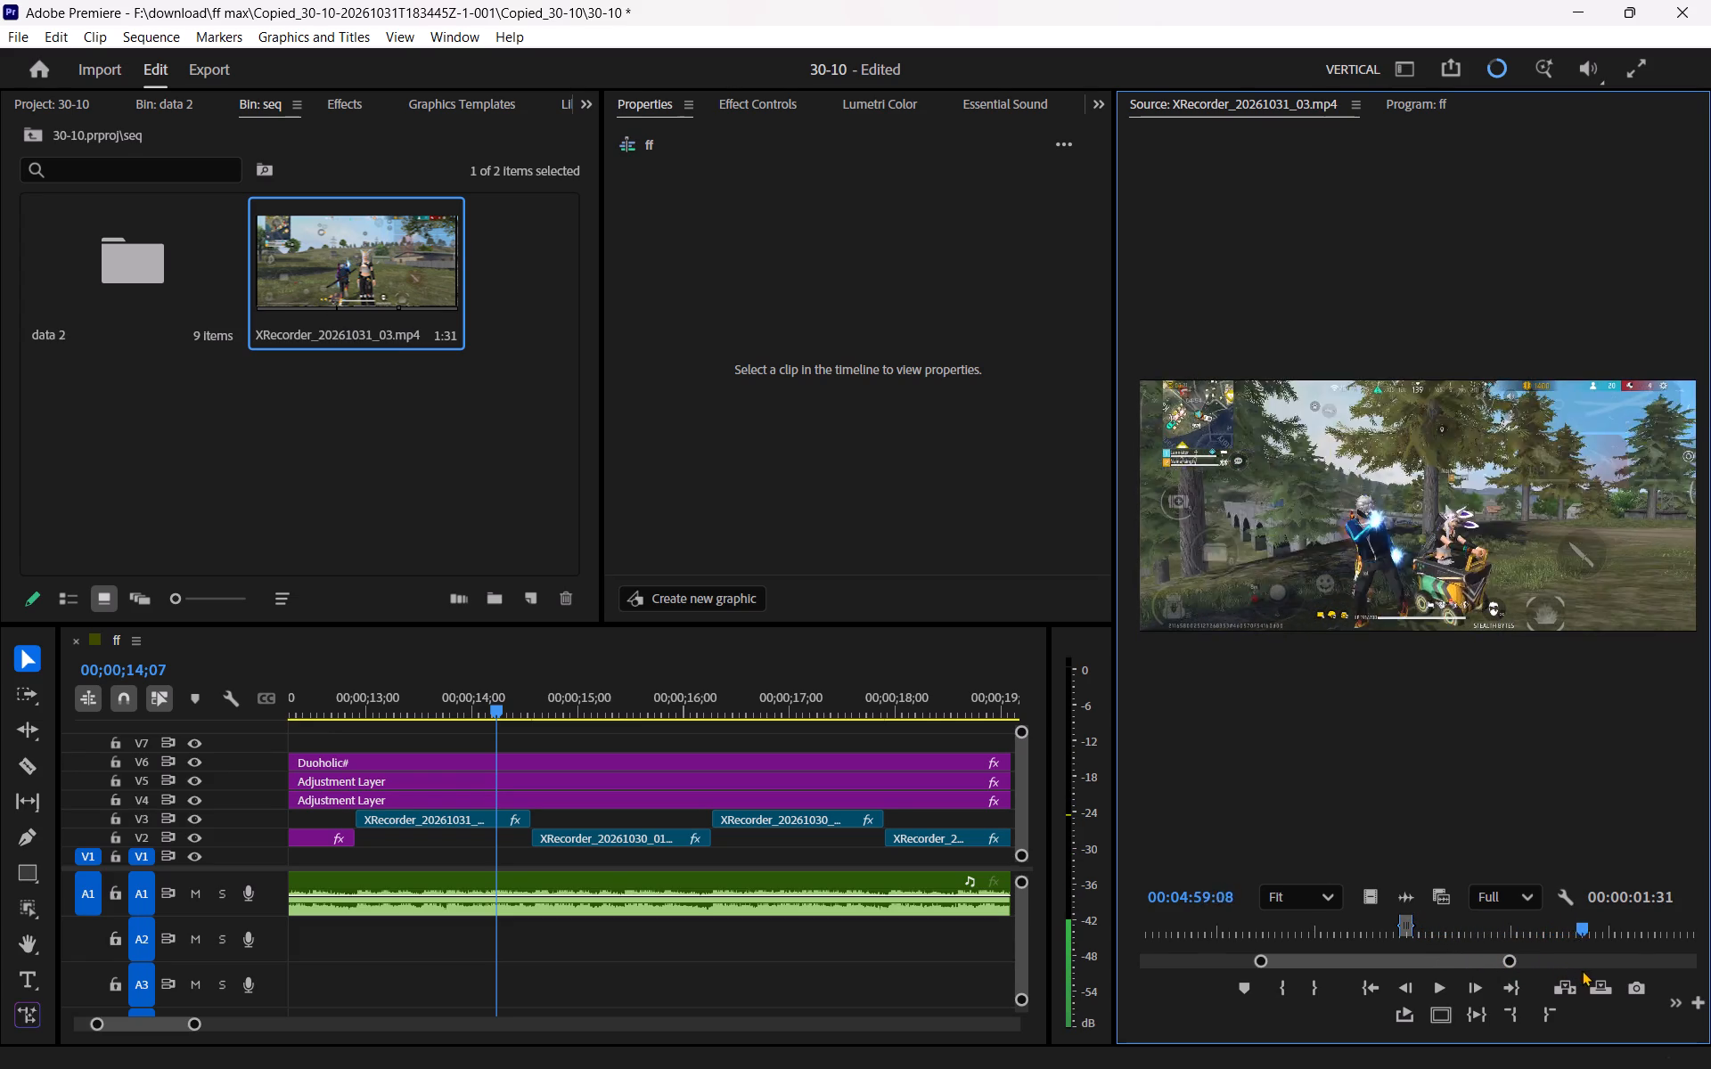
drag(1582, 970, 1615, 975)
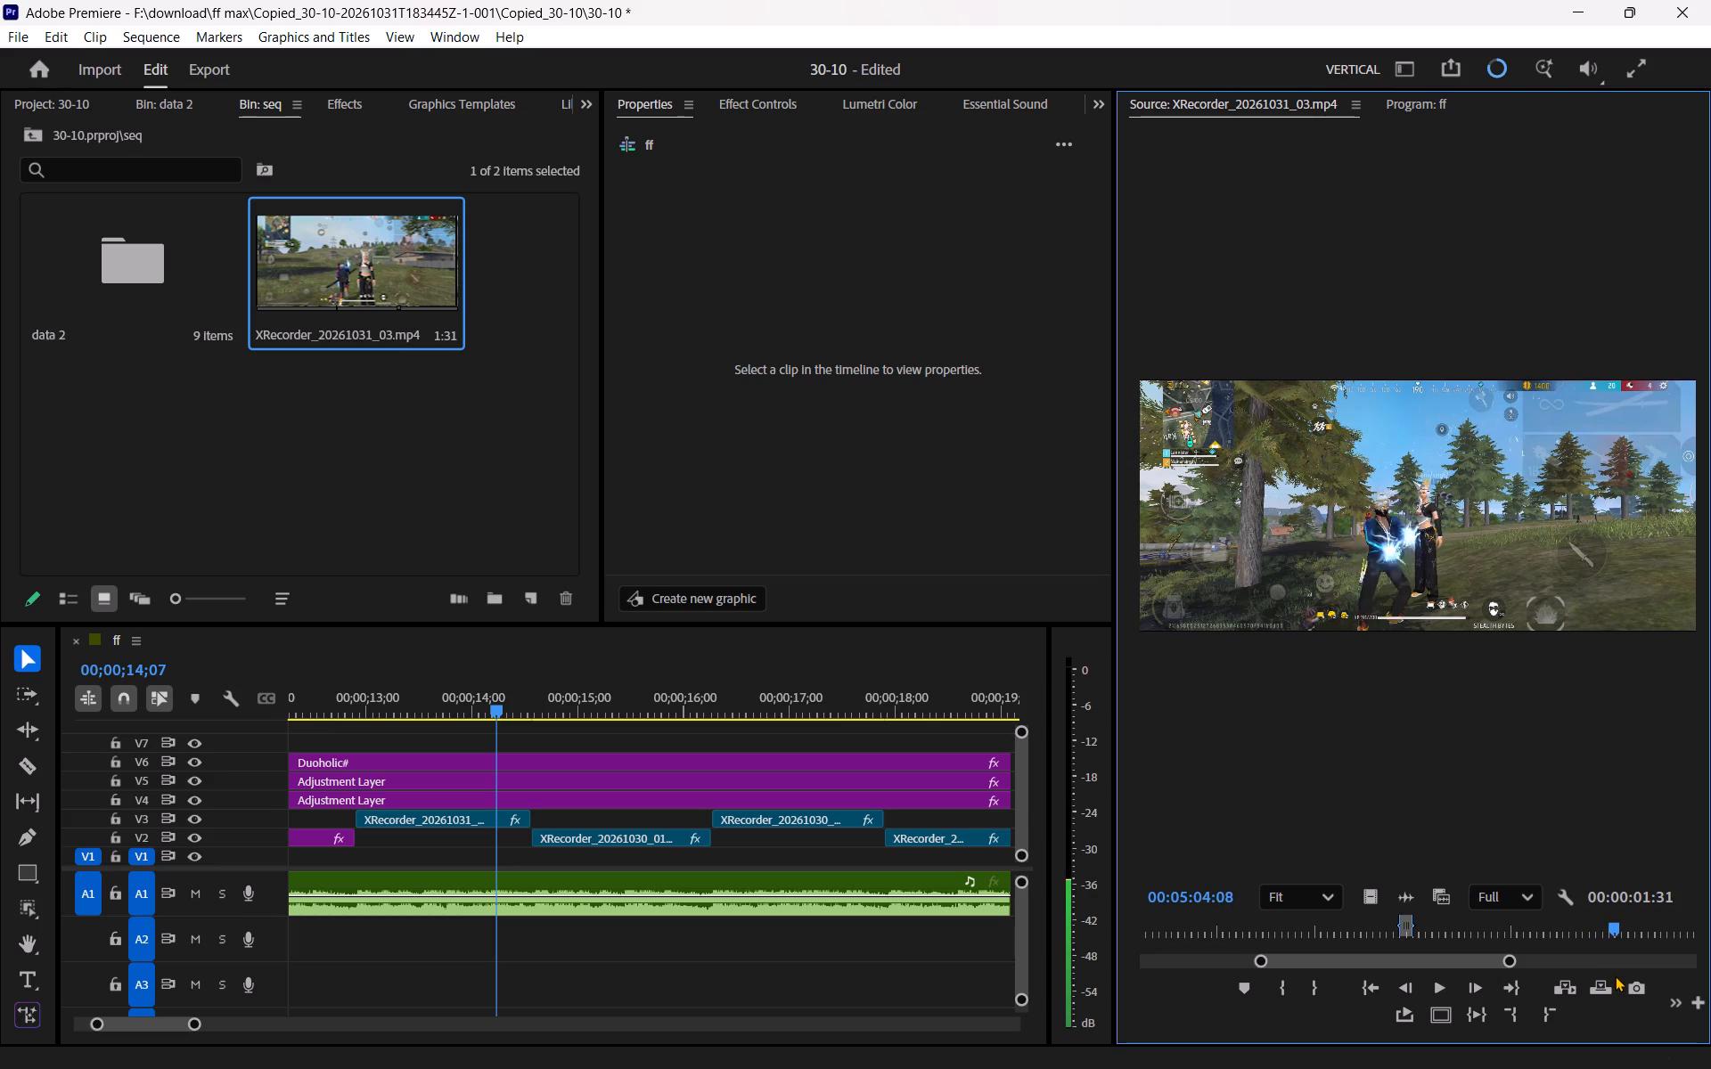
drag(1615, 975, 1638, 987)
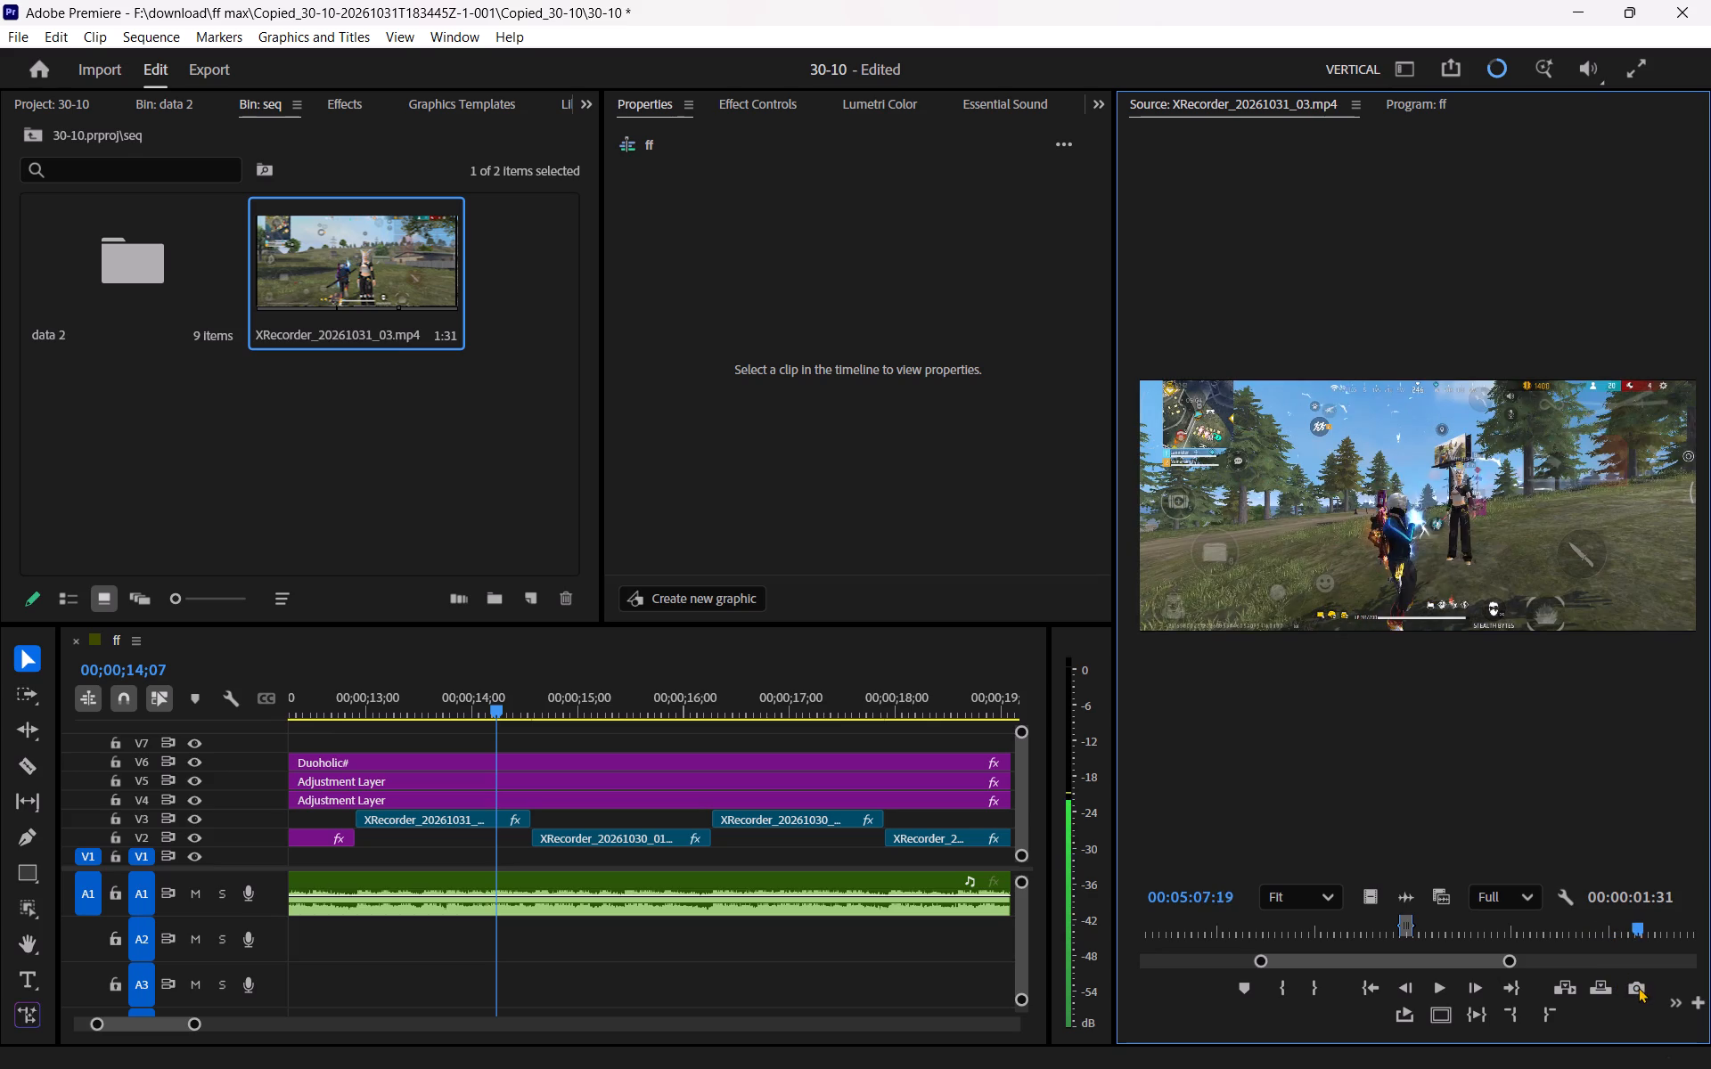
drag(1638, 987, 1663, 1003)
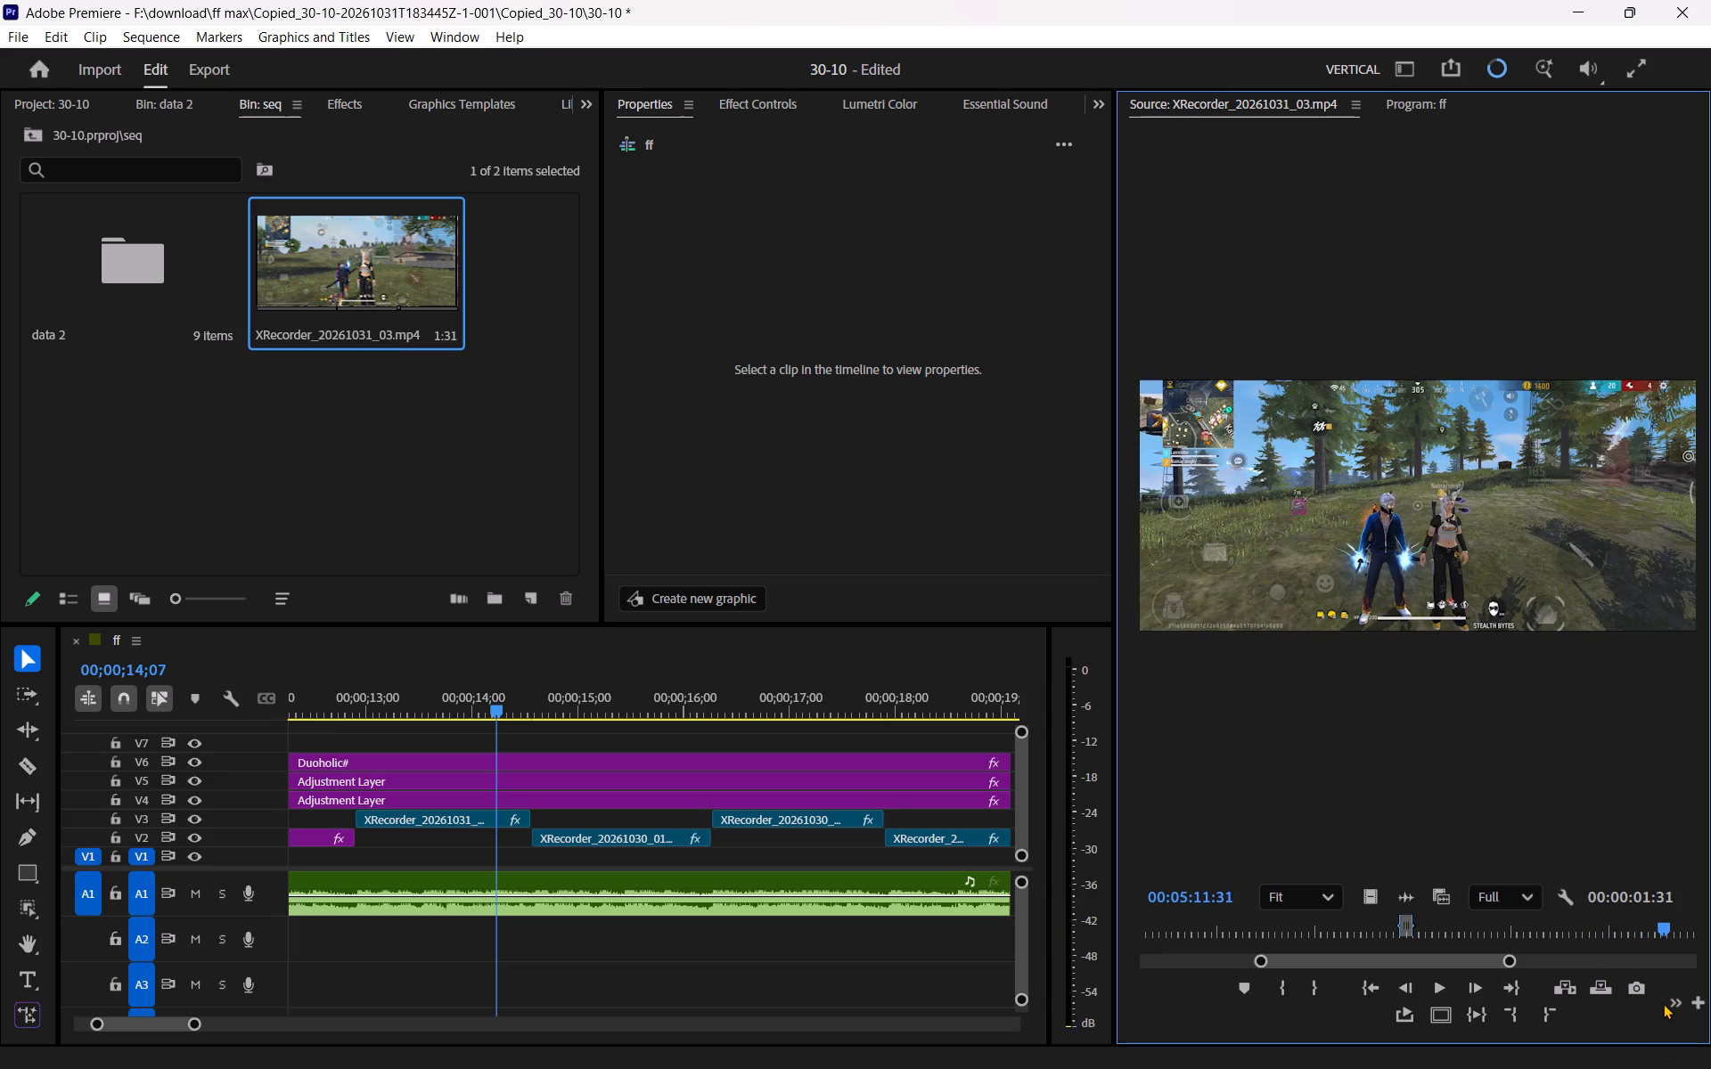
key(minus)
key(minus)
key(minus)
key(equal)
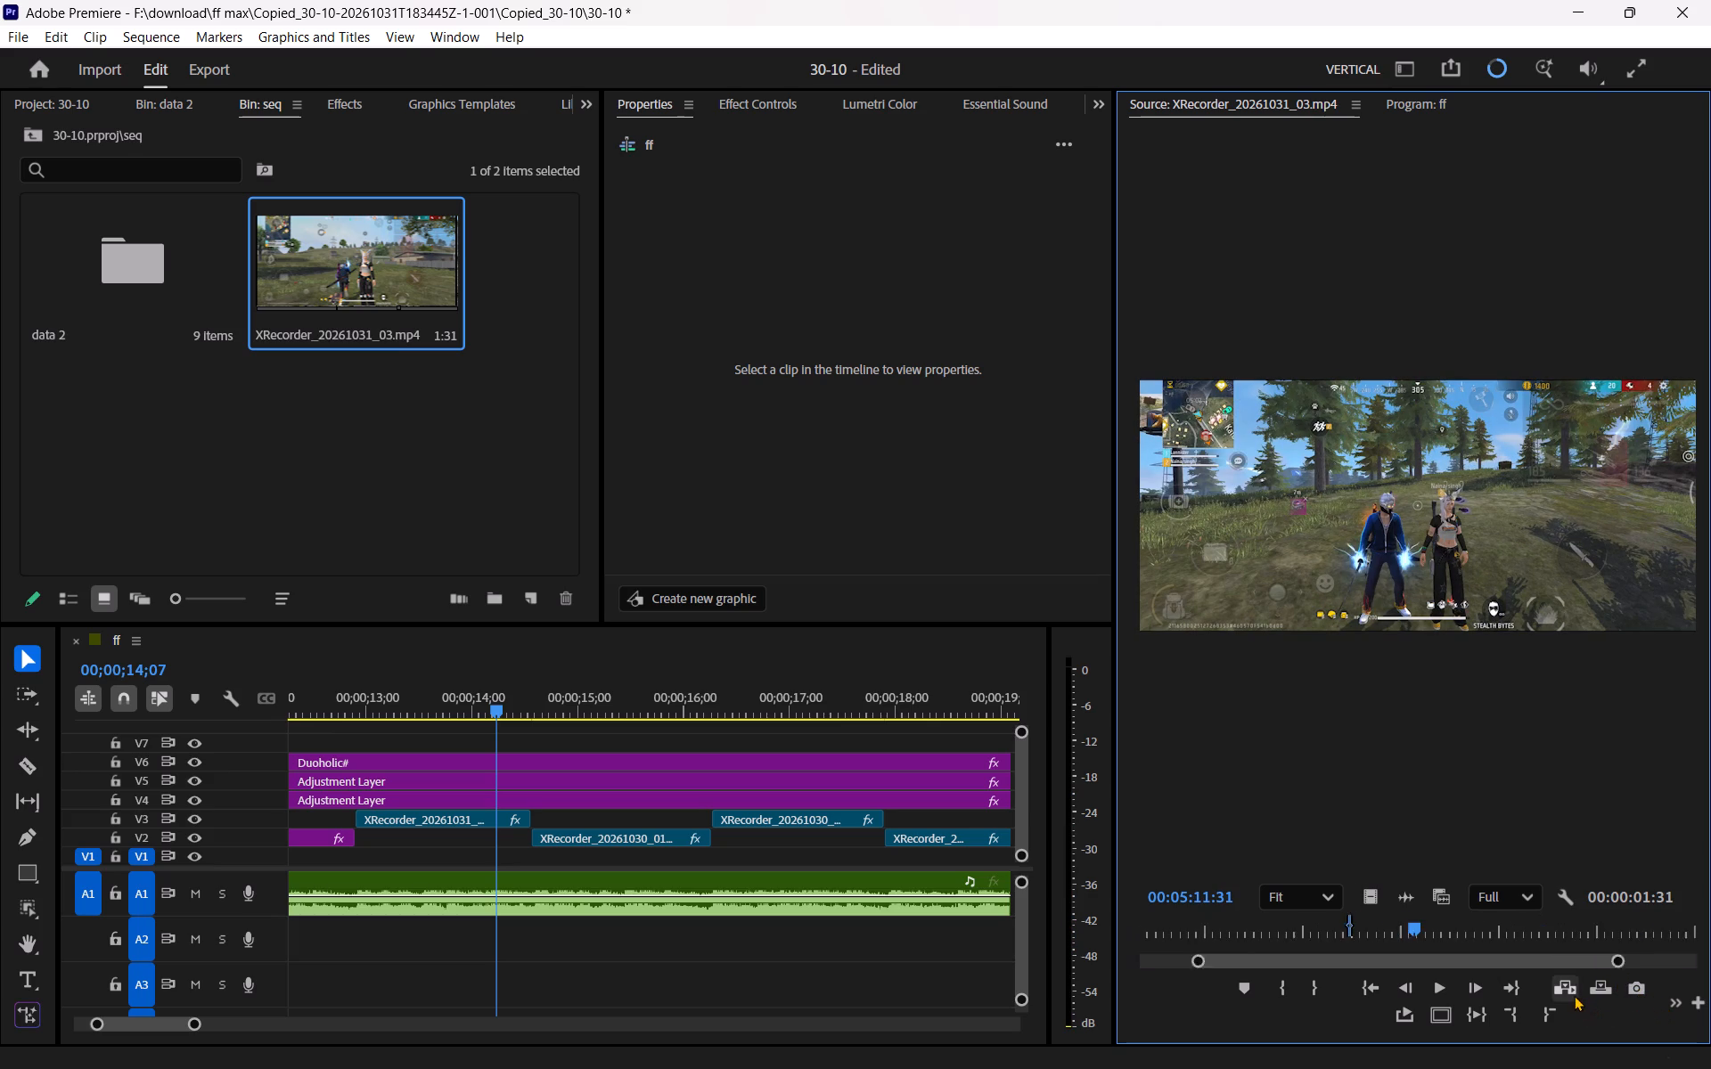
key(equal)
key(equal)
key(equal)
click(1420, 928)
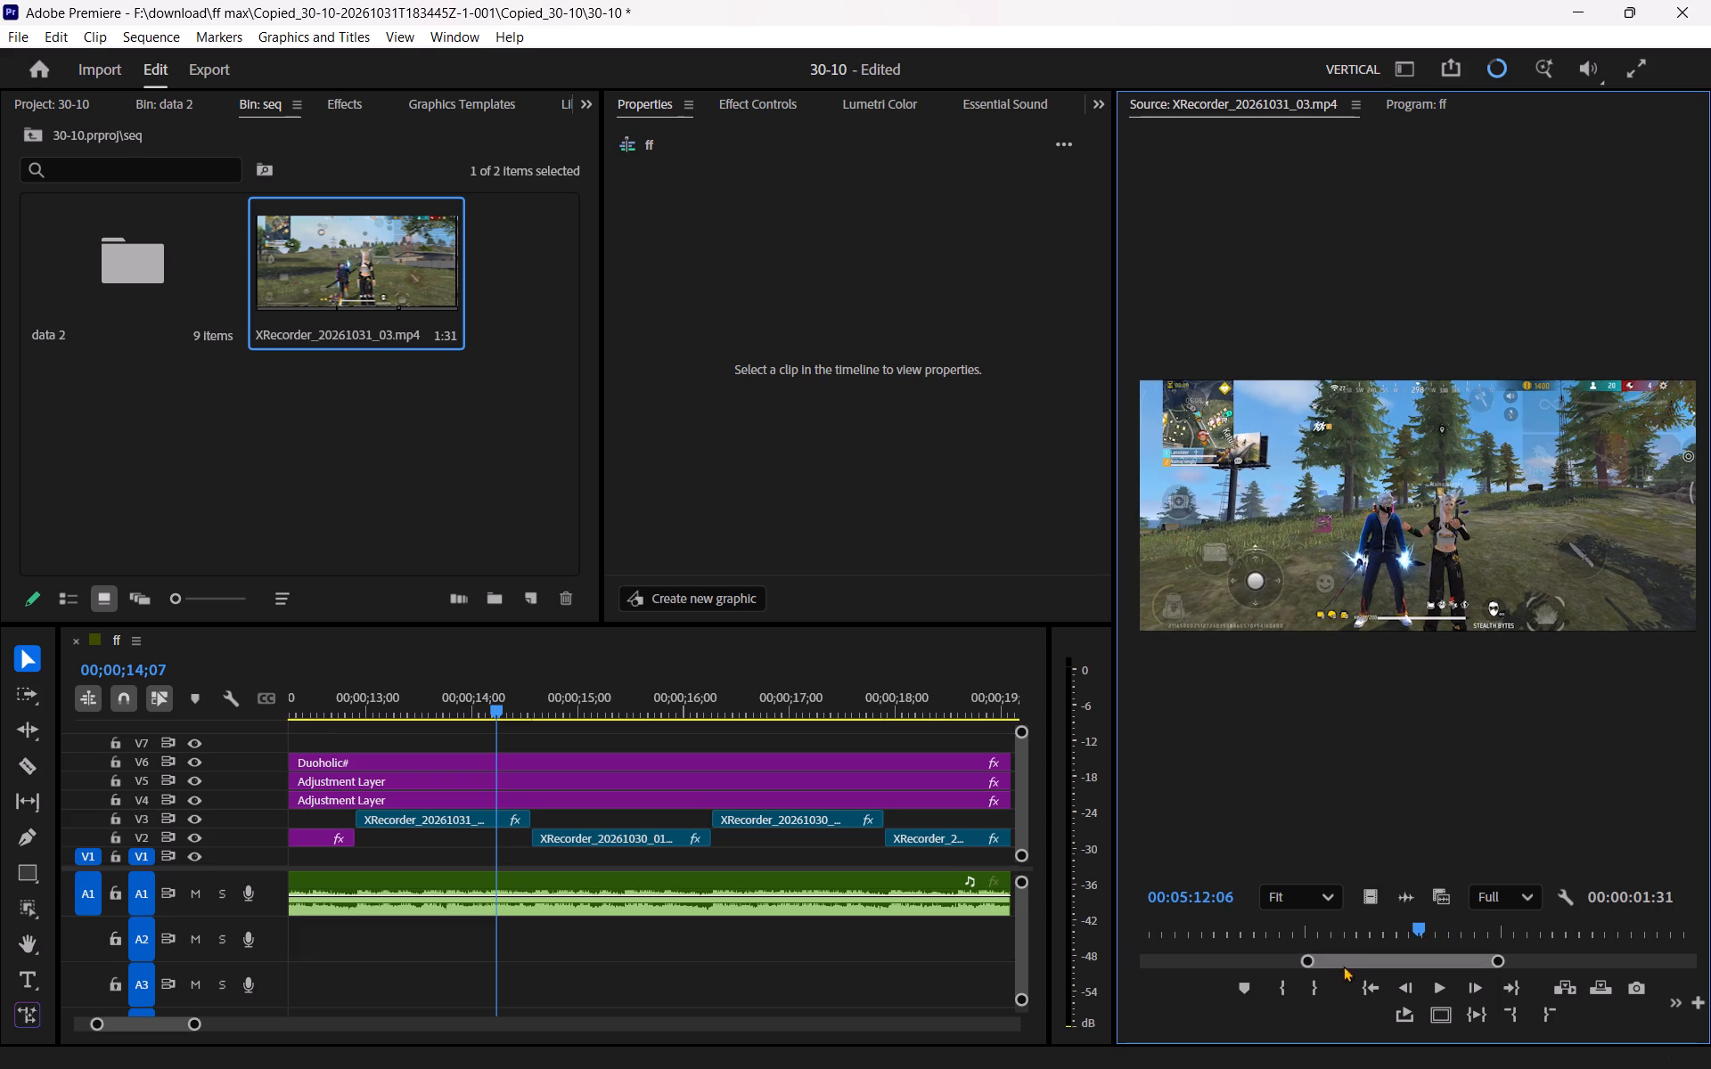
click(1281, 986)
key(space)
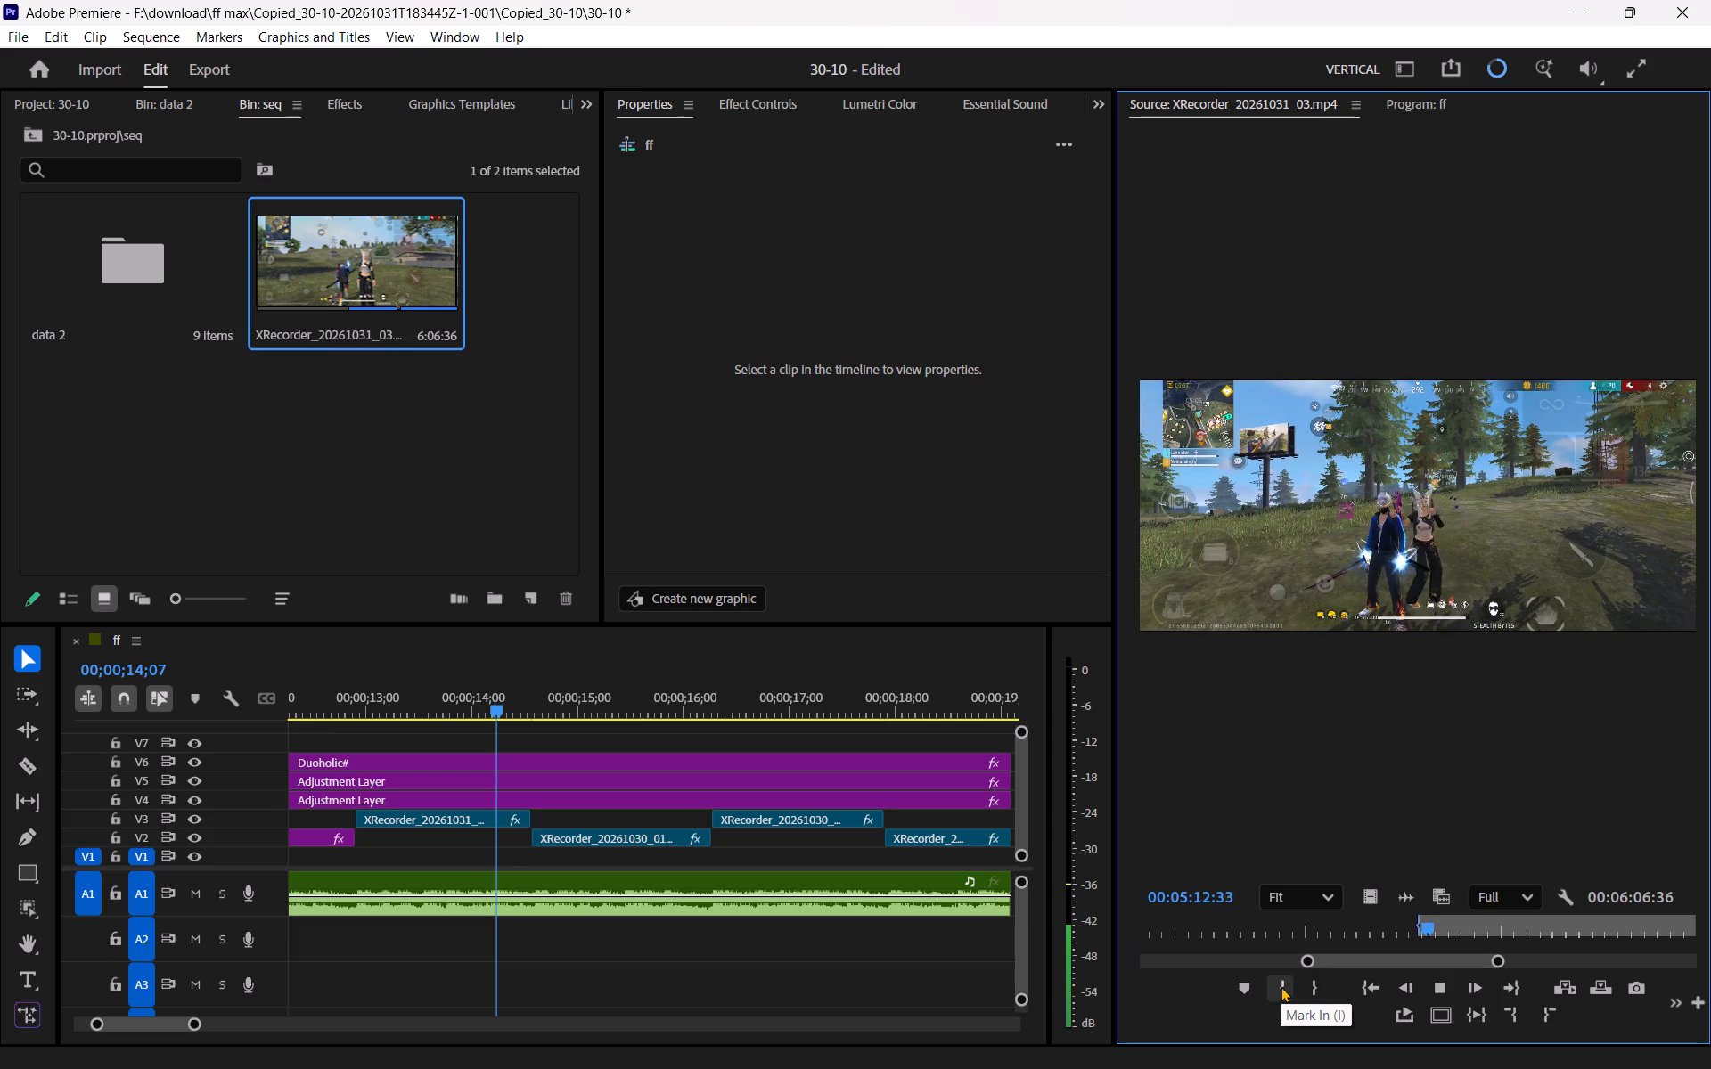
key(space)
key(space)
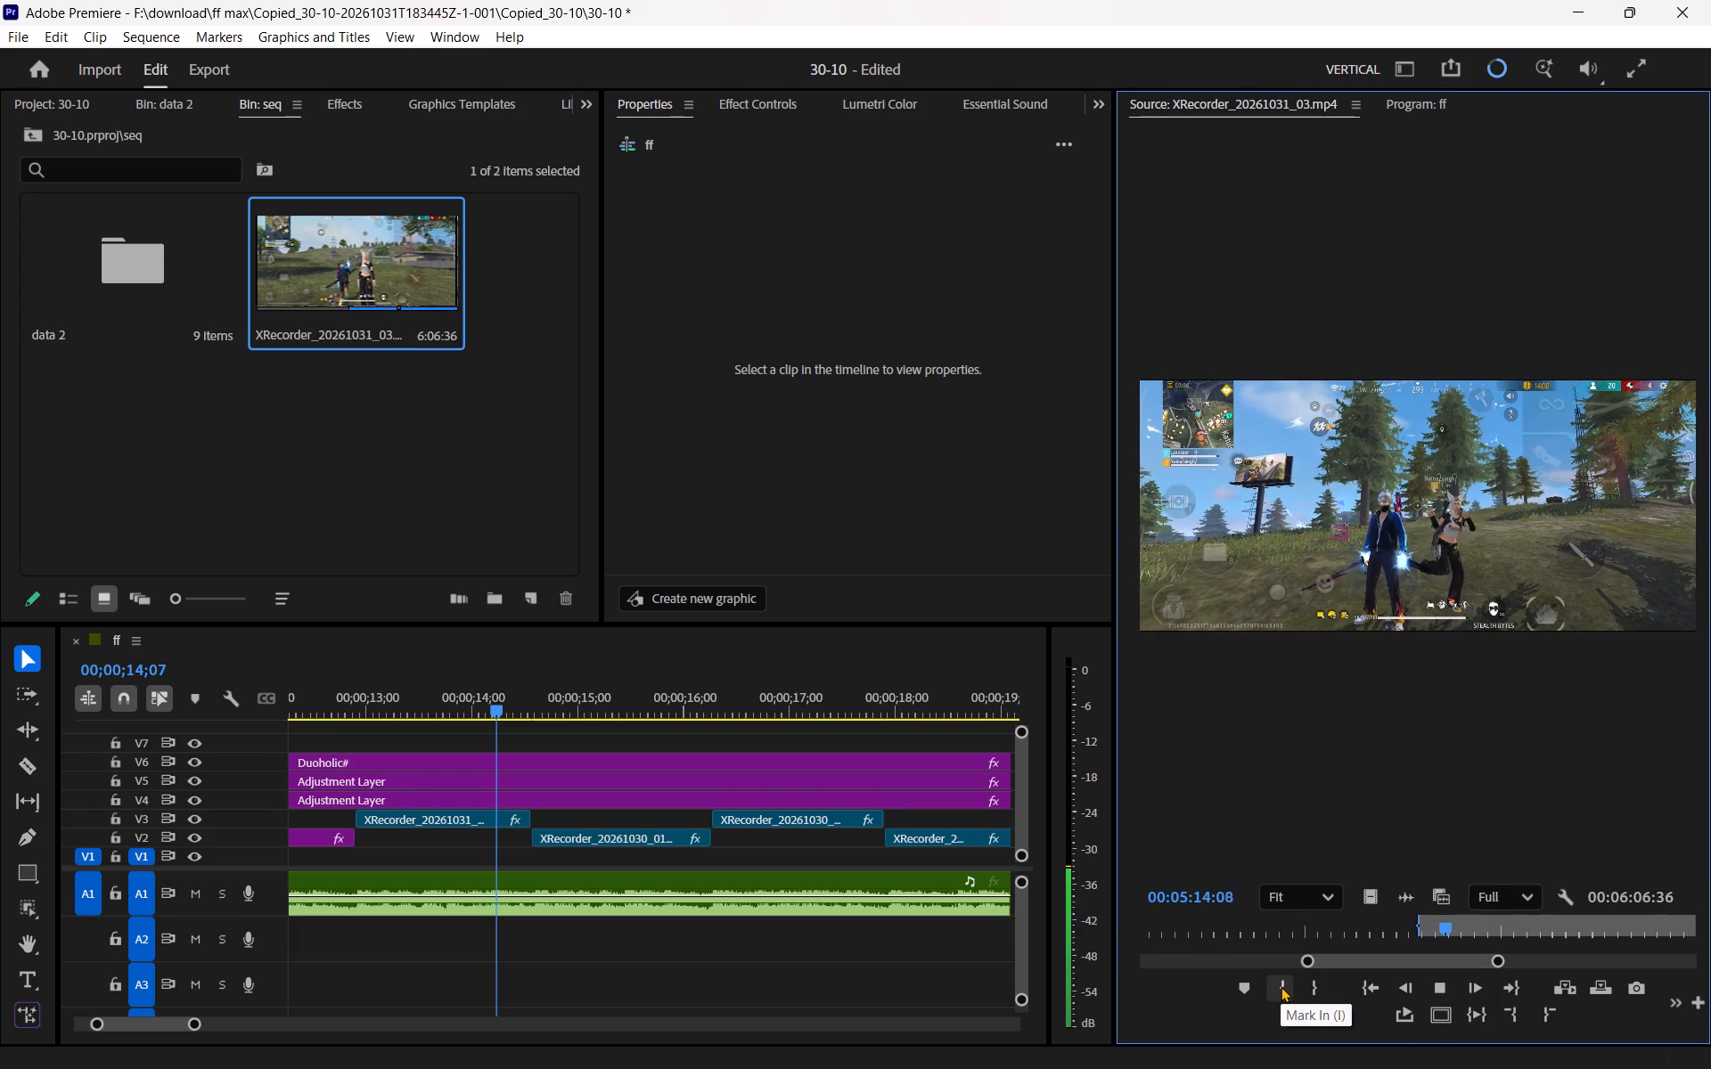
key(space)
click(1309, 991)
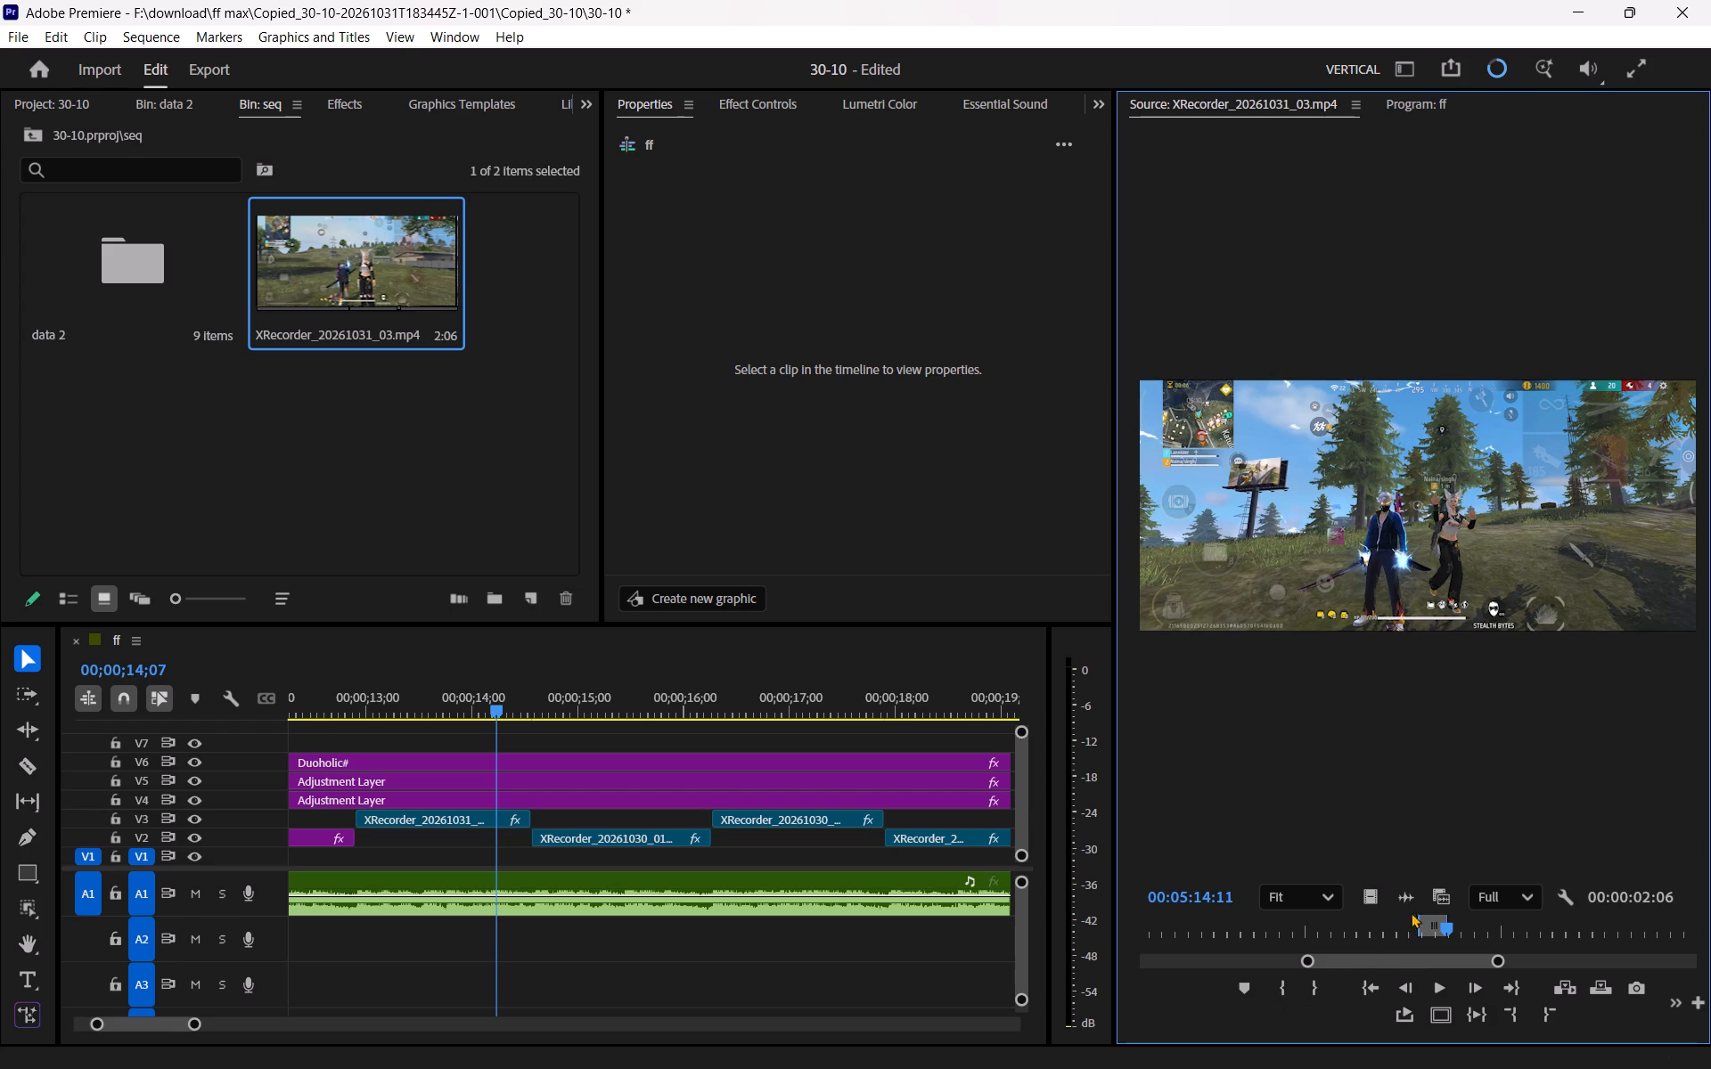
Replace the XRecorder_20261030_01.mp4 clip on V2 after 00;00;14;00 with the marked range on V1, trimmed to the old clip's start and end.
drag(1378, 898, 544, 856)
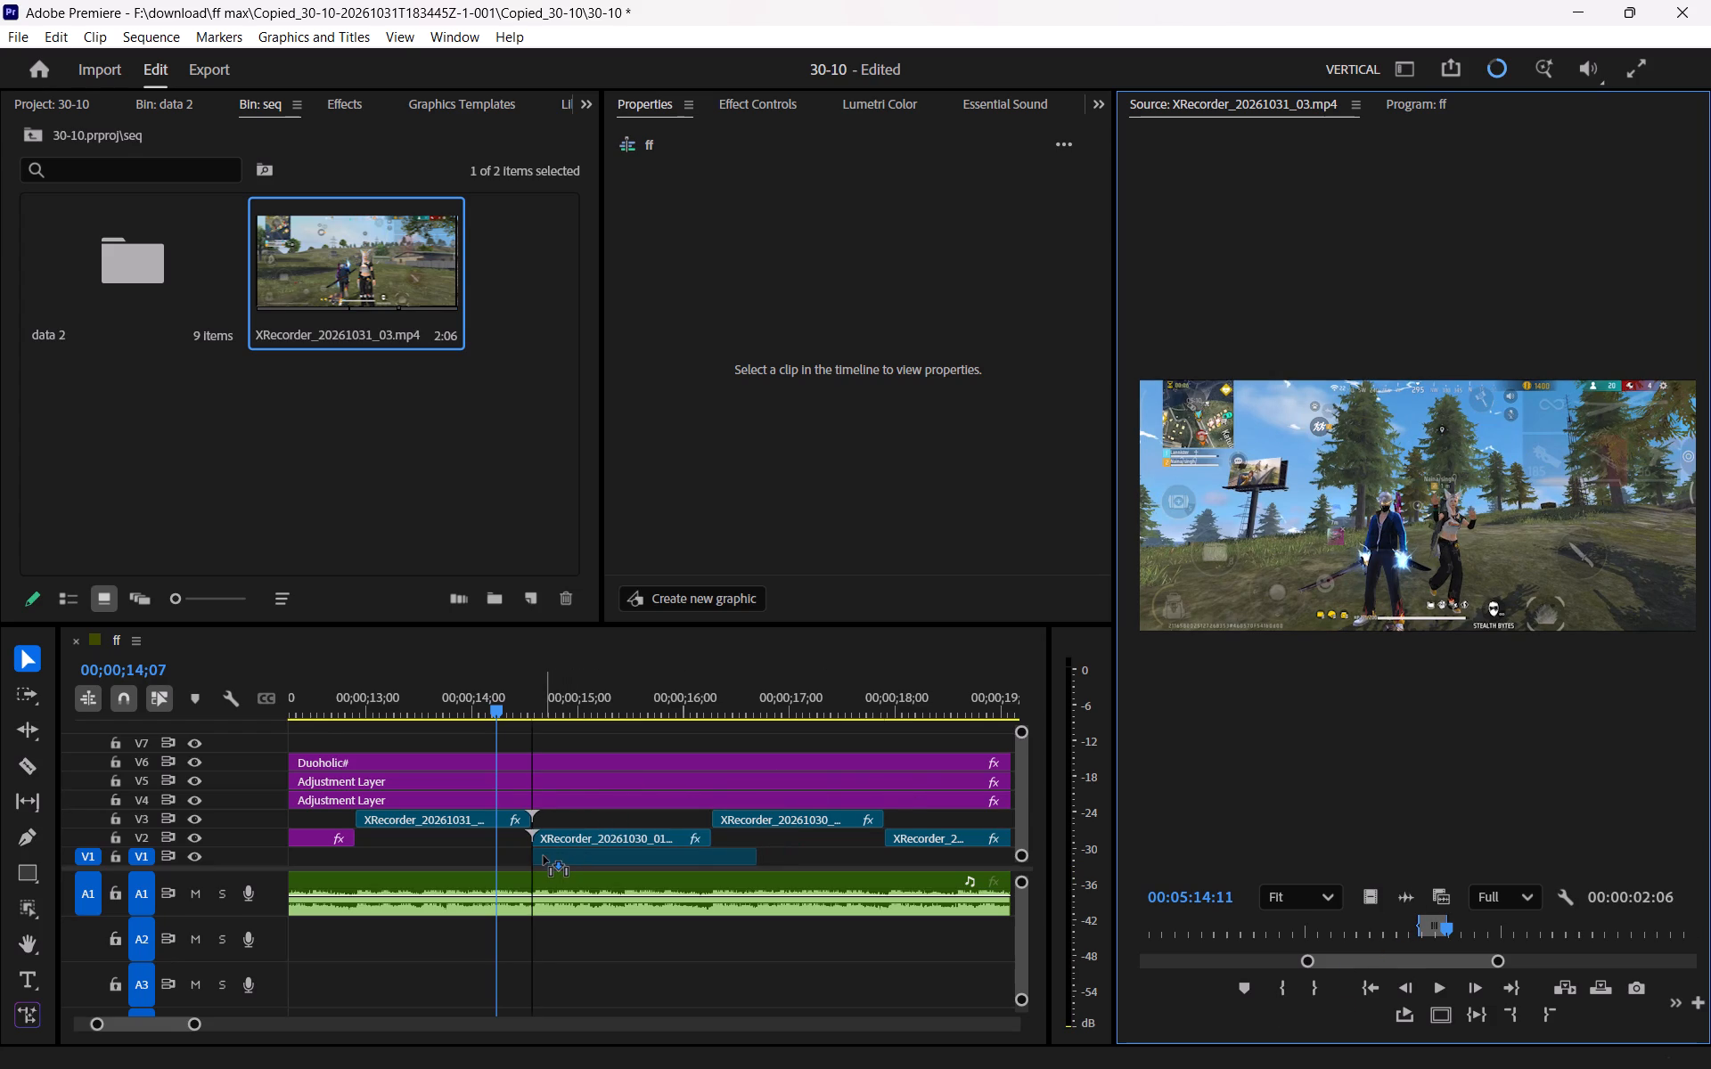
drag(544, 856, 510, 862)
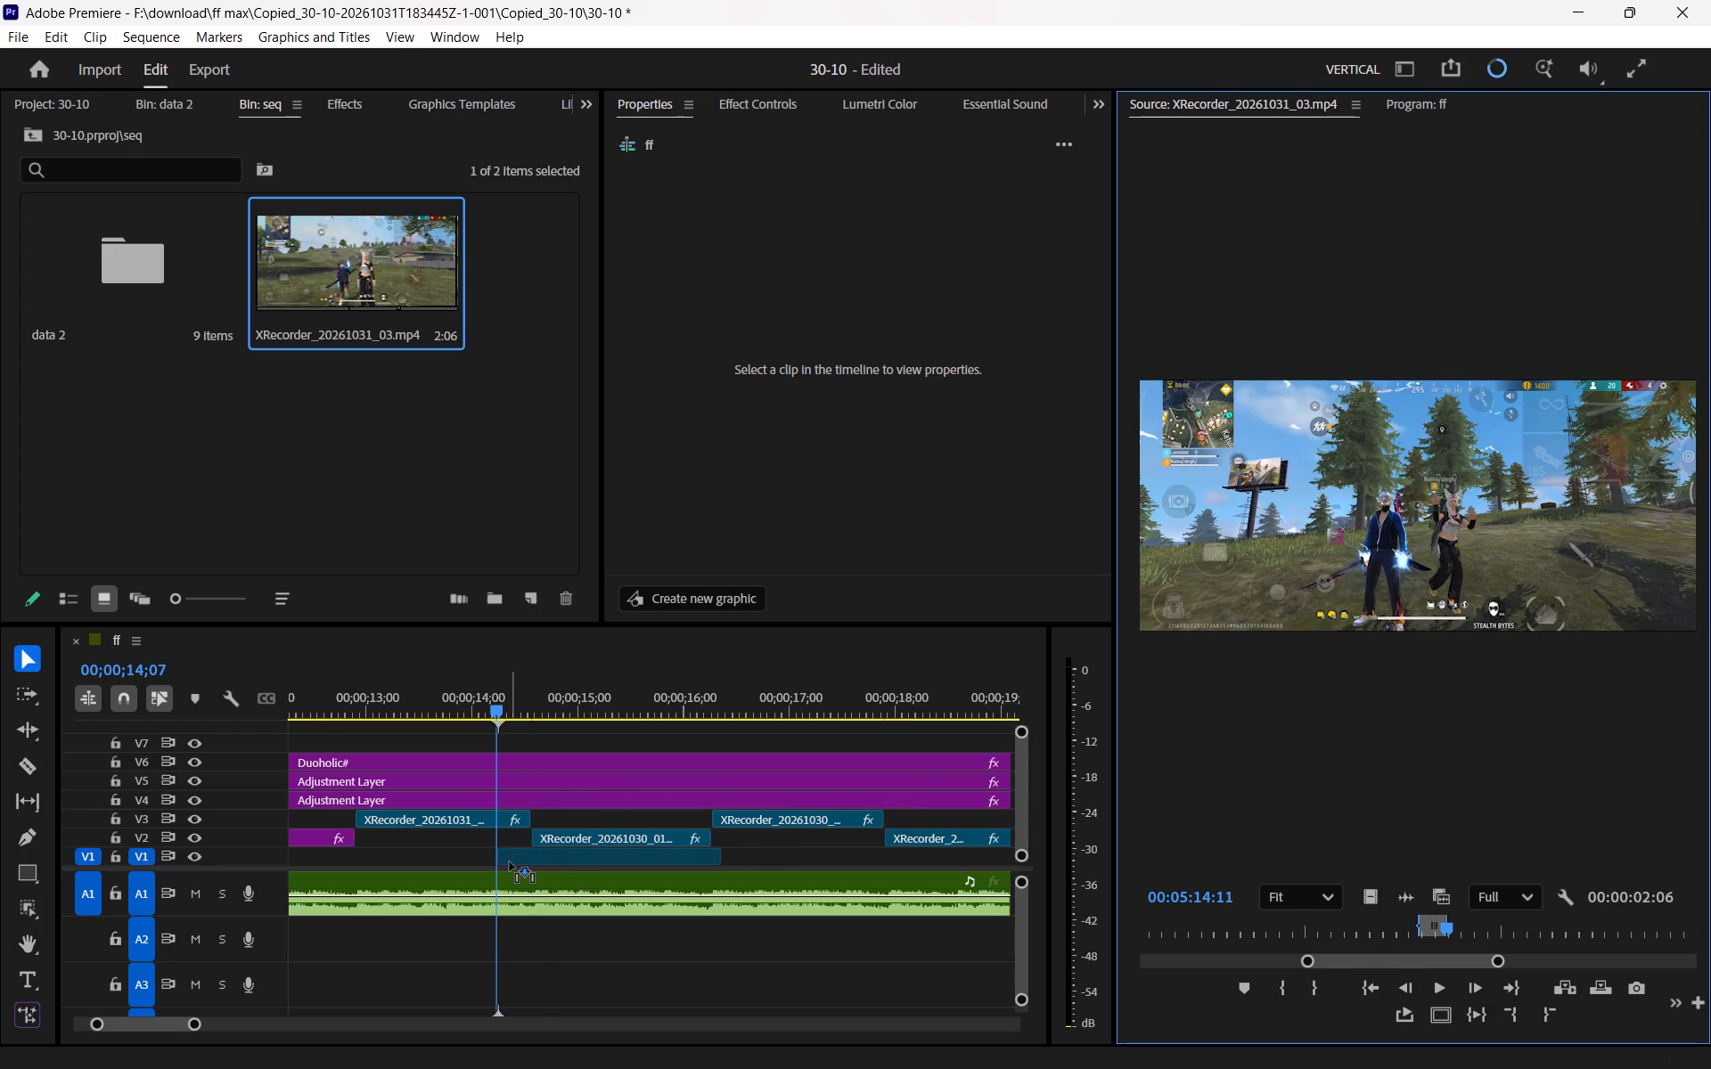
drag(510, 862, 514, 863)
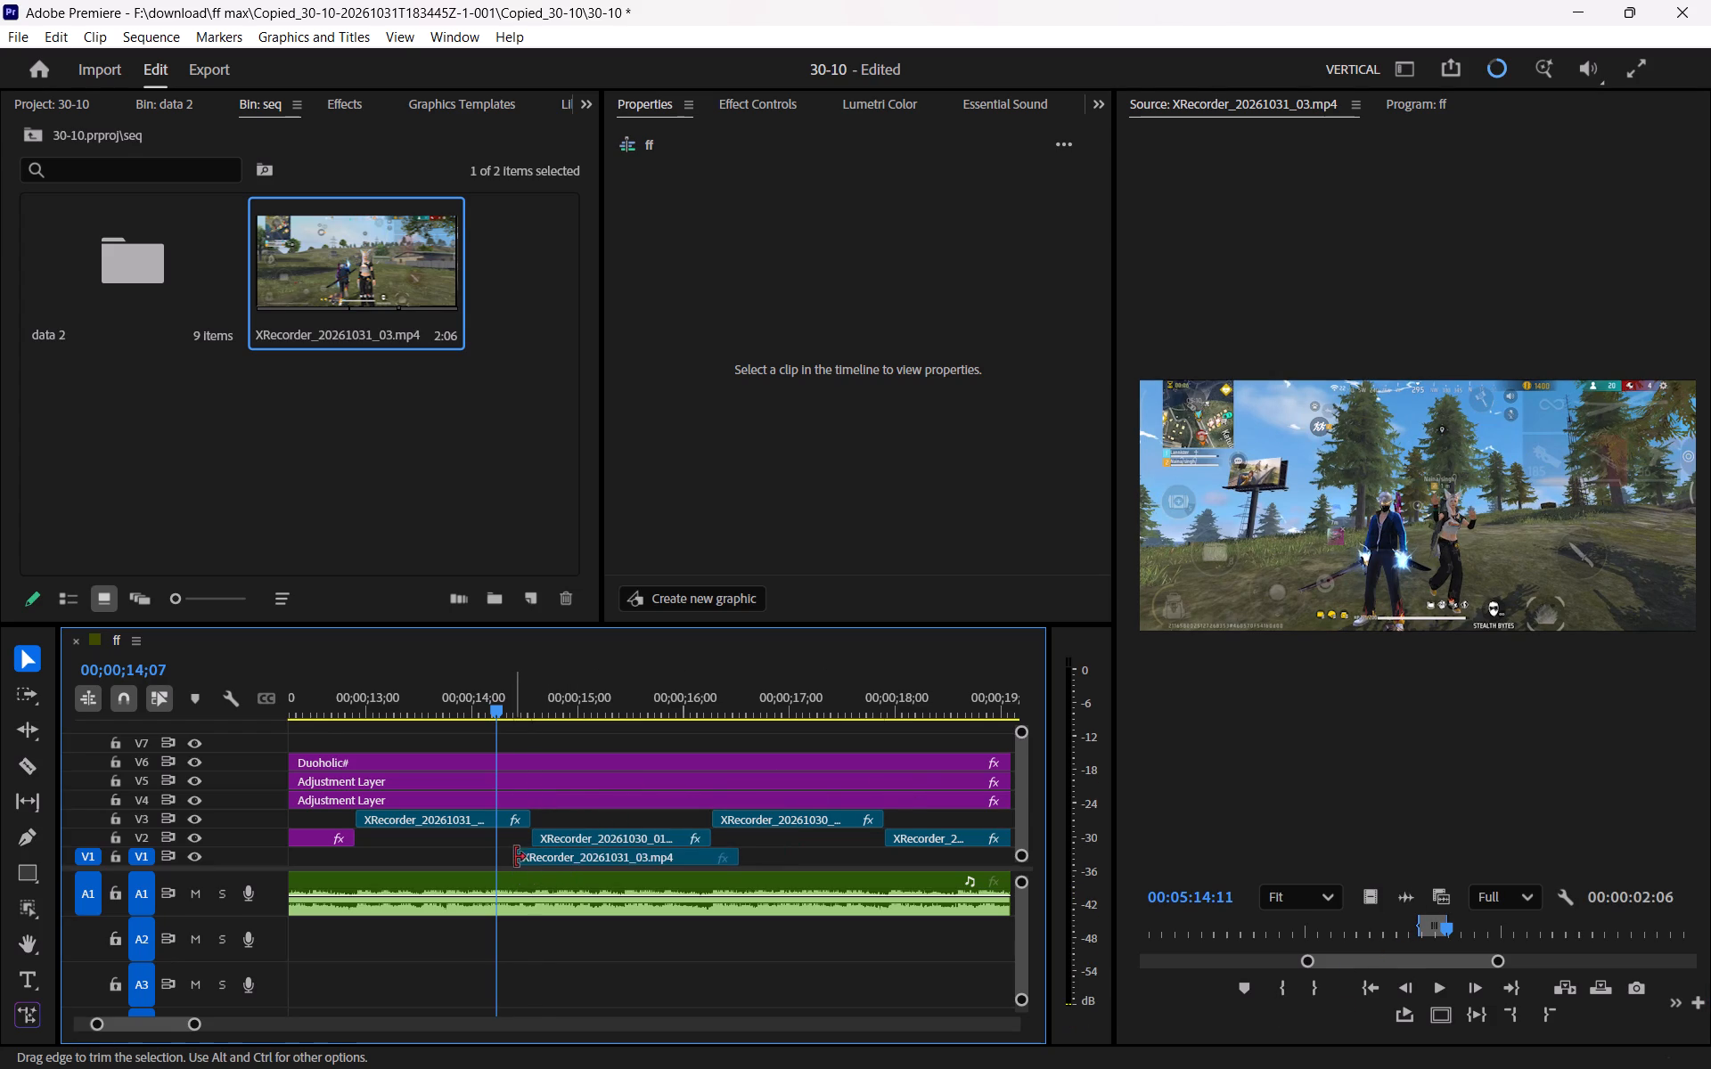
drag(515, 853, 534, 854)
click(565, 839)
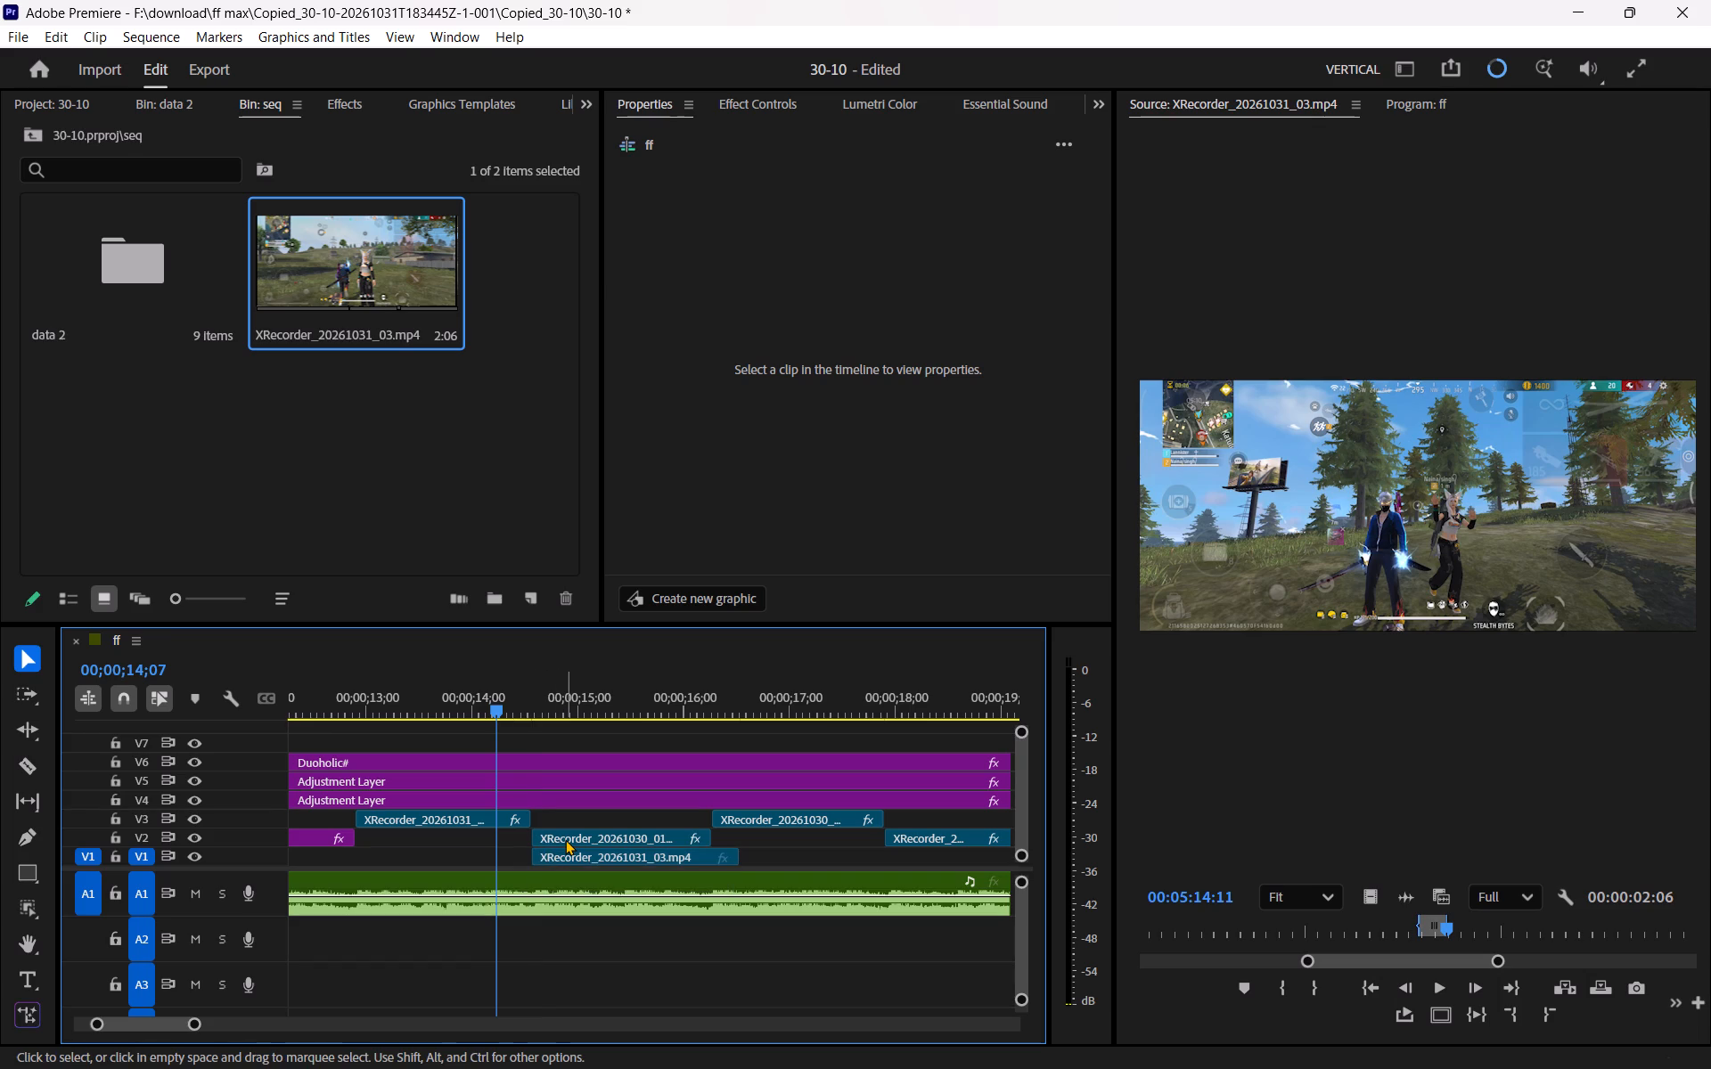
key(Delete)
drag(747, 857, 745, 857)
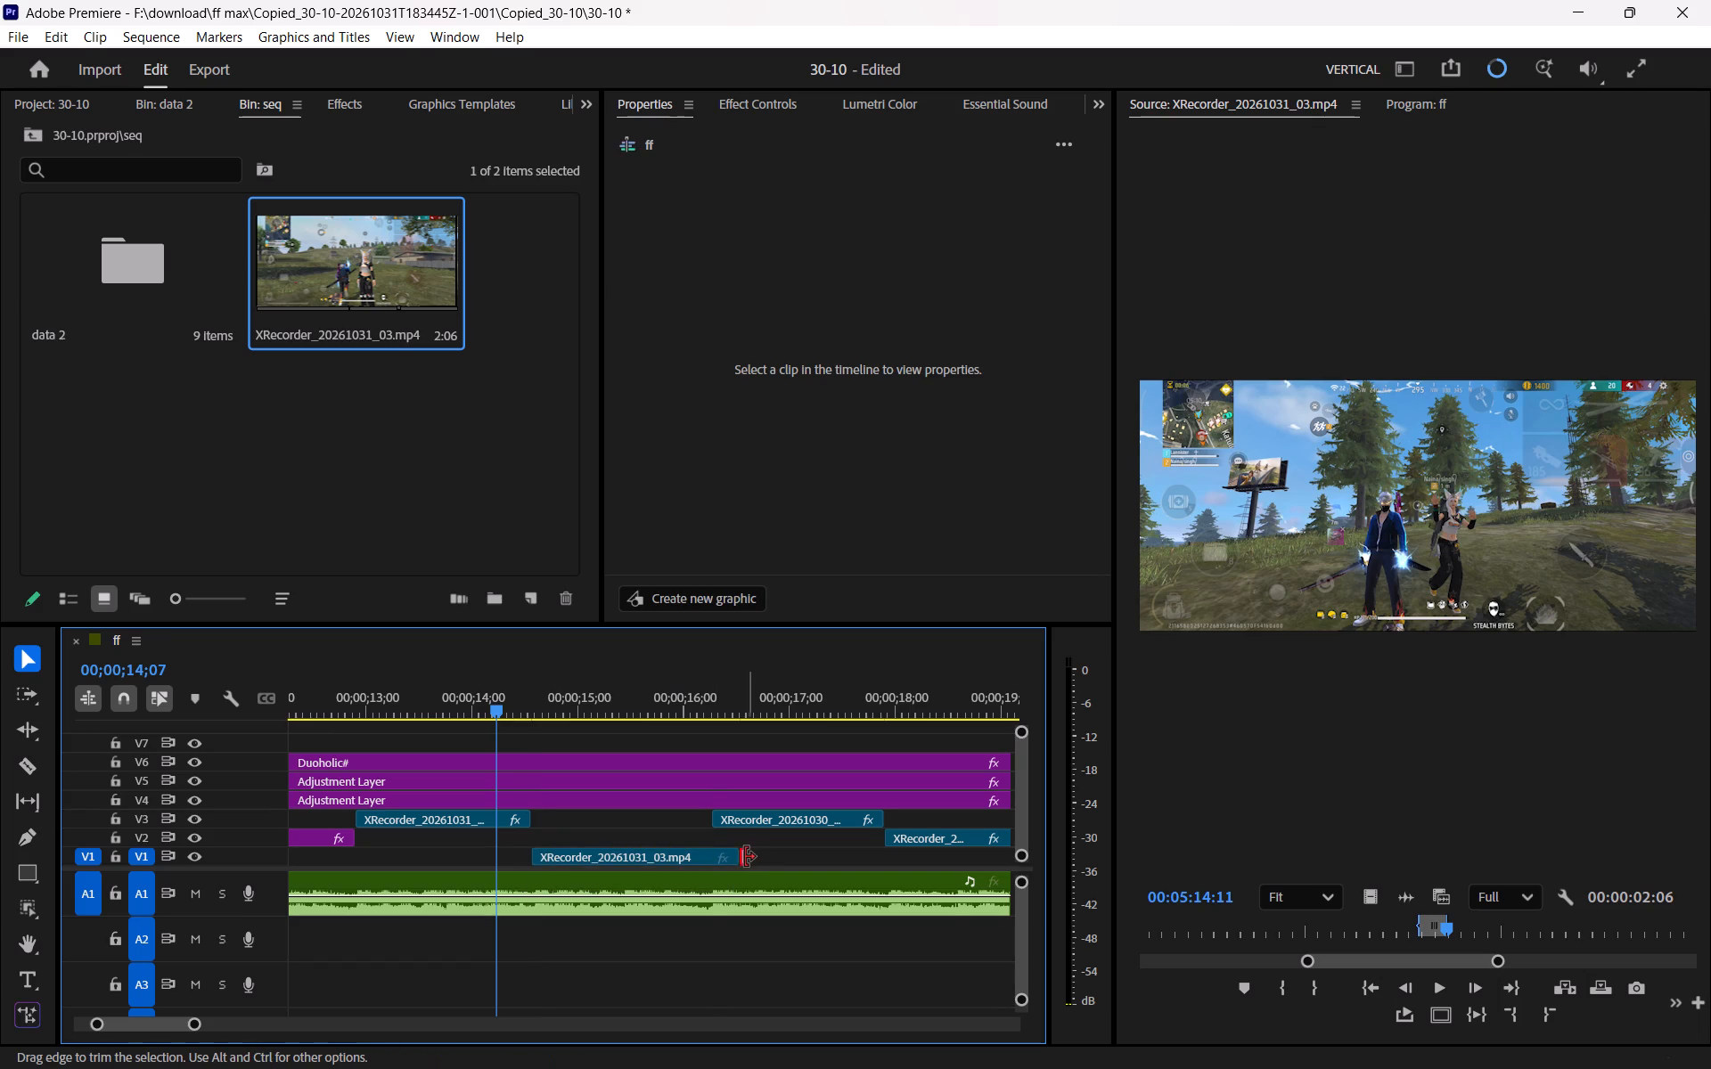
drag(745, 857, 721, 857)
Set the Scale of the new XRecorder_20261031_03.mp4 clip on V1 to 219%.
click(660, 856)
click(606, 697)
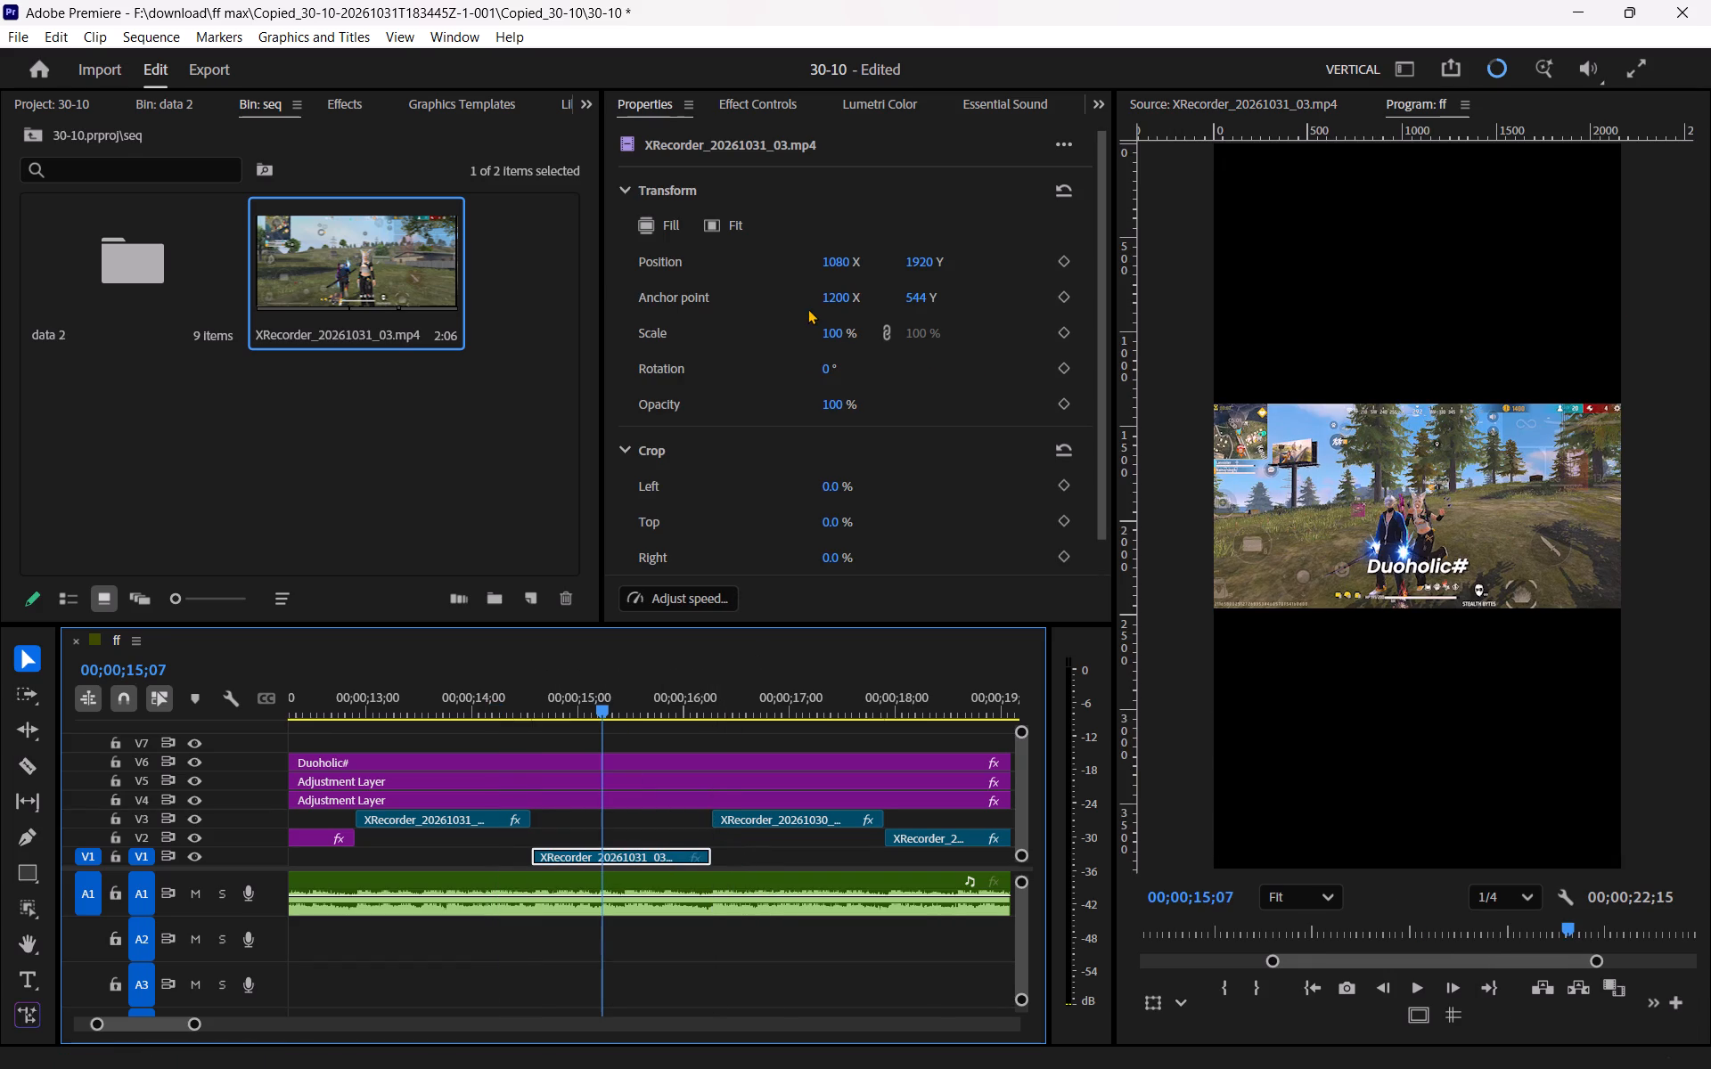
drag(832, 329, 925, 338)
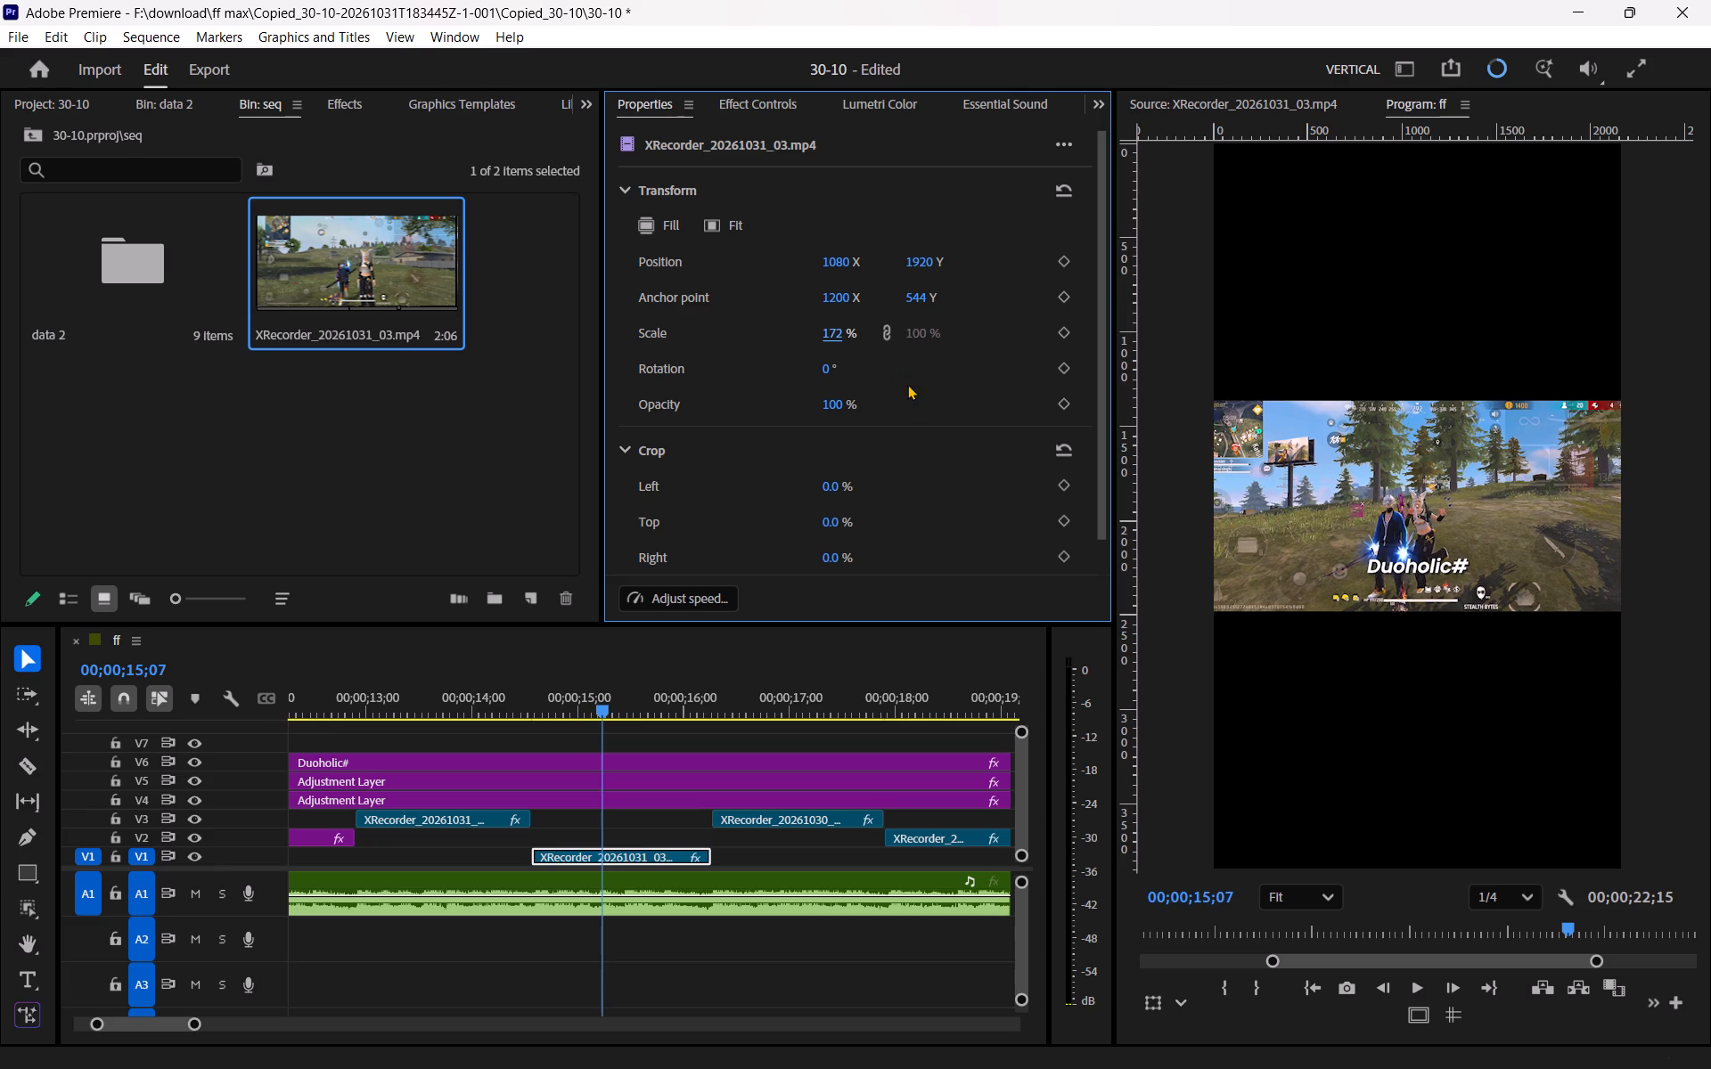
drag(831, 325, 866, 330)
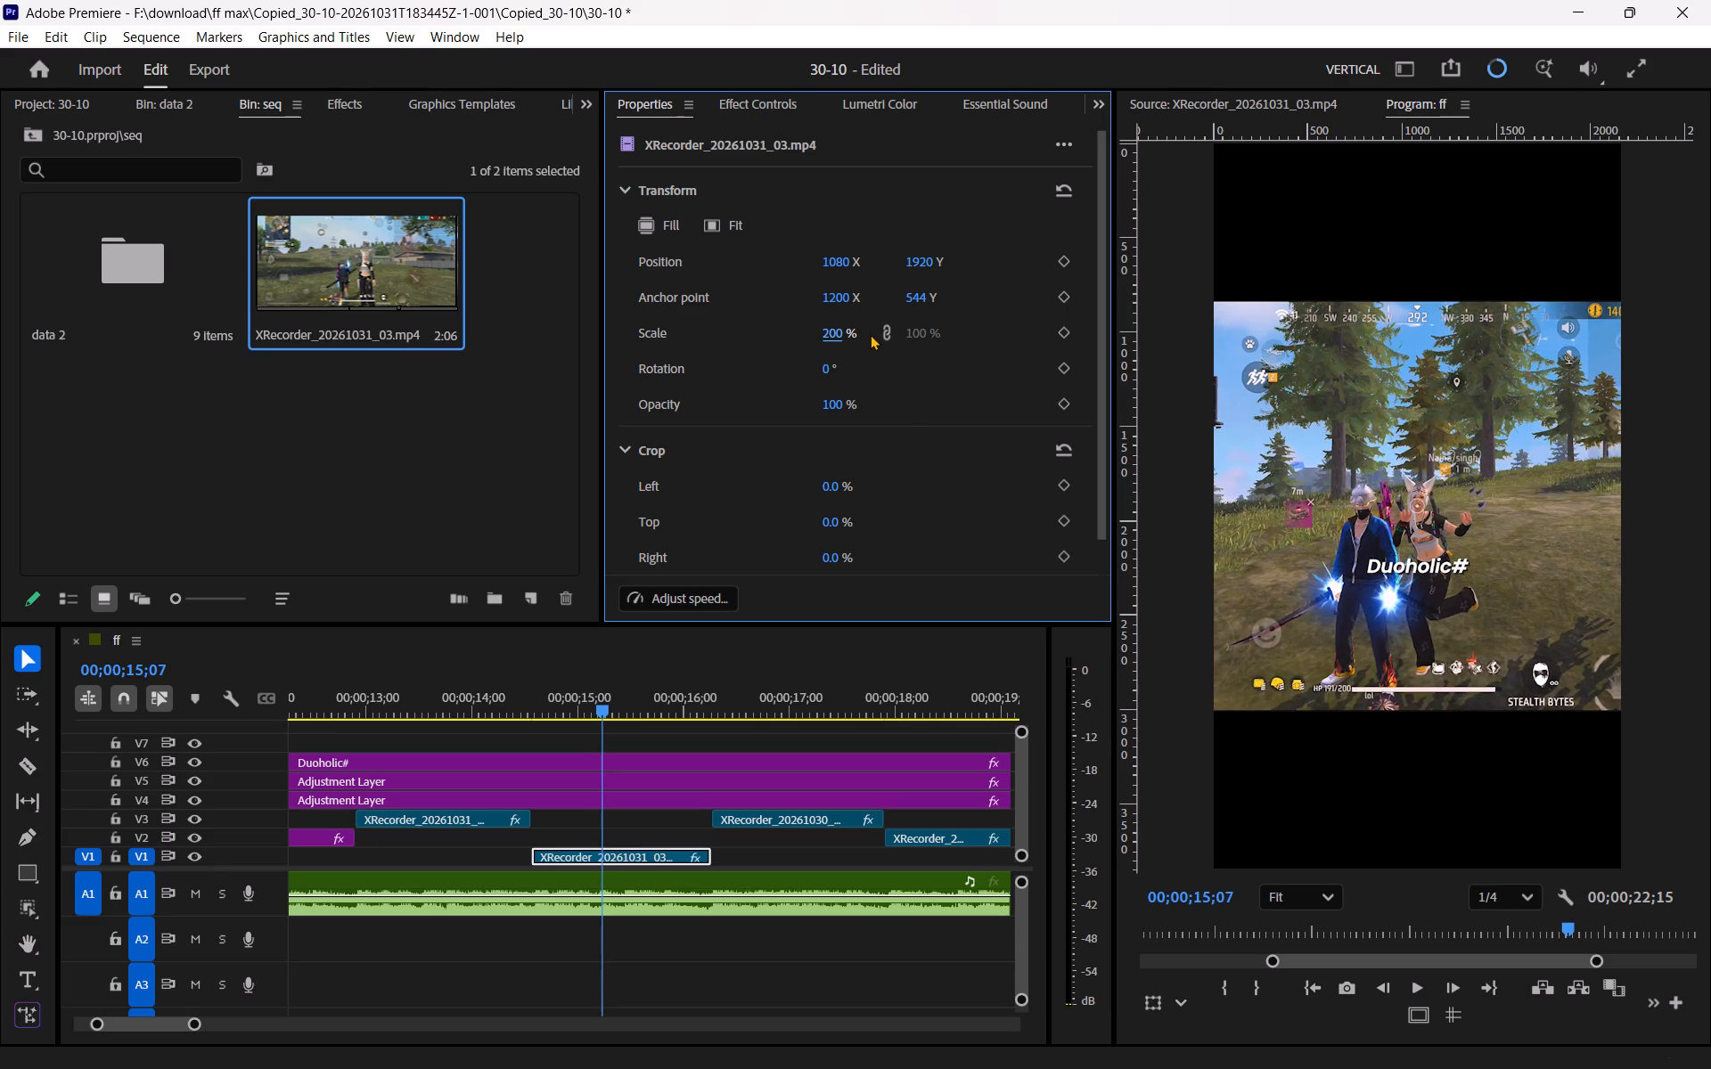
drag(830, 337, 849, 340)
drag(843, 337, 846, 337)
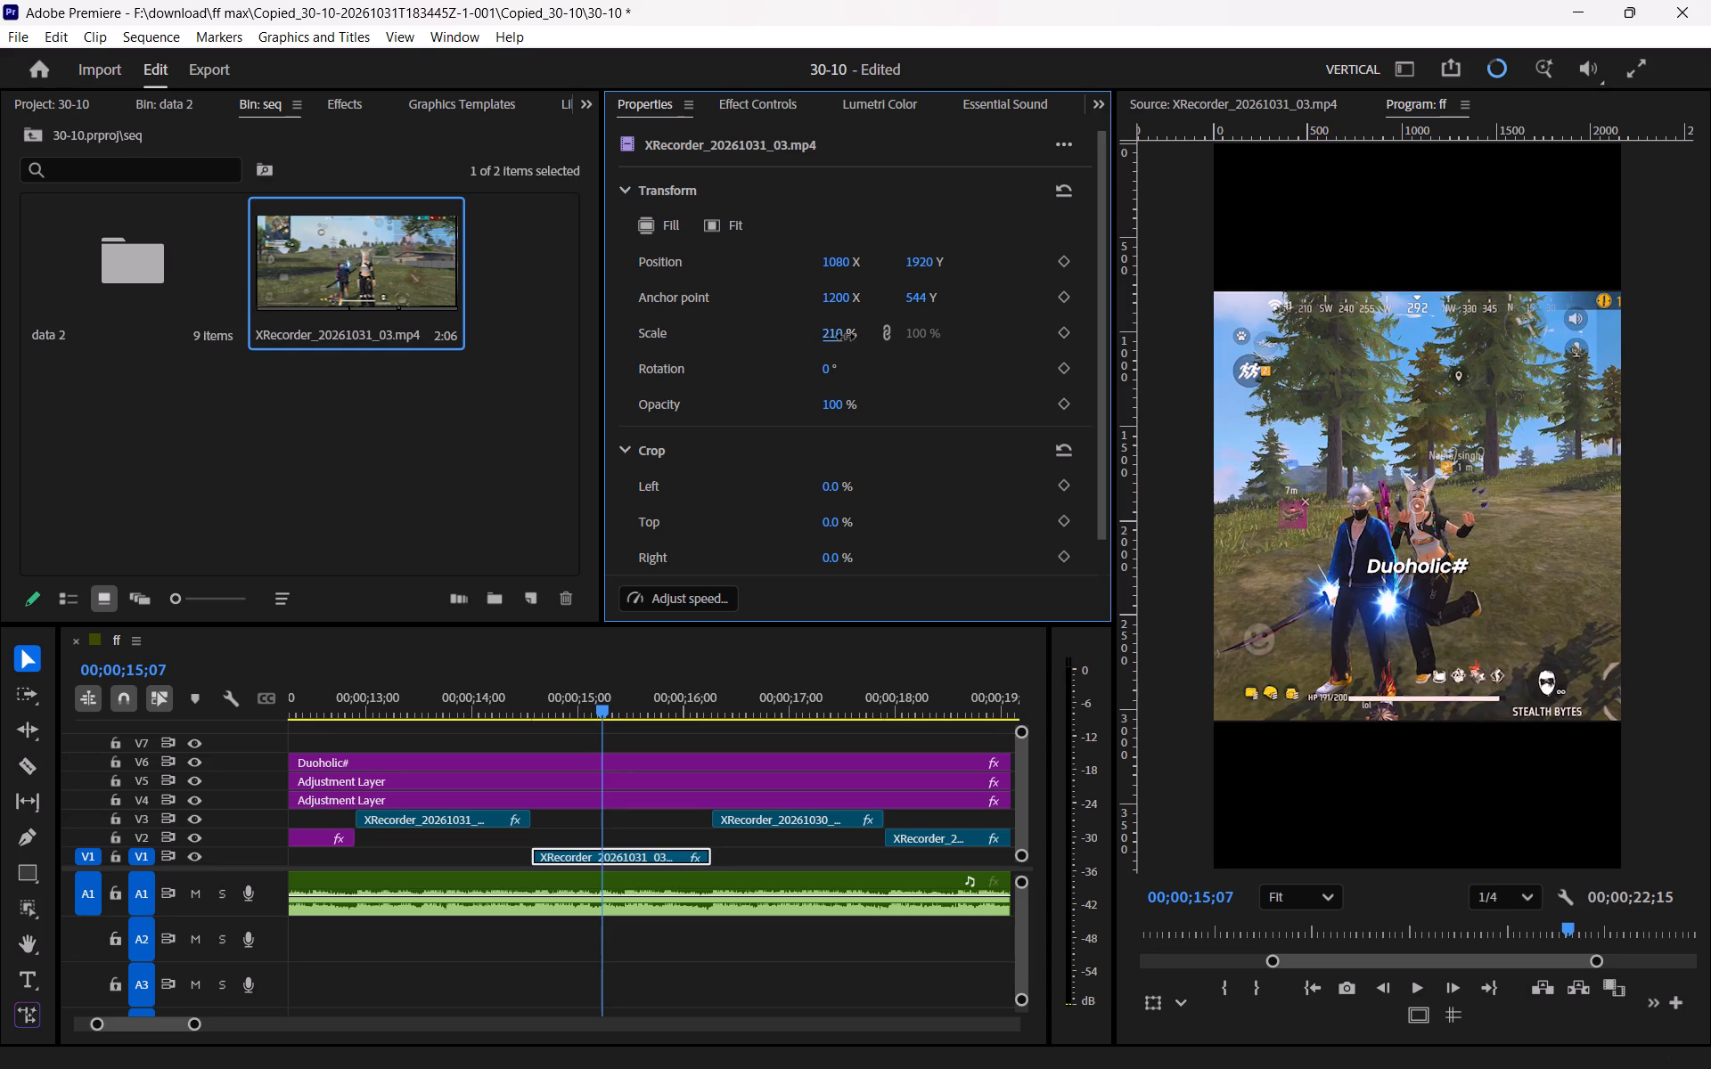
drag(846, 337, 858, 337)
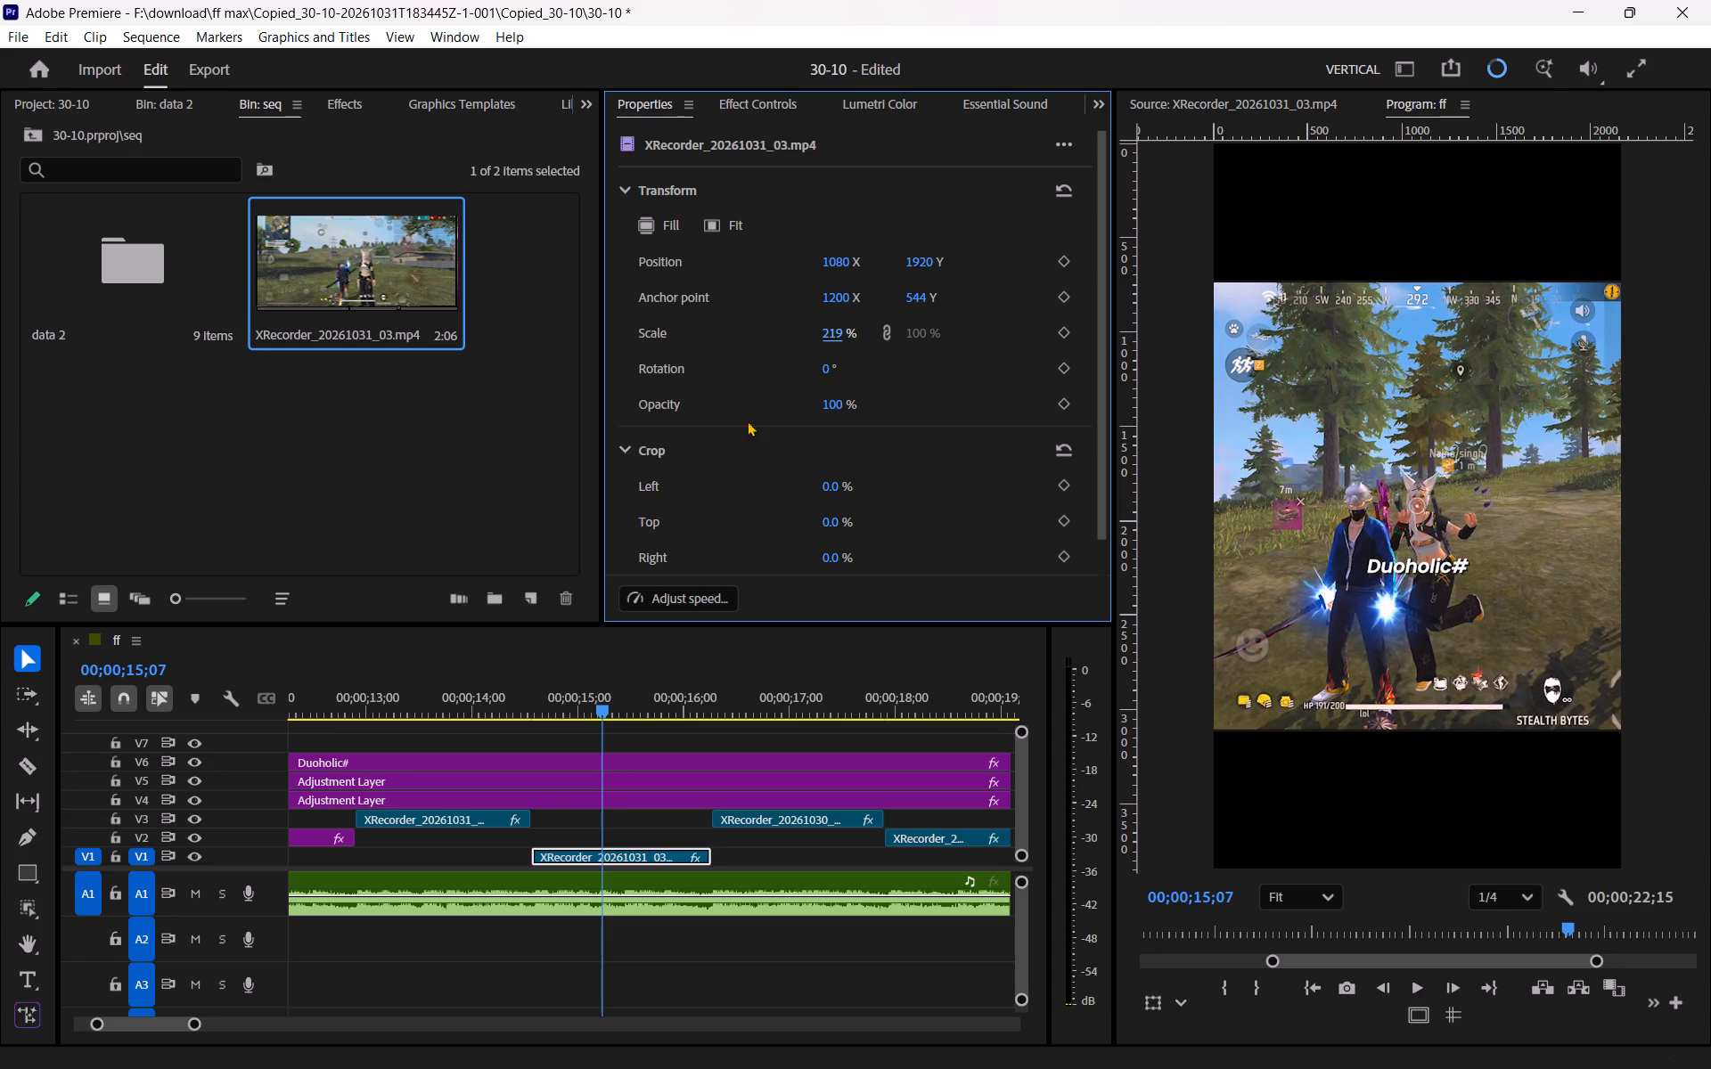
Play the sequence from about 00;00;14;00 to 00;00;17;10 to review the new V1 clip and the shot that follows.
drag(529, 693, 476, 720)
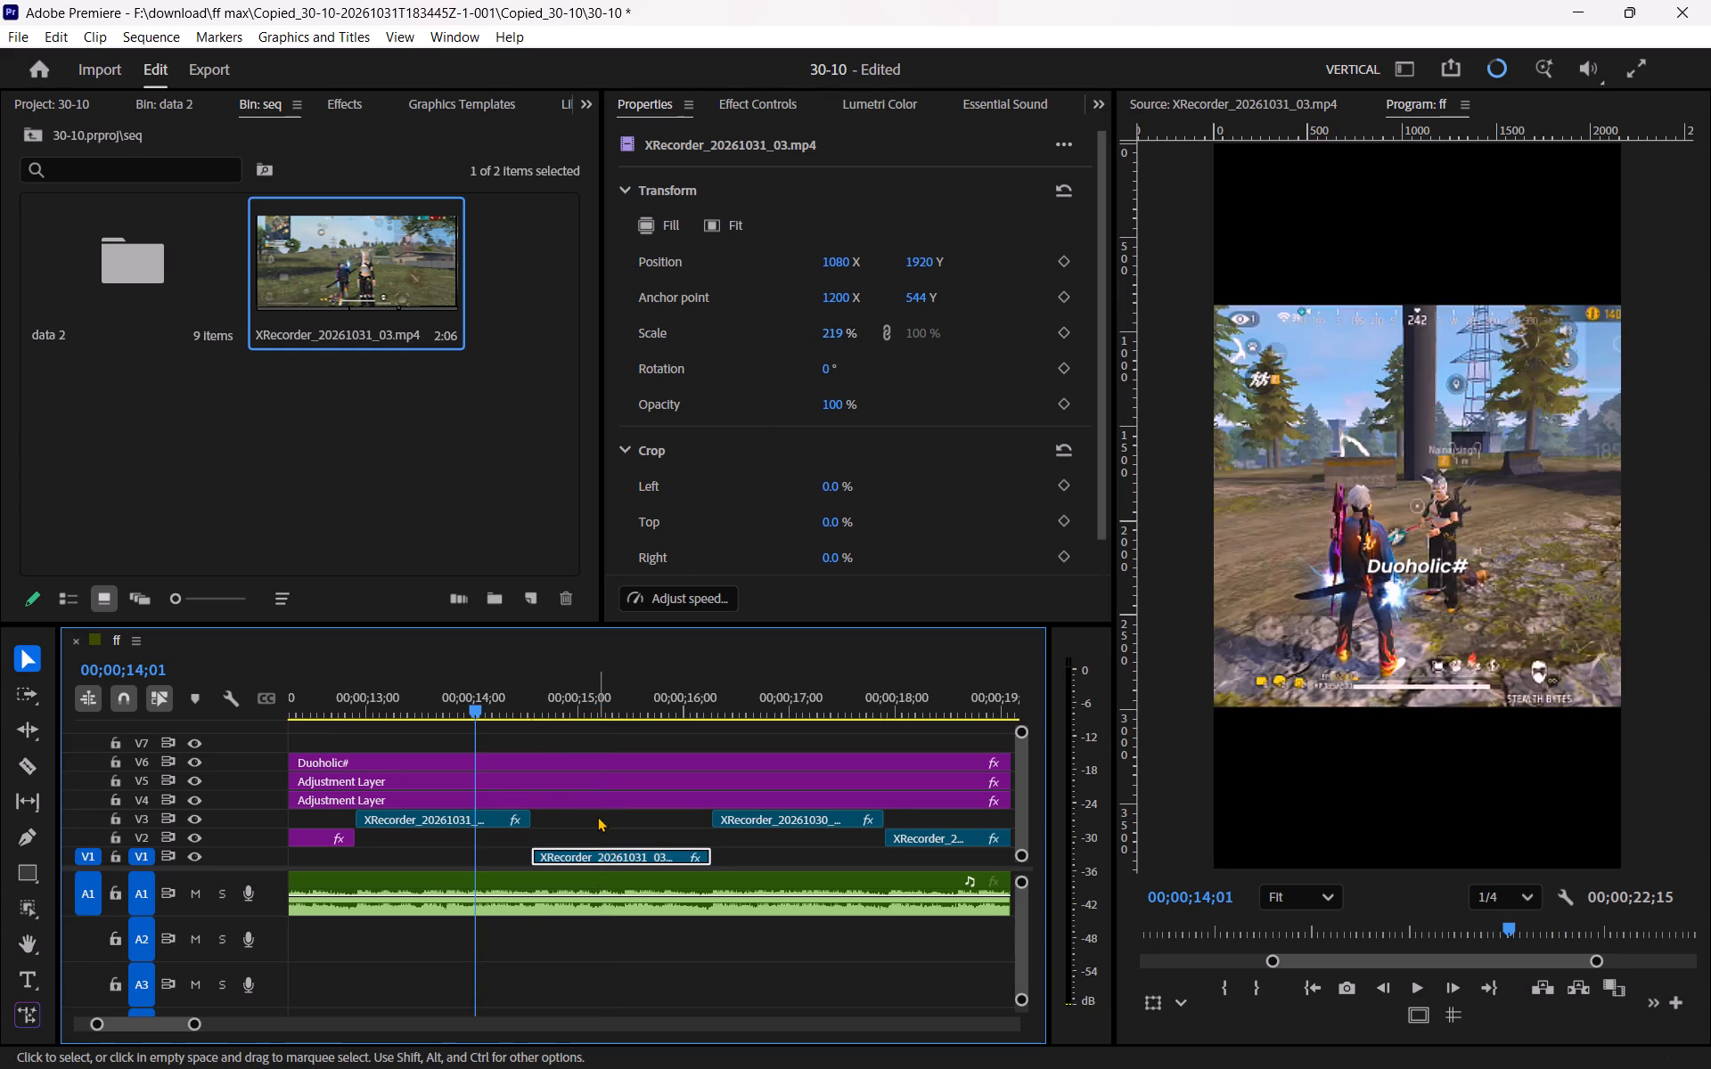
click(597, 816)
click(597, 816)
key(space)
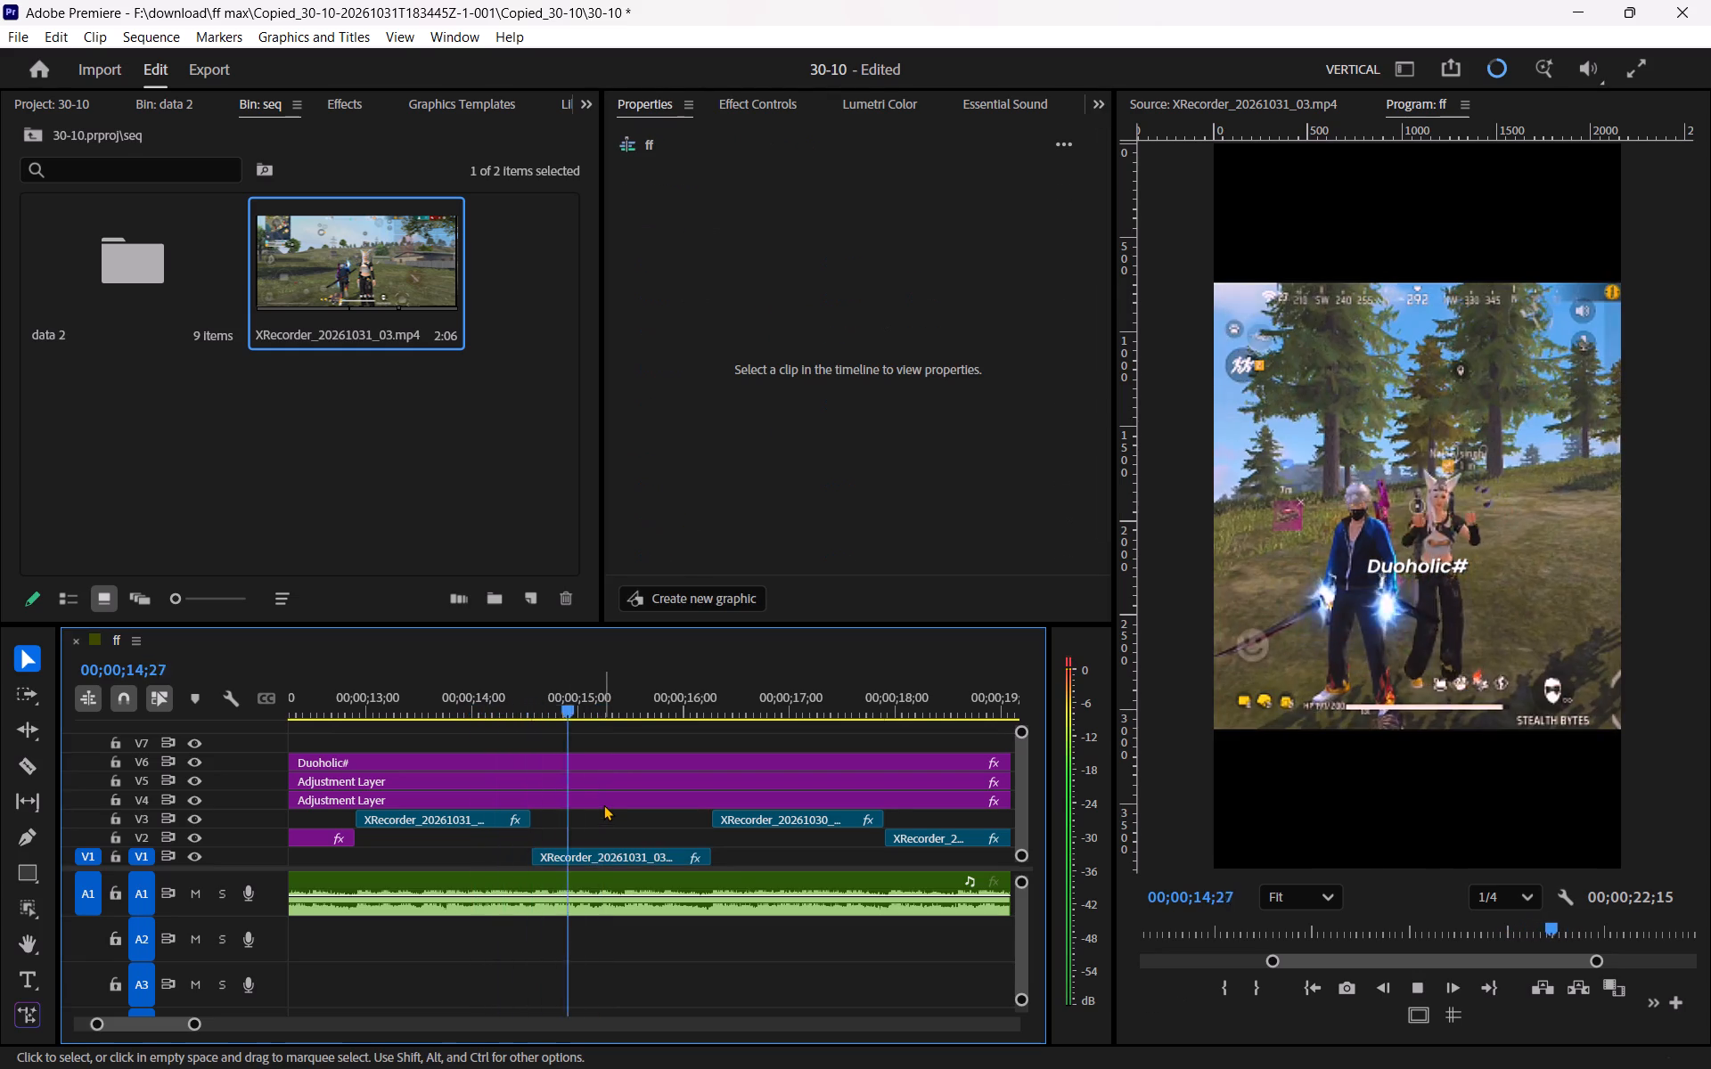
key(space)
click(457, 679)
key(space)
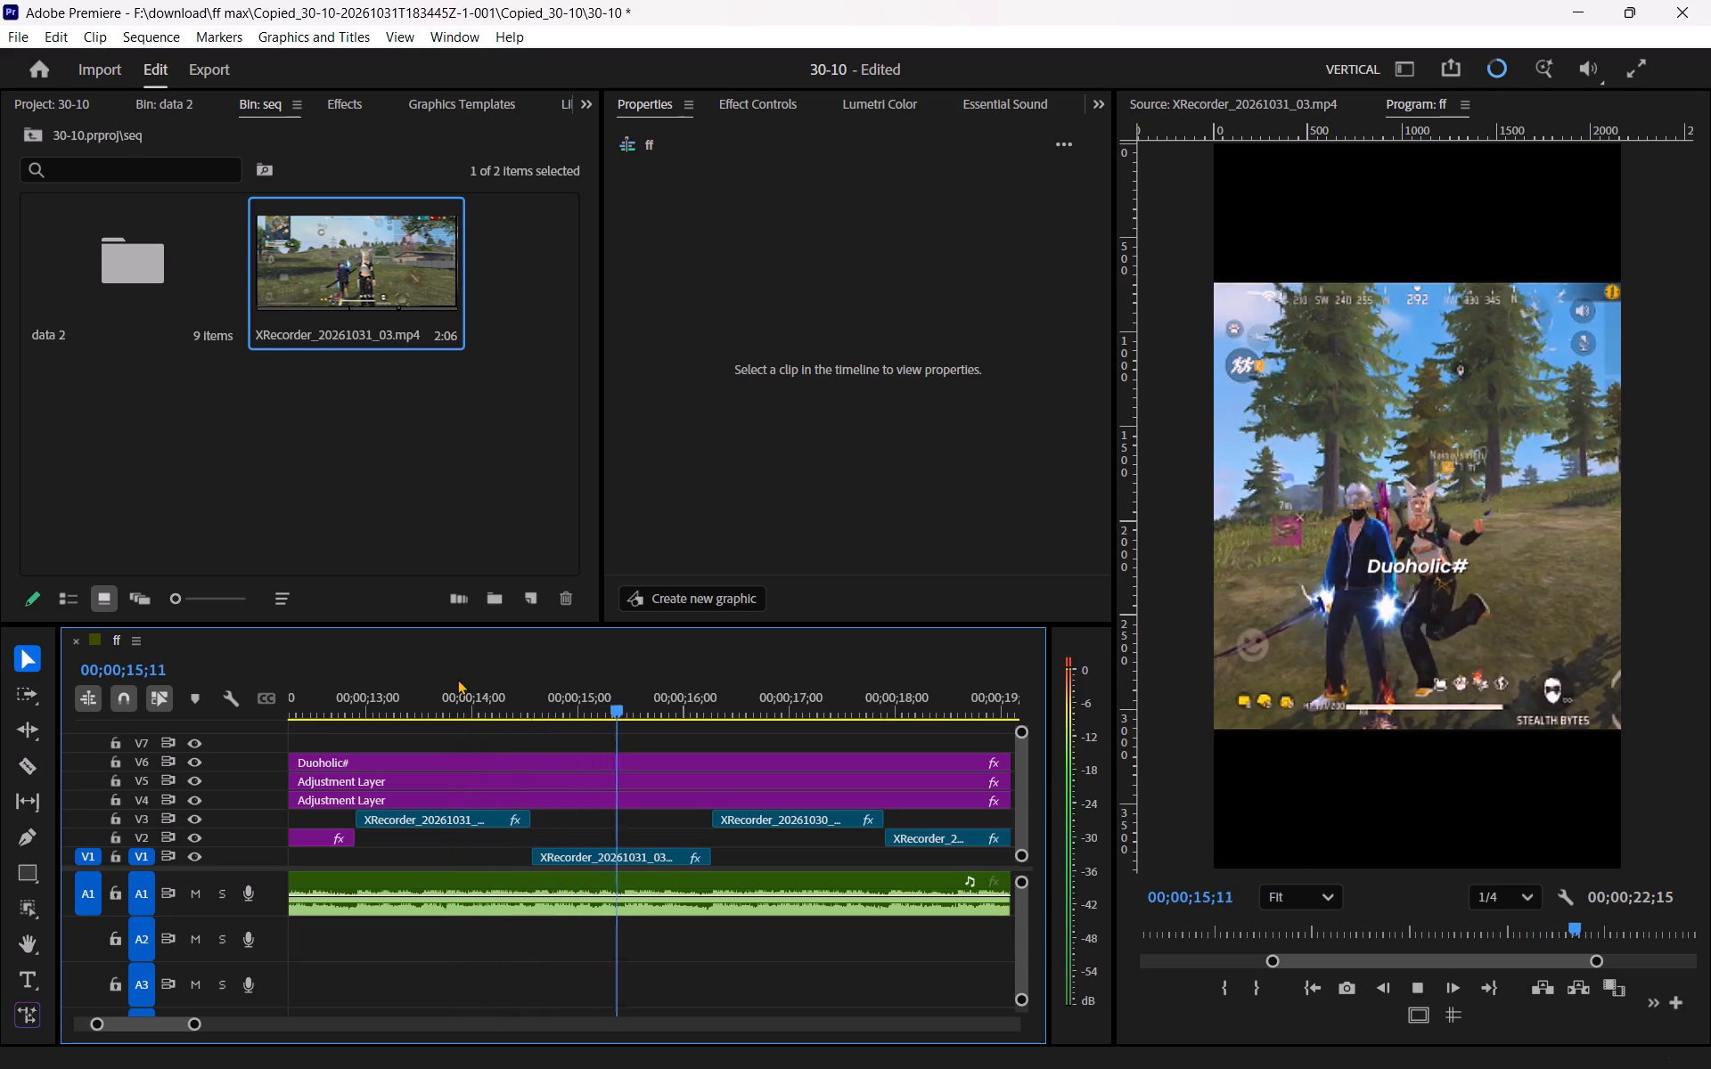
key(space)
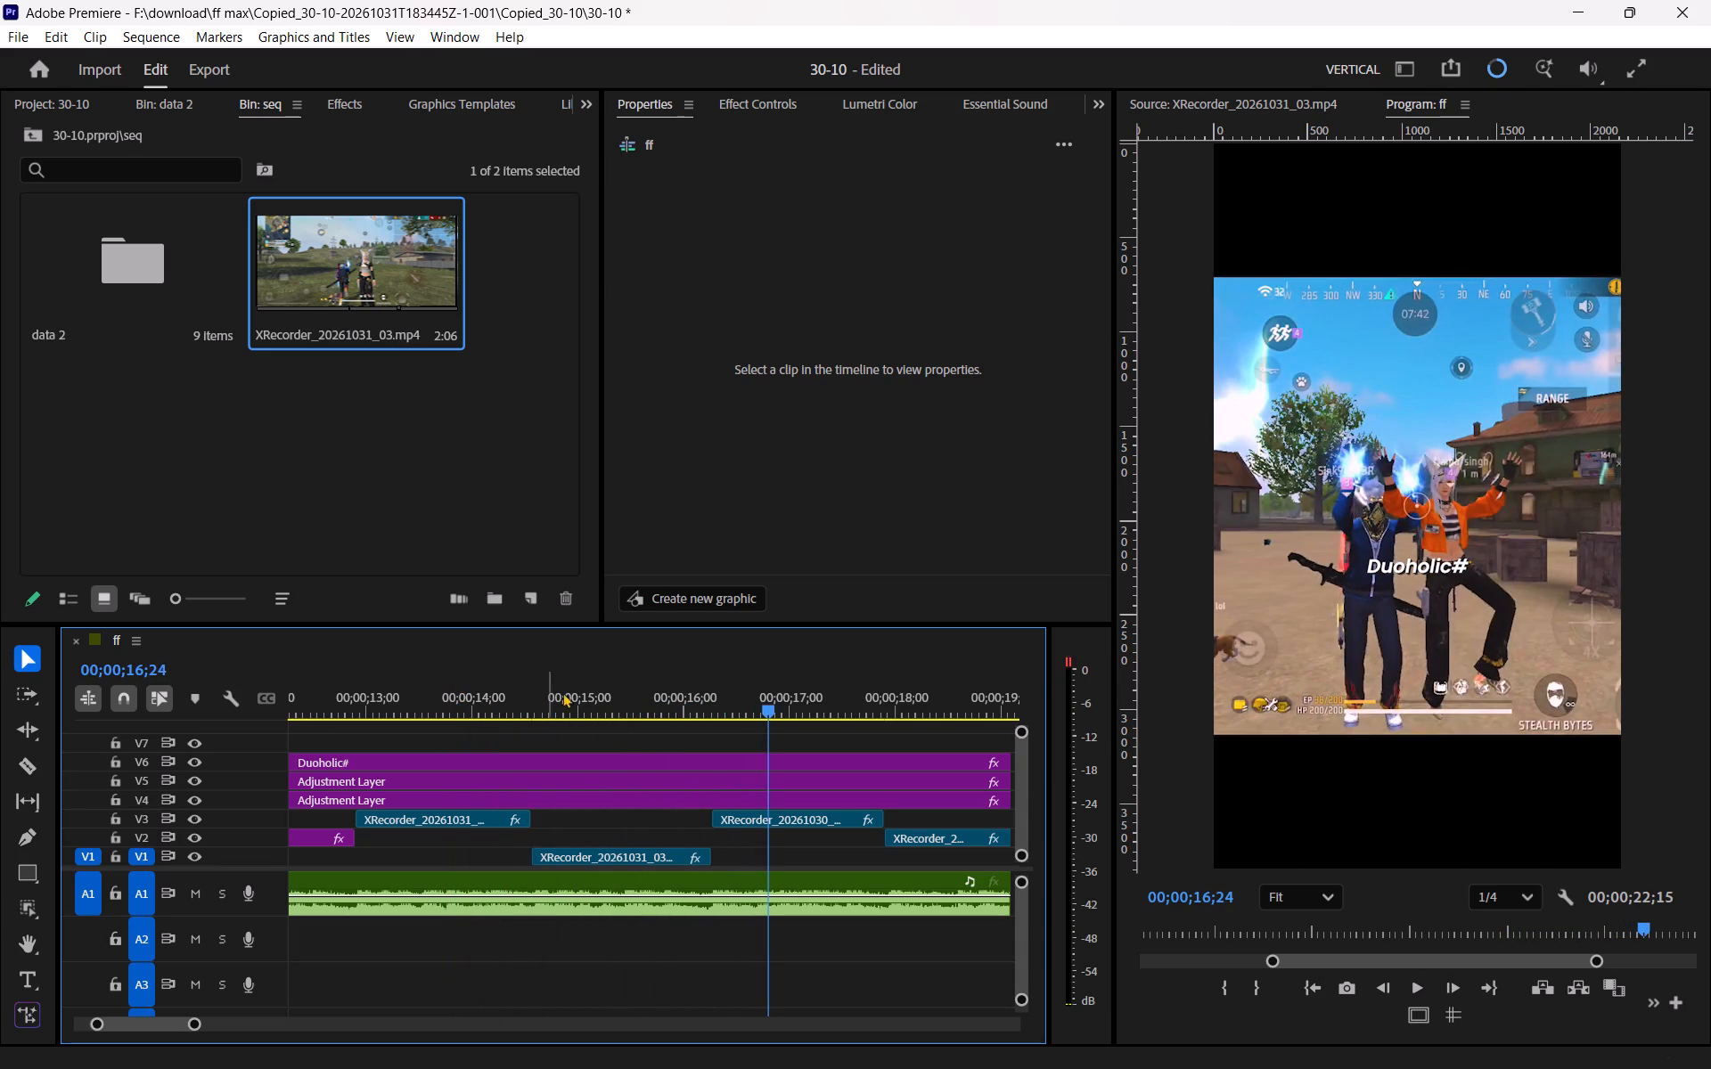
click(599, 707)
key(space)
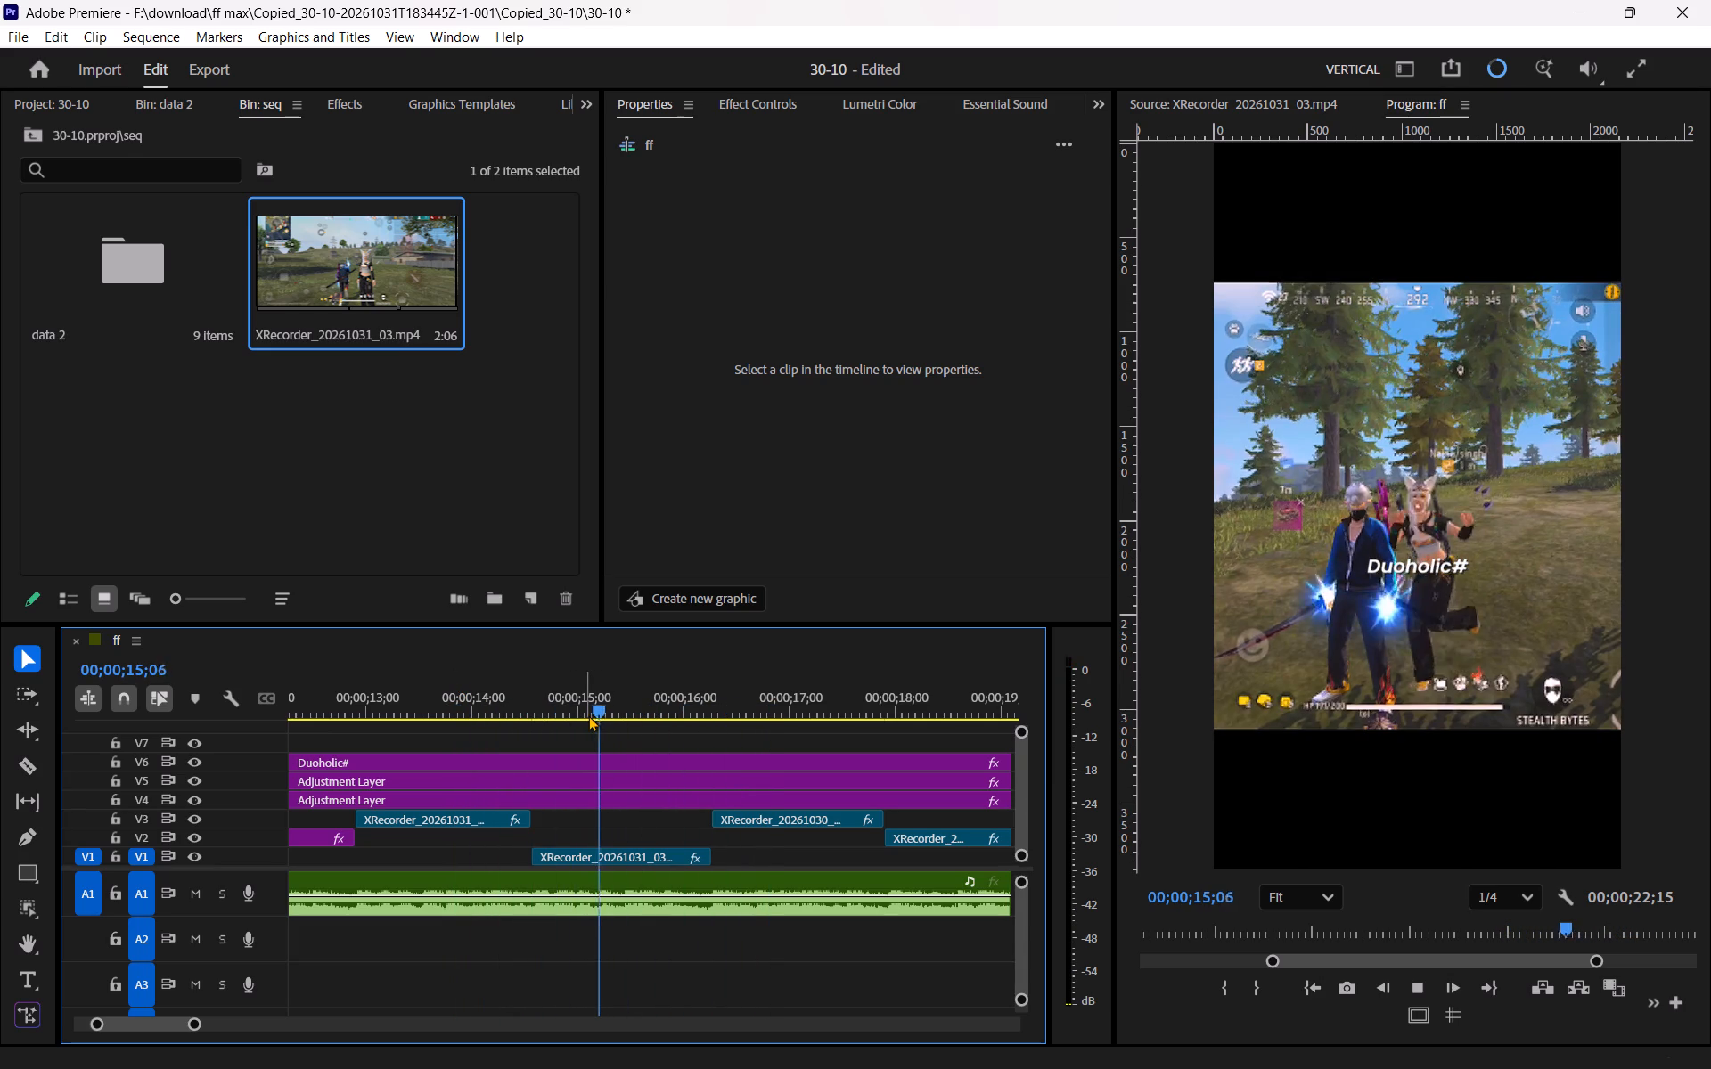
scroll(609, 722, down, 3)
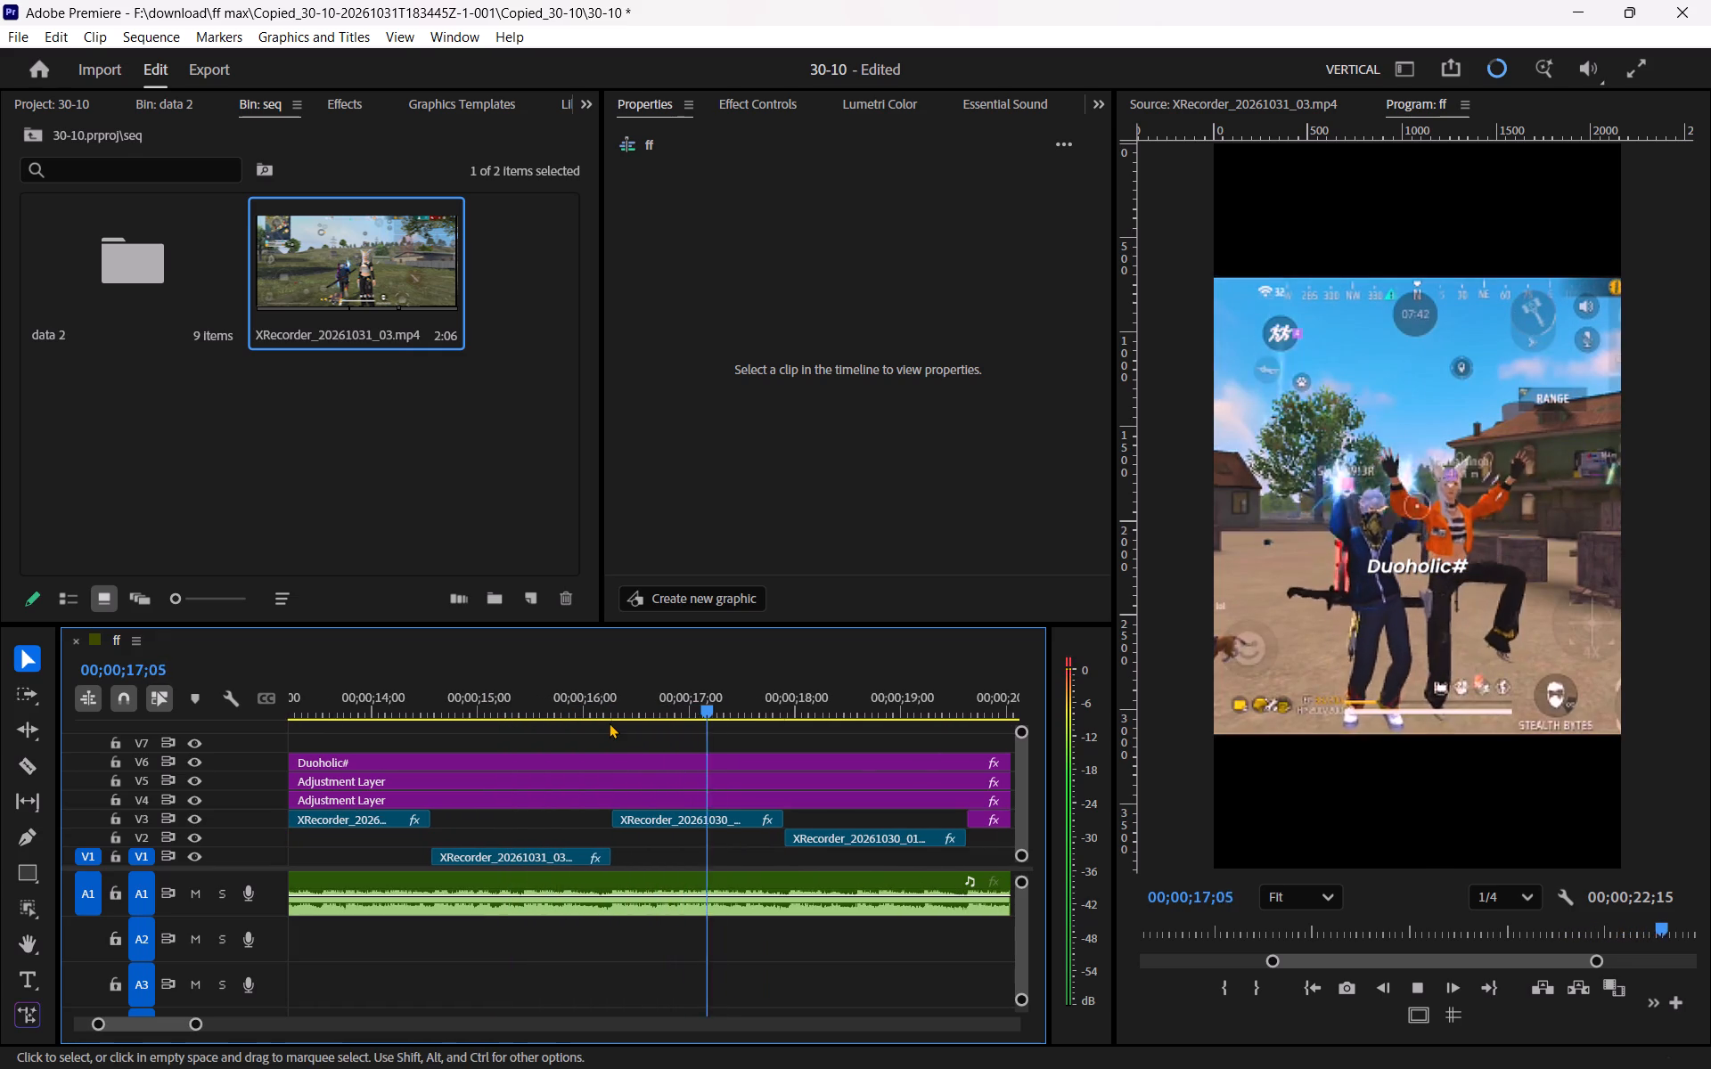
key(space)
Scrub through XRecorder_20261031_03.mp4 beyond 00:05:14:11 to look for gameplay footage for the next replacement shot.
double_click(373, 246)
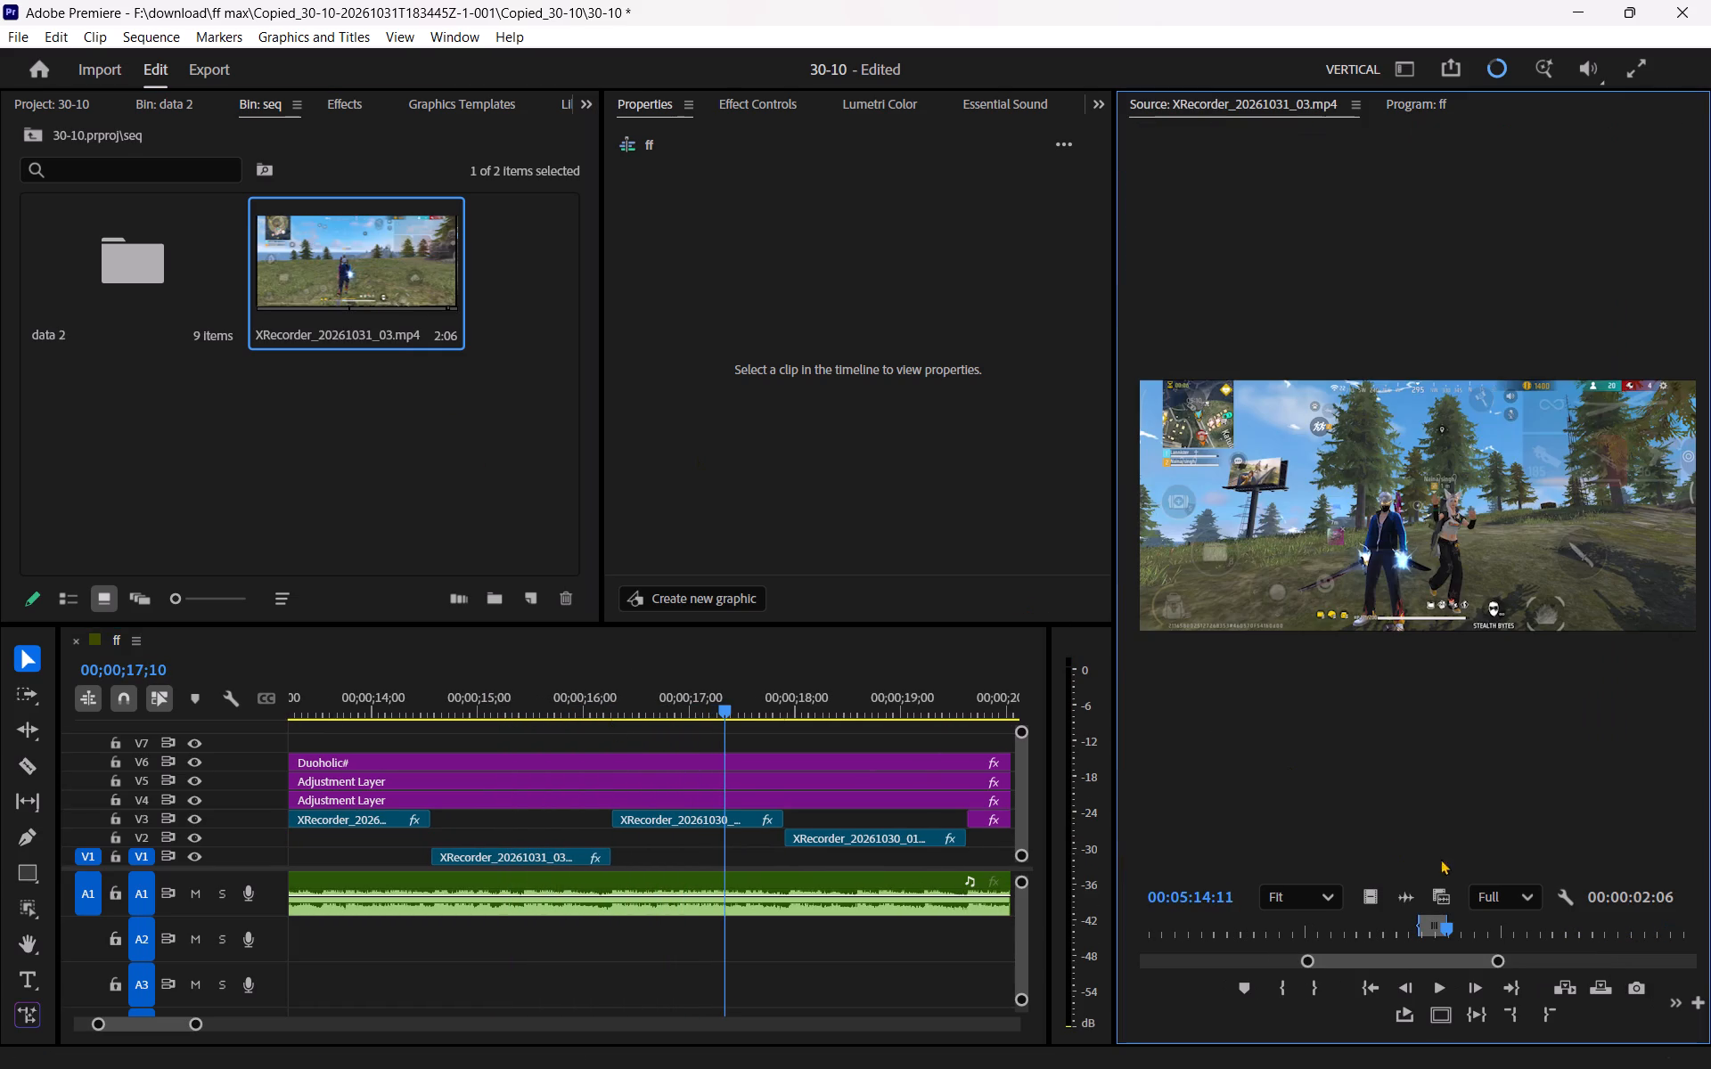
drag(1444, 928, 1521, 940)
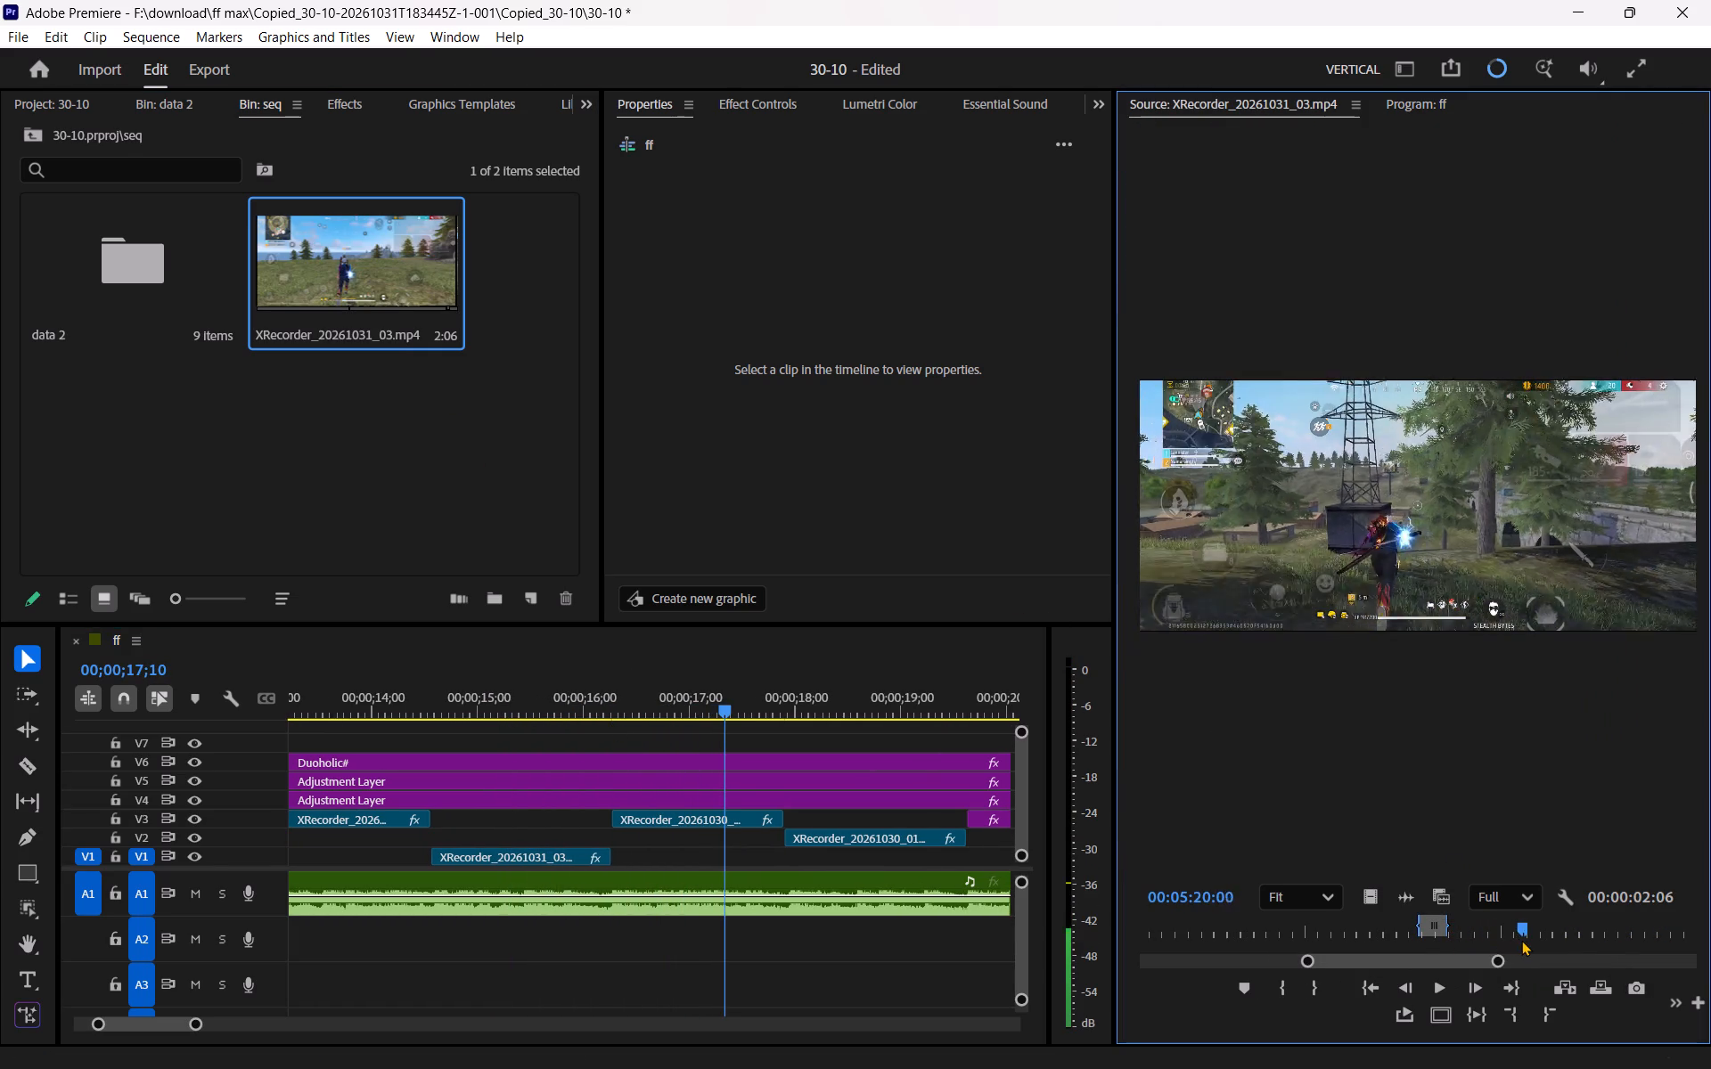
drag(1521, 940, 1605, 940)
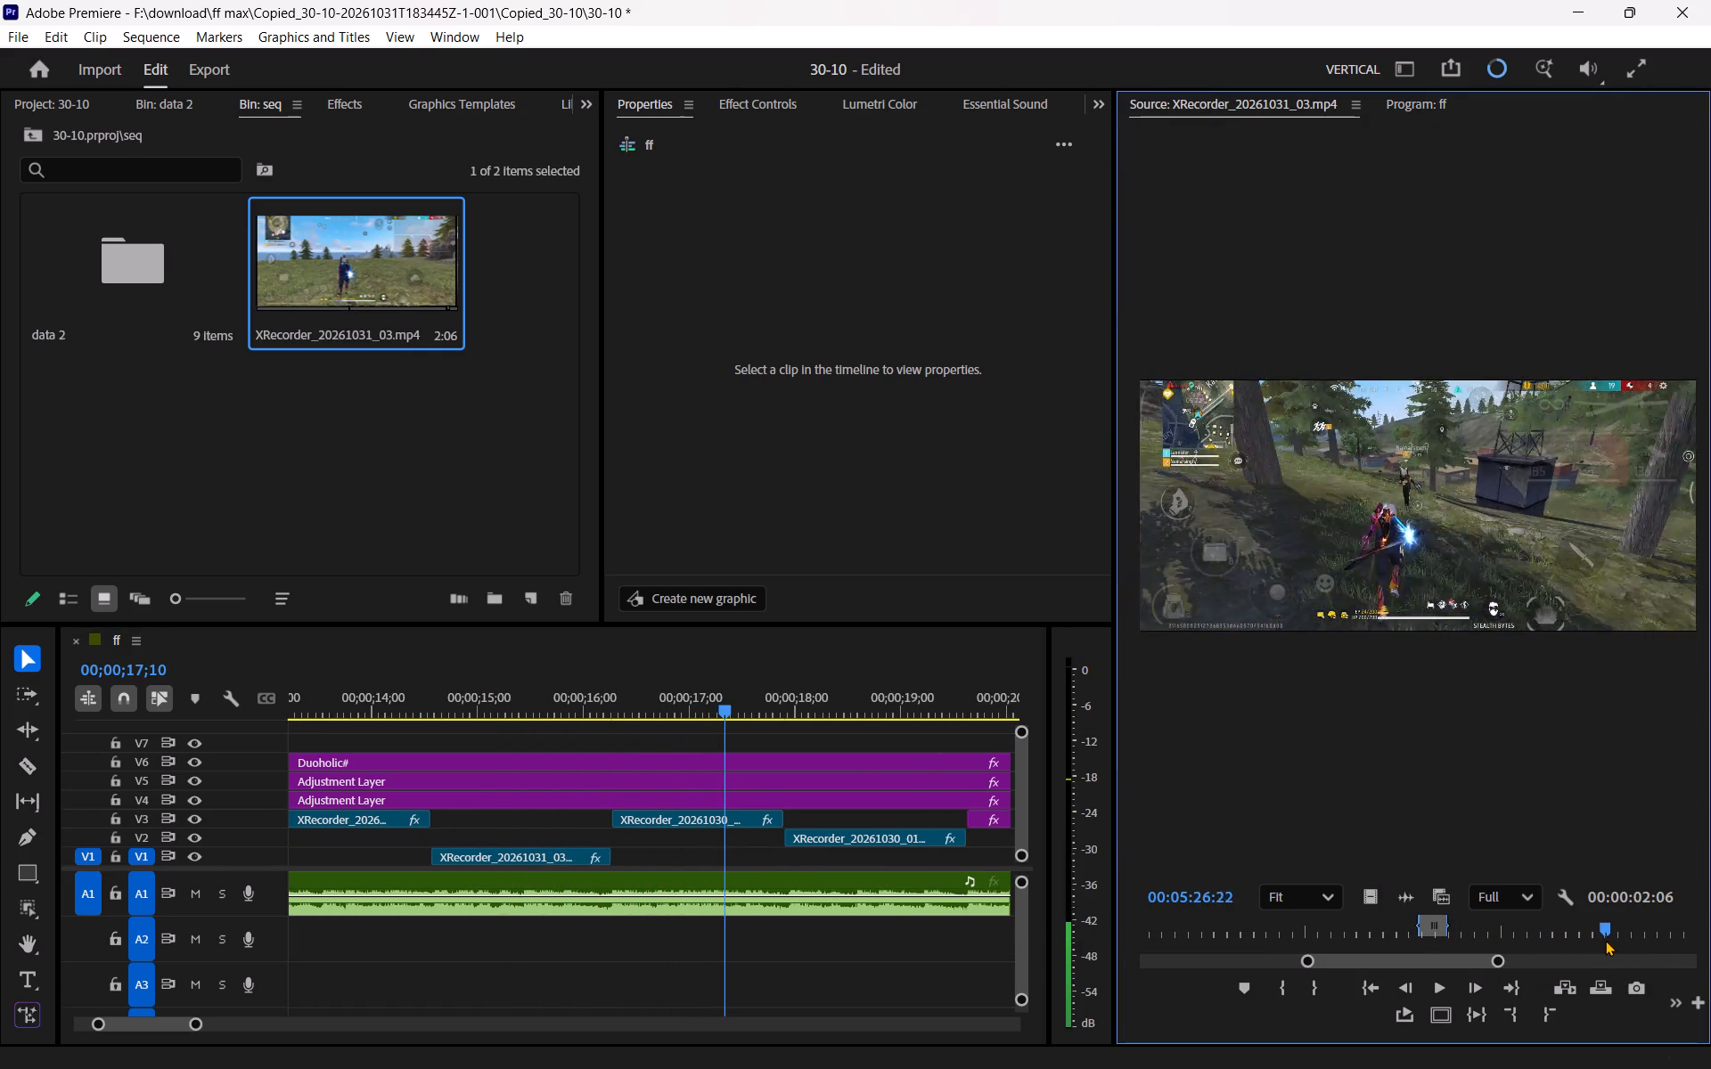
drag(1605, 940, 1677, 940)
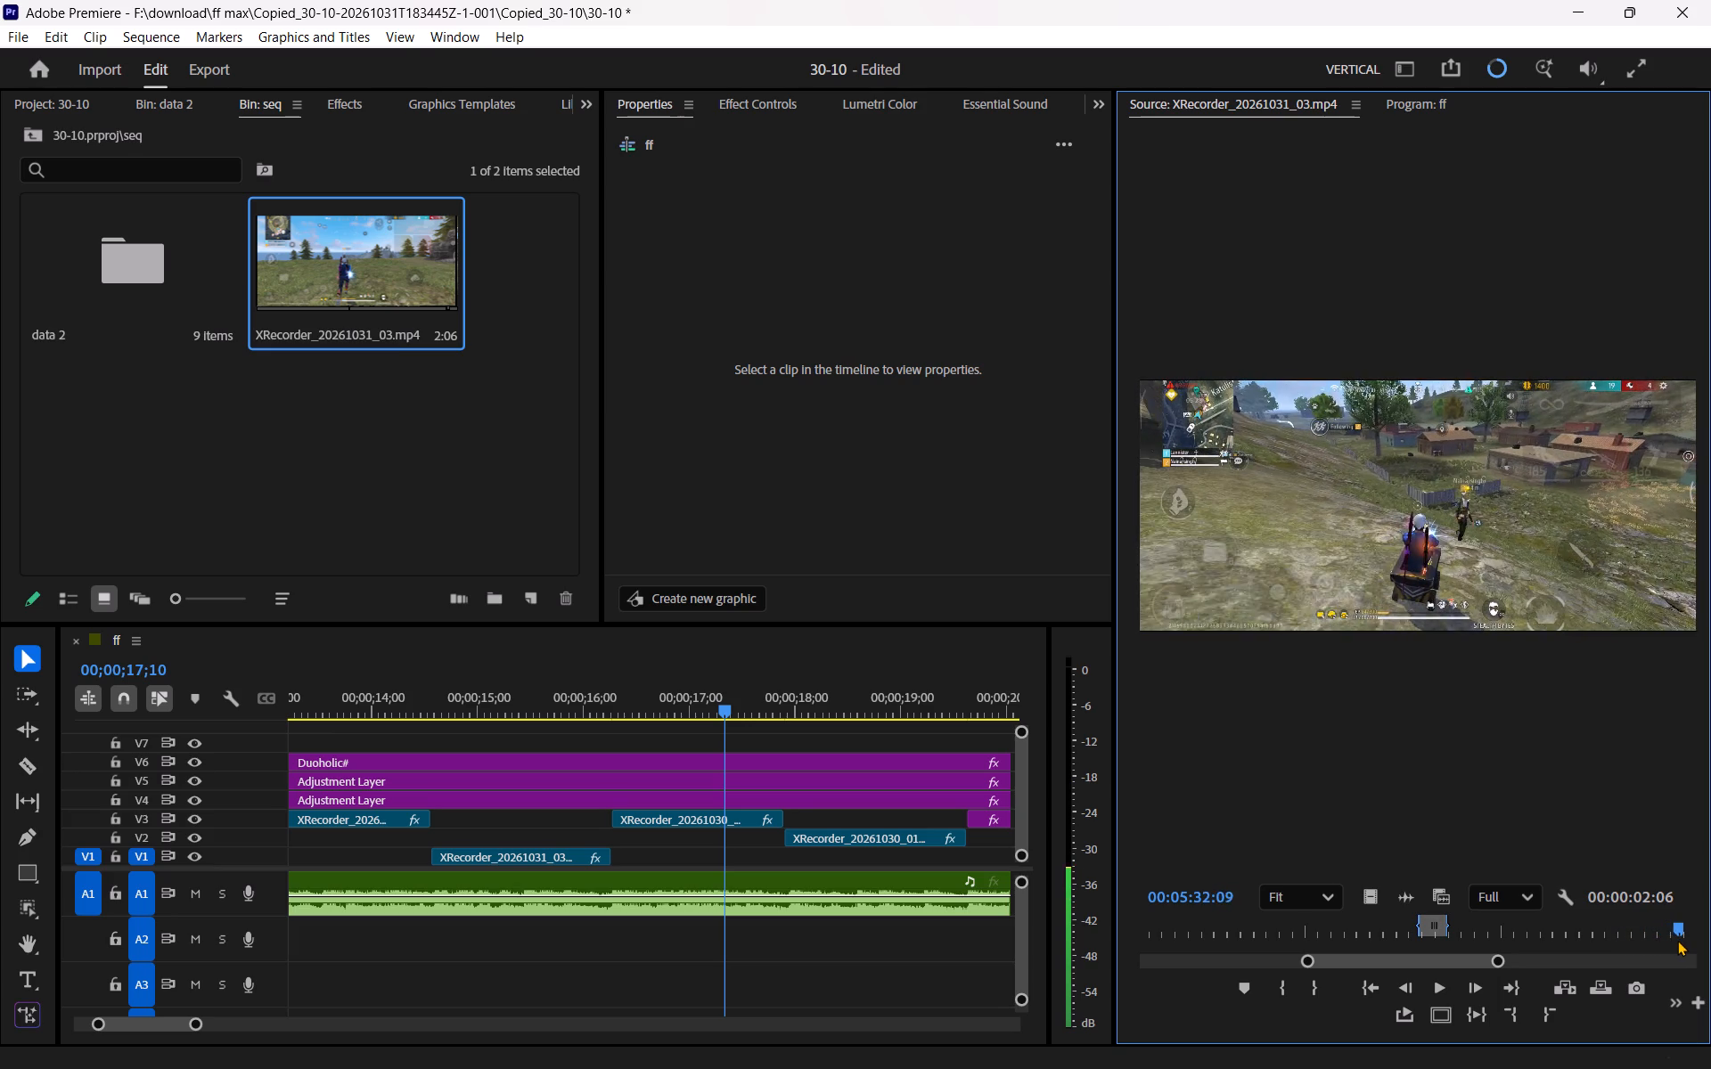
drag(1677, 940, 1611, 939)
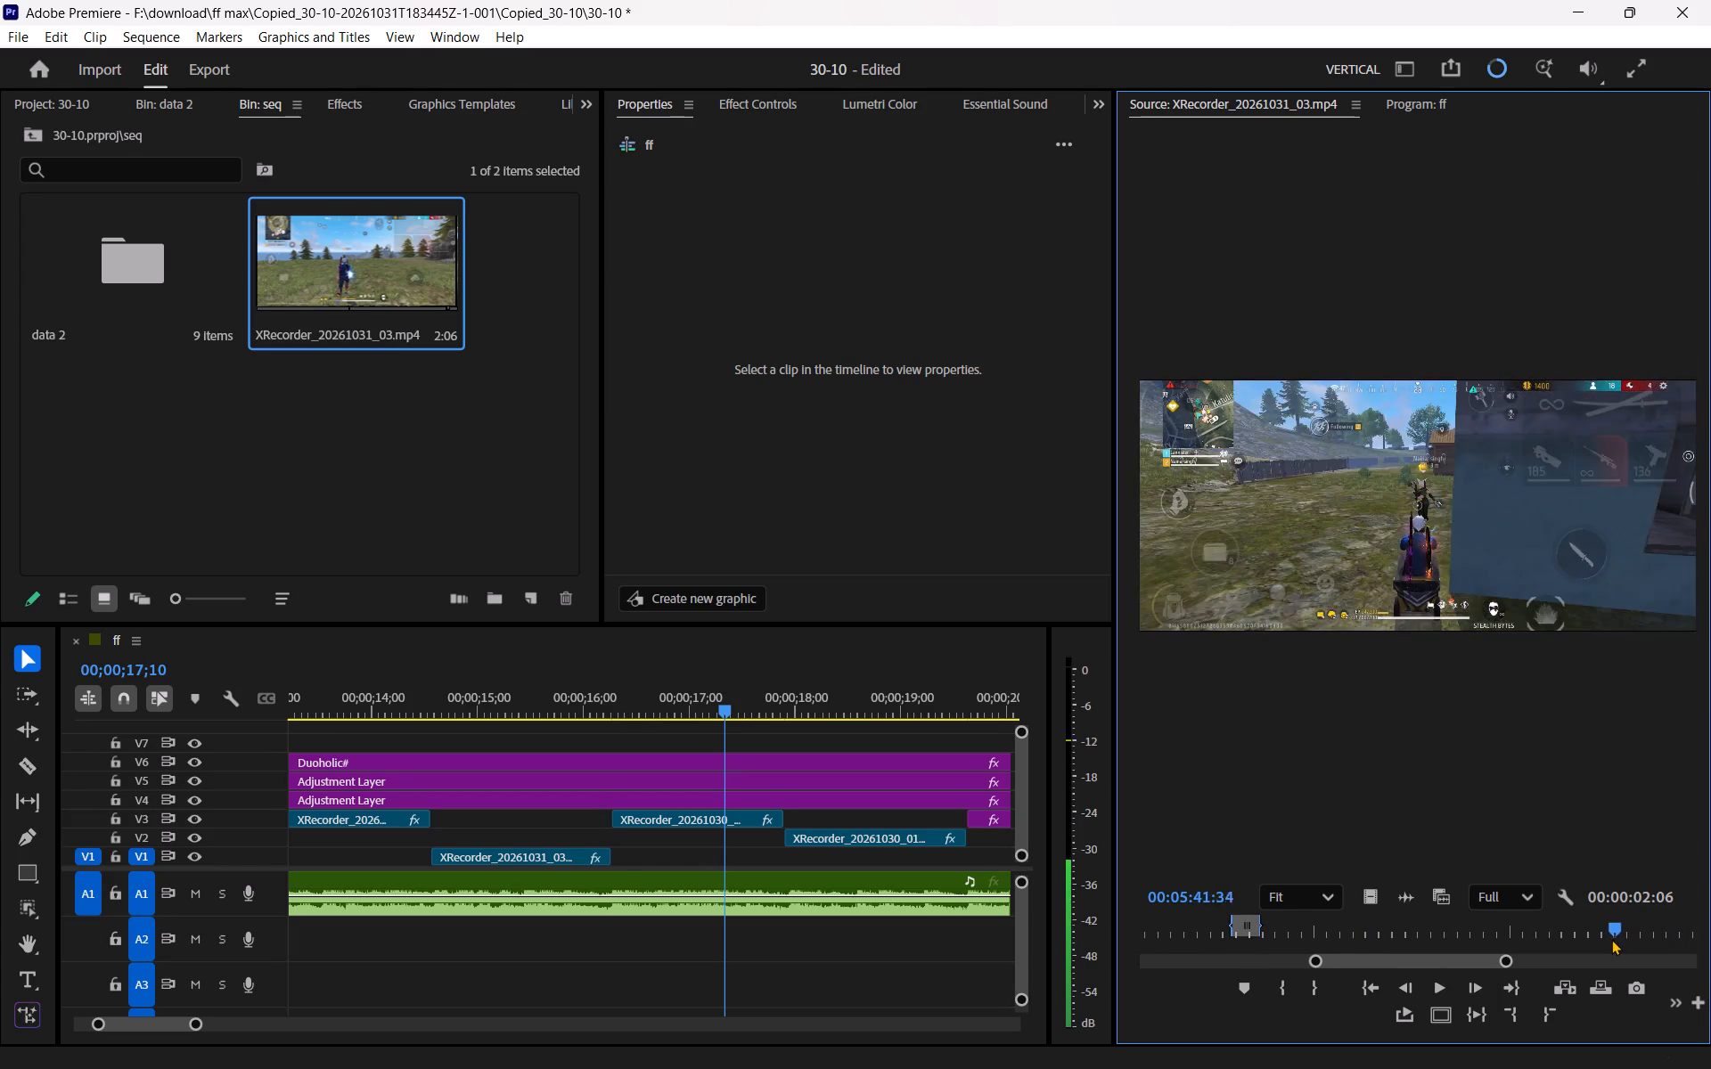
drag(1611, 939, 1691, 942)
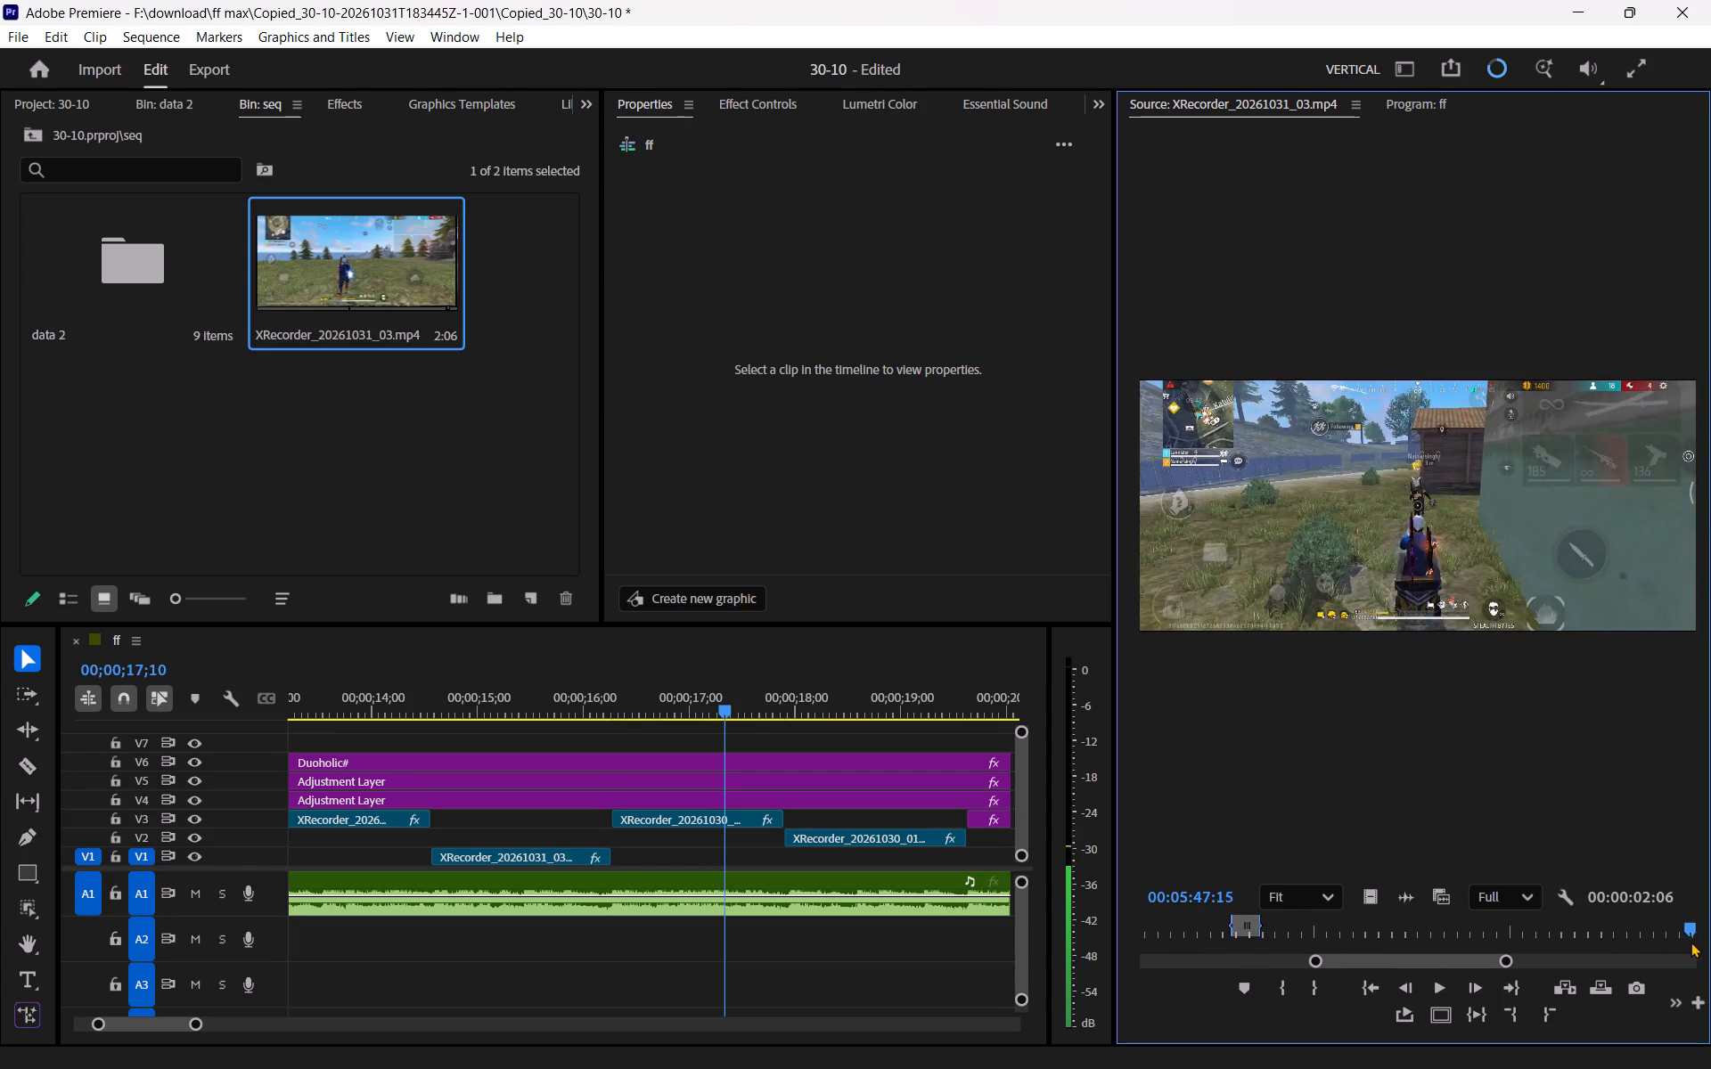
drag(1691, 942, 1599, 940)
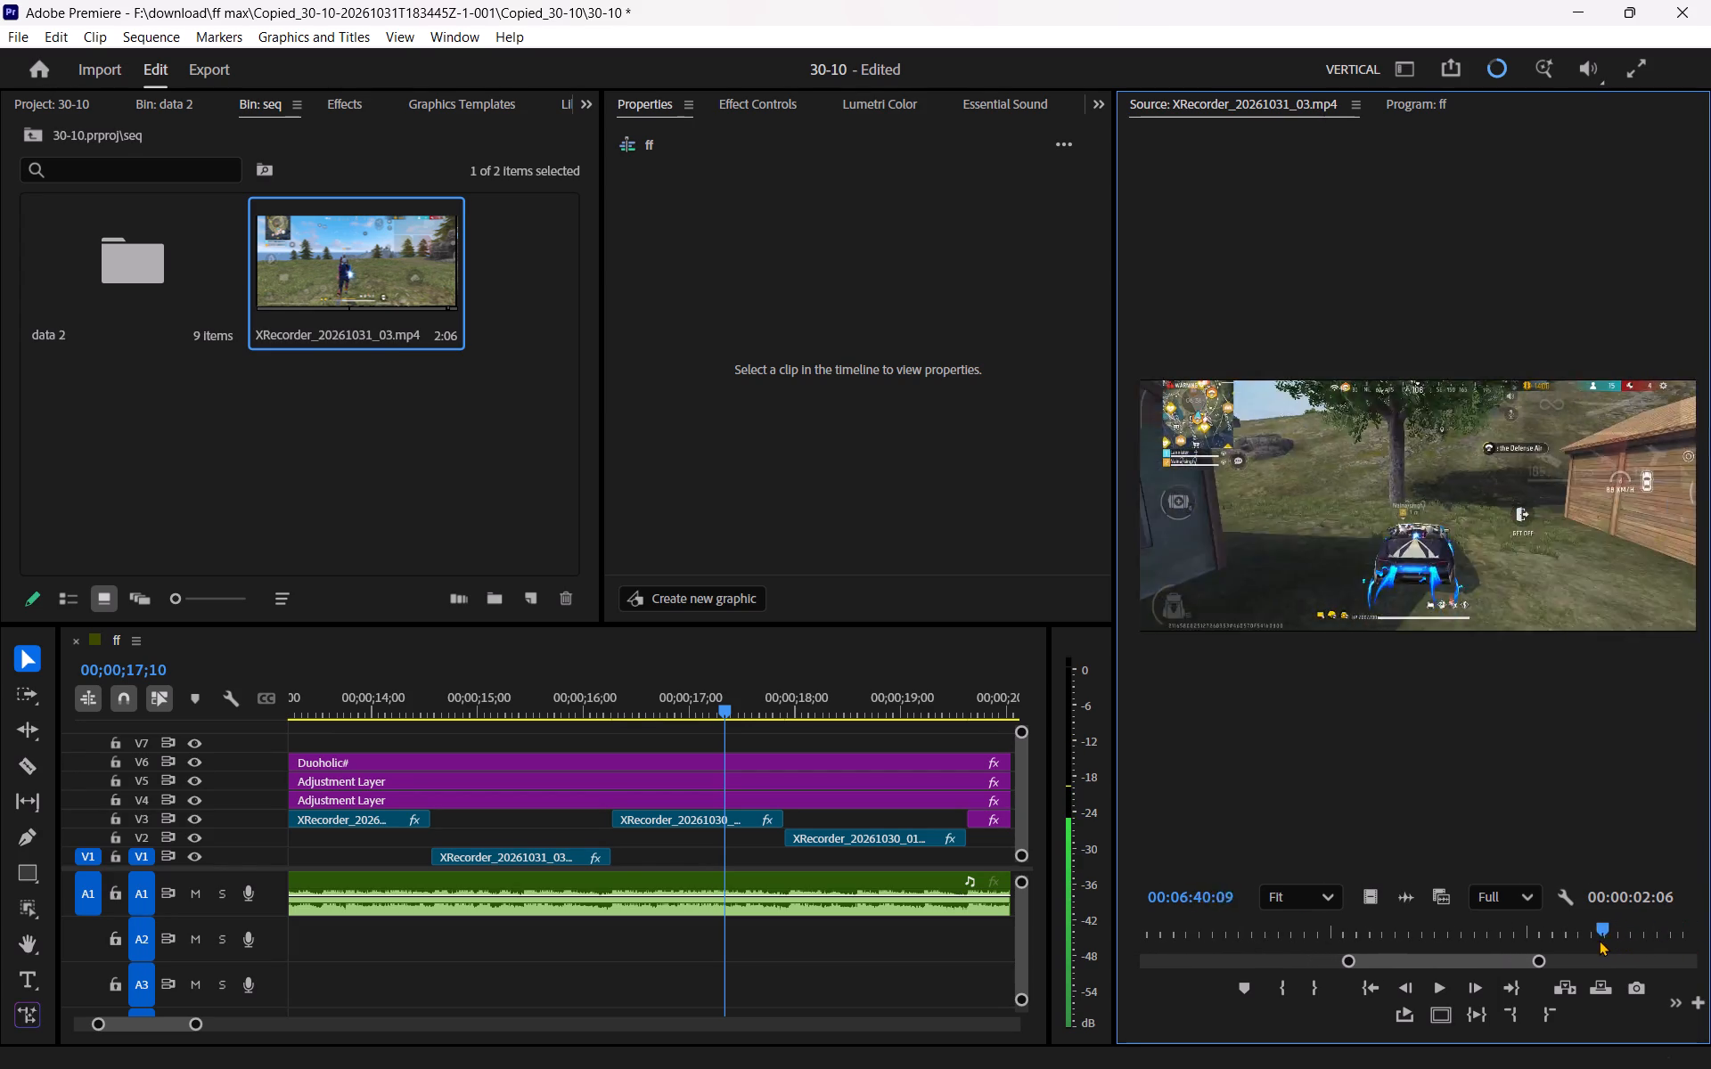
drag(1599, 940, 1425, 934)
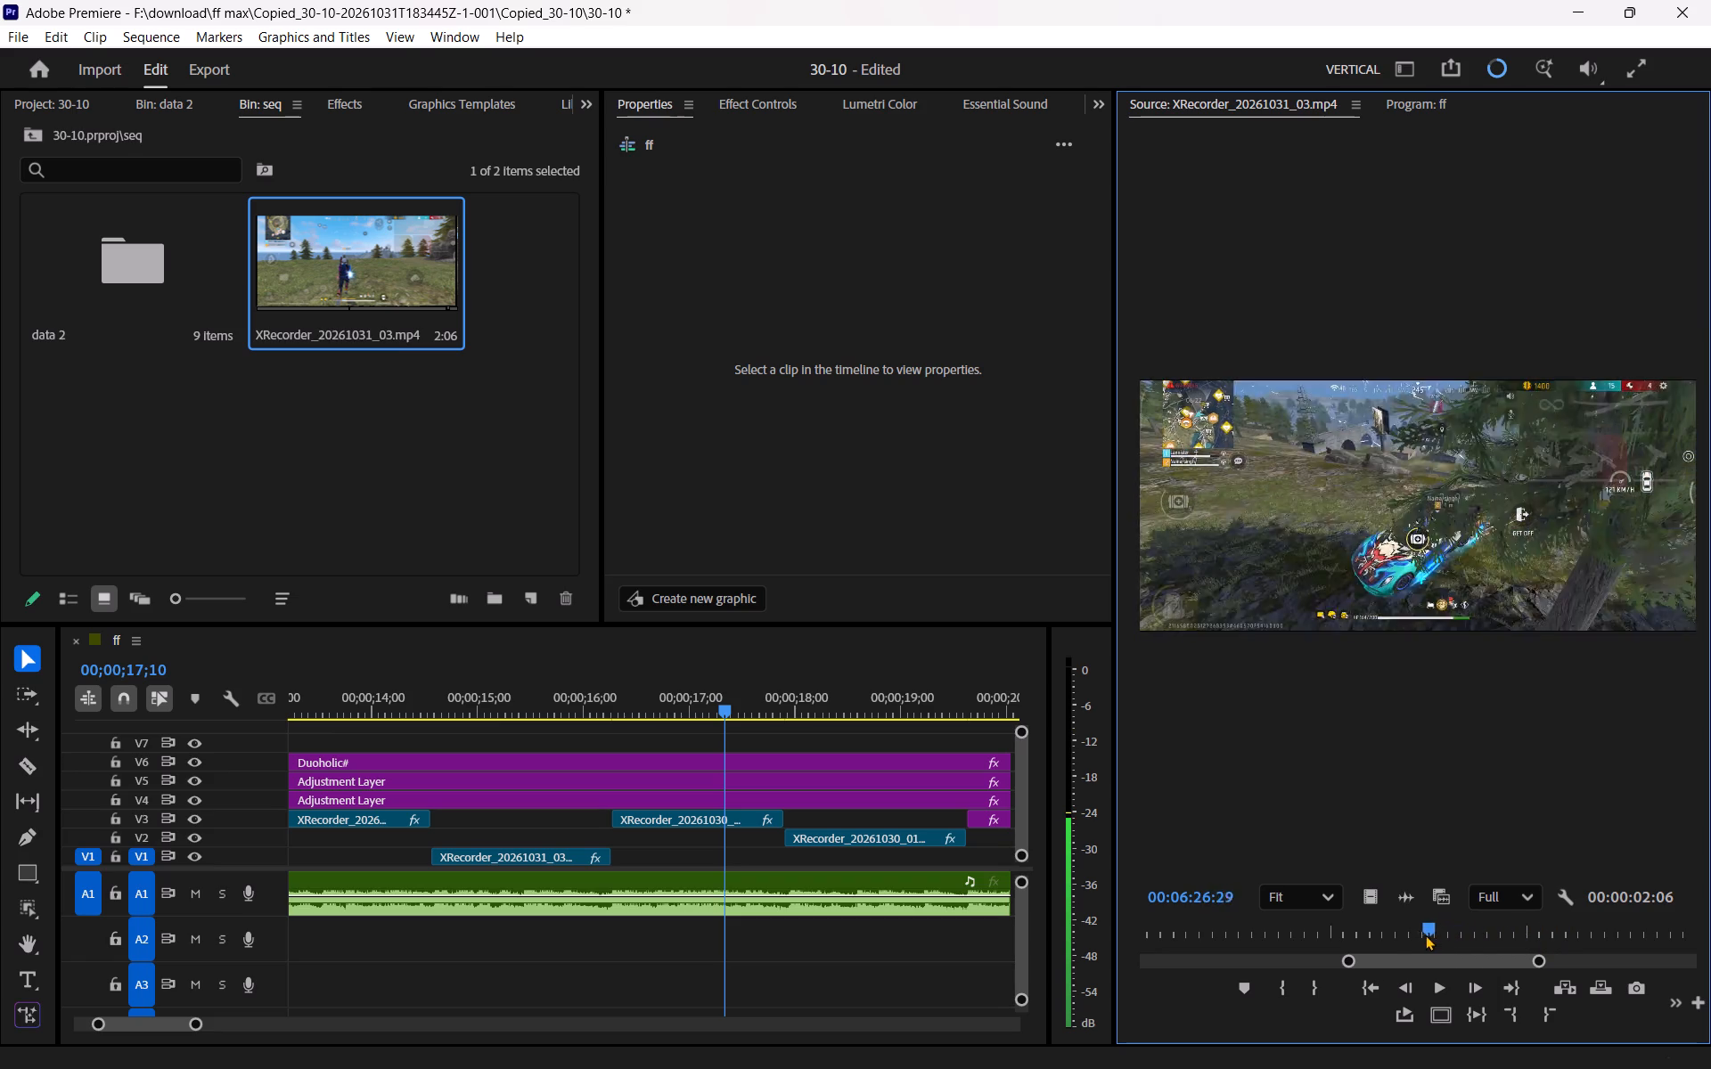
drag(1425, 934, 1335, 914)
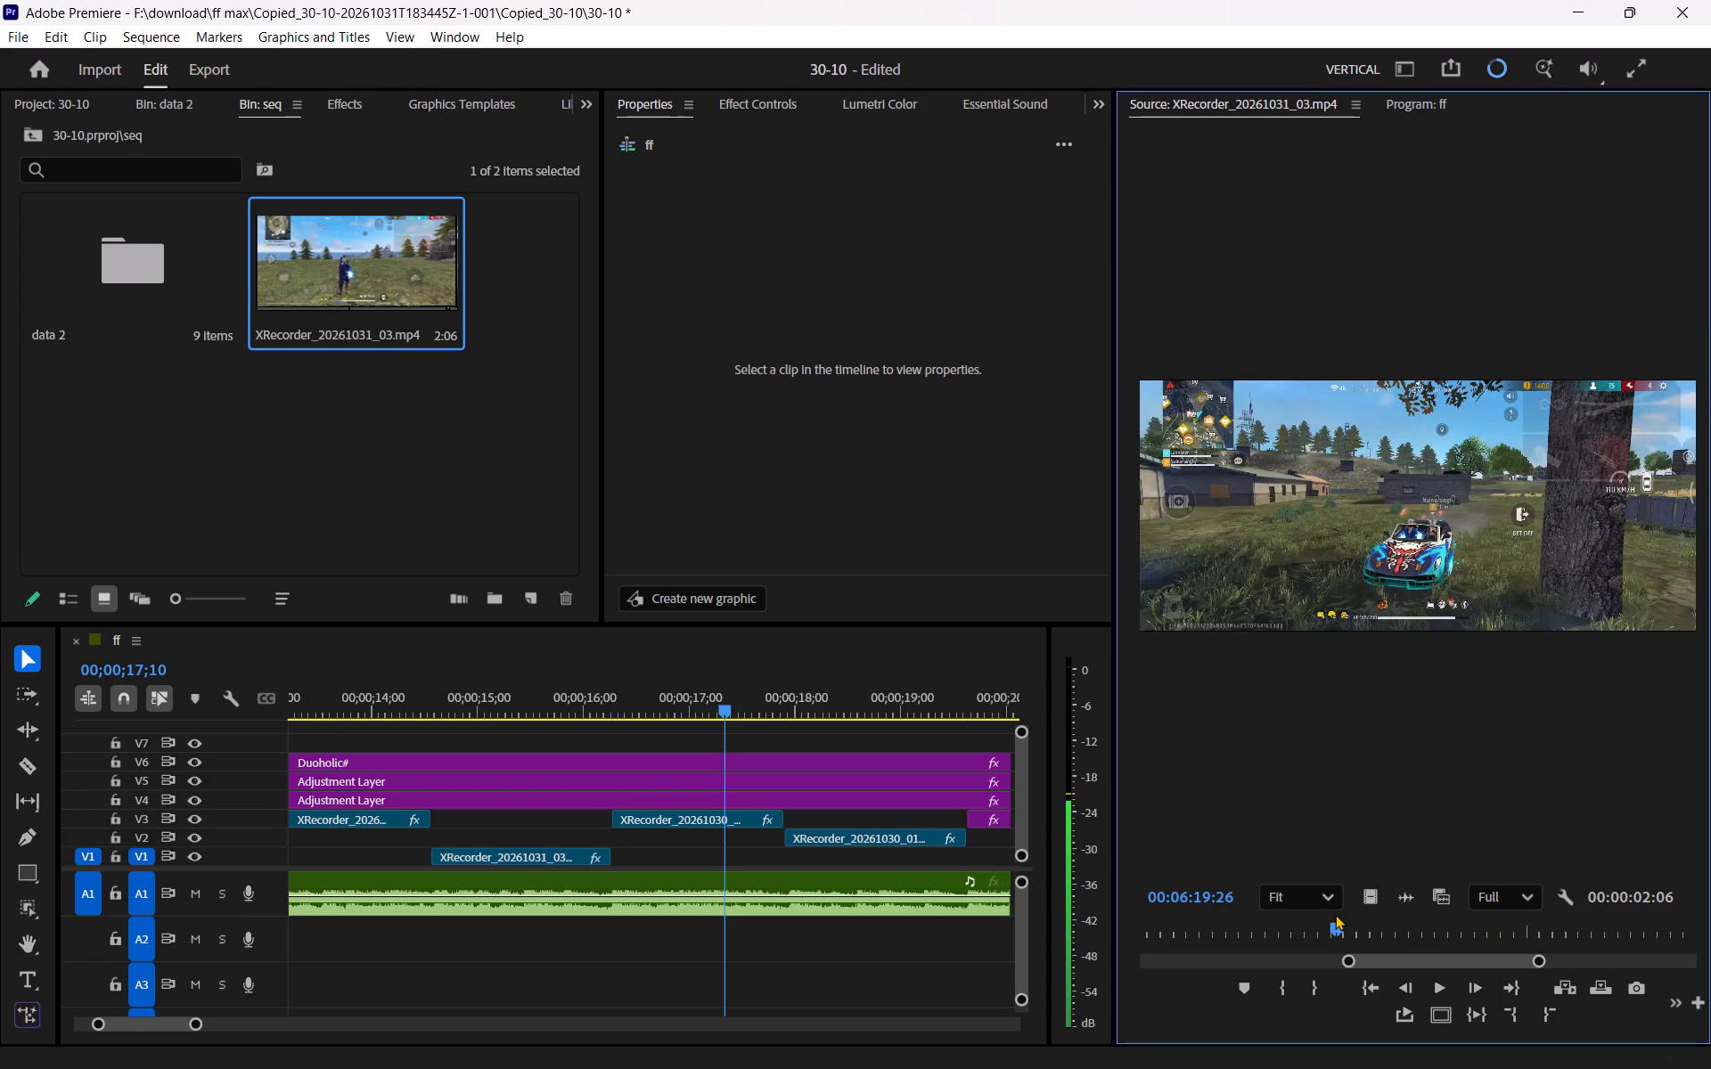
drag(1335, 914, 1420, 907)
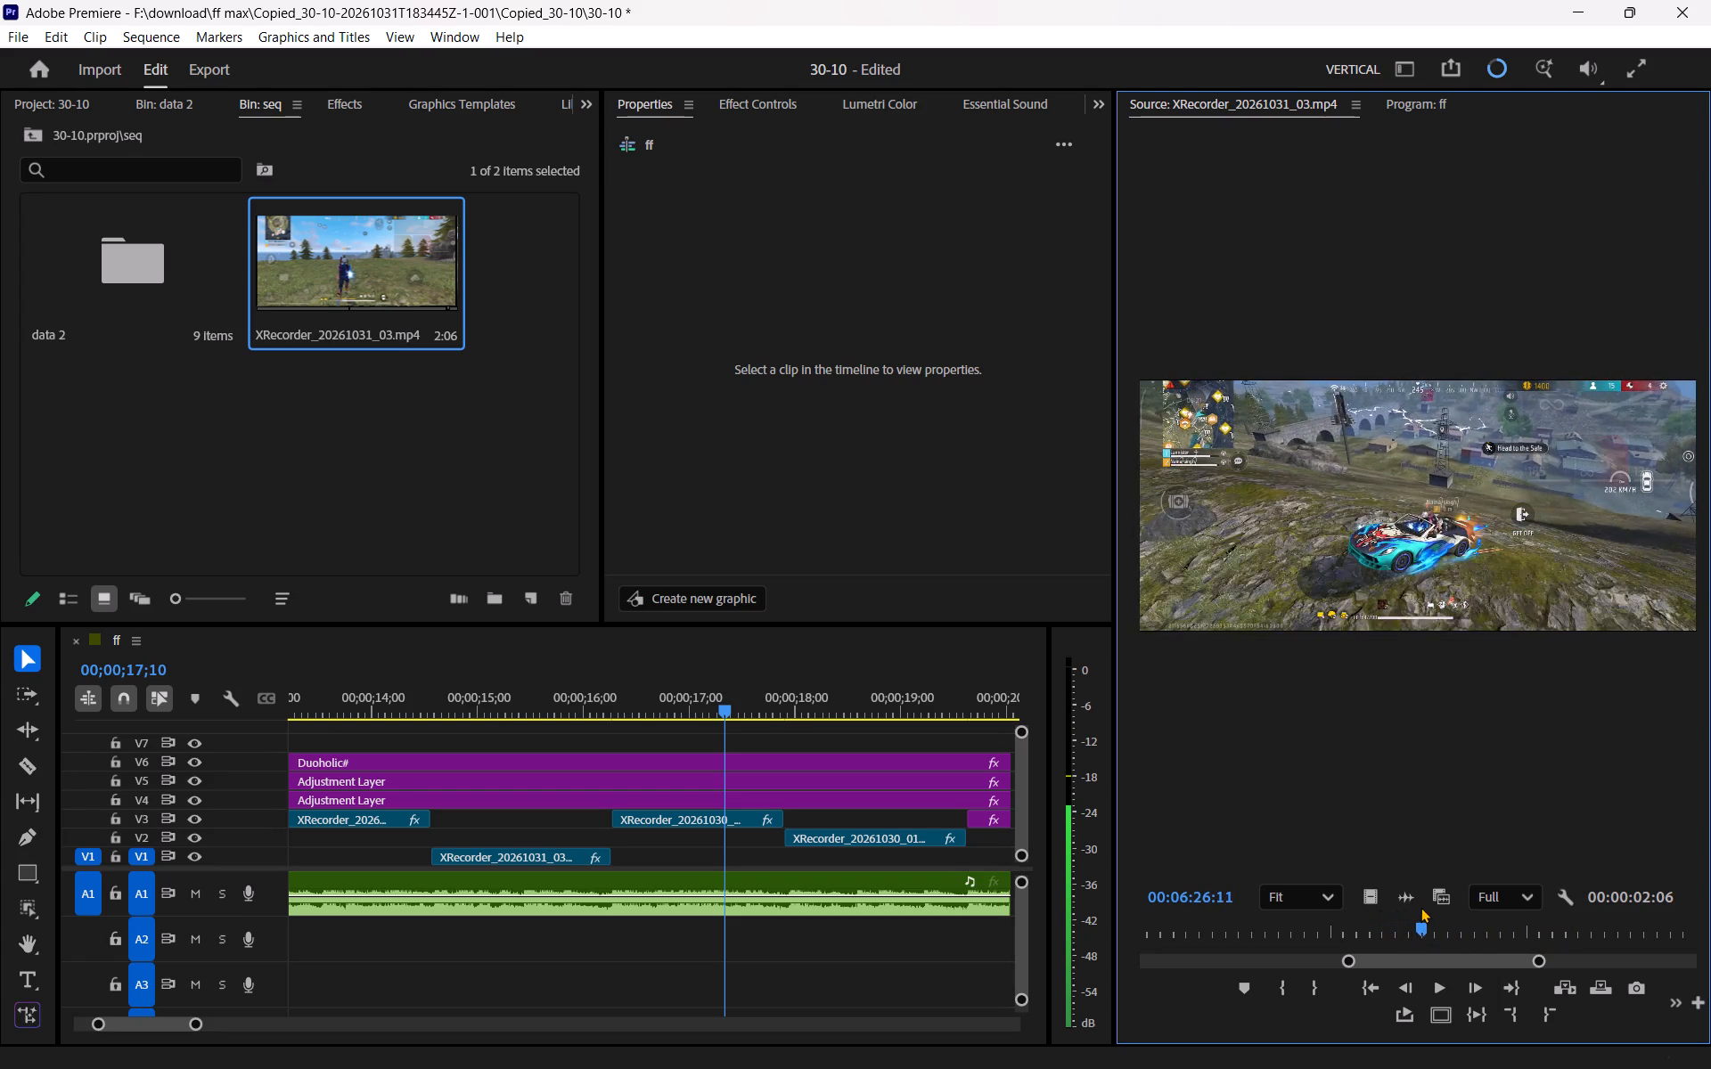
drag(1420, 907, 1486, 884)
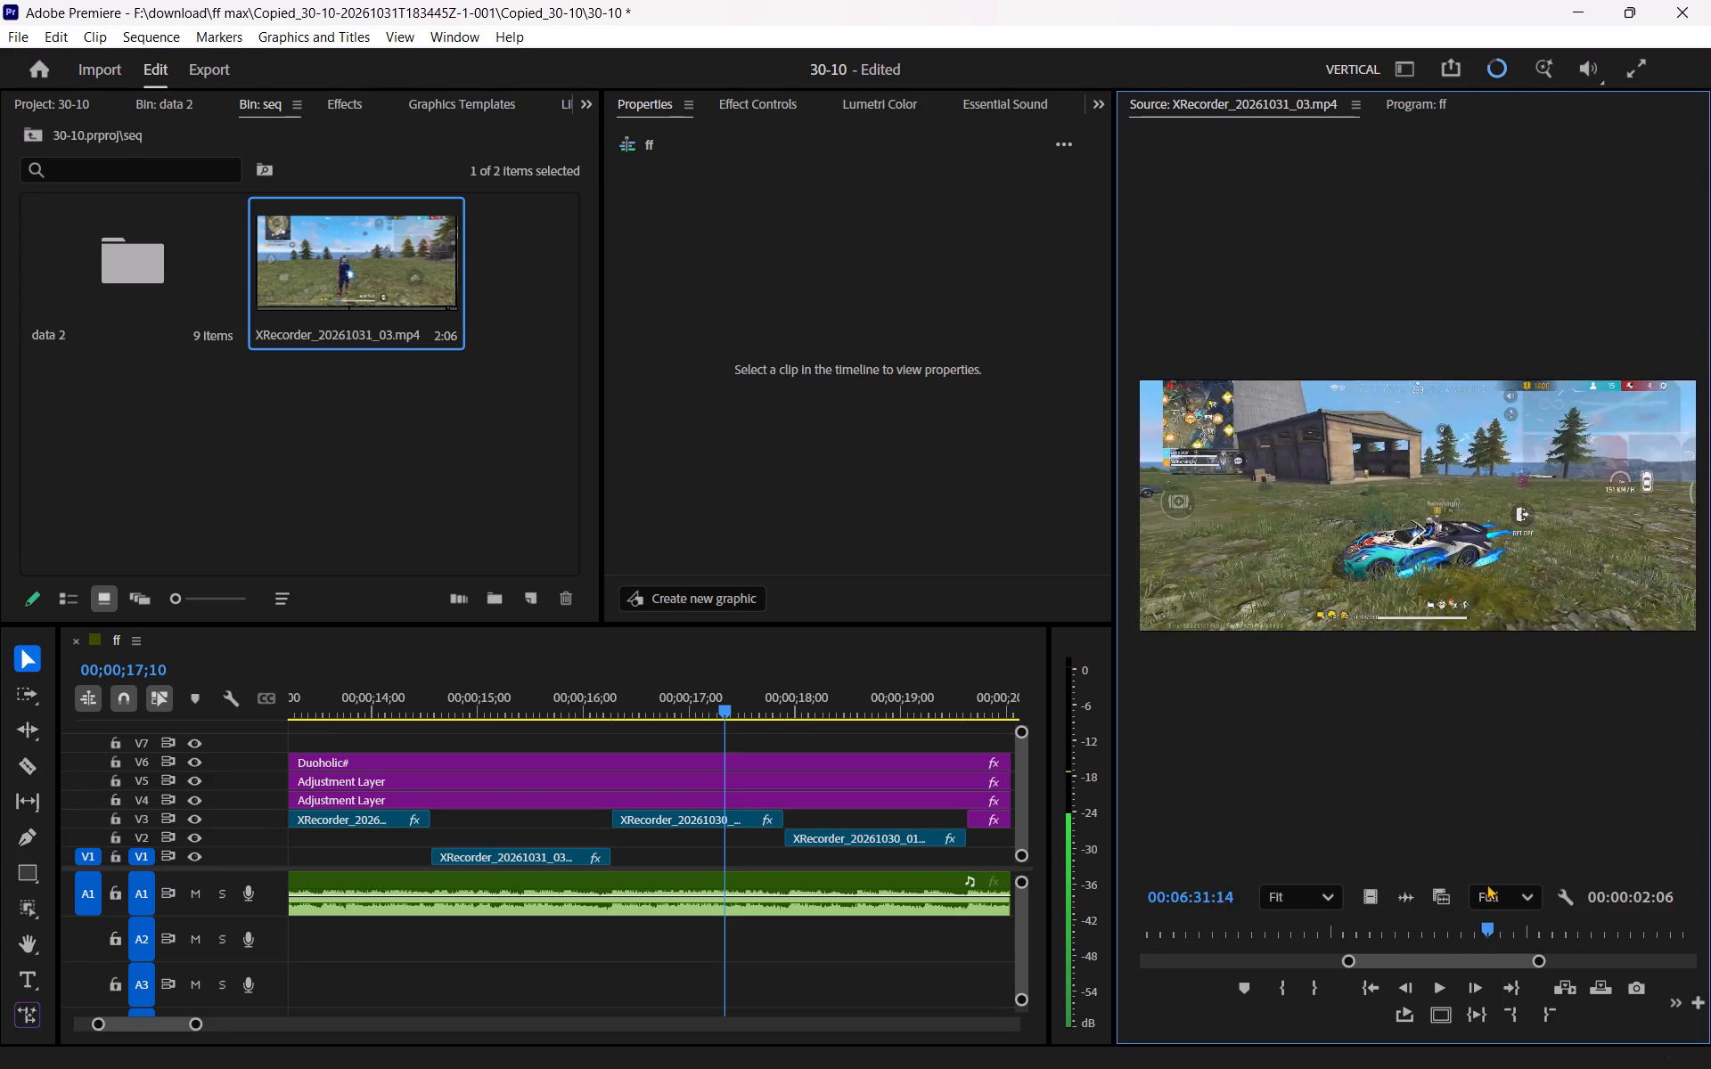
drag(1486, 884, 1563, 882)
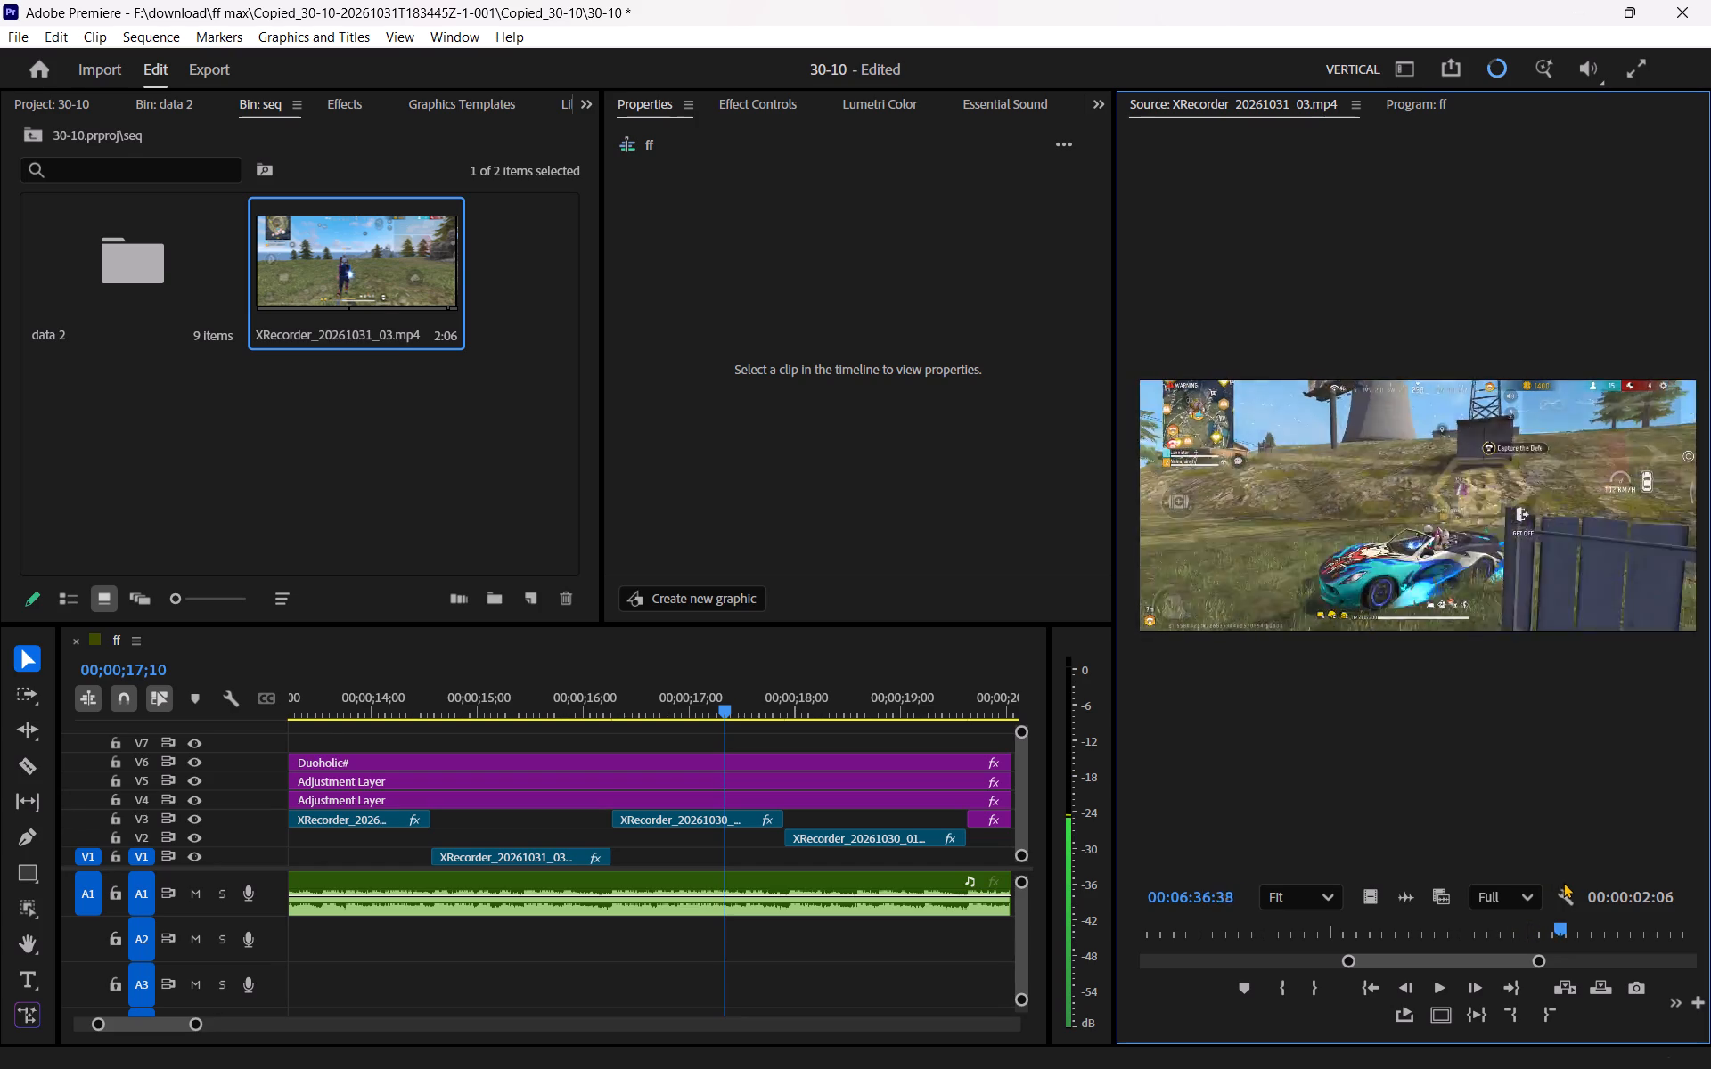
drag(1563, 882, 1623, 877)
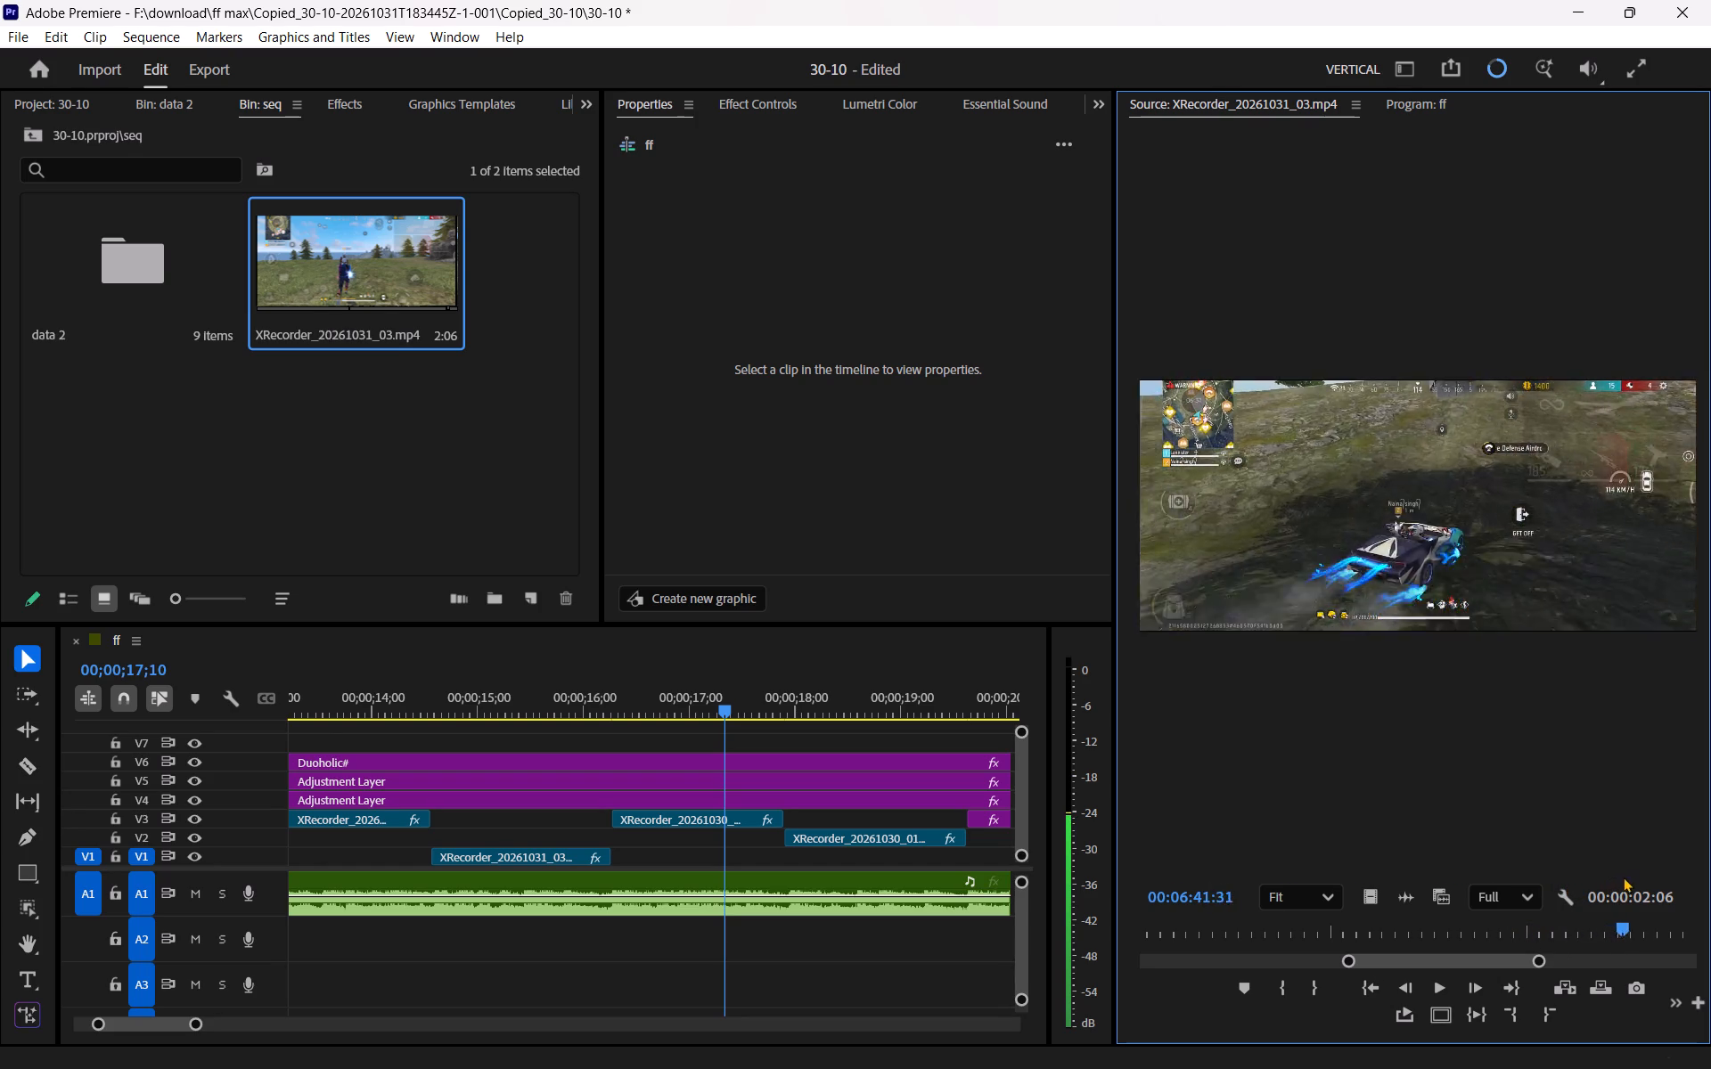
drag(1623, 877, 1478, 874)
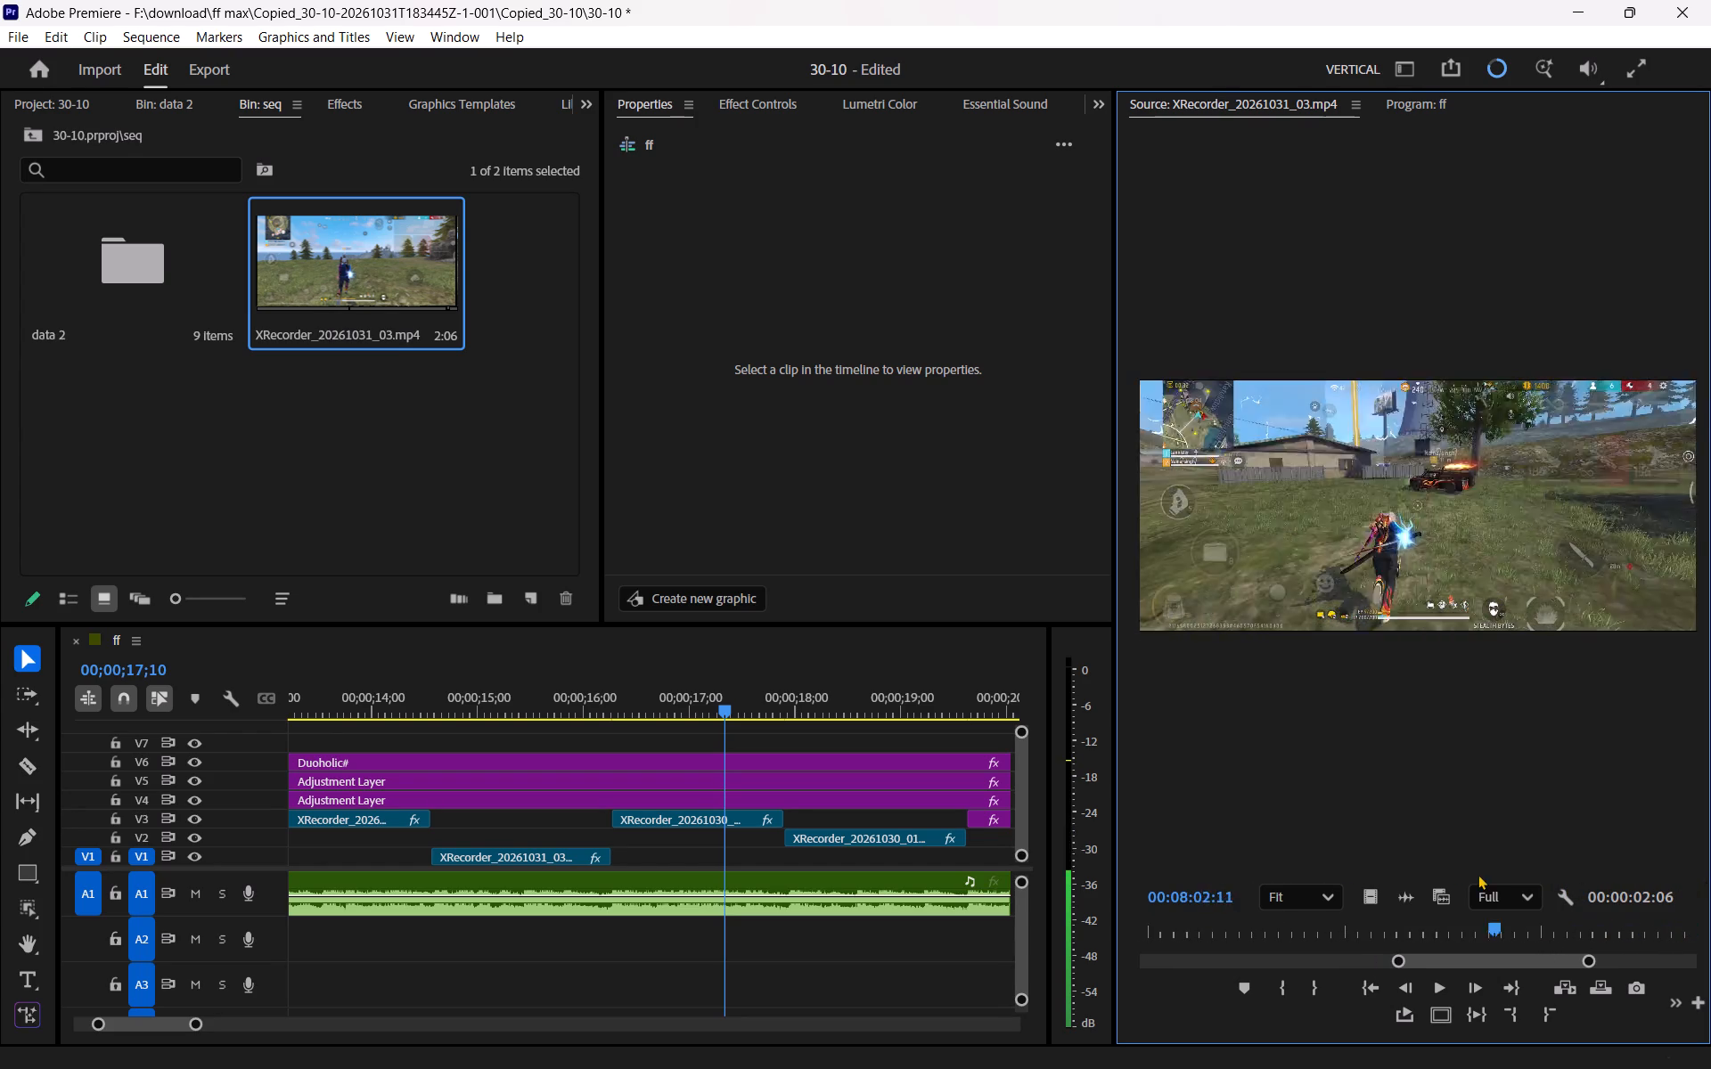
drag(1478, 874, 1281, 886)
key(minus)
key(minus)
drag(1383, 920, 1368, 926)
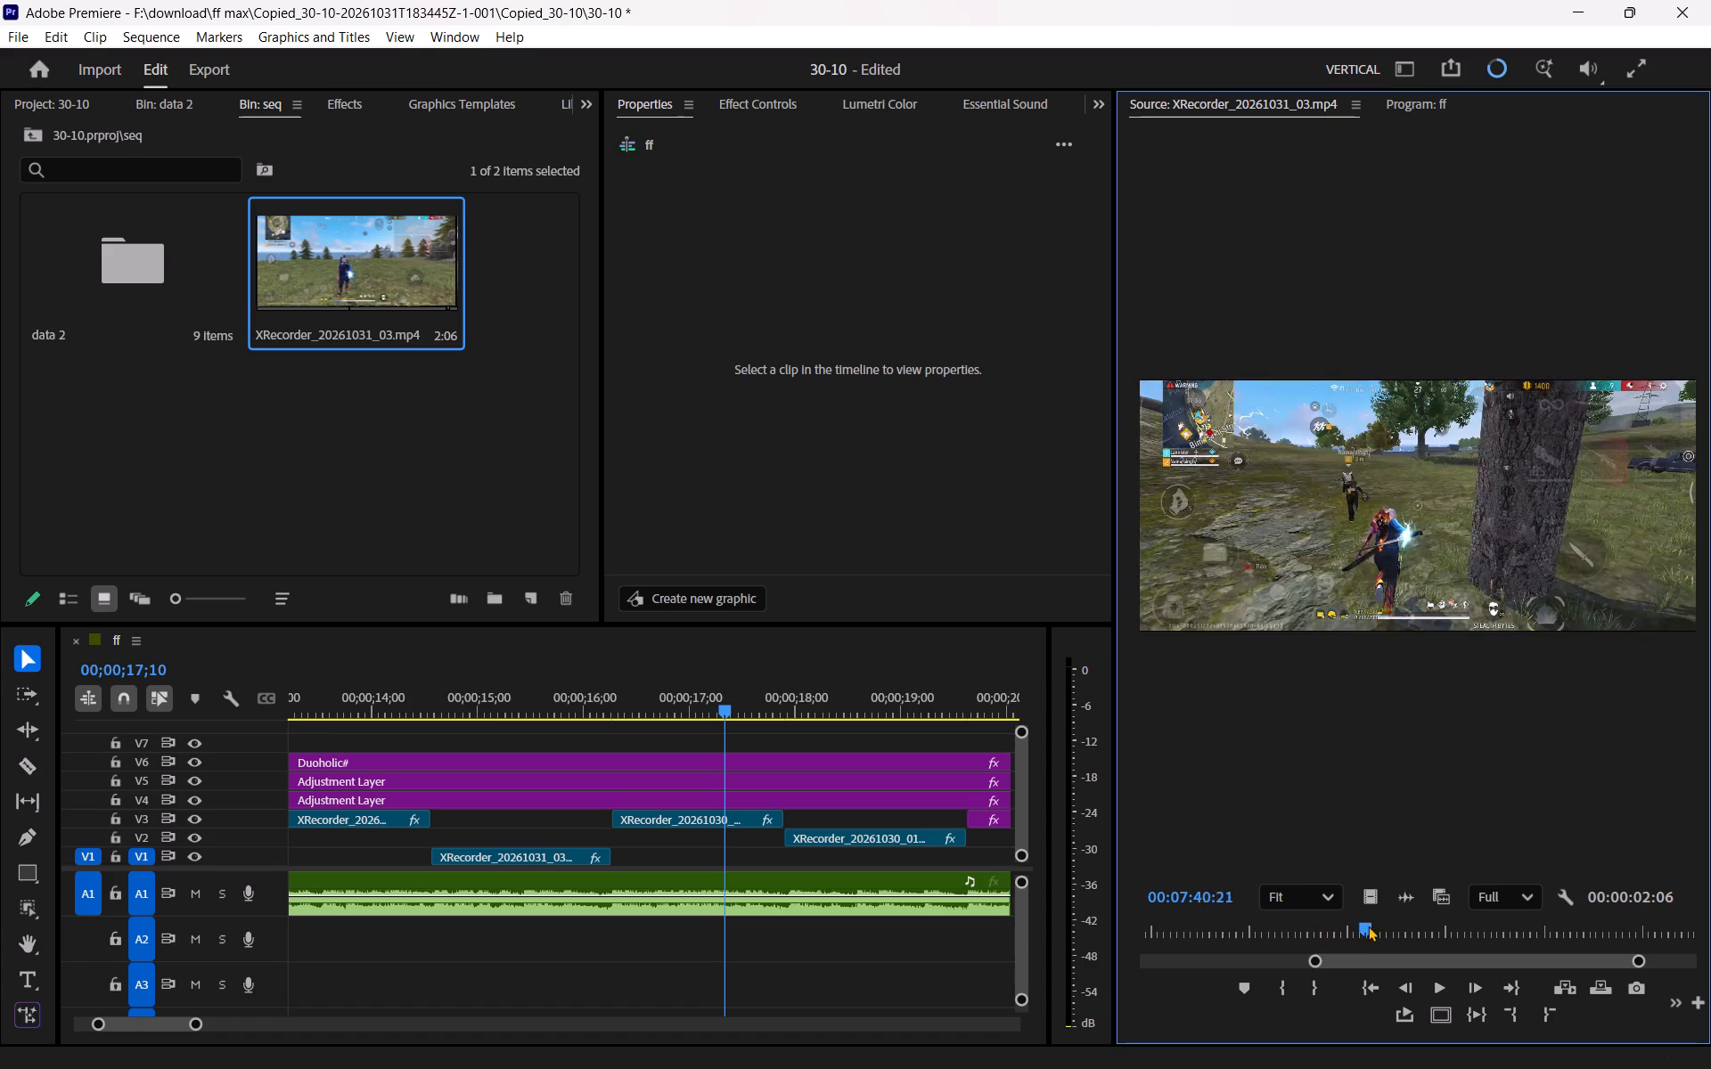
drag(1368, 926, 1243, 965)
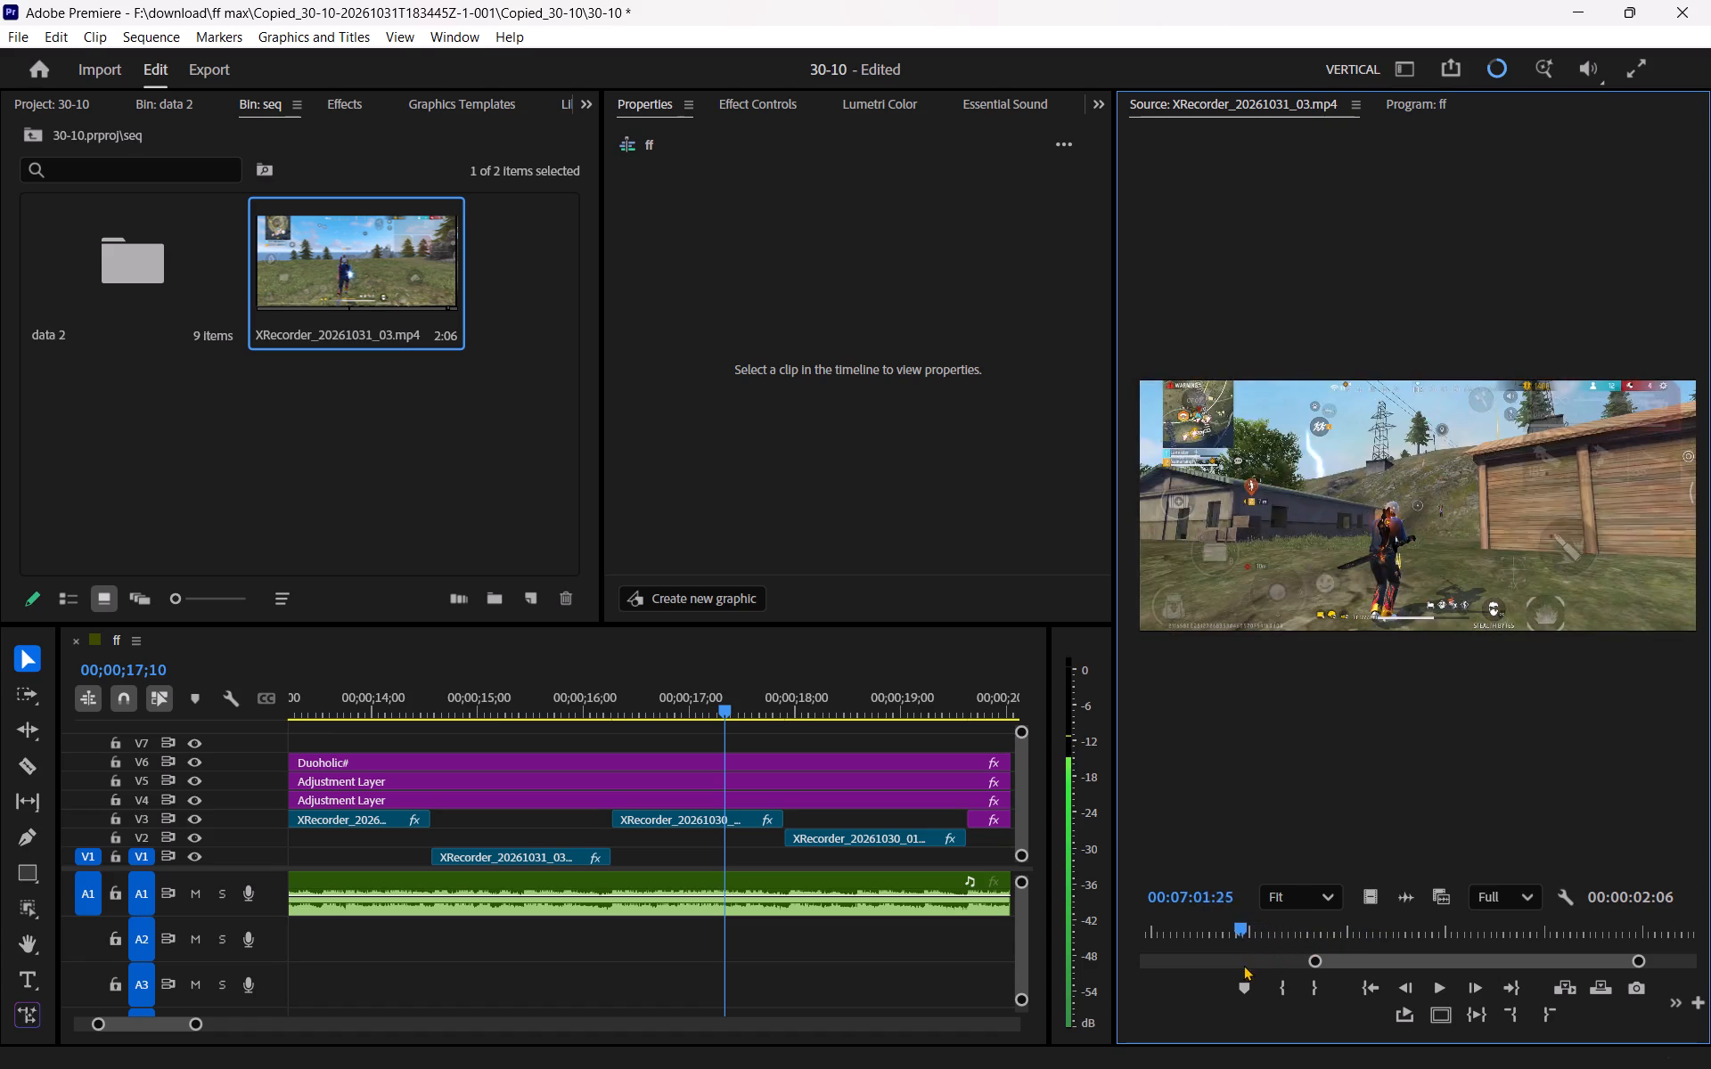
drag(1243, 965, 1187, 984)
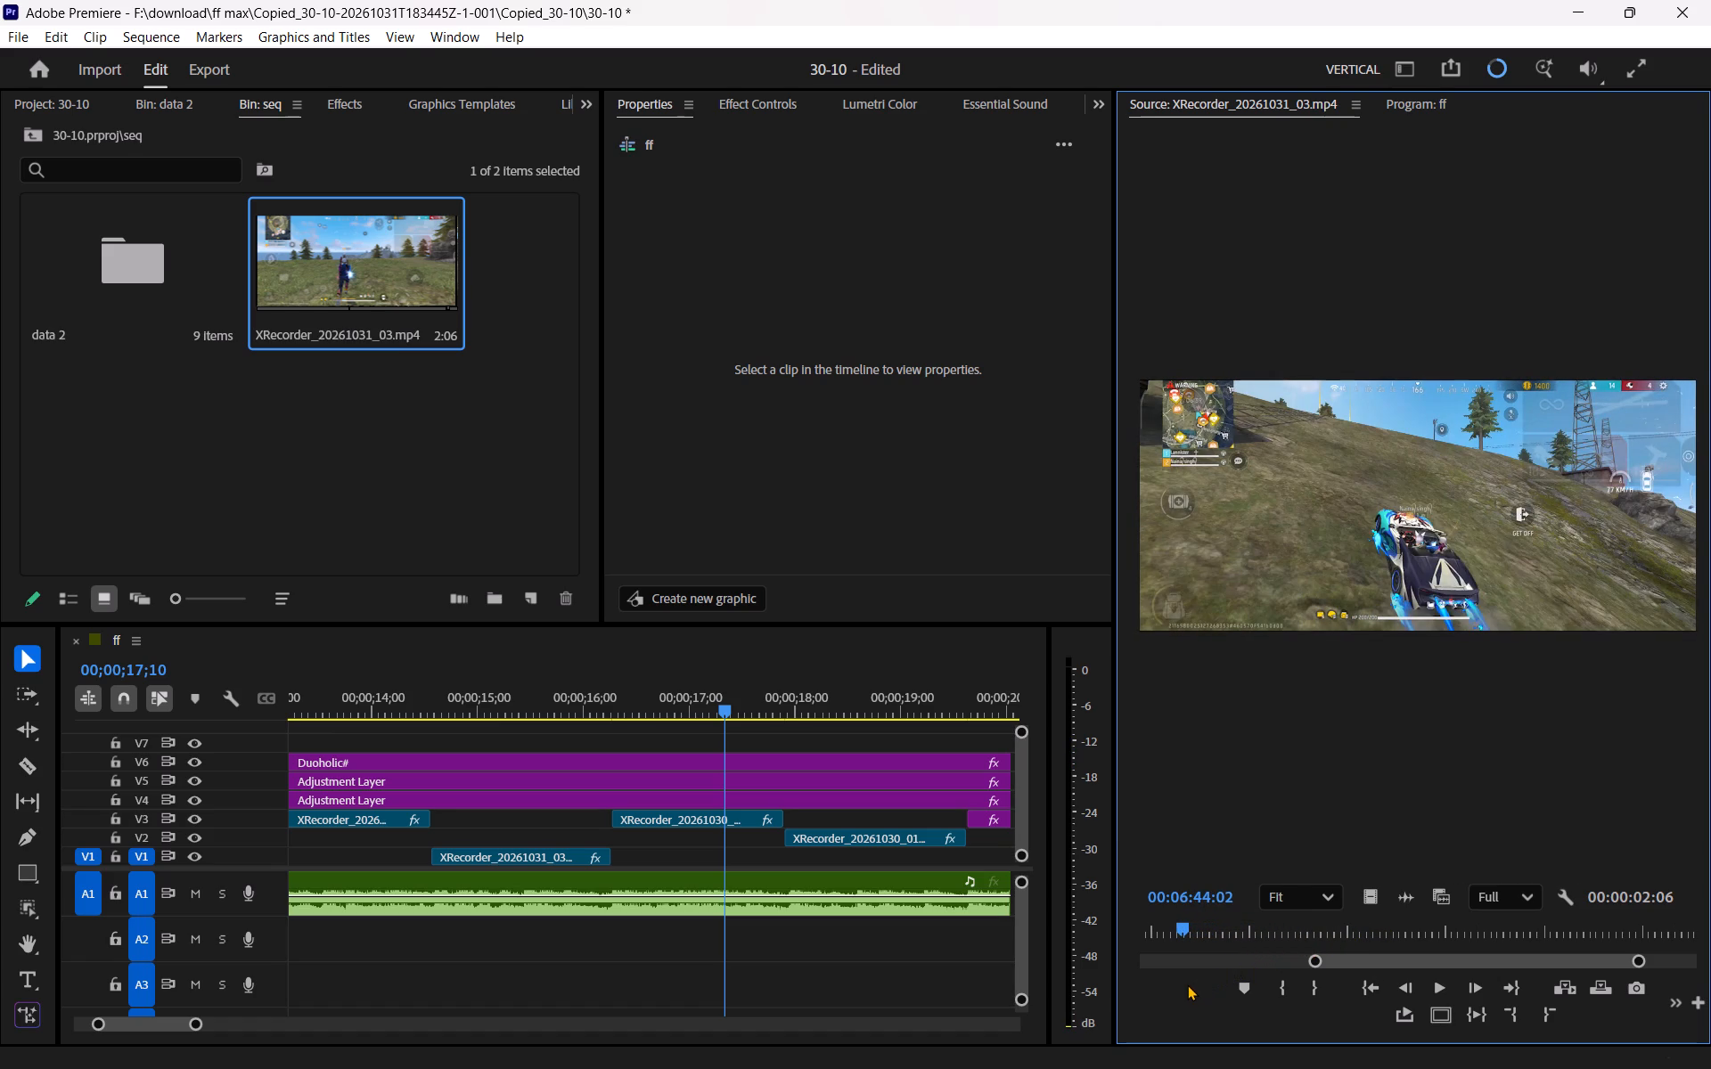
Mark a source range in XRecorder_20261031_03.mp4 from 00:06:15:39 to 00:06:18:16, covering the car driving away from the garage.
key(minus)
key(minus)
key(equal)
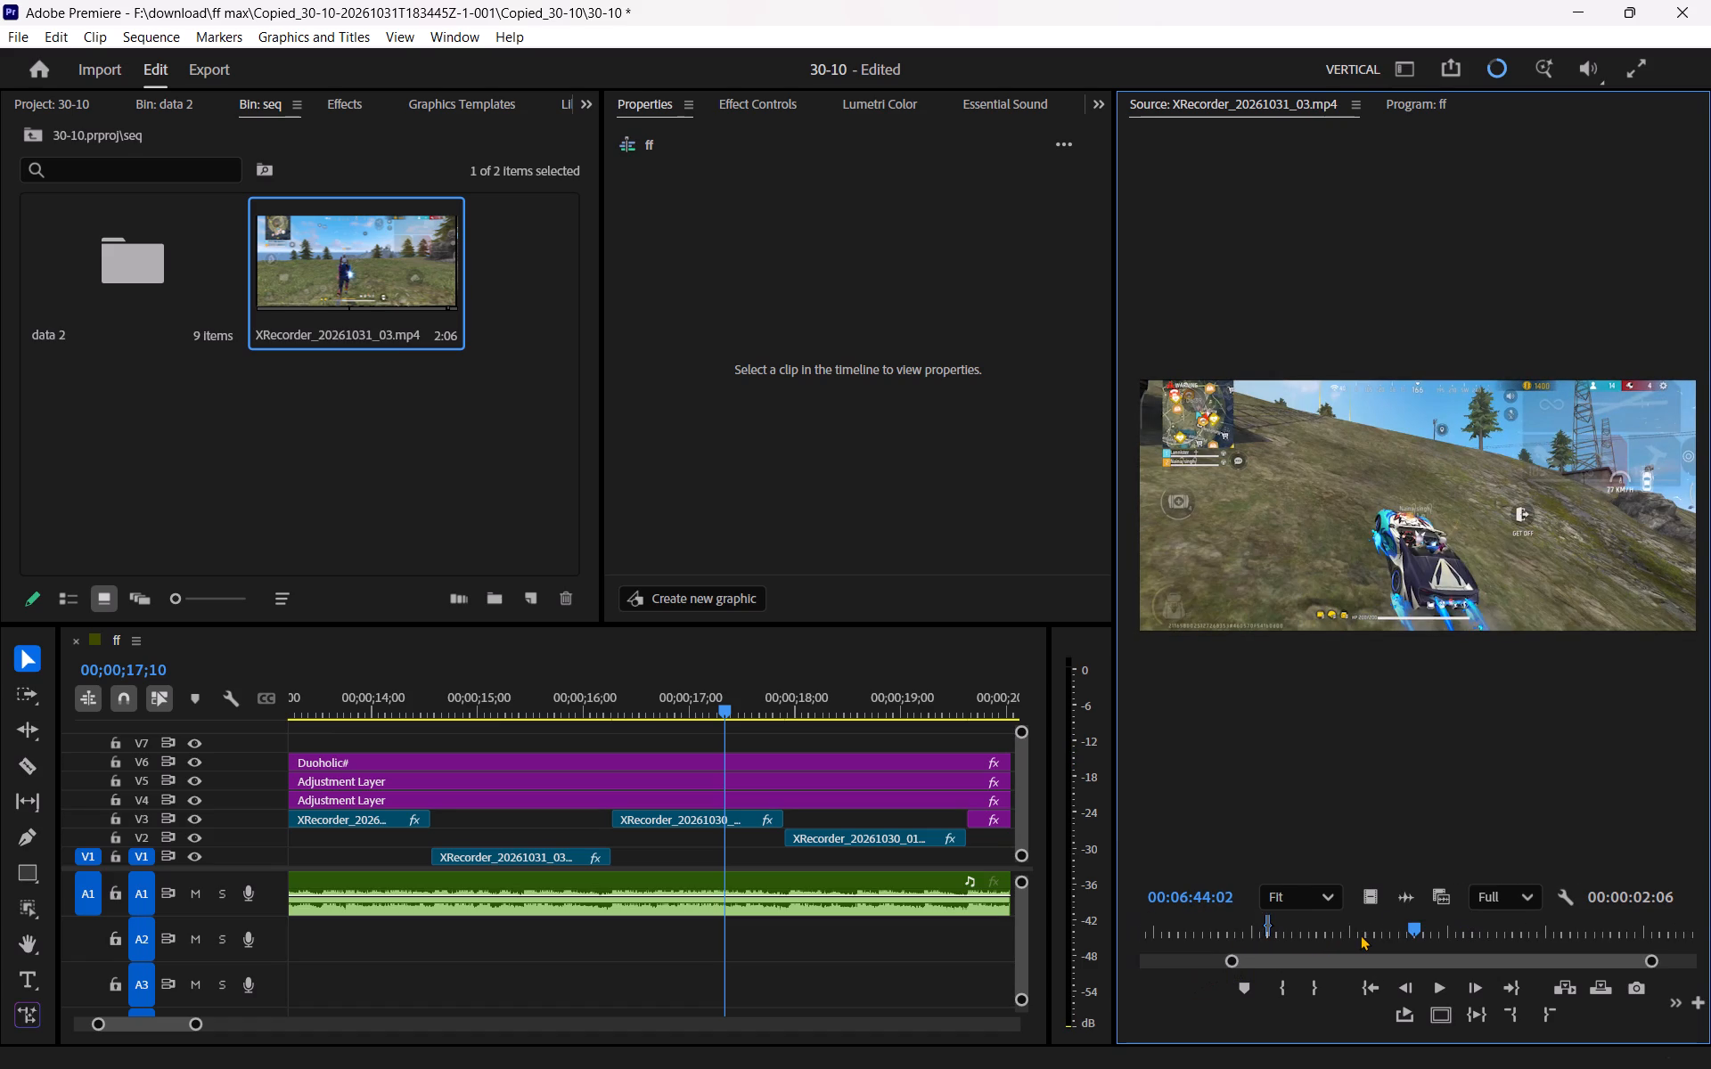
key(equal)
drag(1418, 931, 1331, 937)
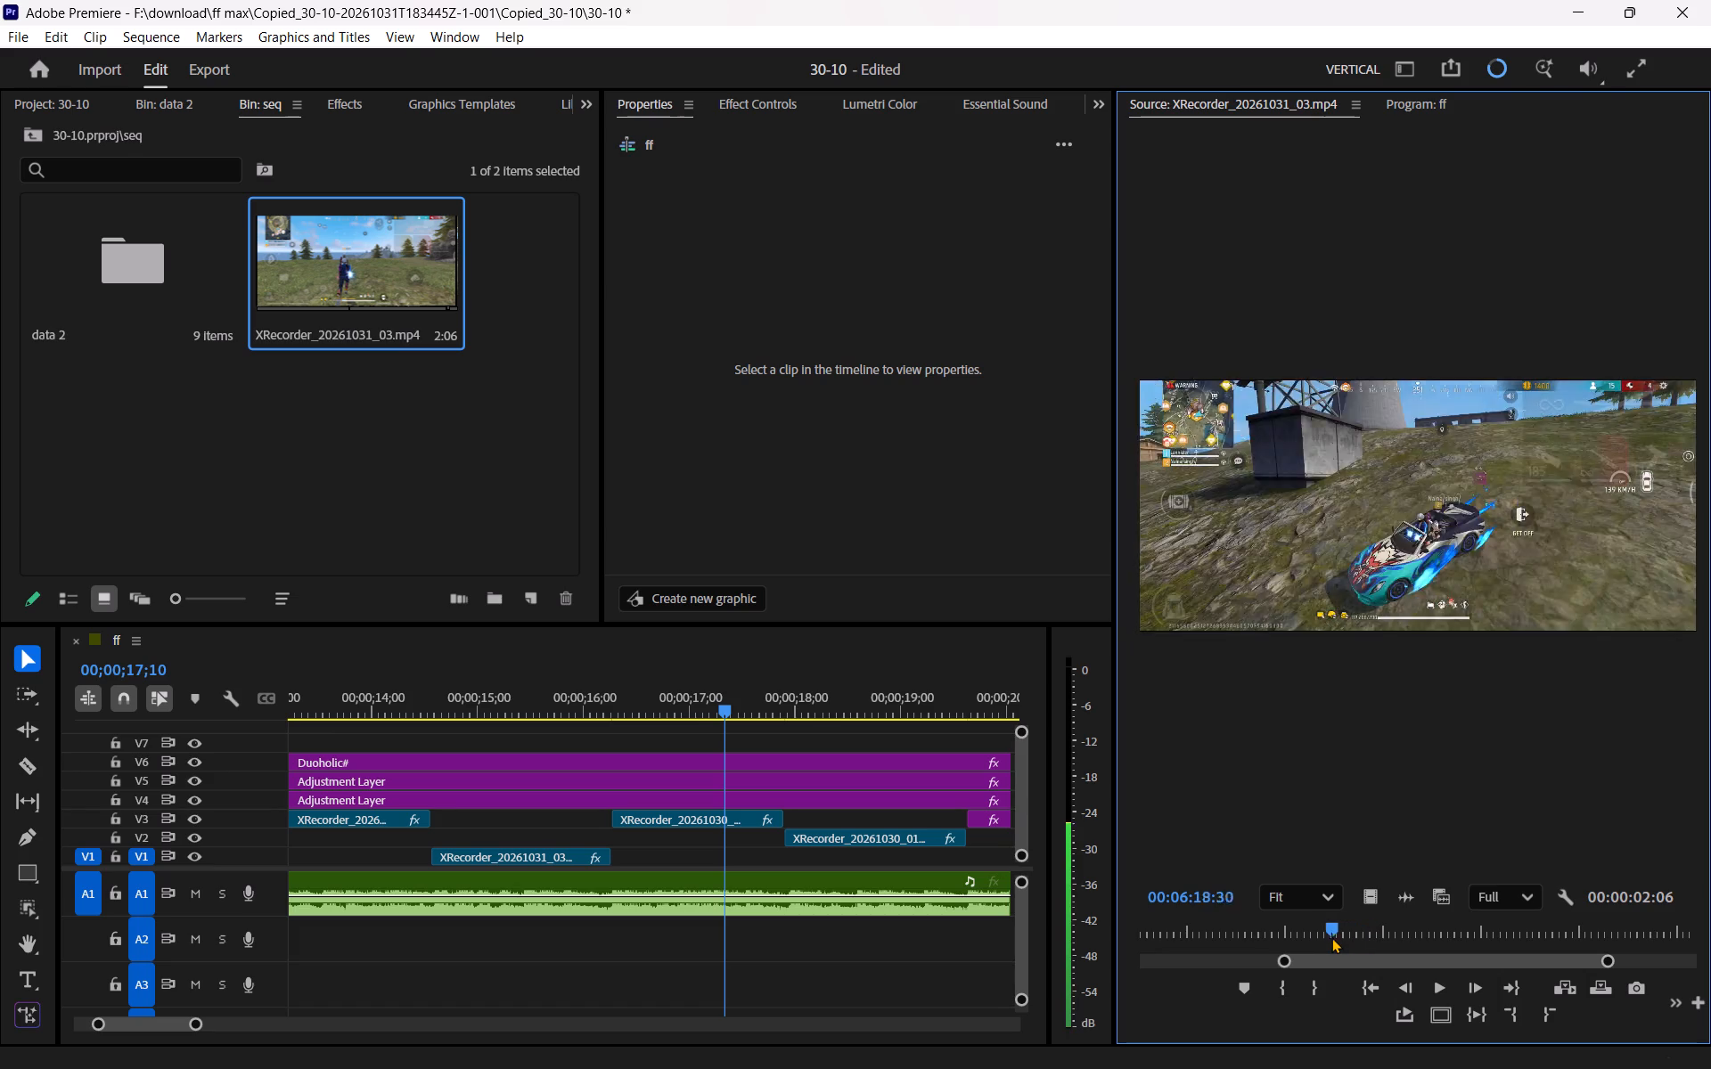
drag(1331, 937, 1328, 936)
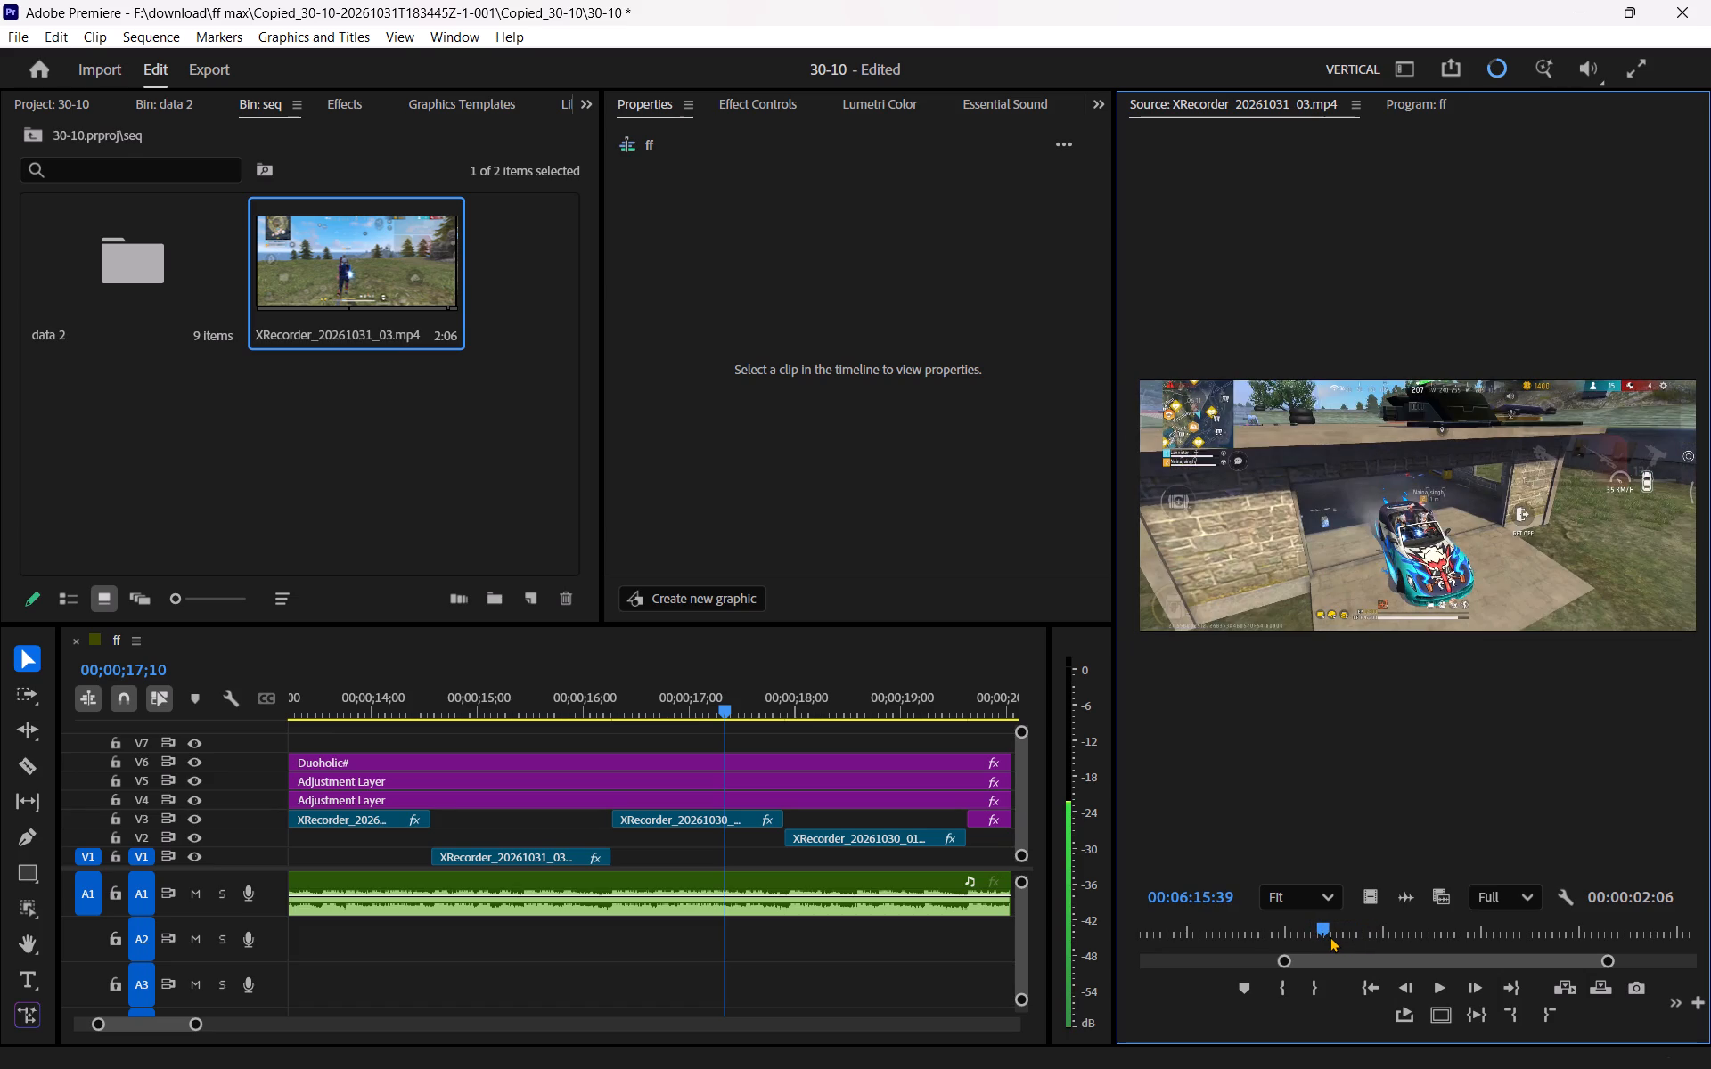
click(1288, 992)
key(space)
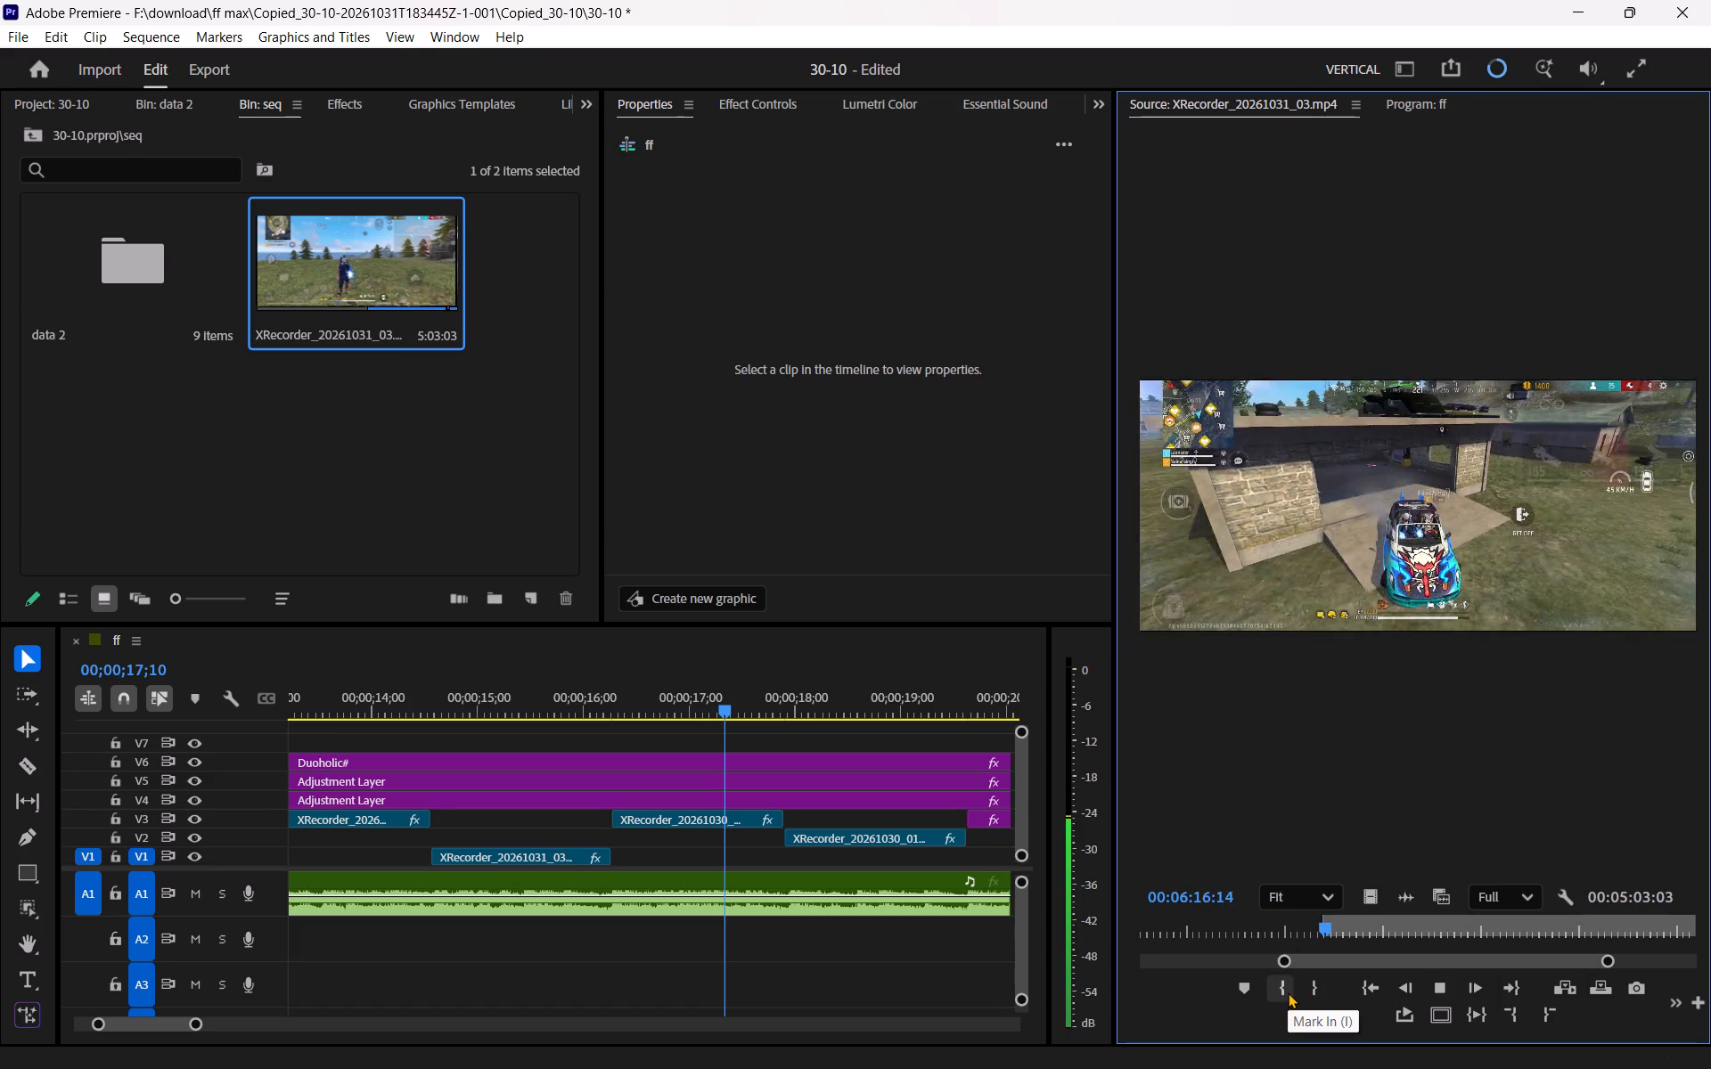
key(space)
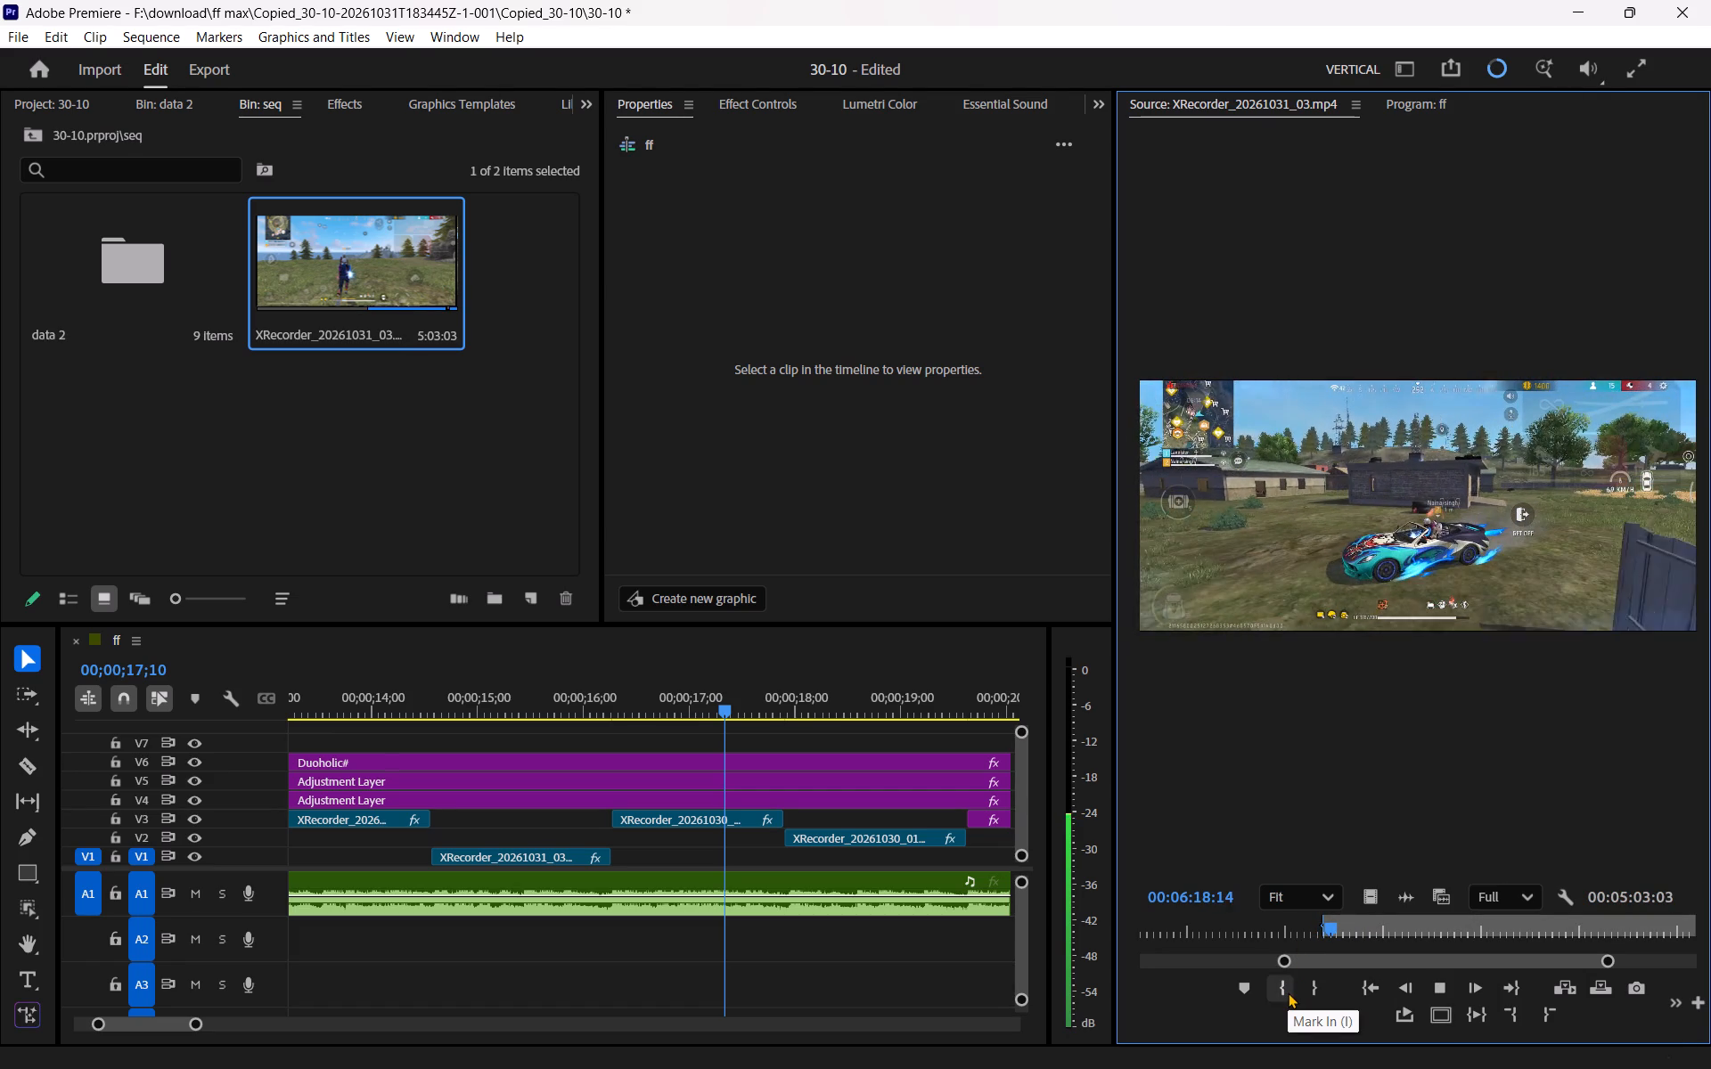
click(1306, 991)
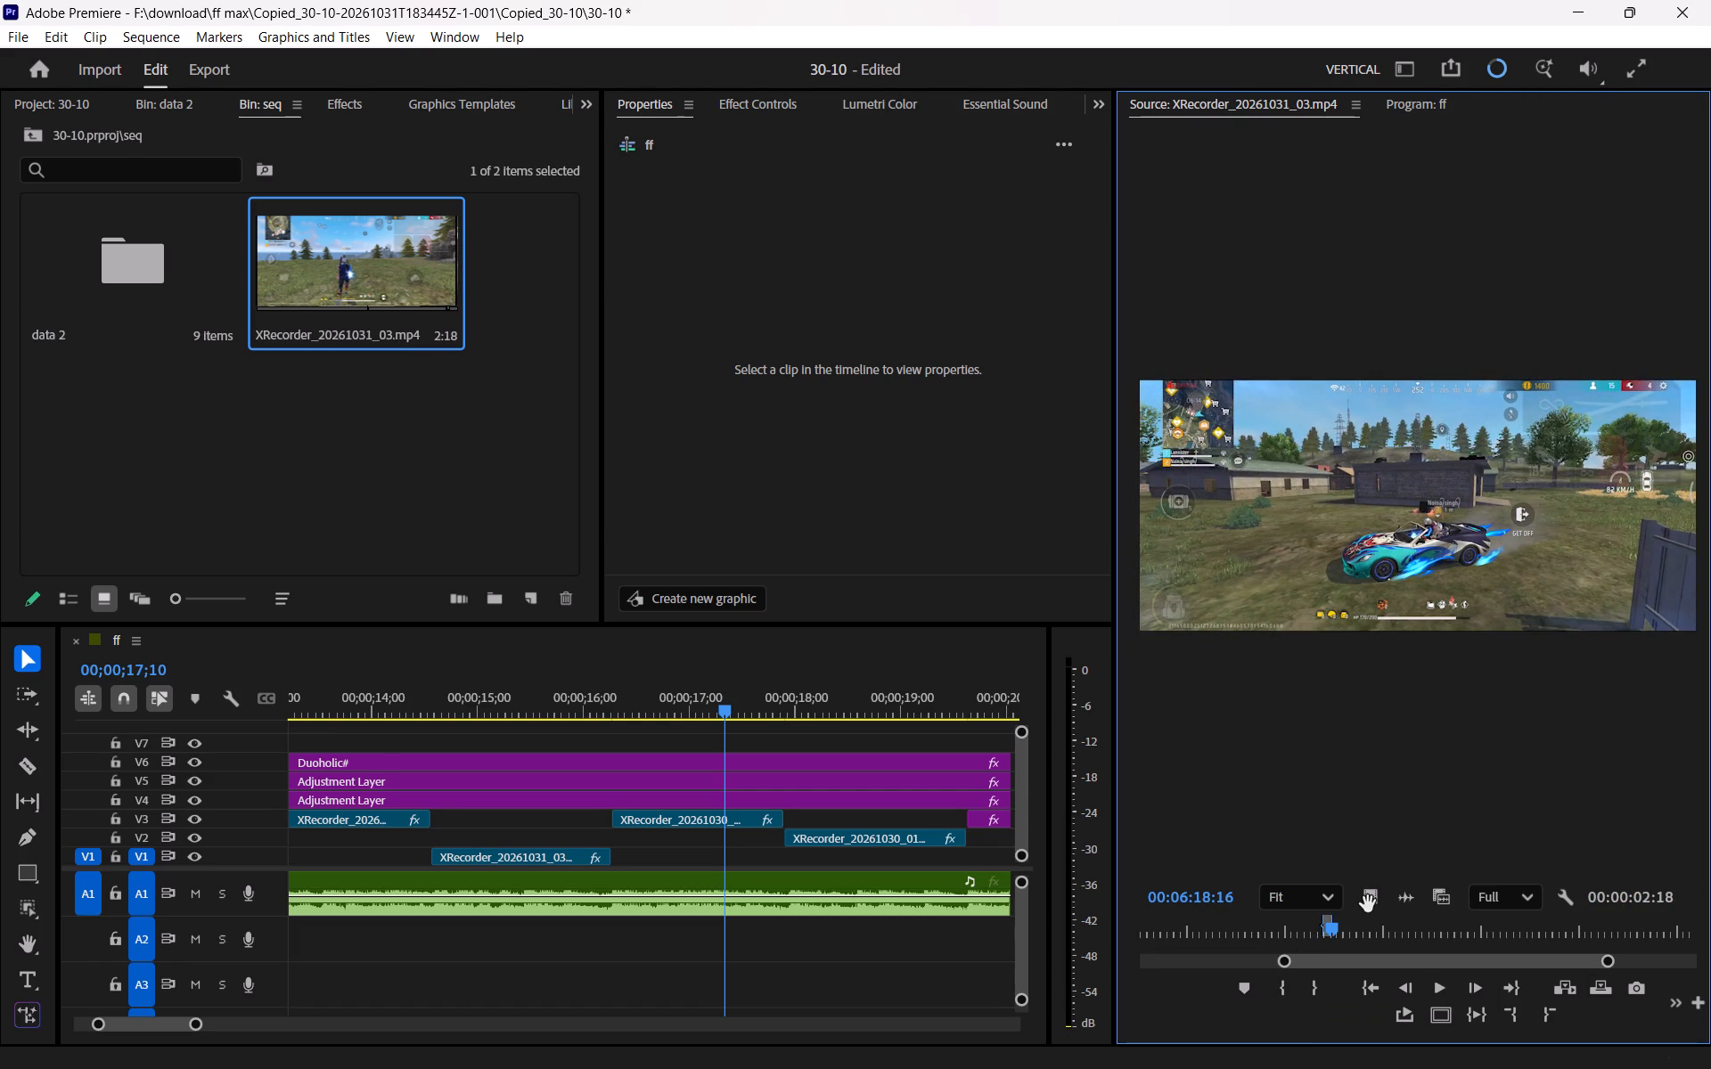
Replace the XRecorder_20261030 clip on V3 after 00;00;16;00 with the marked range on V1, trimmed to the old clip's start and end.
drag(1368, 904, 617, 845)
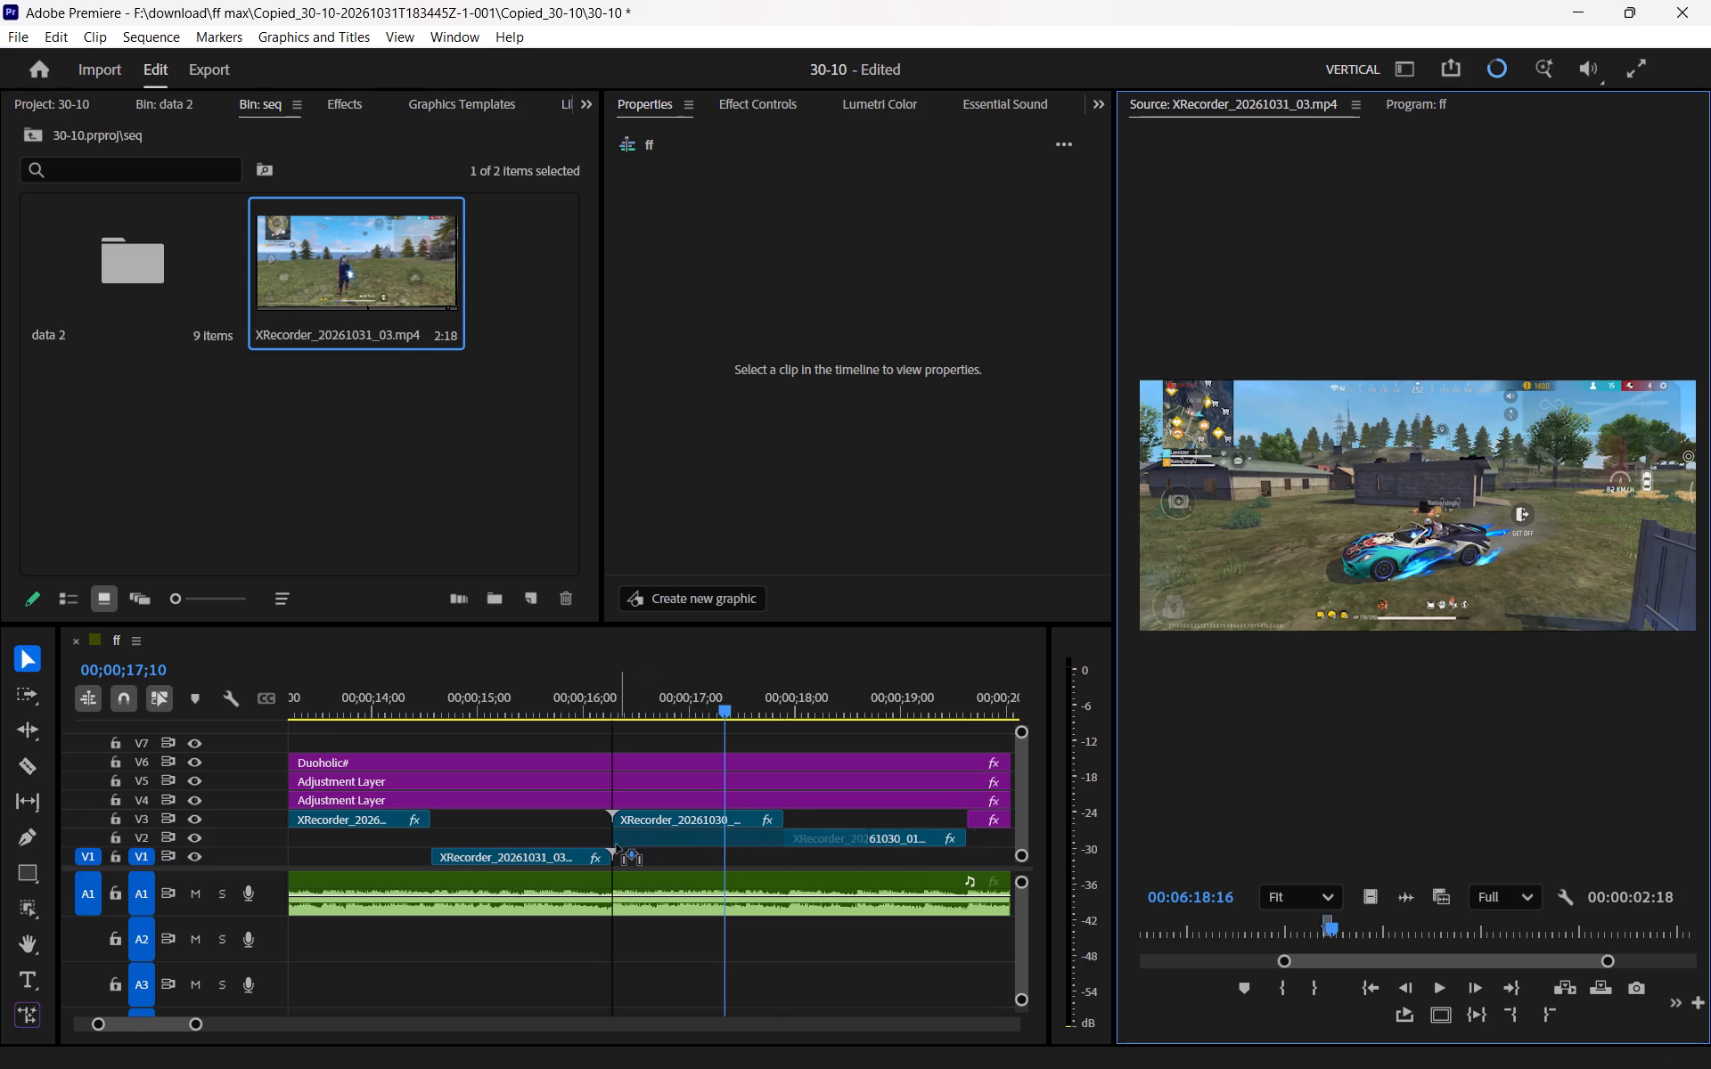
drag(617, 845, 613, 853)
click(613, 853)
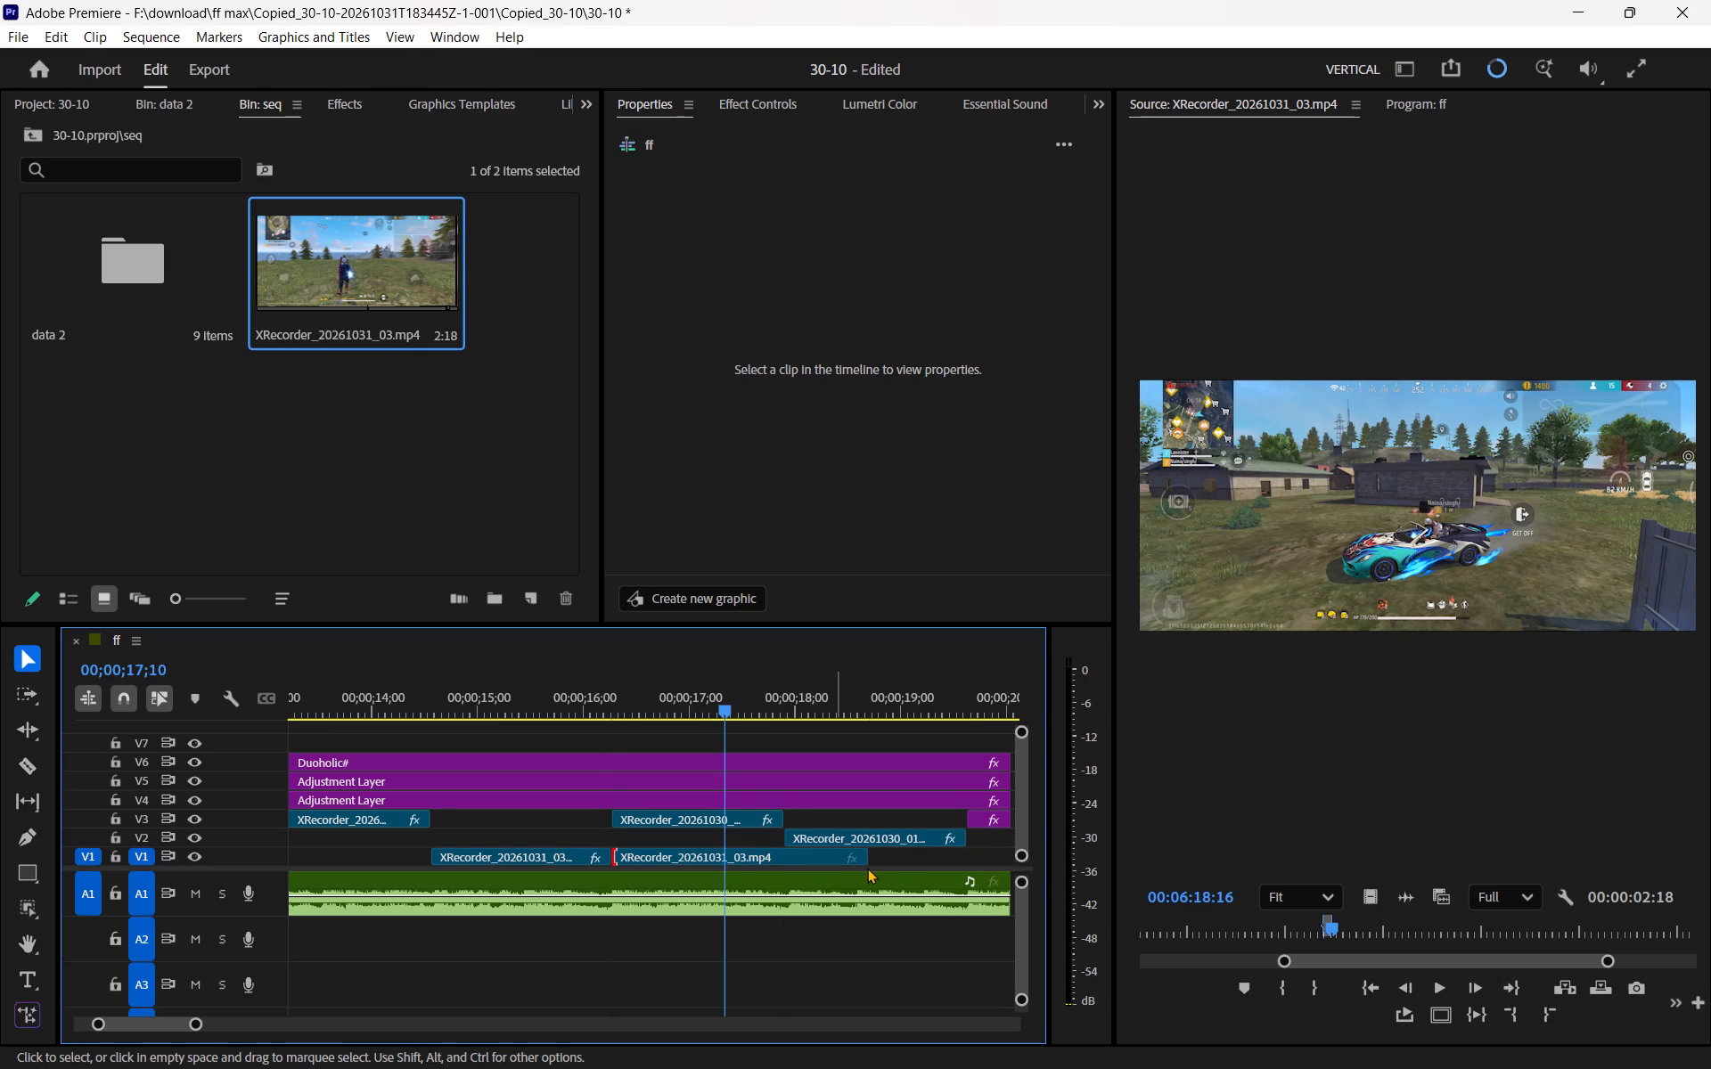
drag(873, 864, 794, 869)
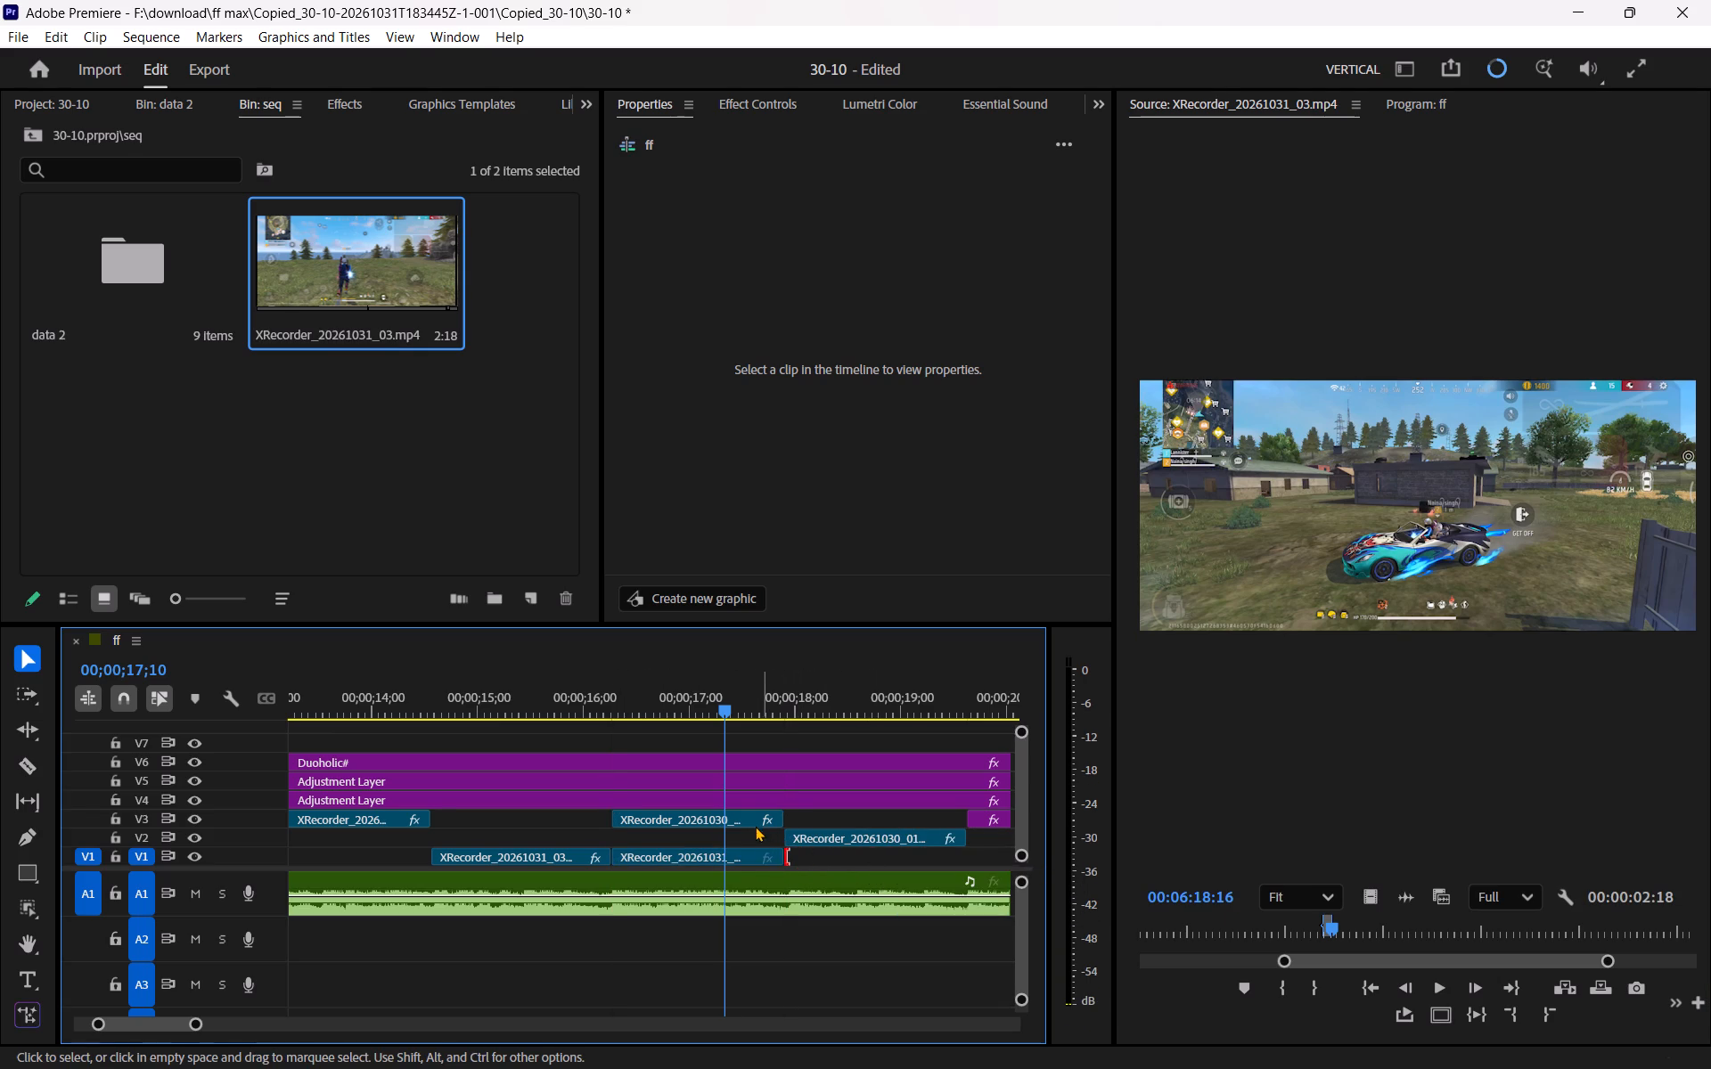
click(748, 818)
key(Delete)
Set the Scale of the new XRecorder_20261031_03.mp4 car clip on V1 to 223%.
click(743, 852)
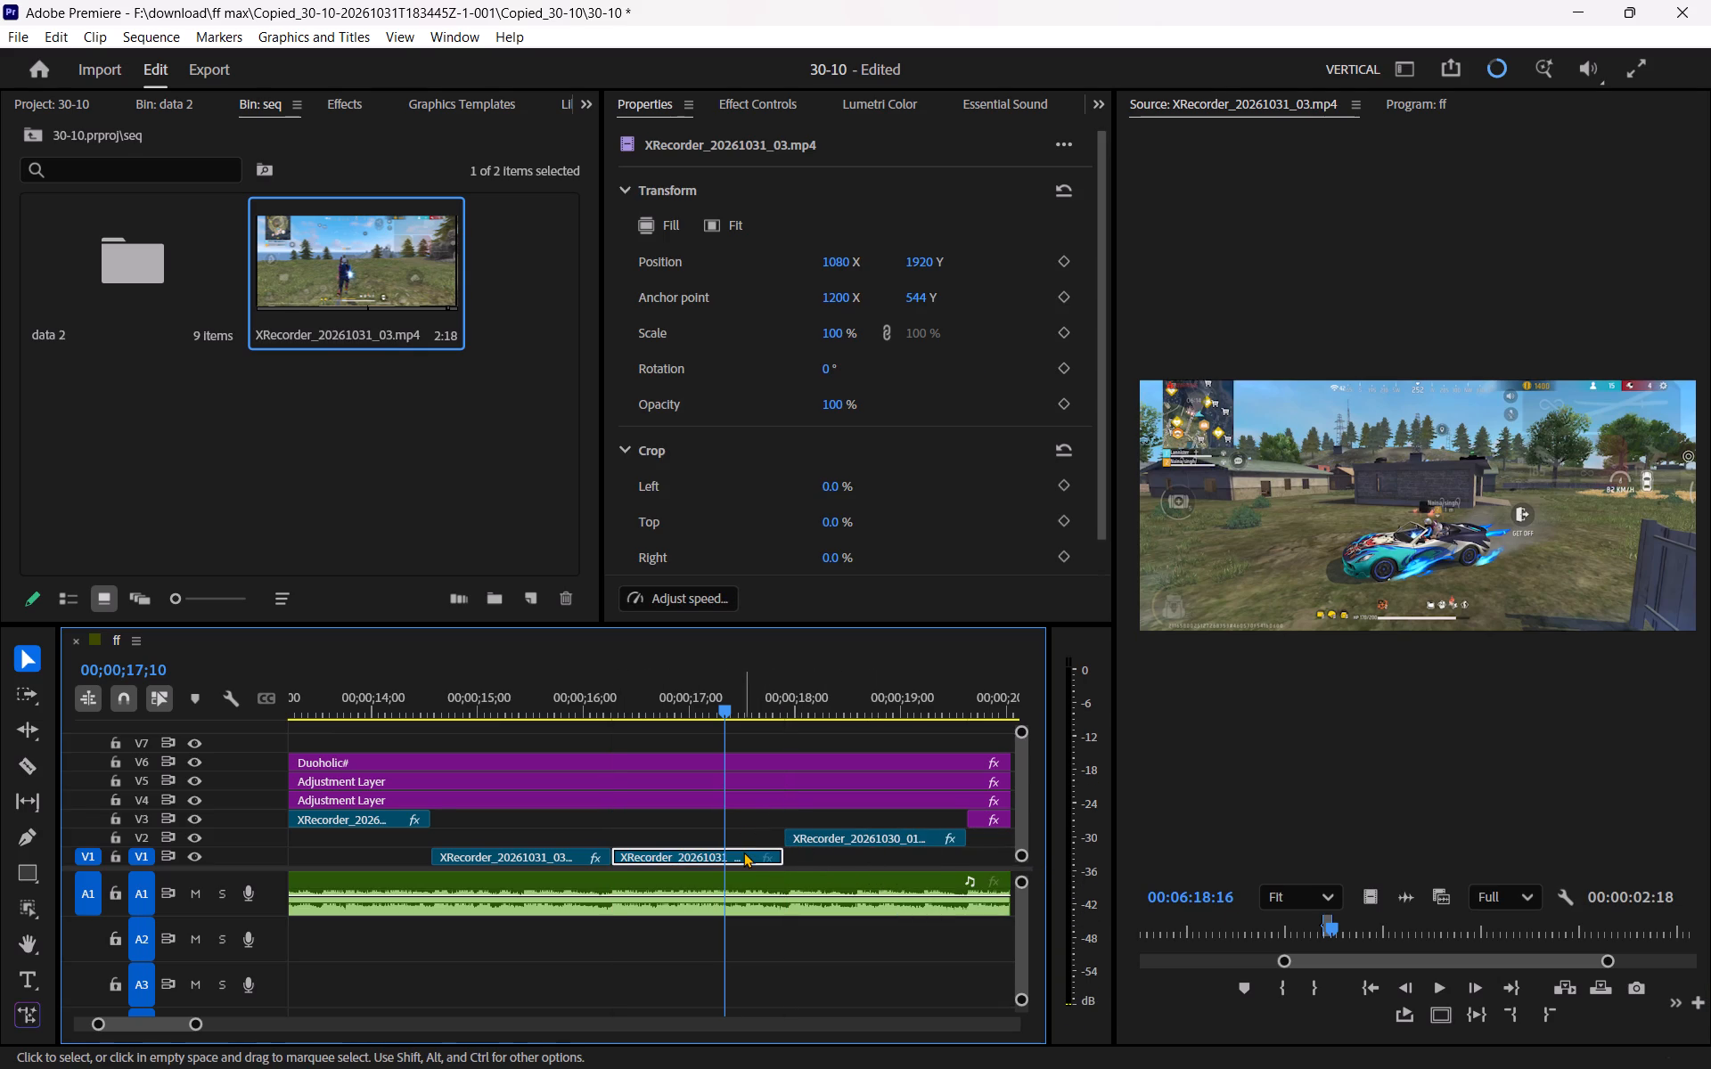
click(722, 703)
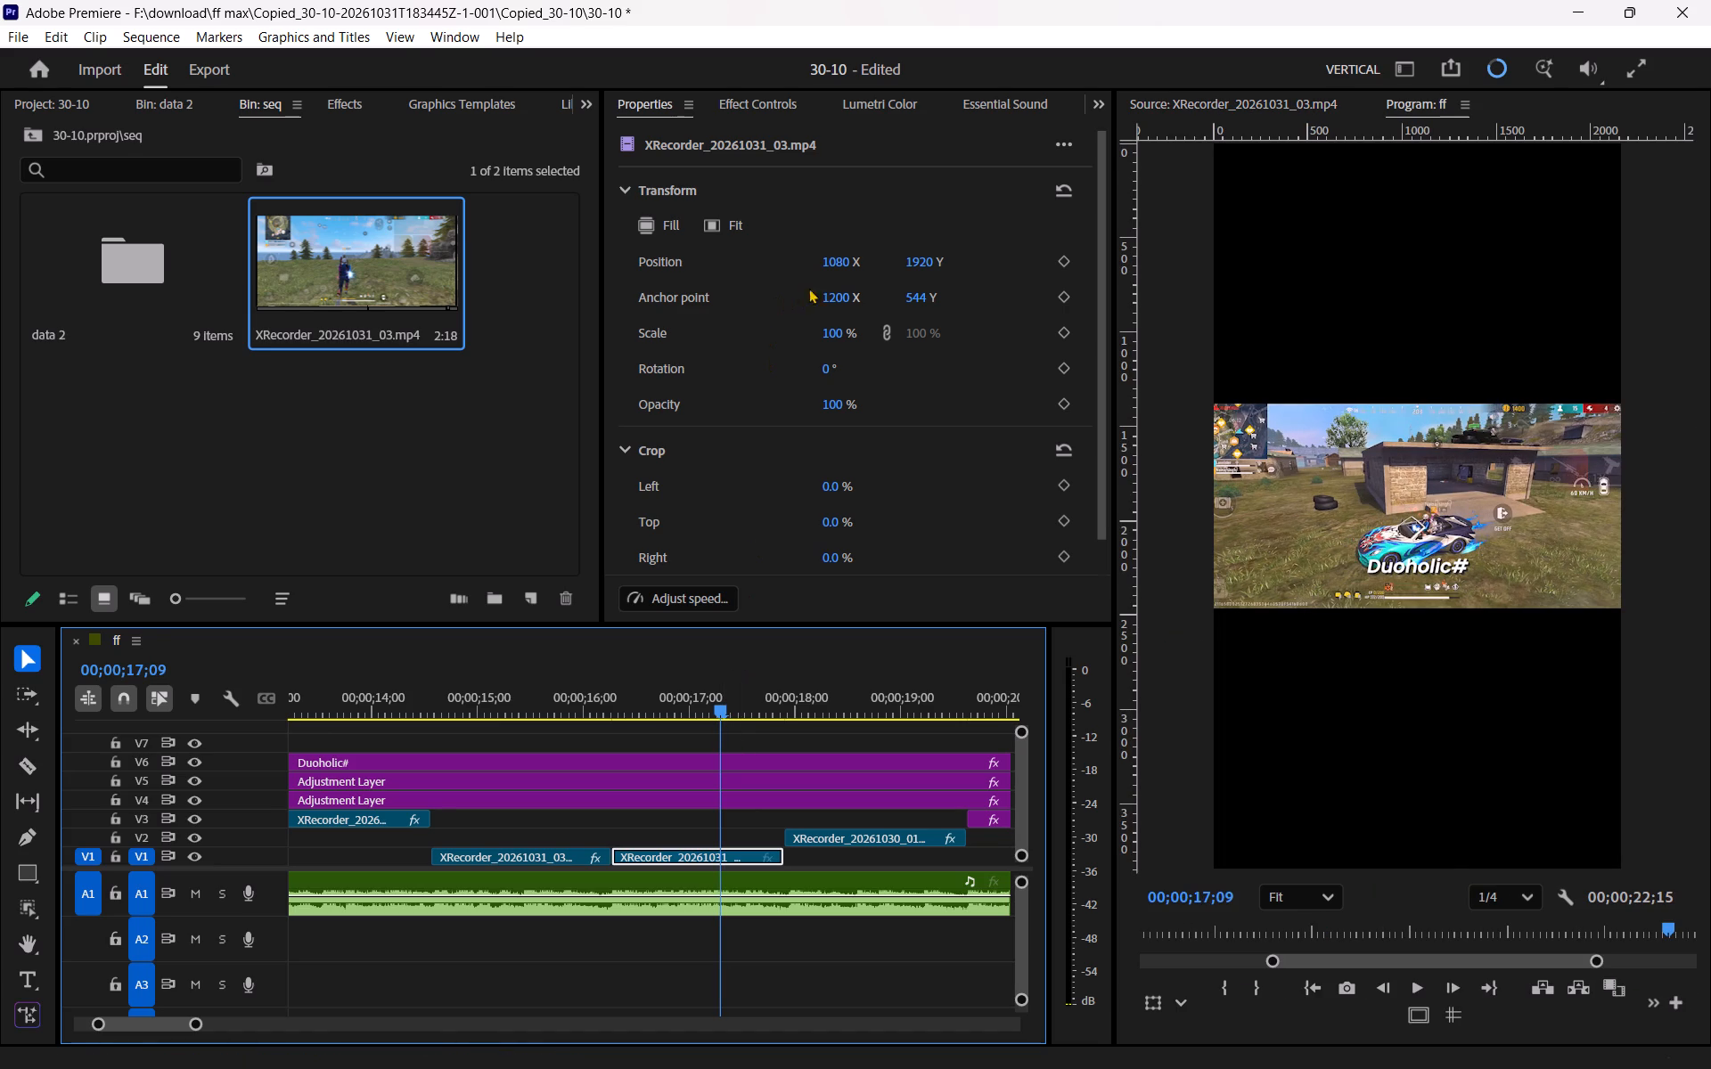
drag(844, 345, 937, 347)
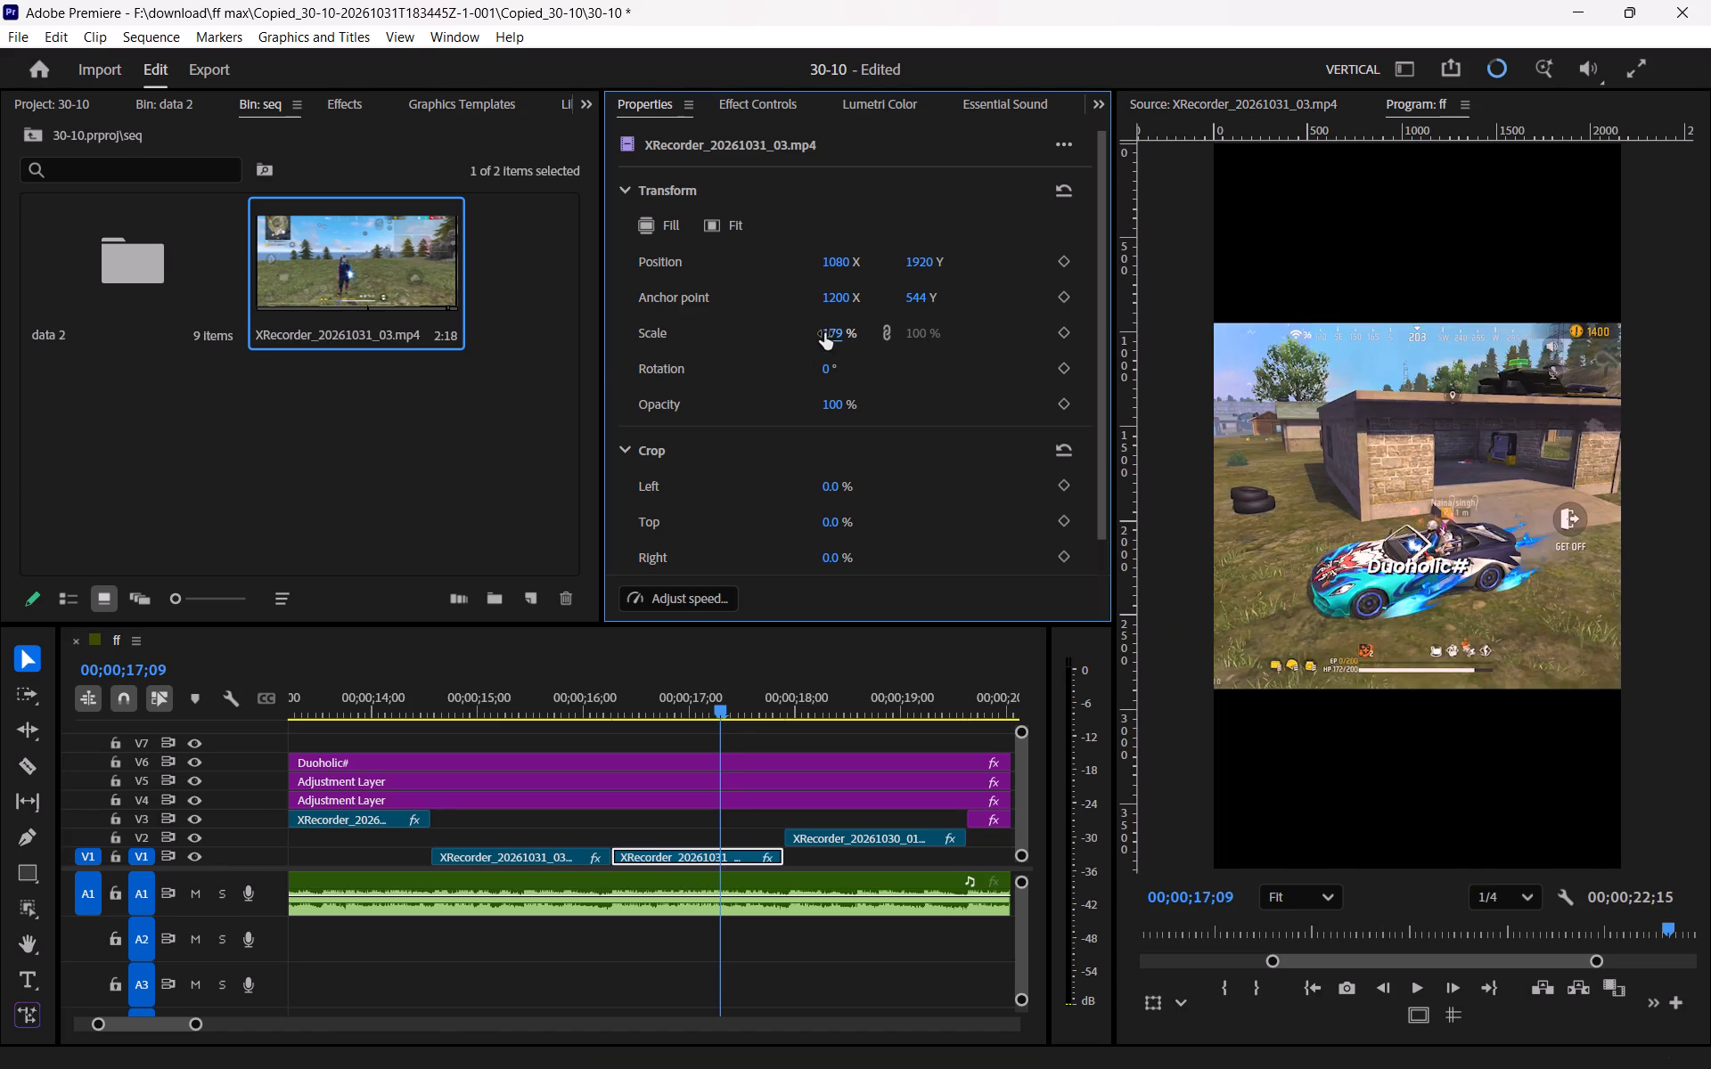
drag(838, 333, 896, 345)
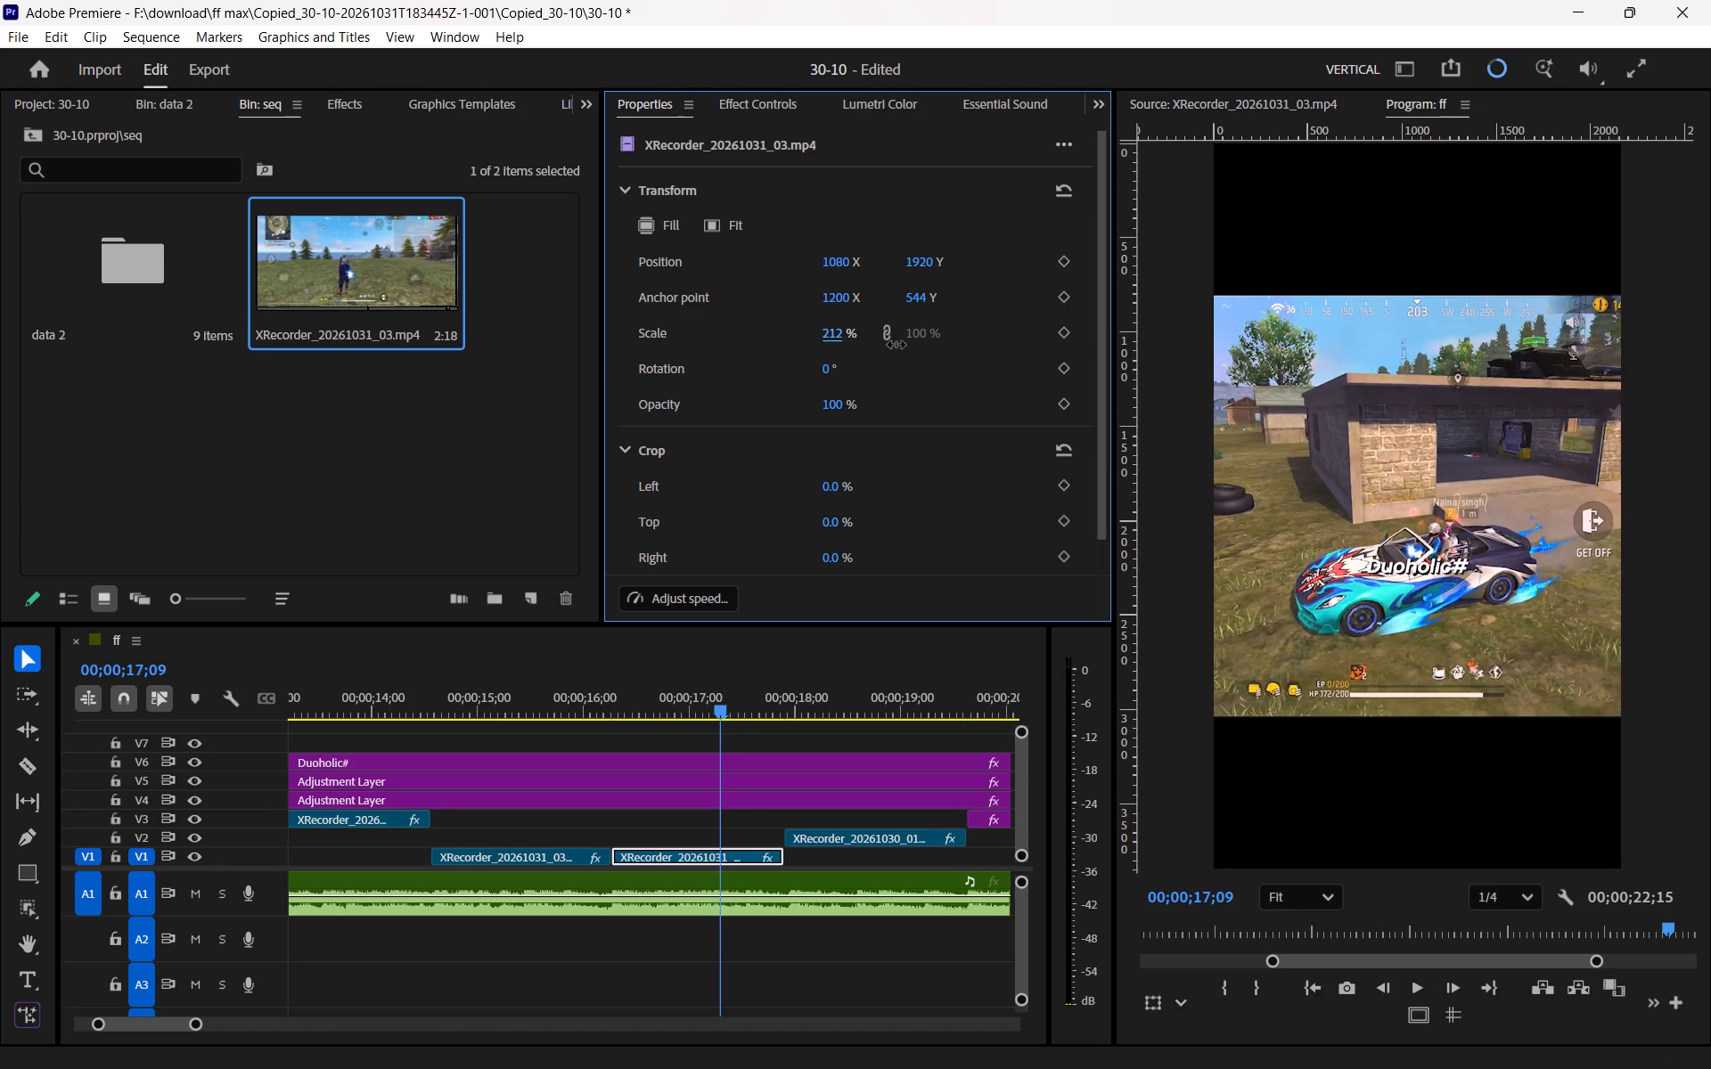
drag(896, 345, 905, 347)
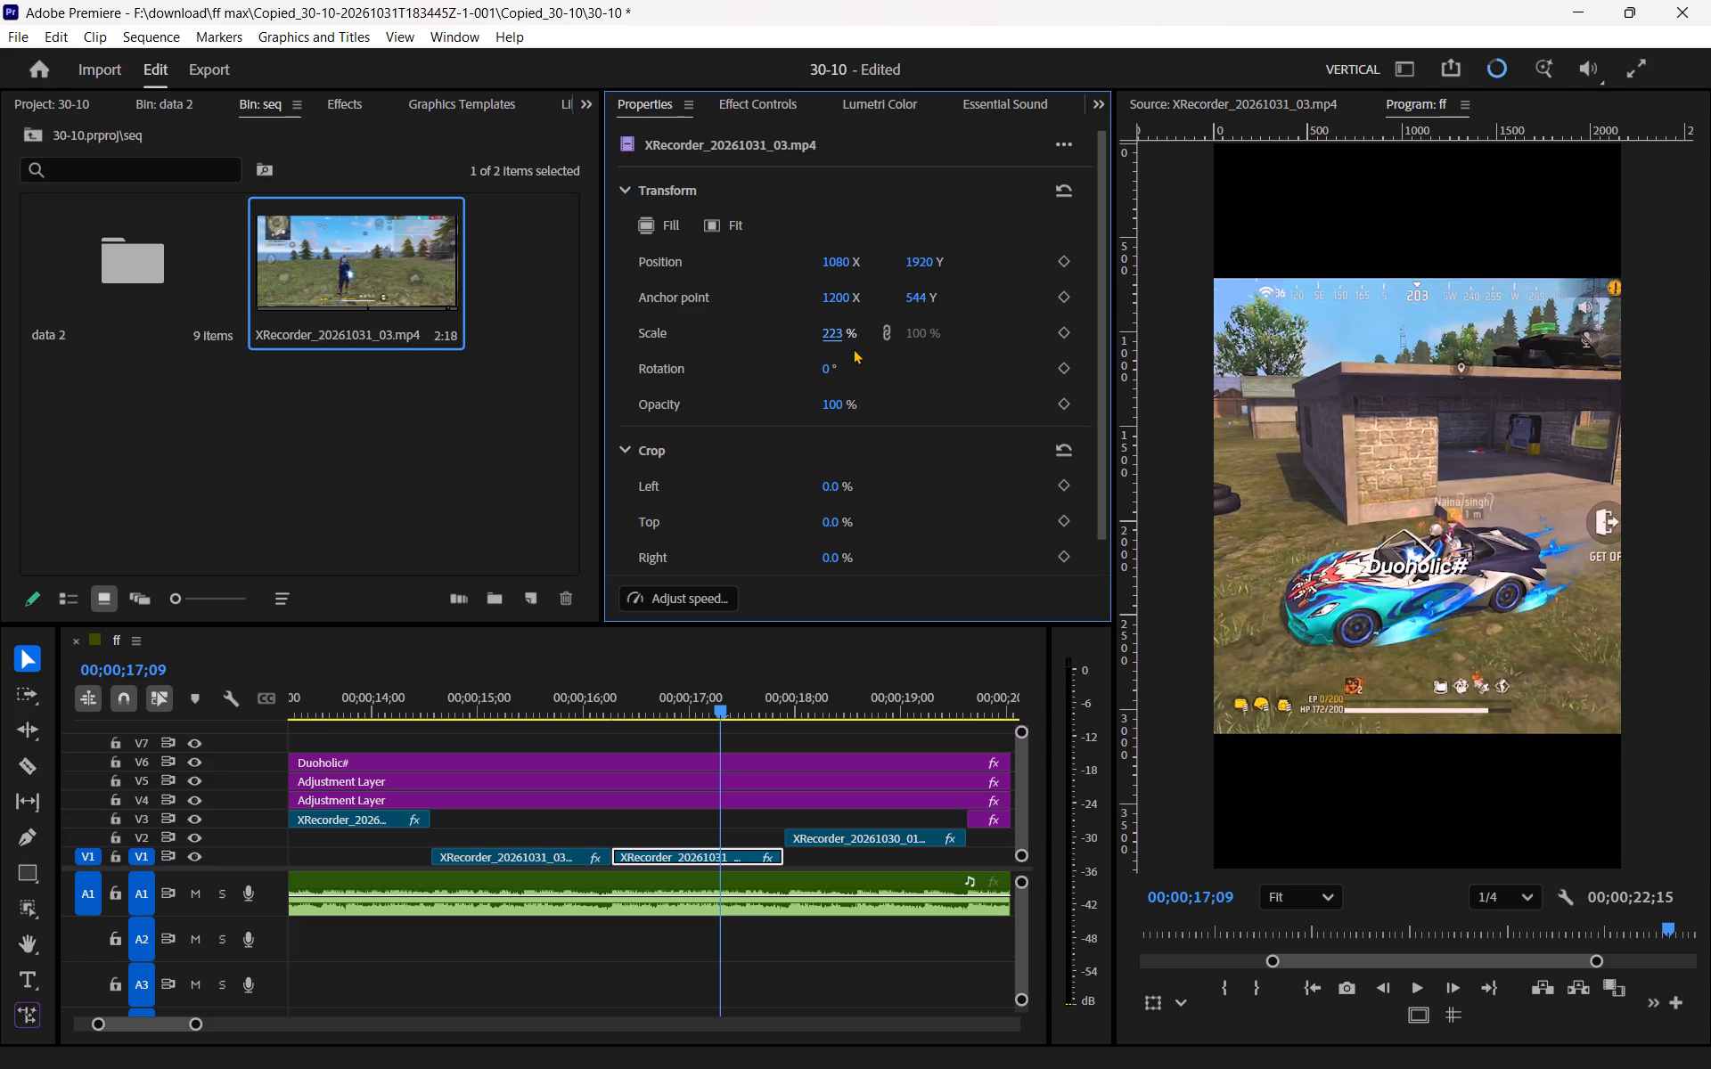
Play the sequence from about 00;00;15;03 to 00;00;18;21, and replay it from before 00;00;16;00, to review the new V1 clips.
click(491, 682)
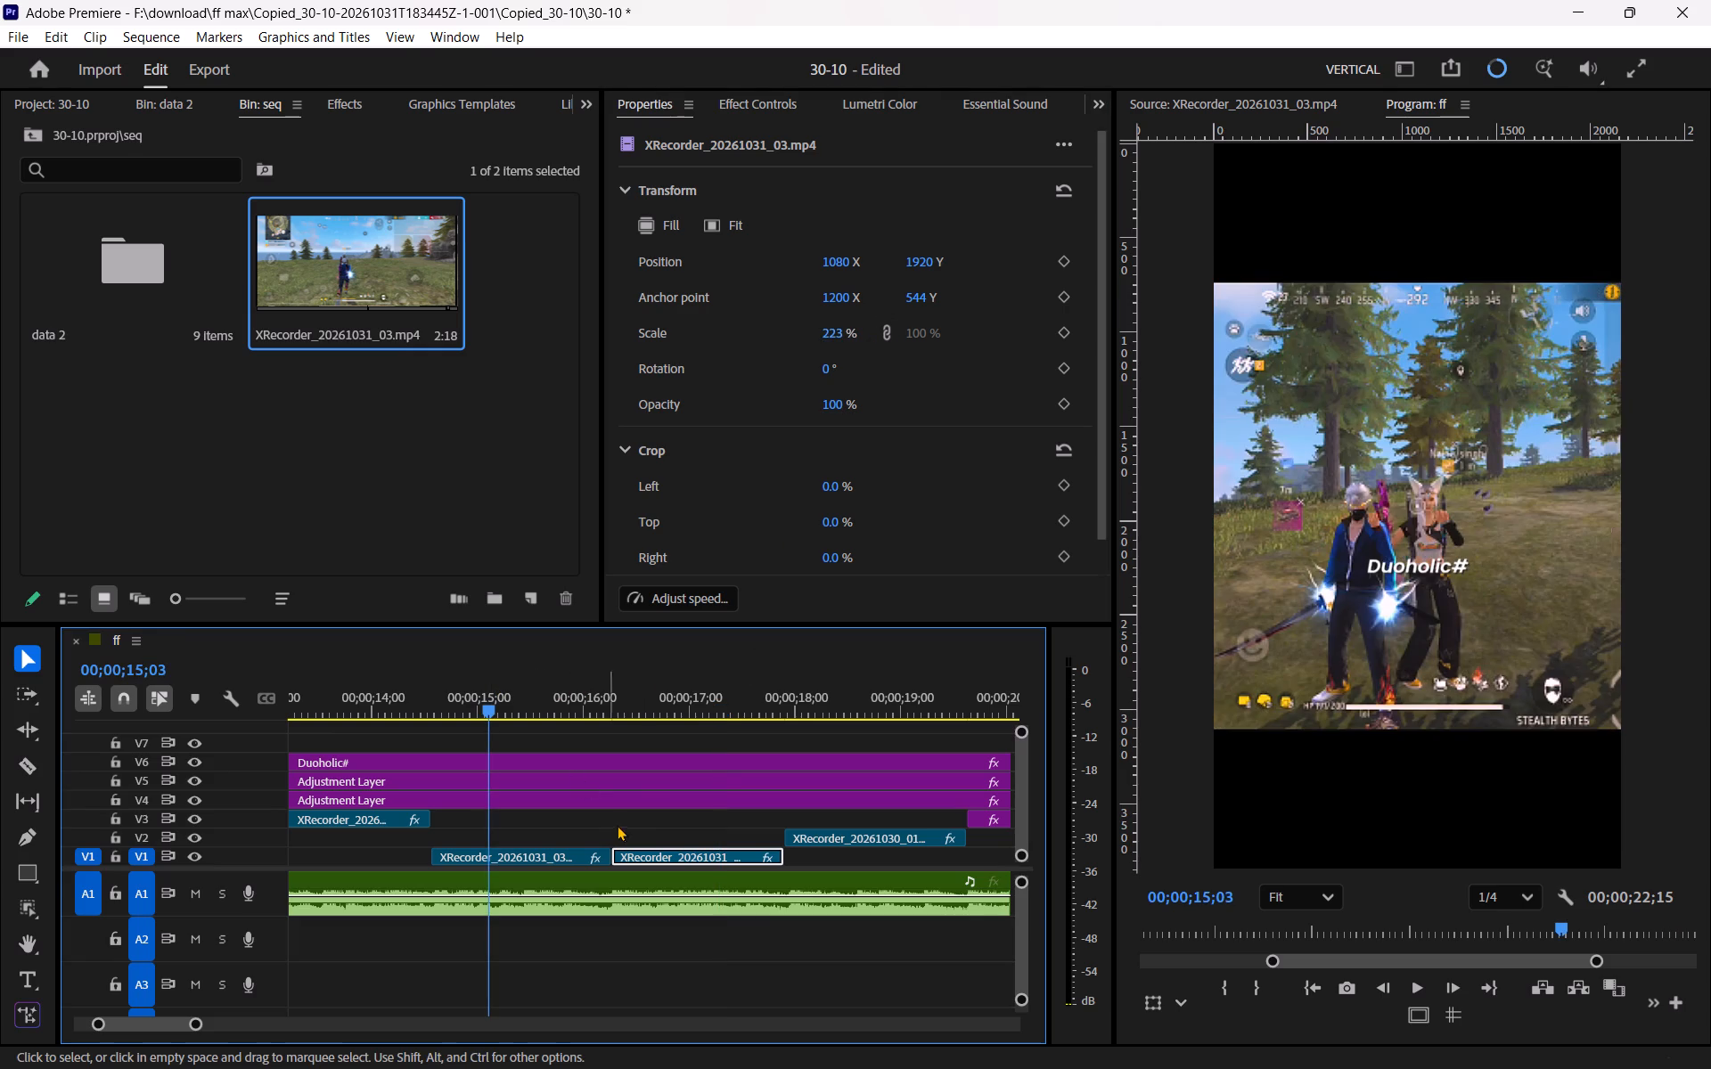
click(623, 829)
key(space)
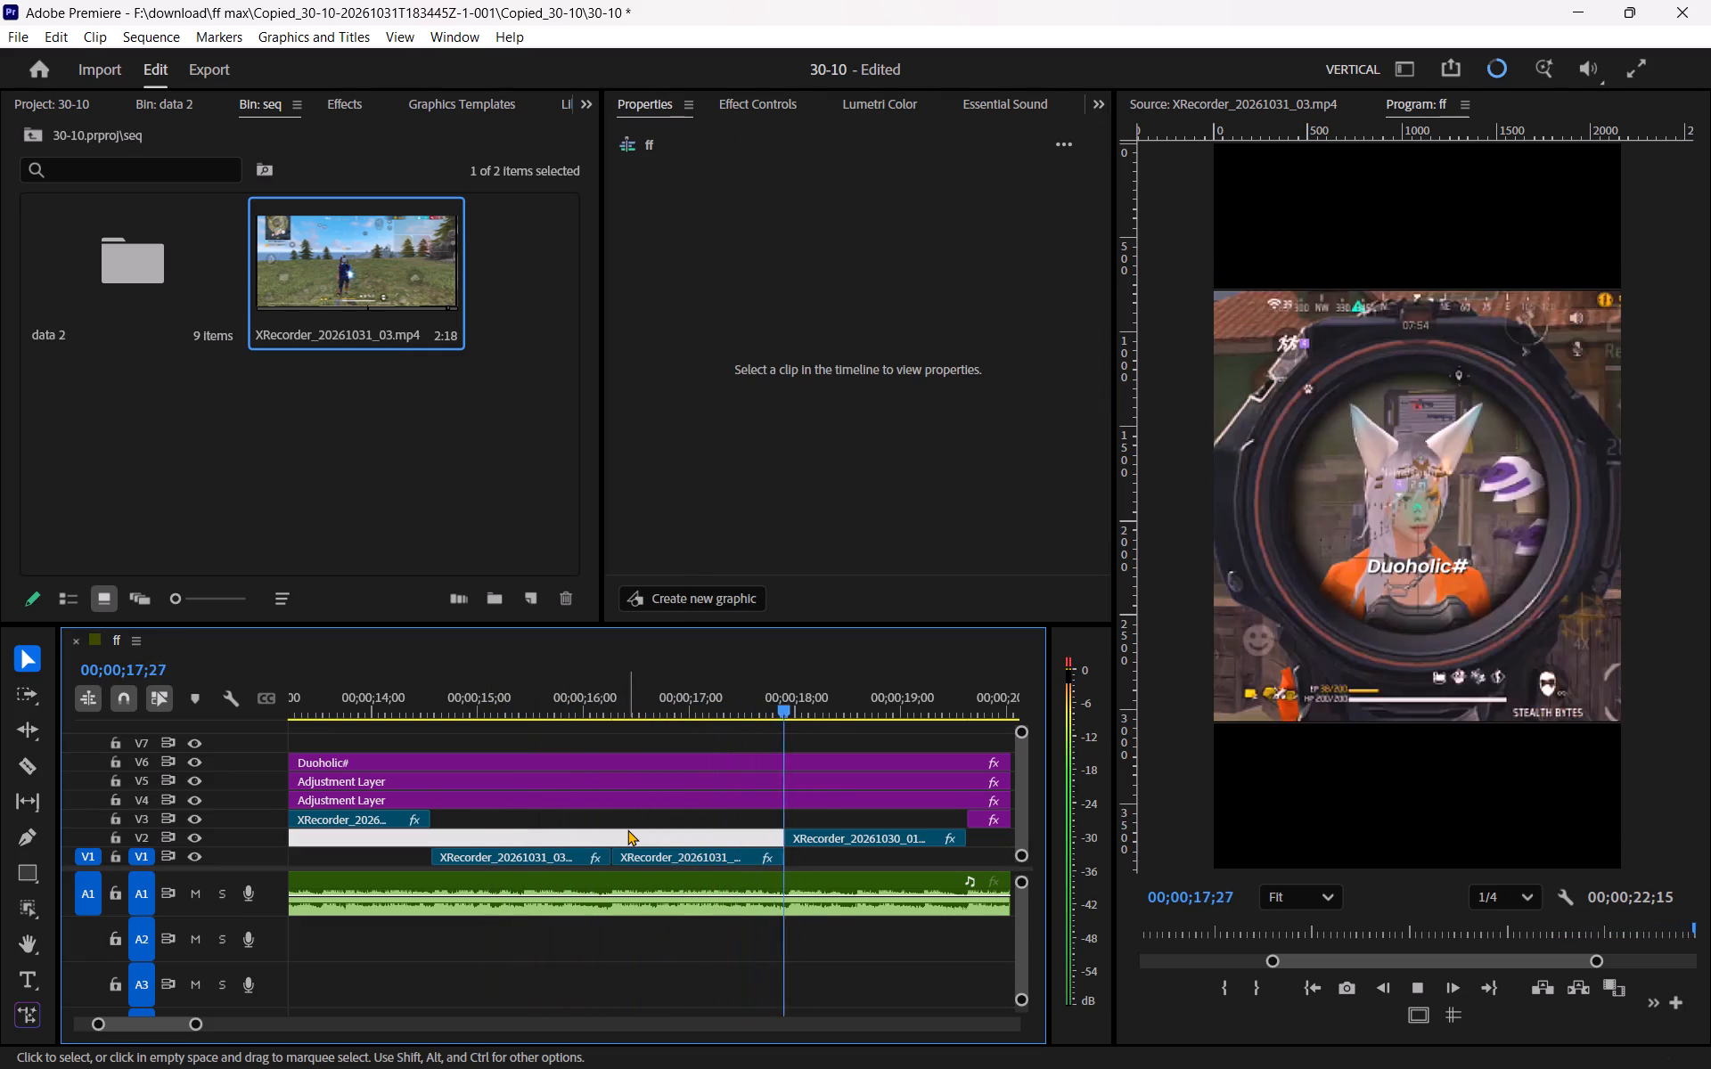
key(space)
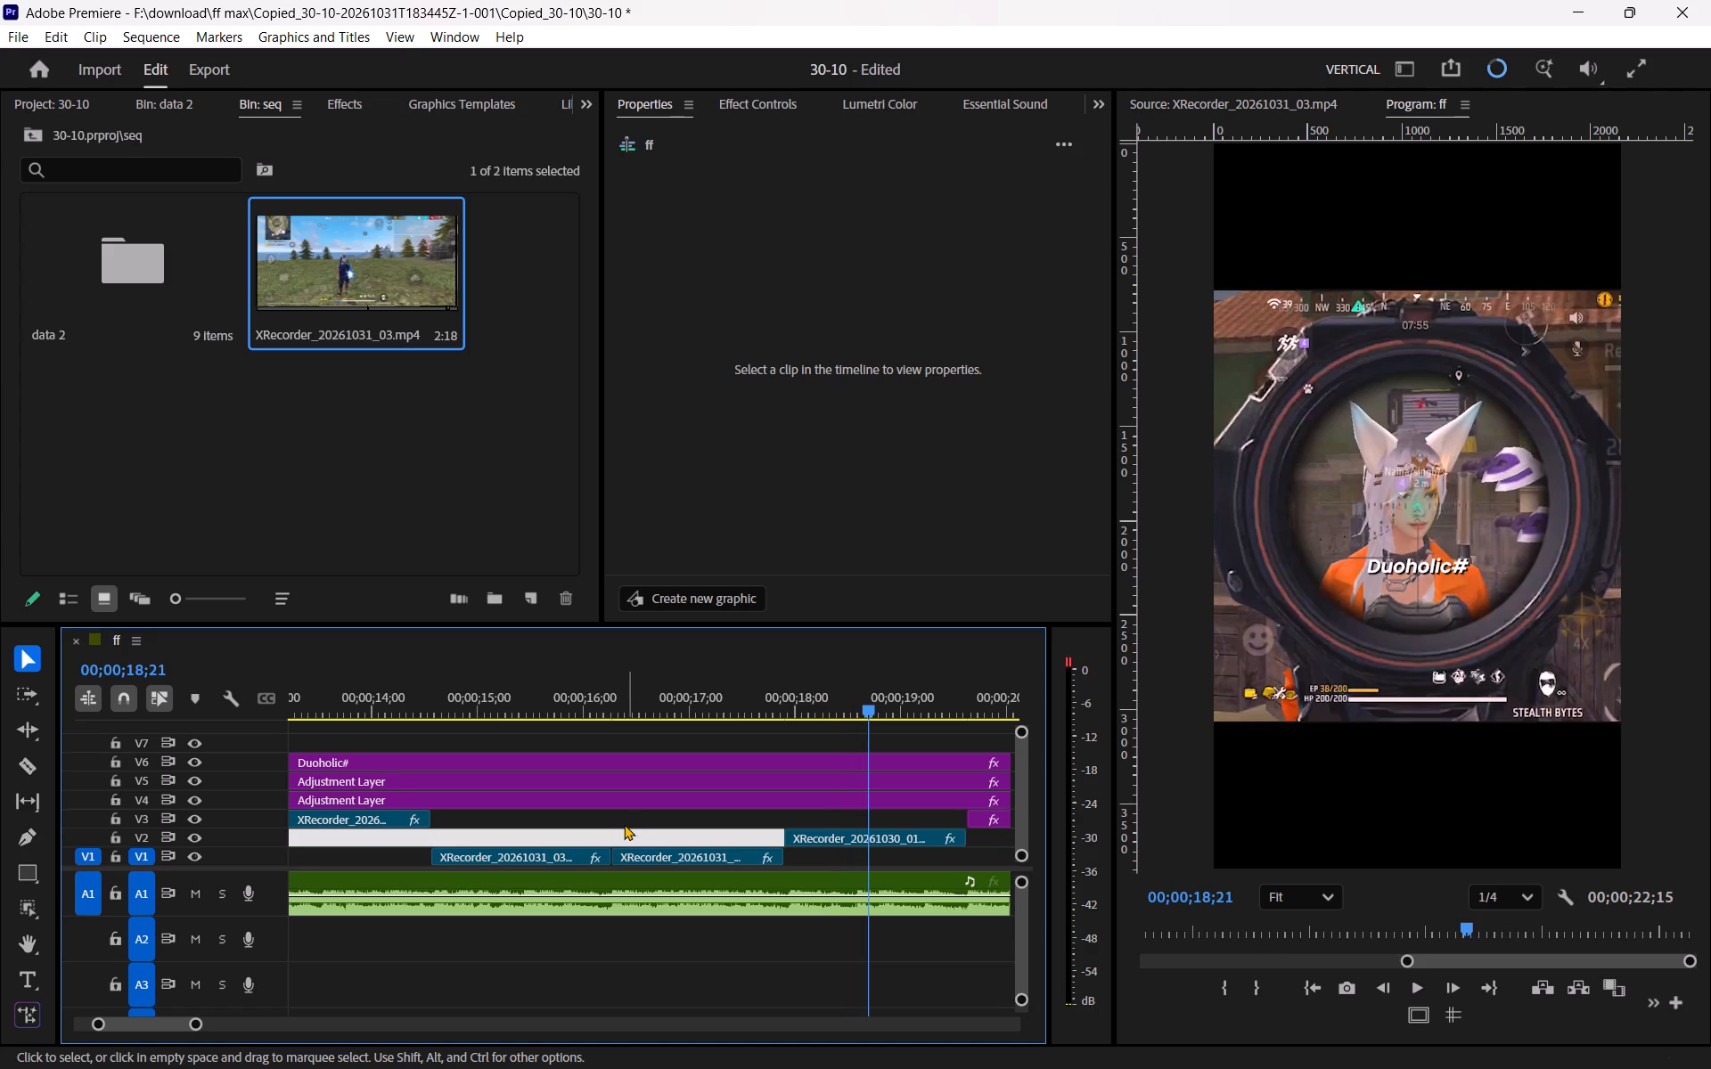
click(623, 823)
click(623, 823)
click(561, 704)
key(space)
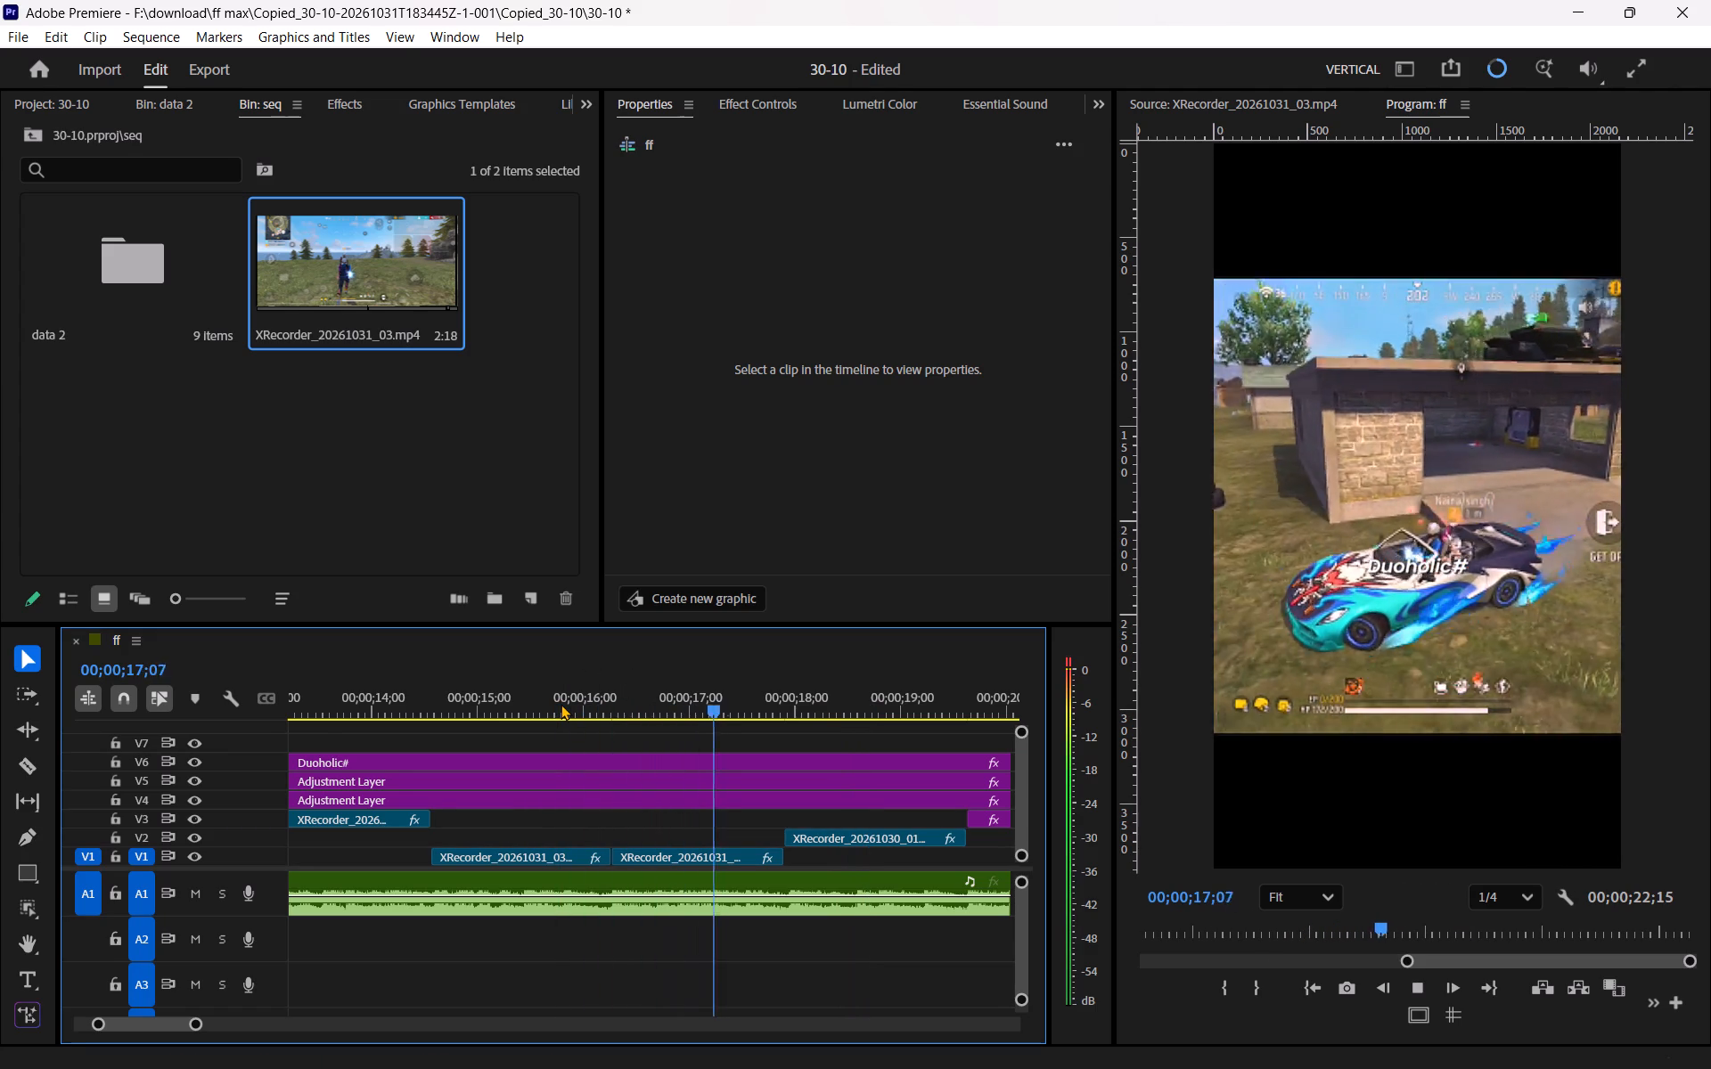
Replay the sequence from about 00;00;15;04 to 00;00;18;09 to check the new V1 clips up to the following V2 clip.
key(space)
drag(560, 702, 495, 712)
key(space)
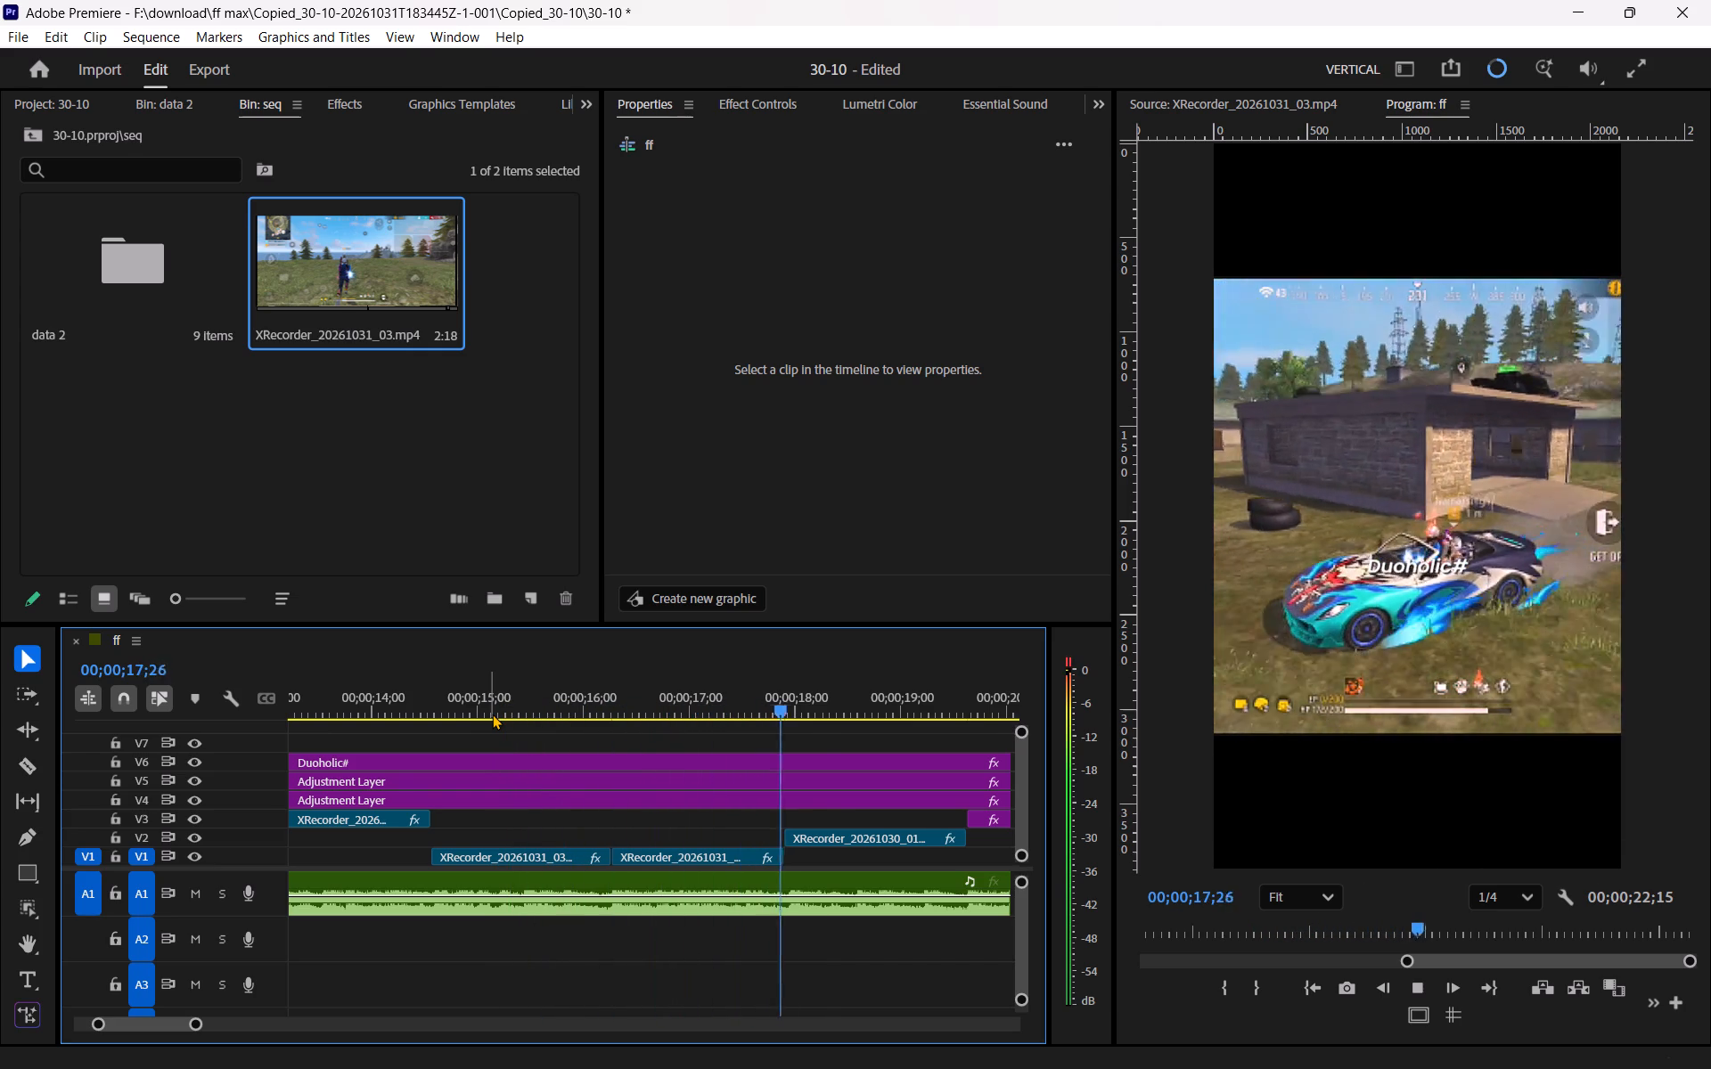
key(space)
scroll(642, 781, down, 3)
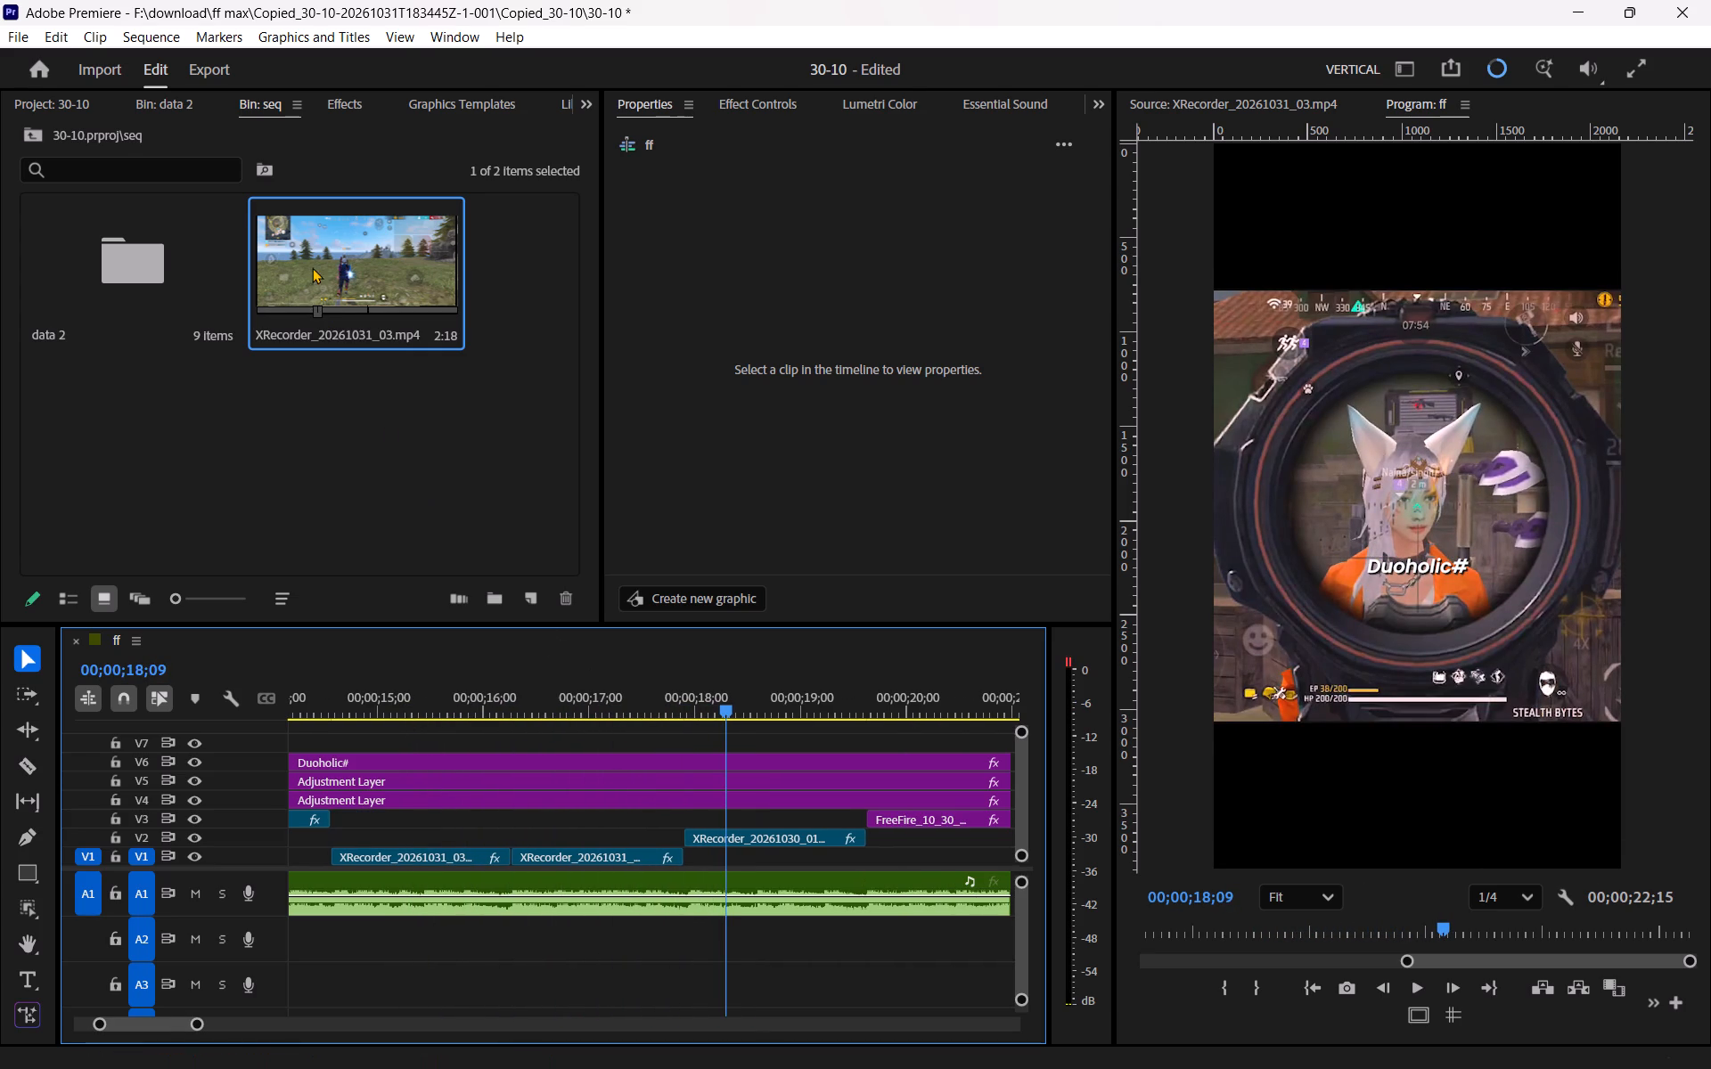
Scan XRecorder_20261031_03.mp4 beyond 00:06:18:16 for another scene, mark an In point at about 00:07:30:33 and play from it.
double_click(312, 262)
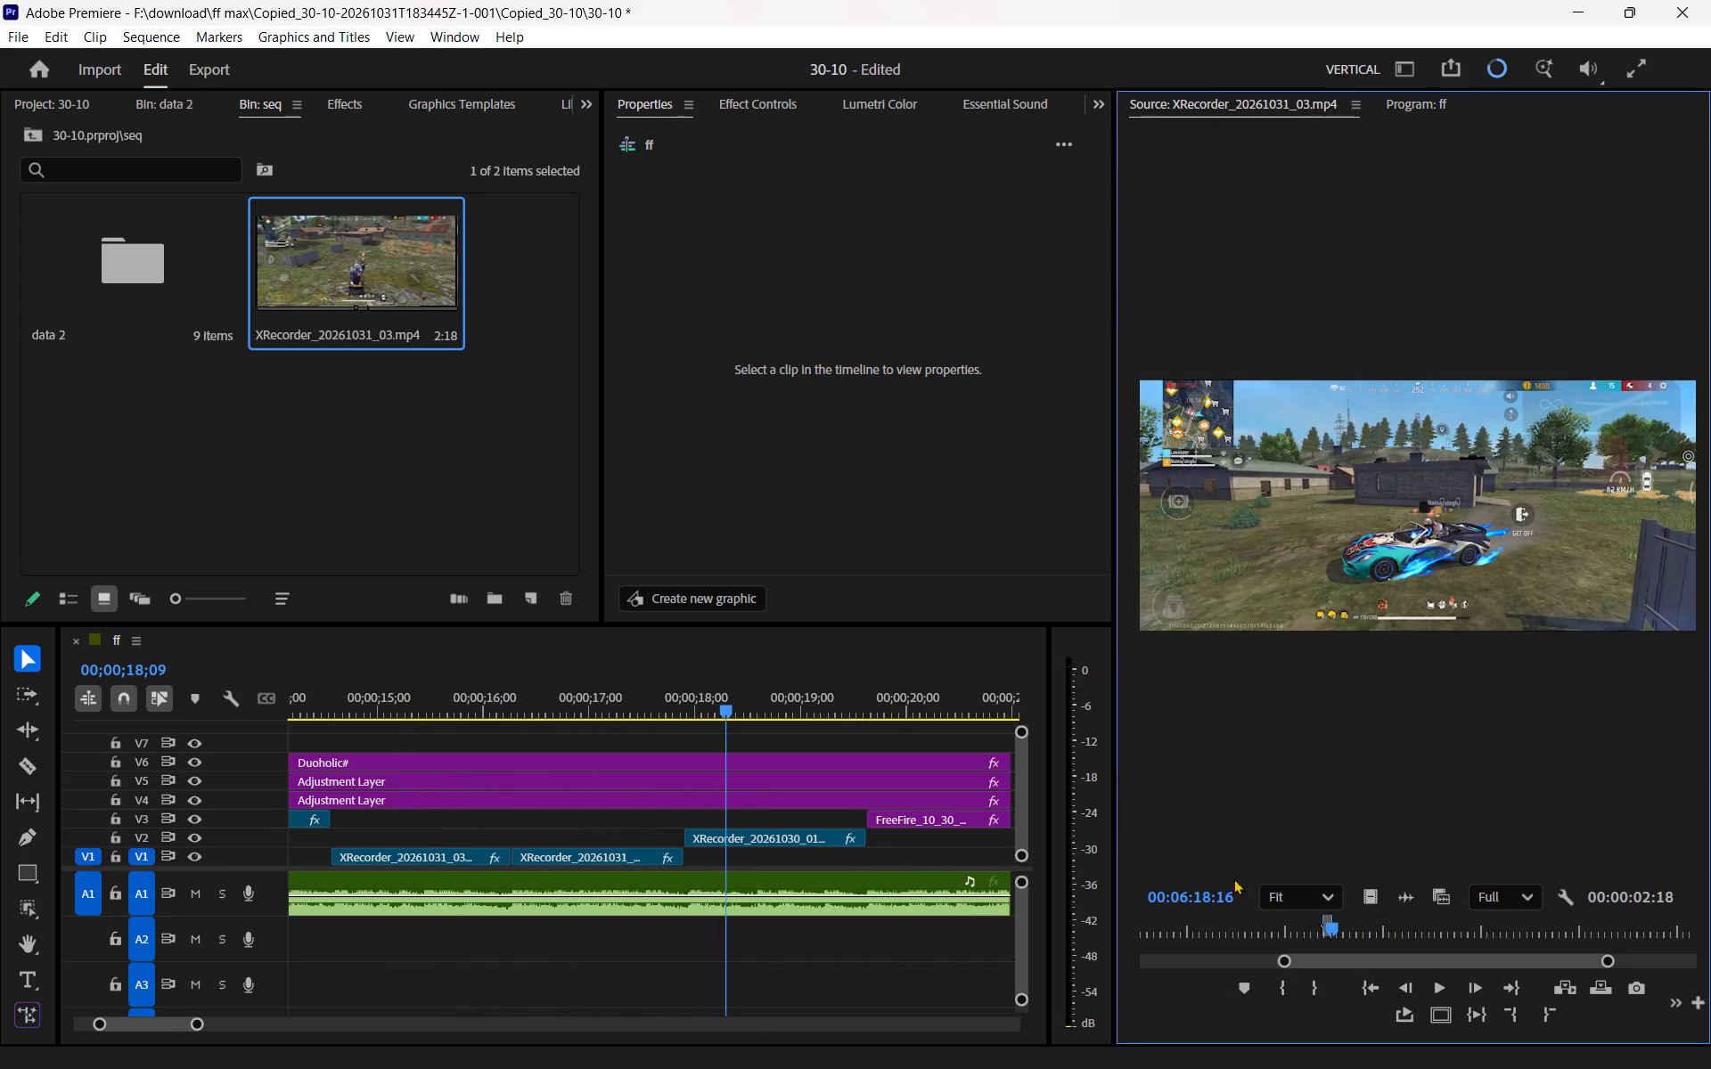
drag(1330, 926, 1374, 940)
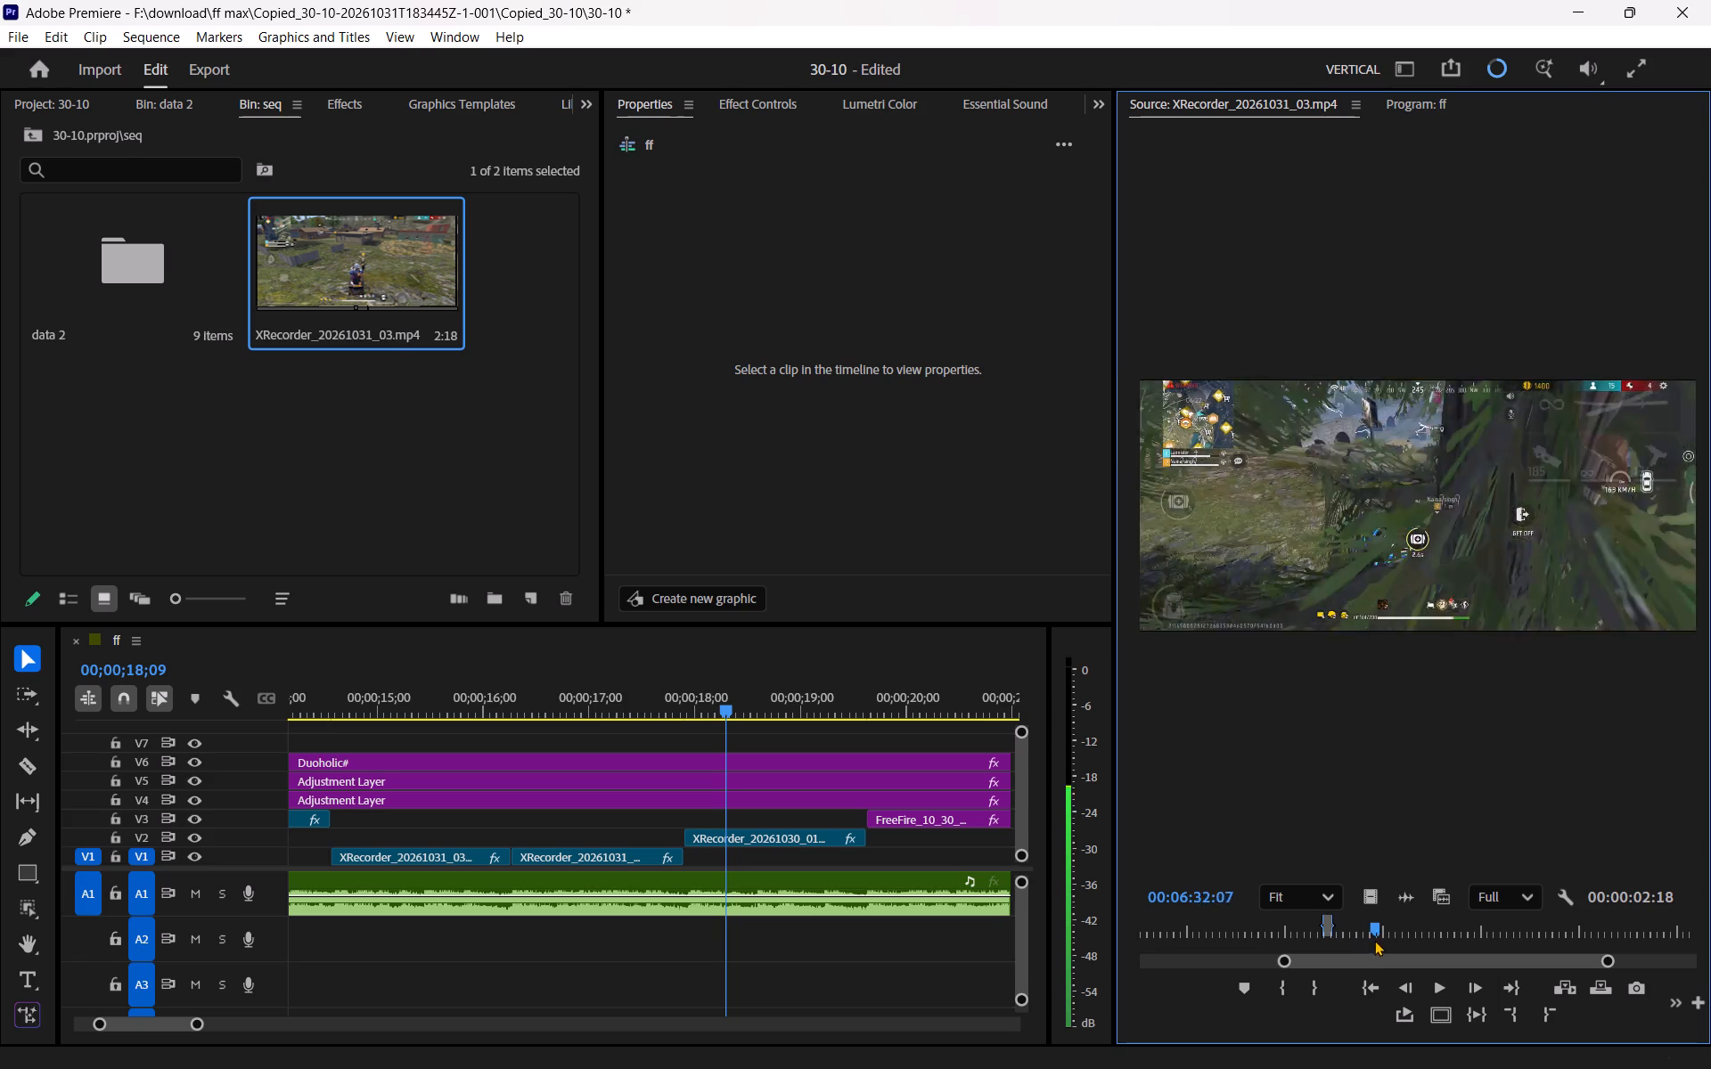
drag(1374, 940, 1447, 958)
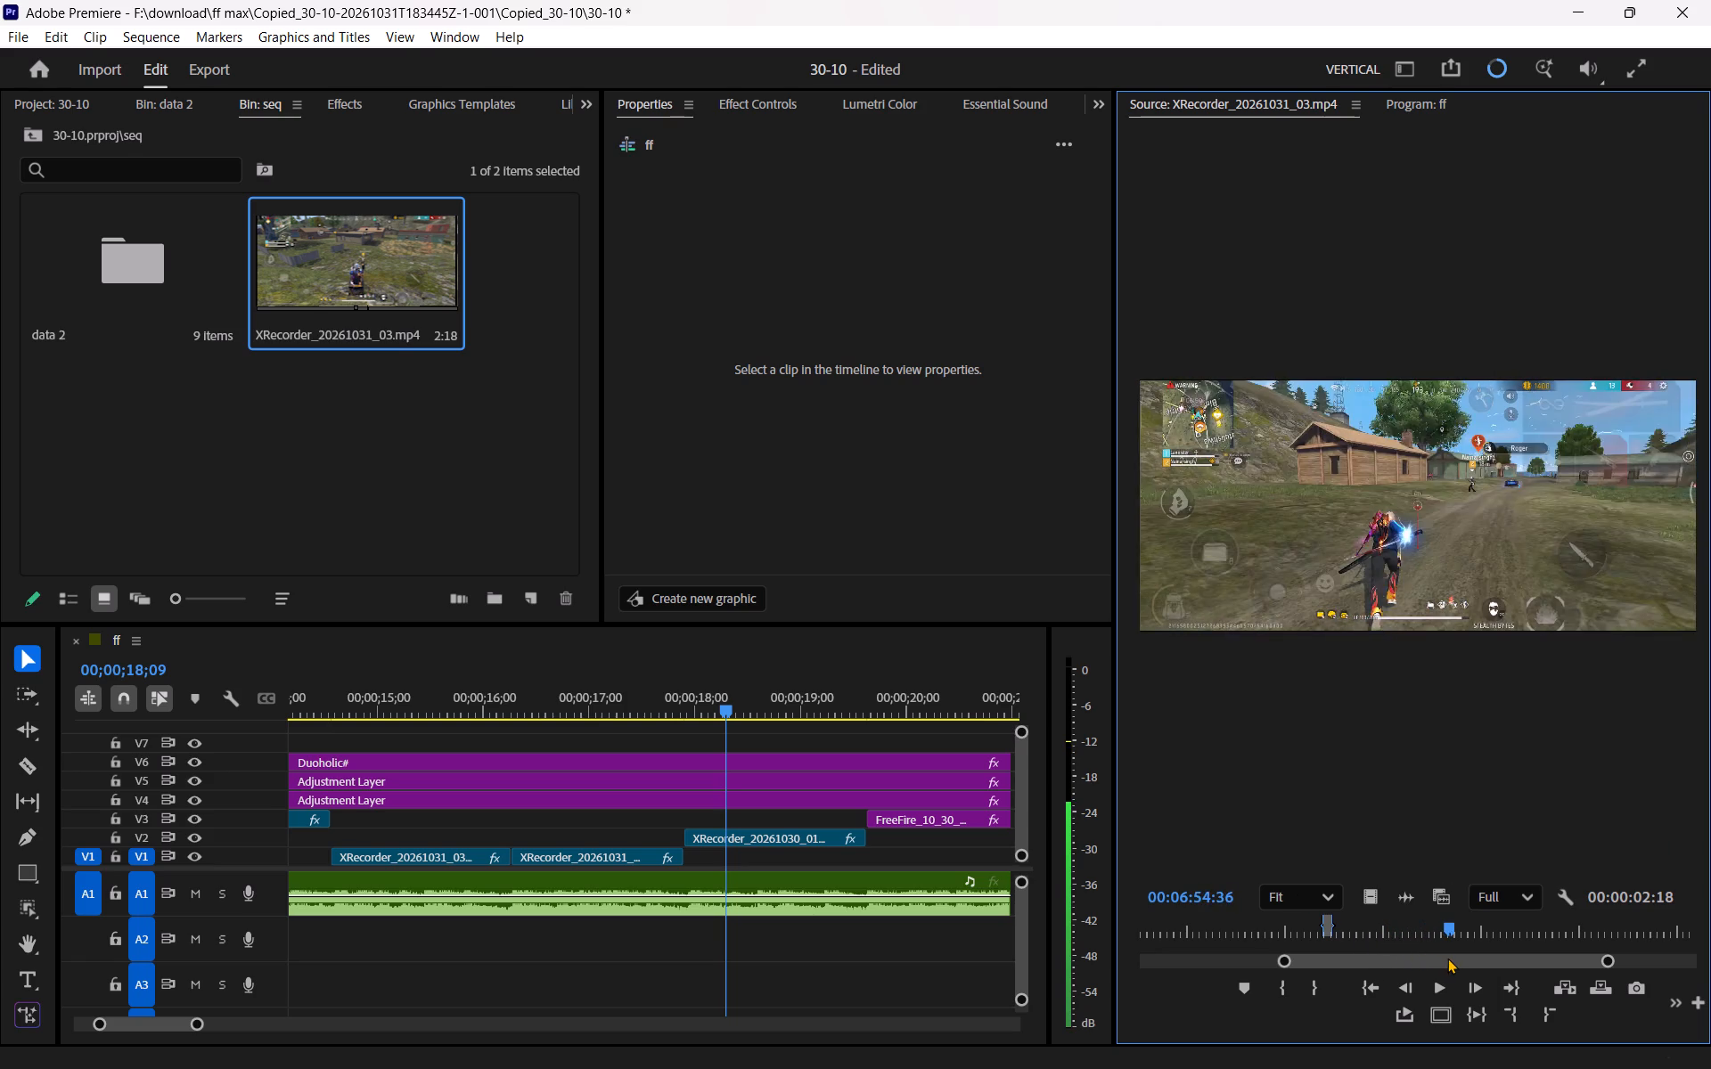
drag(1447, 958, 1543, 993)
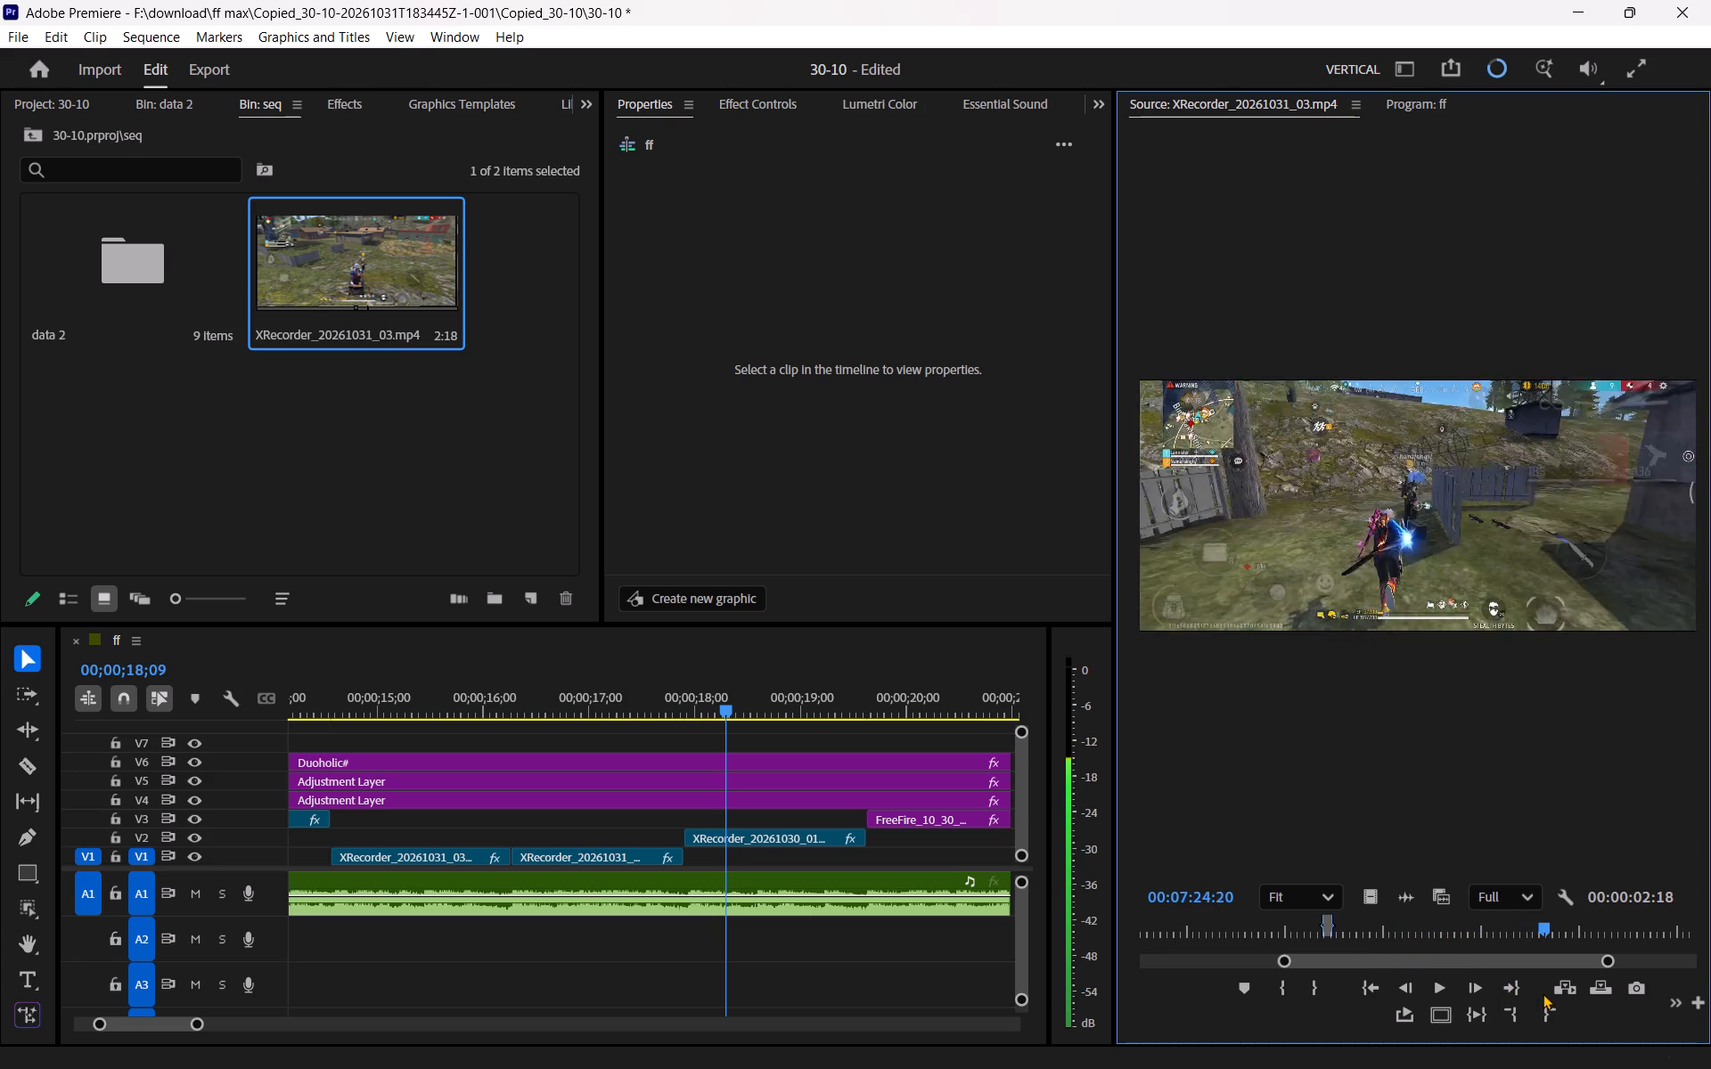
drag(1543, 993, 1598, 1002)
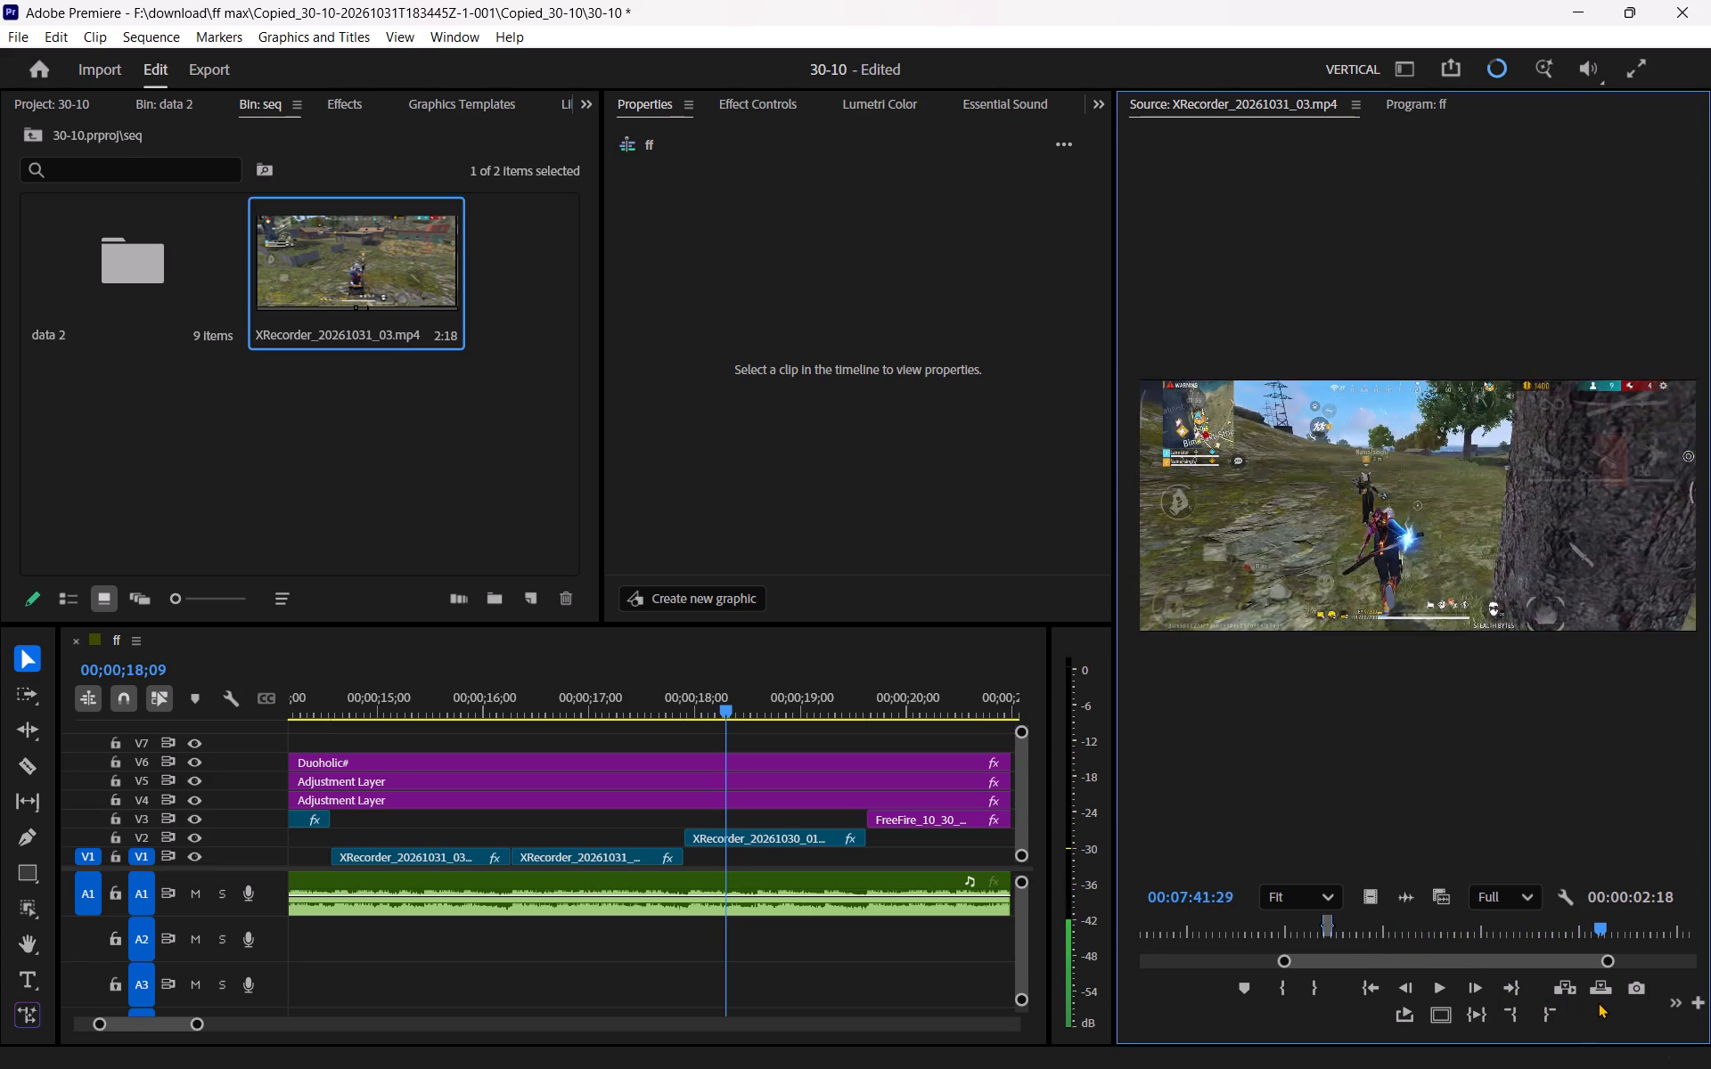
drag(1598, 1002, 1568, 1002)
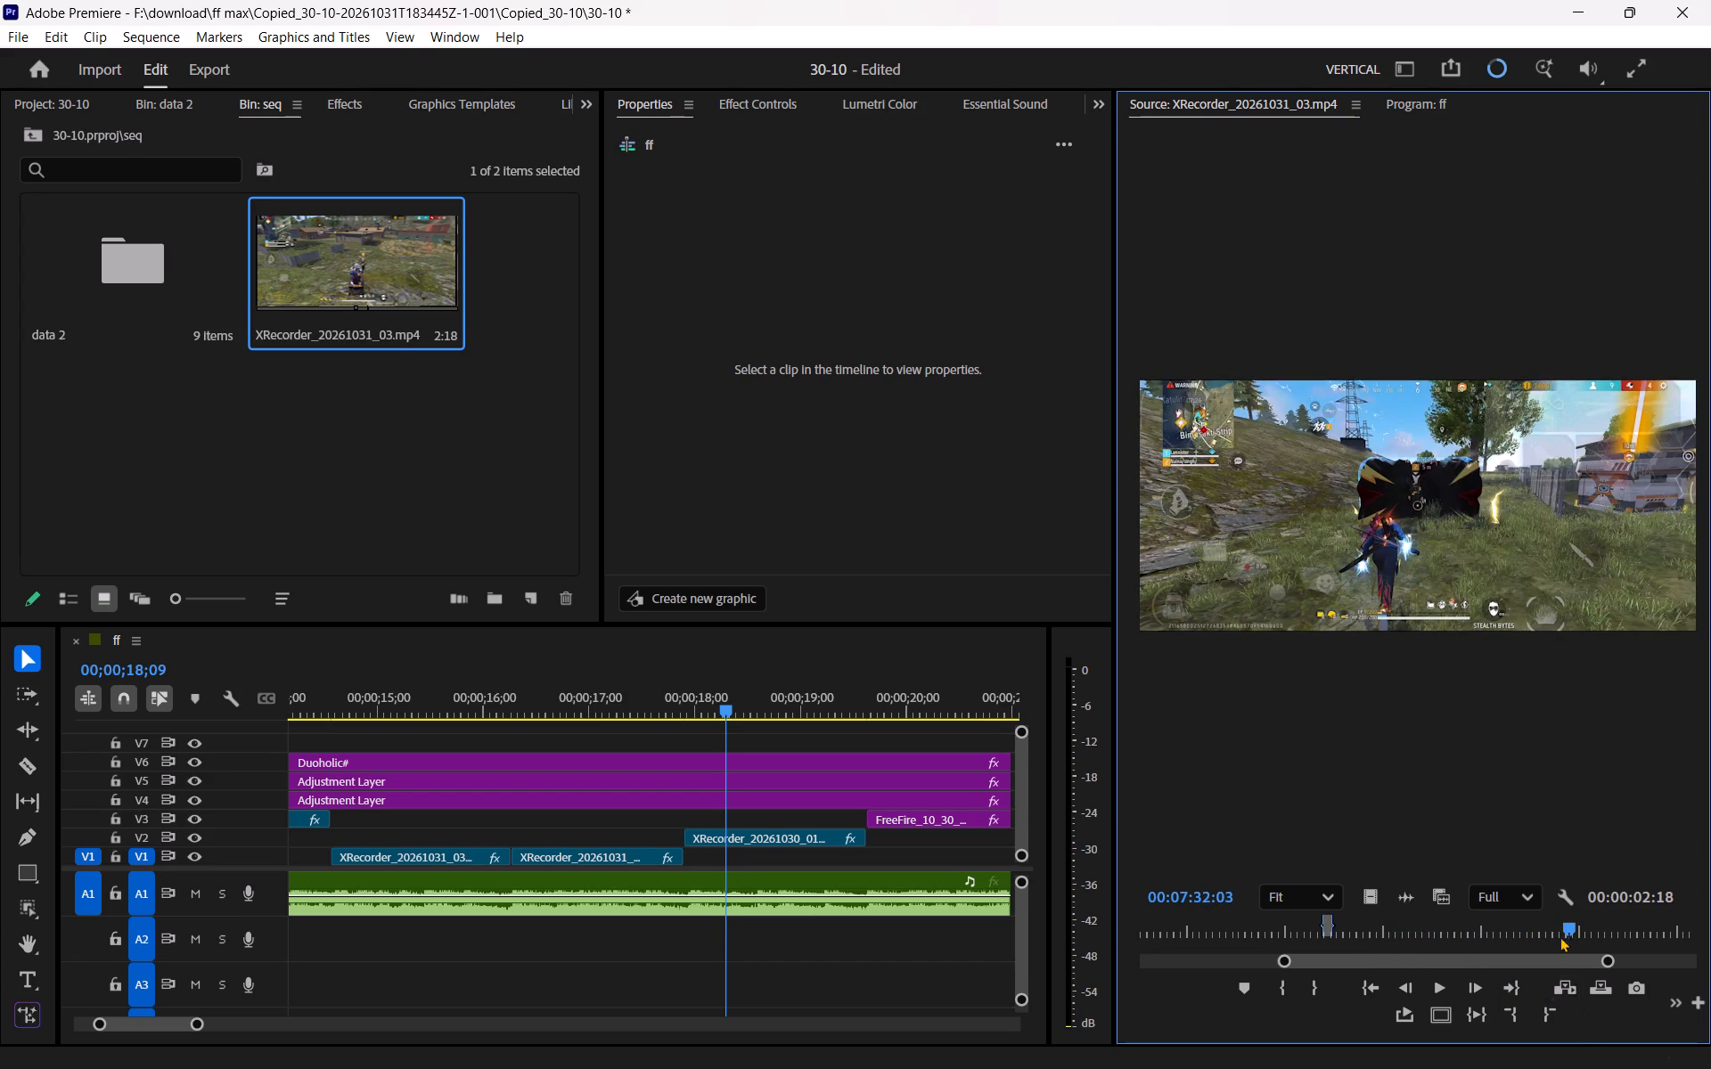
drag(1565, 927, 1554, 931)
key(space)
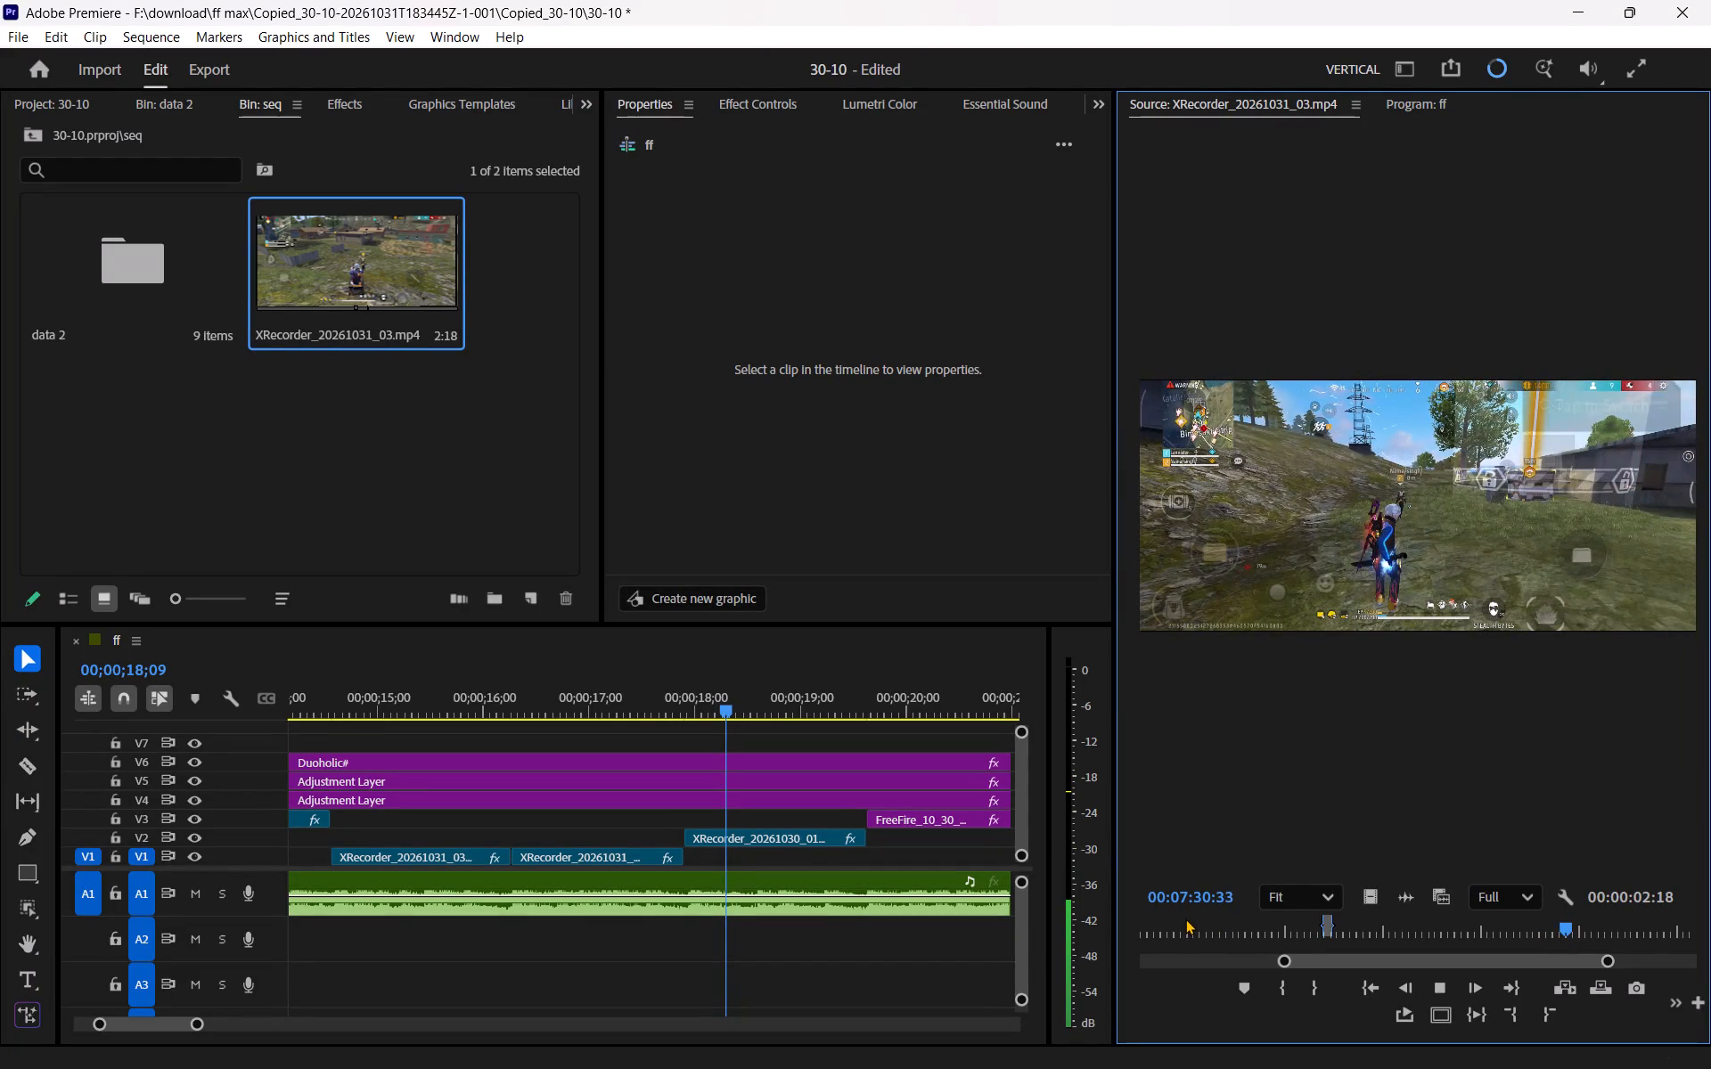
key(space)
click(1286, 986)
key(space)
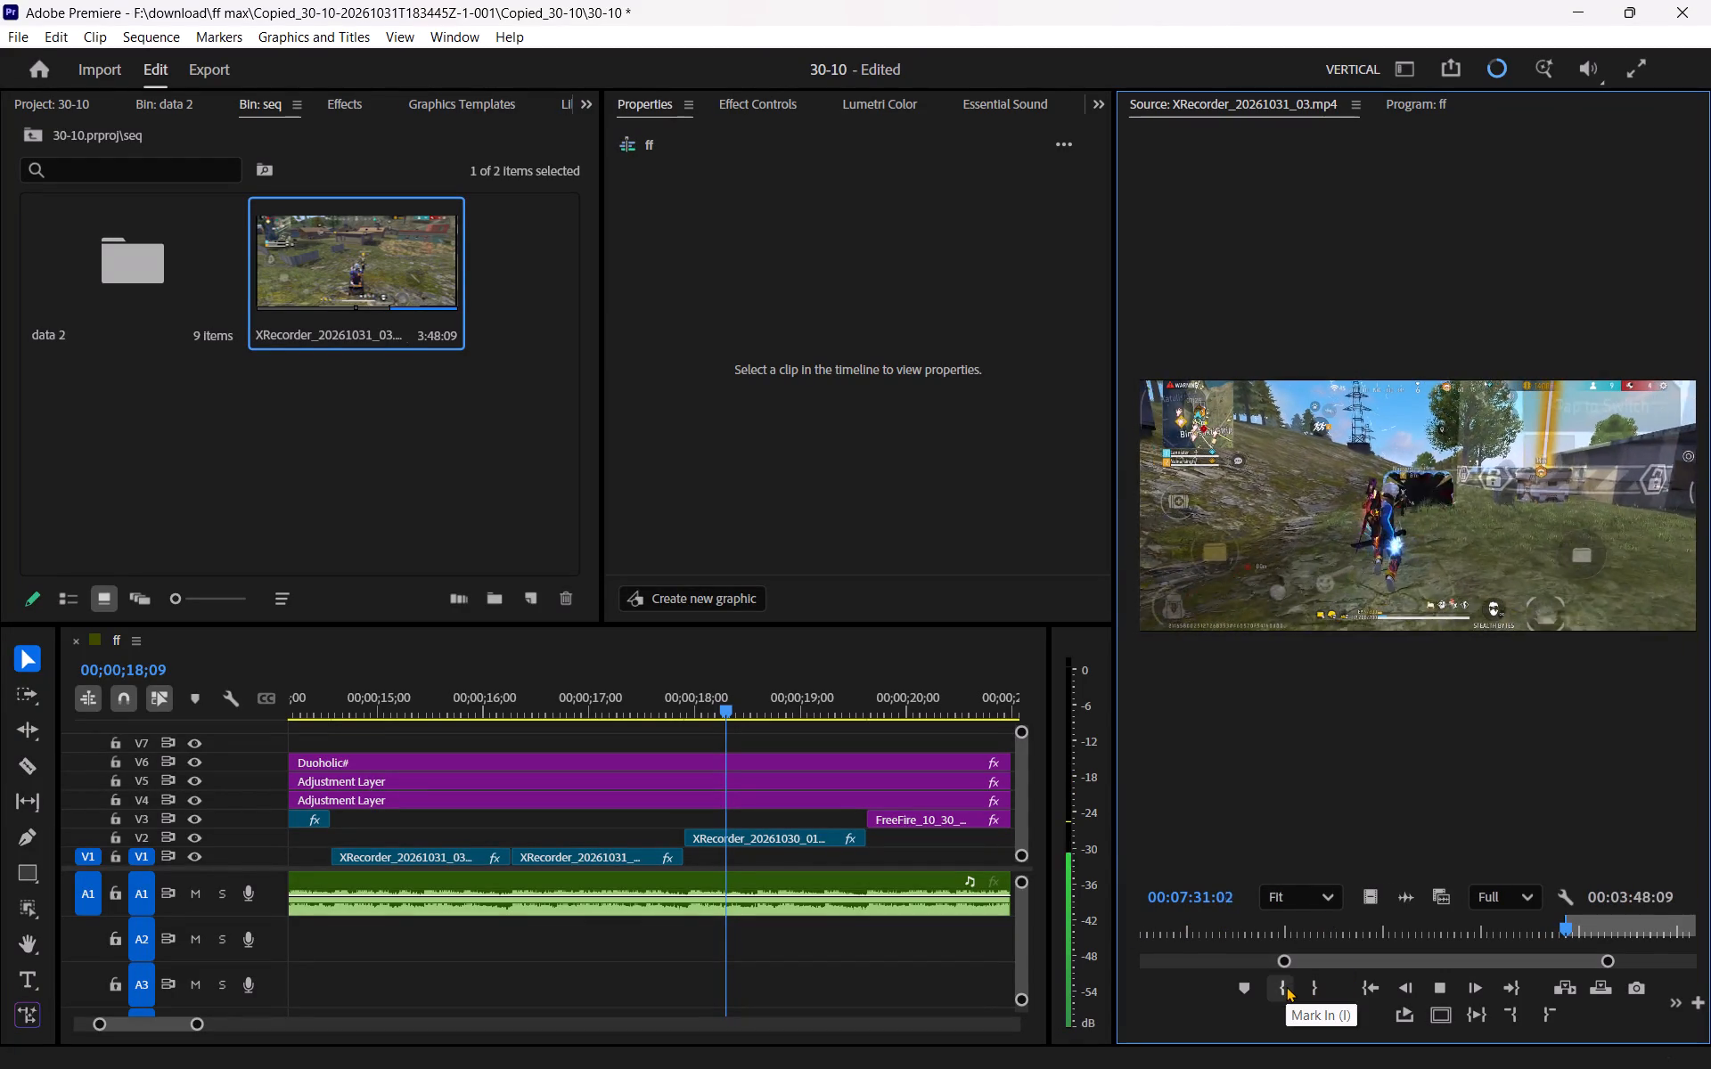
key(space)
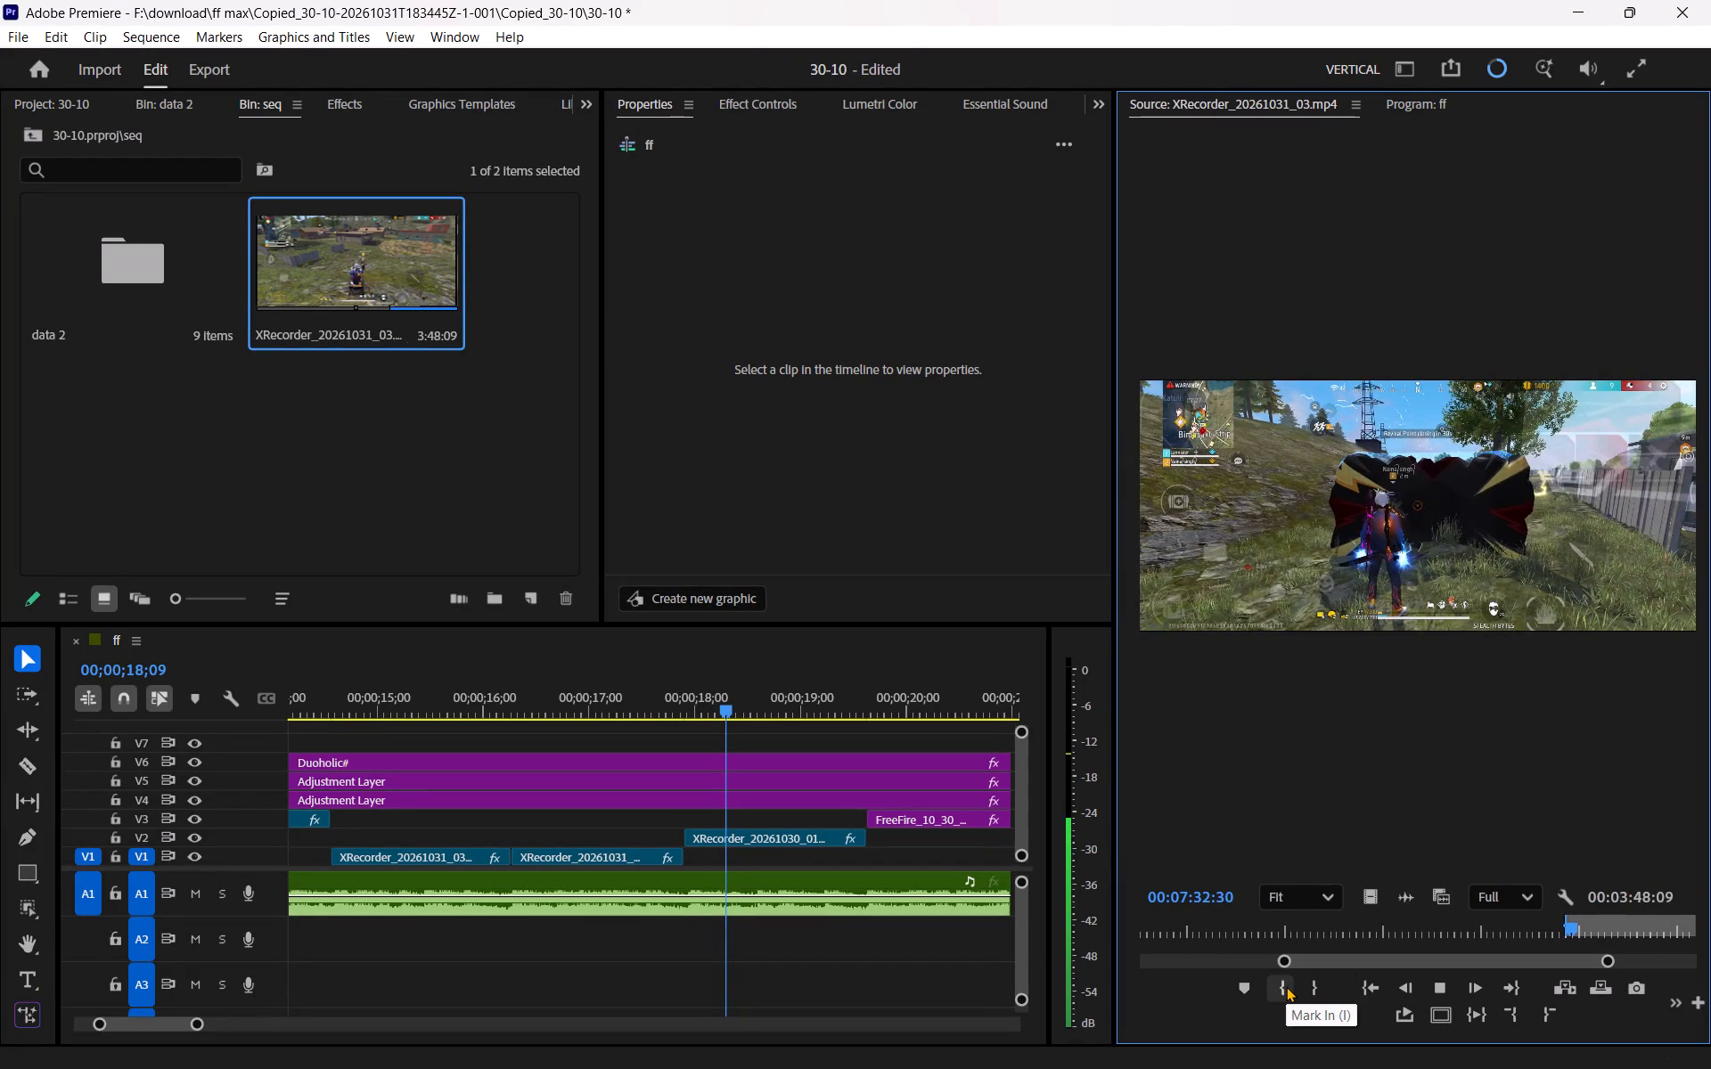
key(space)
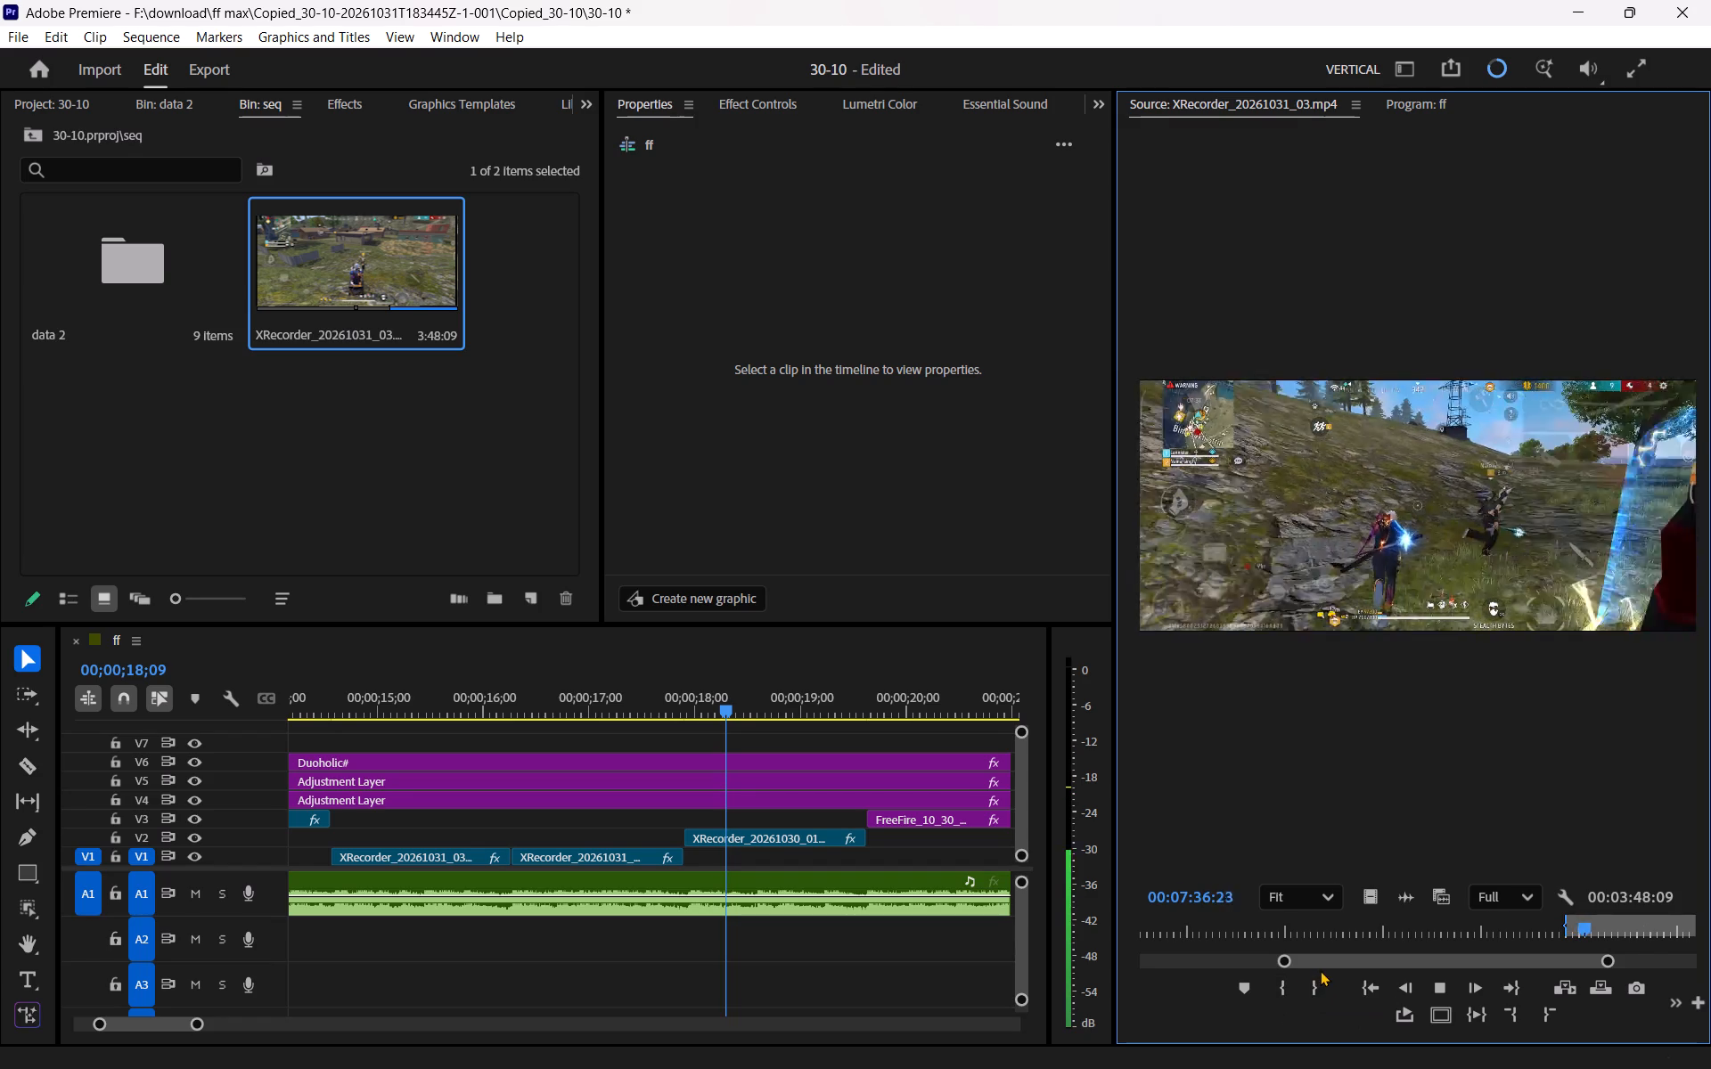
Mark a source range in XRecorder_20261031_03.mp4 from 00:07:53:06 to 00:07:55:31, covering the two characters standing side by side.
key(minus)
key(minus)
drag(1516, 927, 1527, 926)
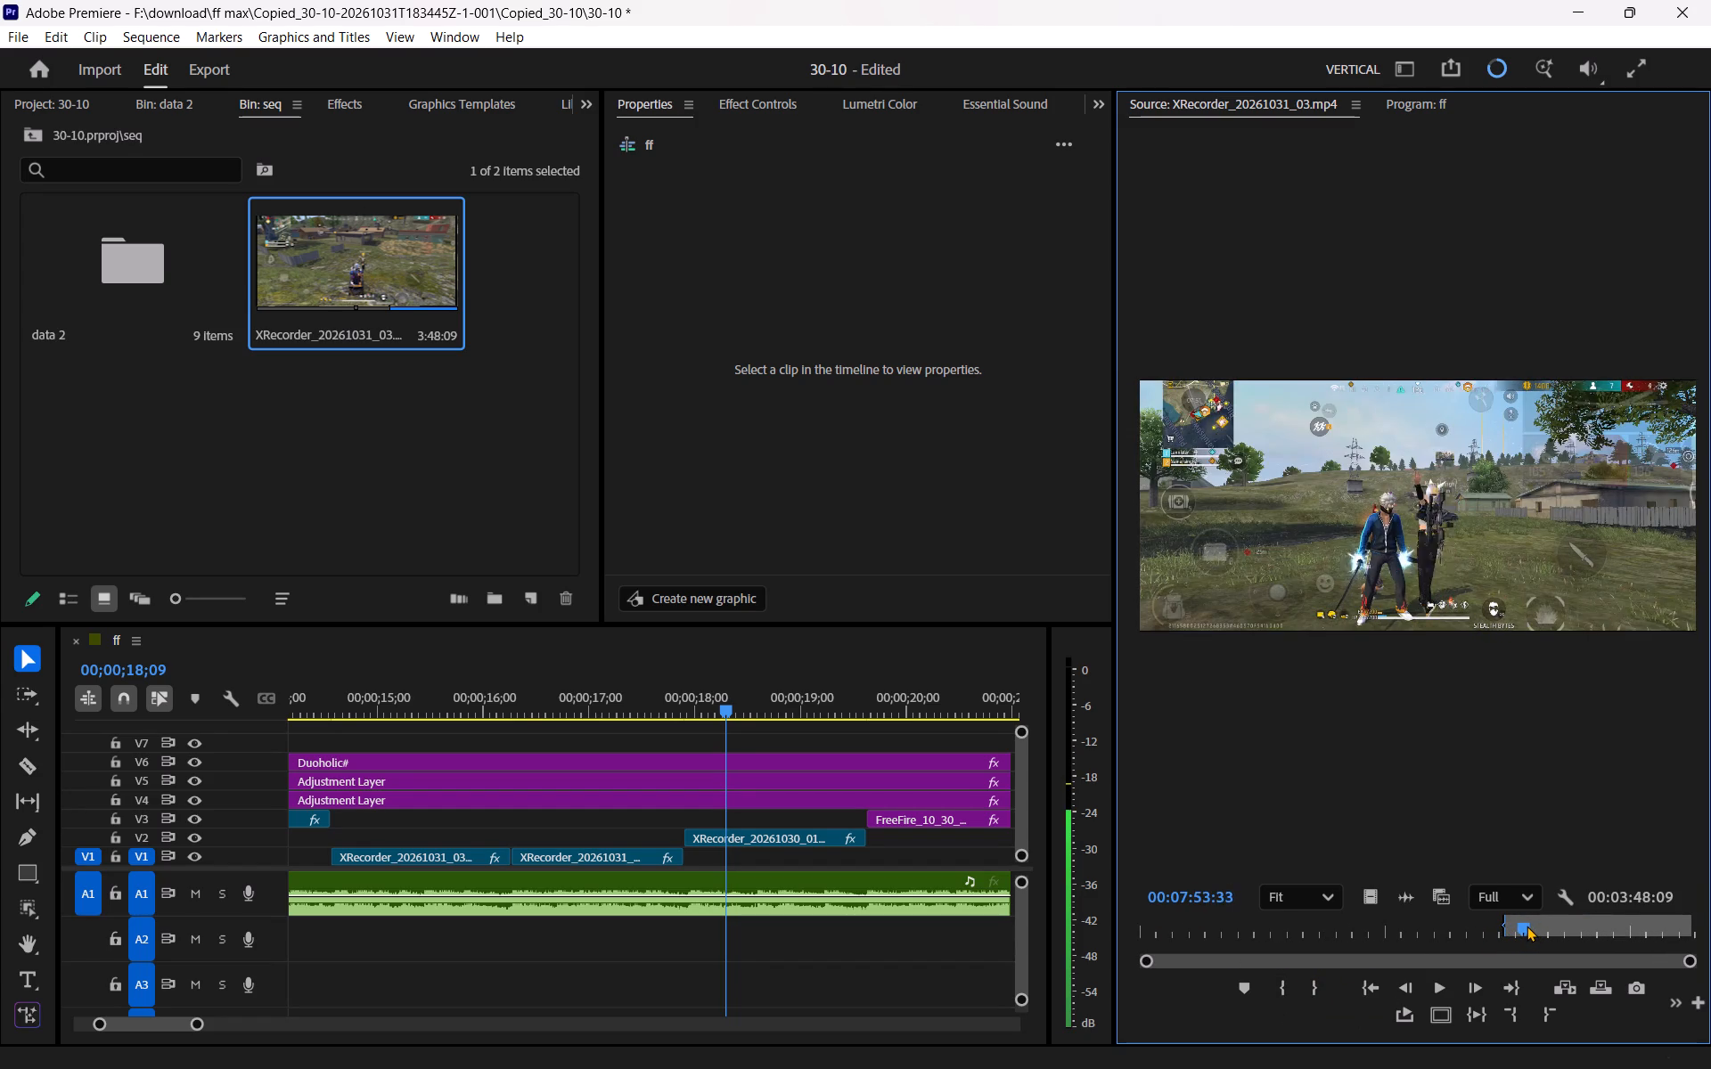
drag(1527, 926, 1526, 926)
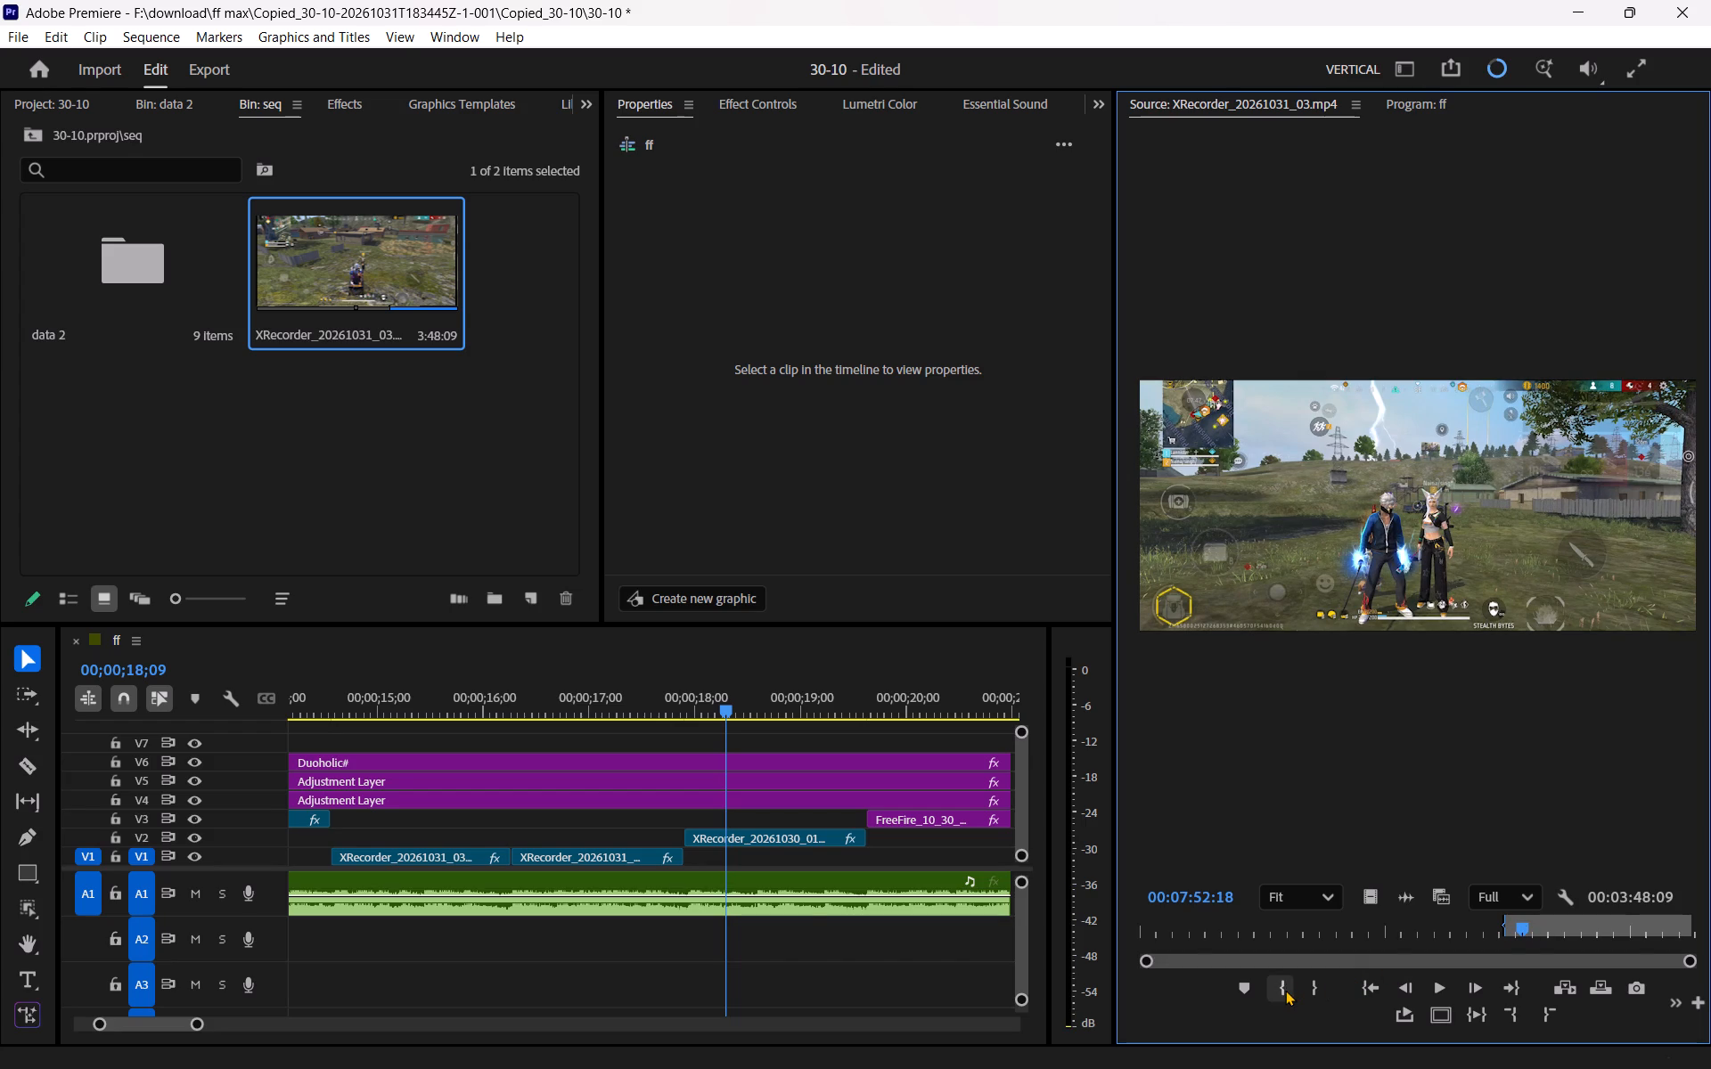
click(1285, 990)
key(space)
key(space)
click(1285, 990)
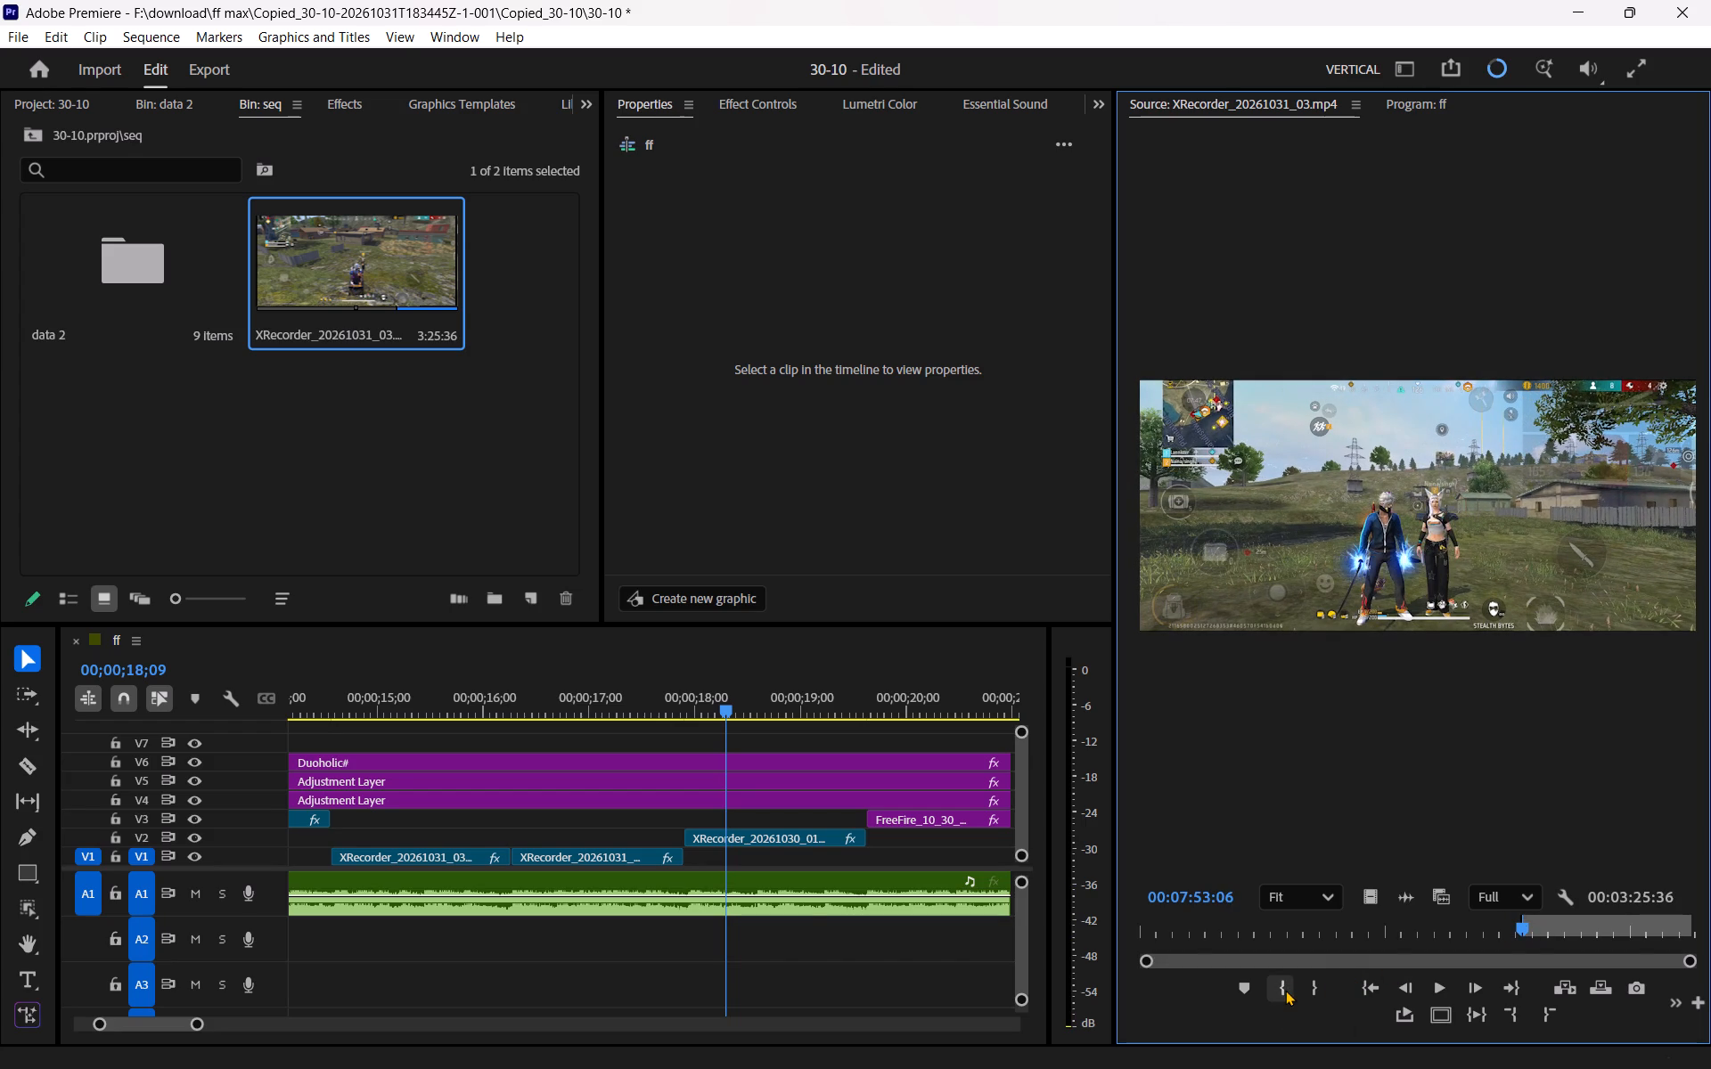
key(space)
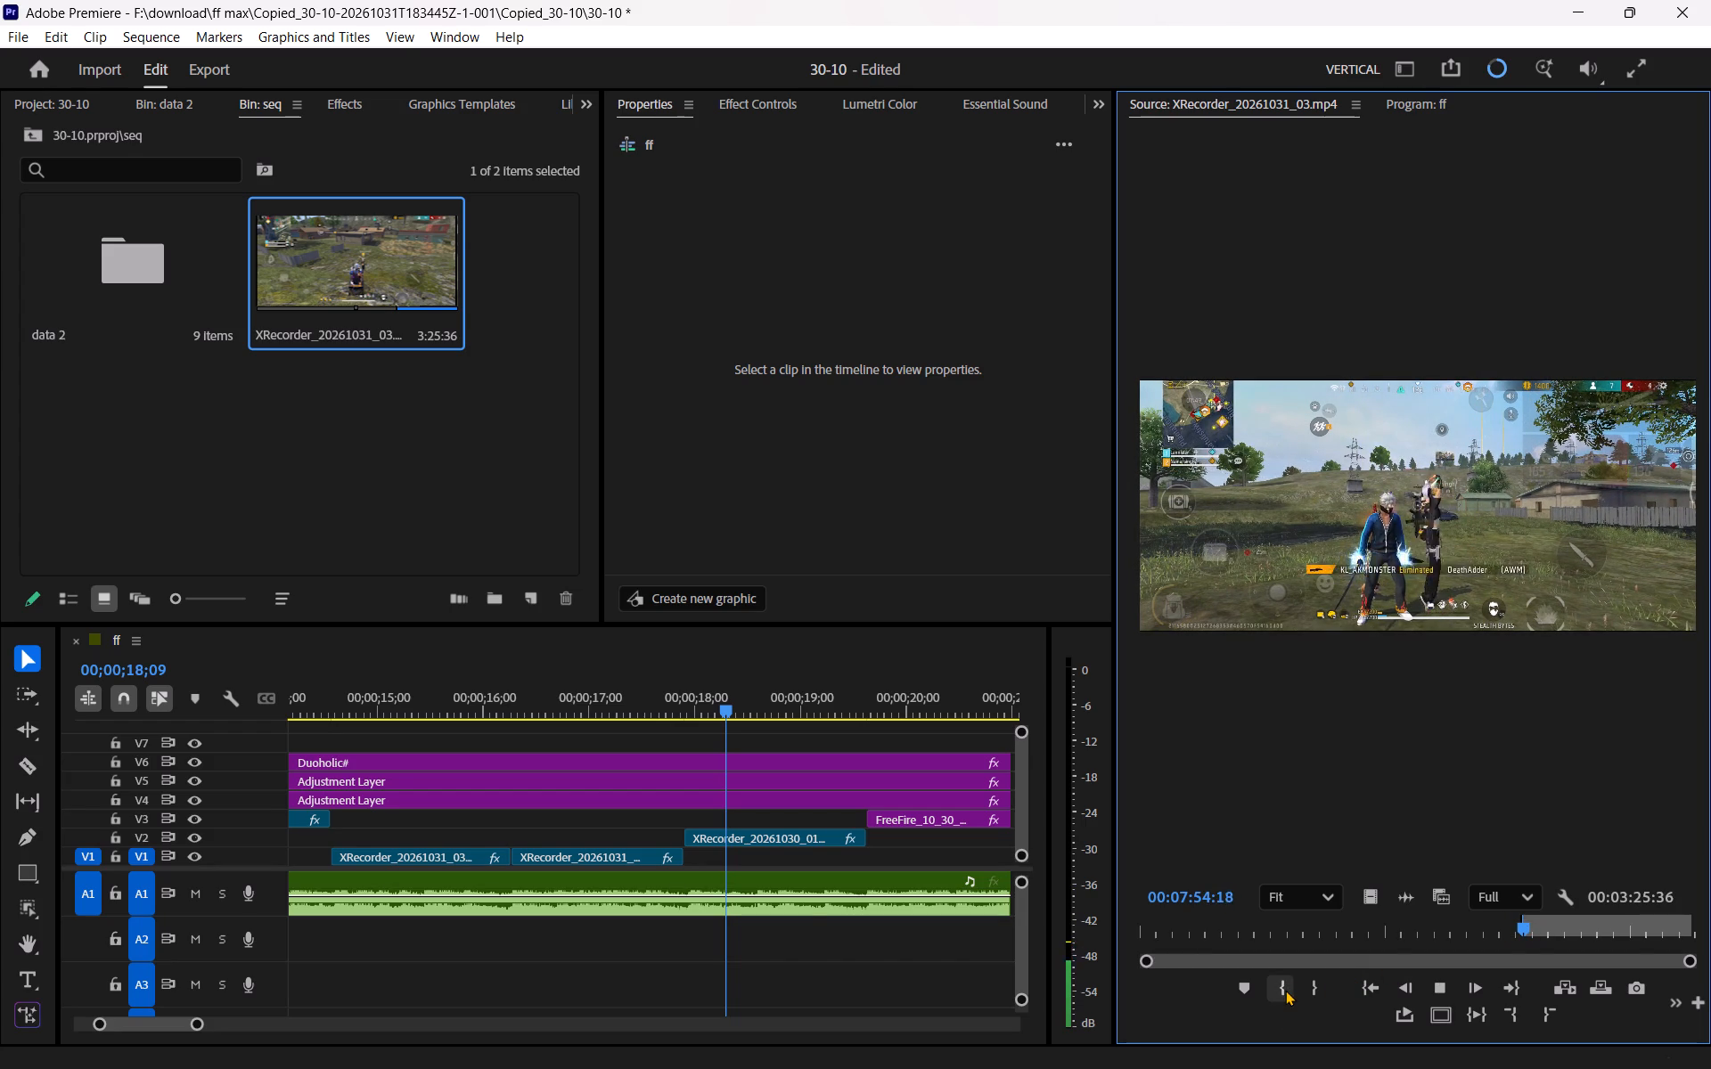
key(space)
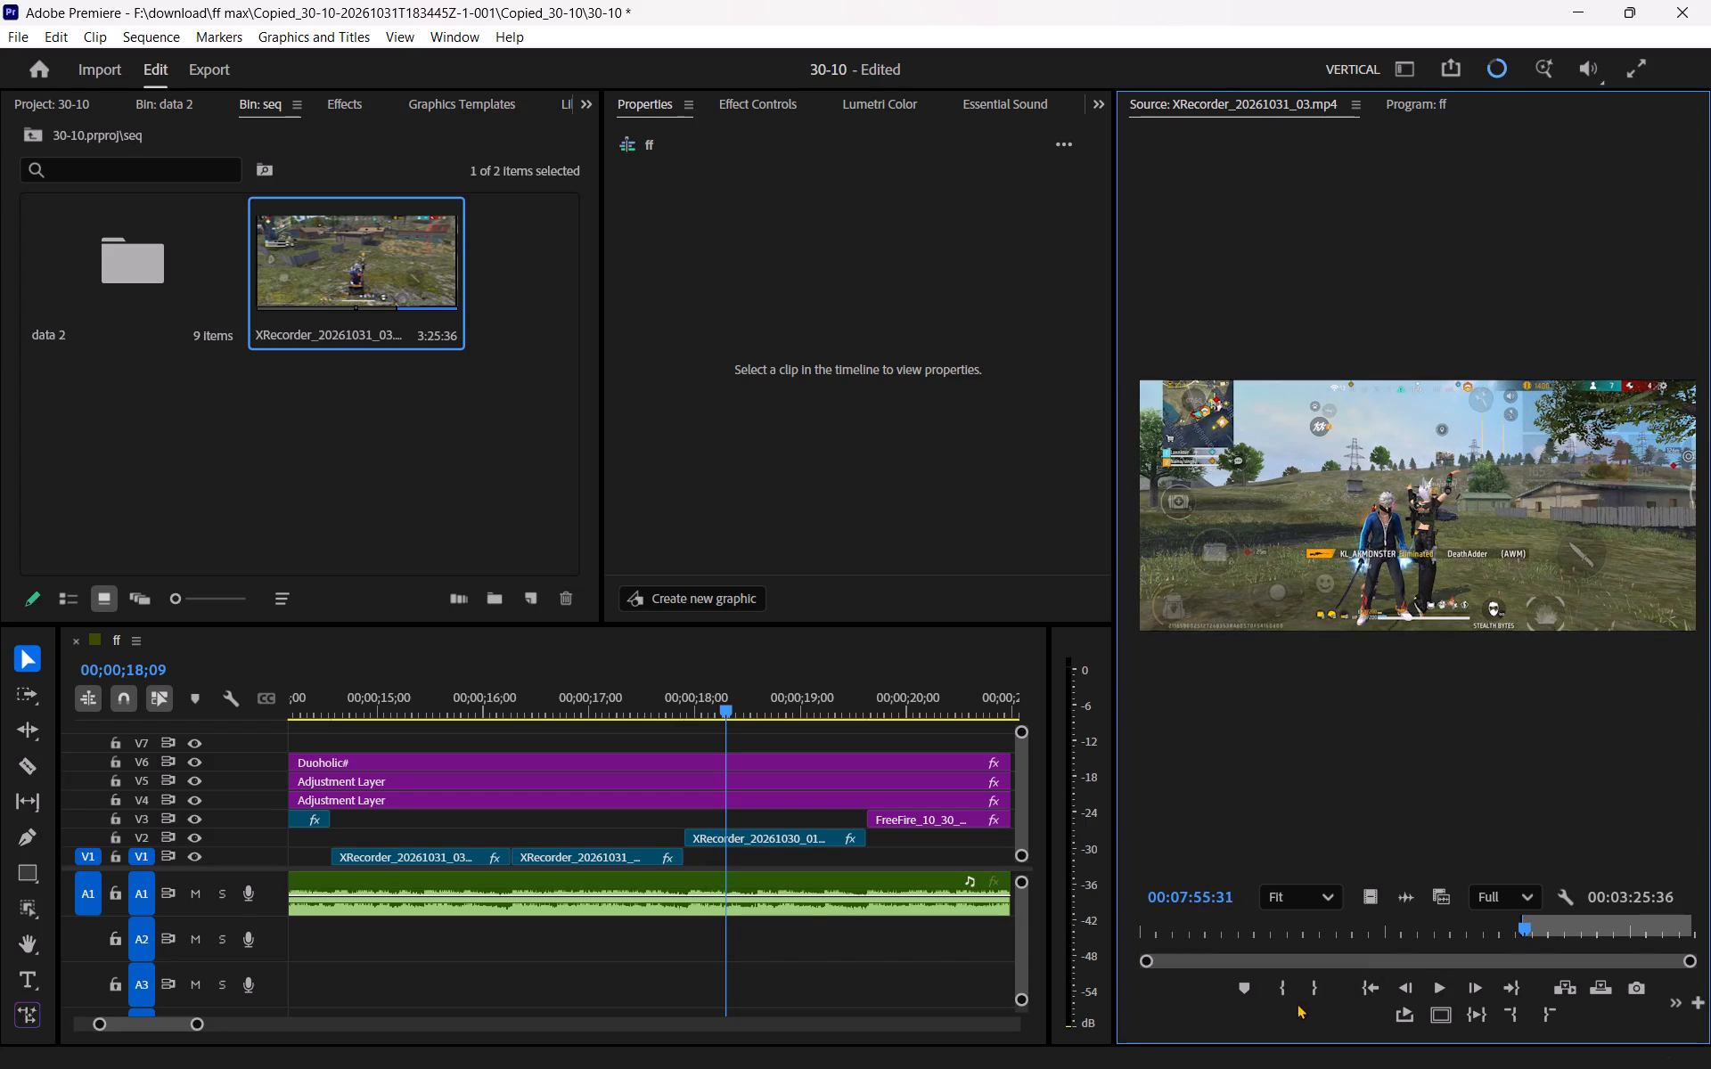
click(1314, 999)
Replace the XRecorder_20261030_01 clip on V2 with the video-only marked range on V1, trimmed to the old clip's start and end.
drag(1371, 900, 739, 839)
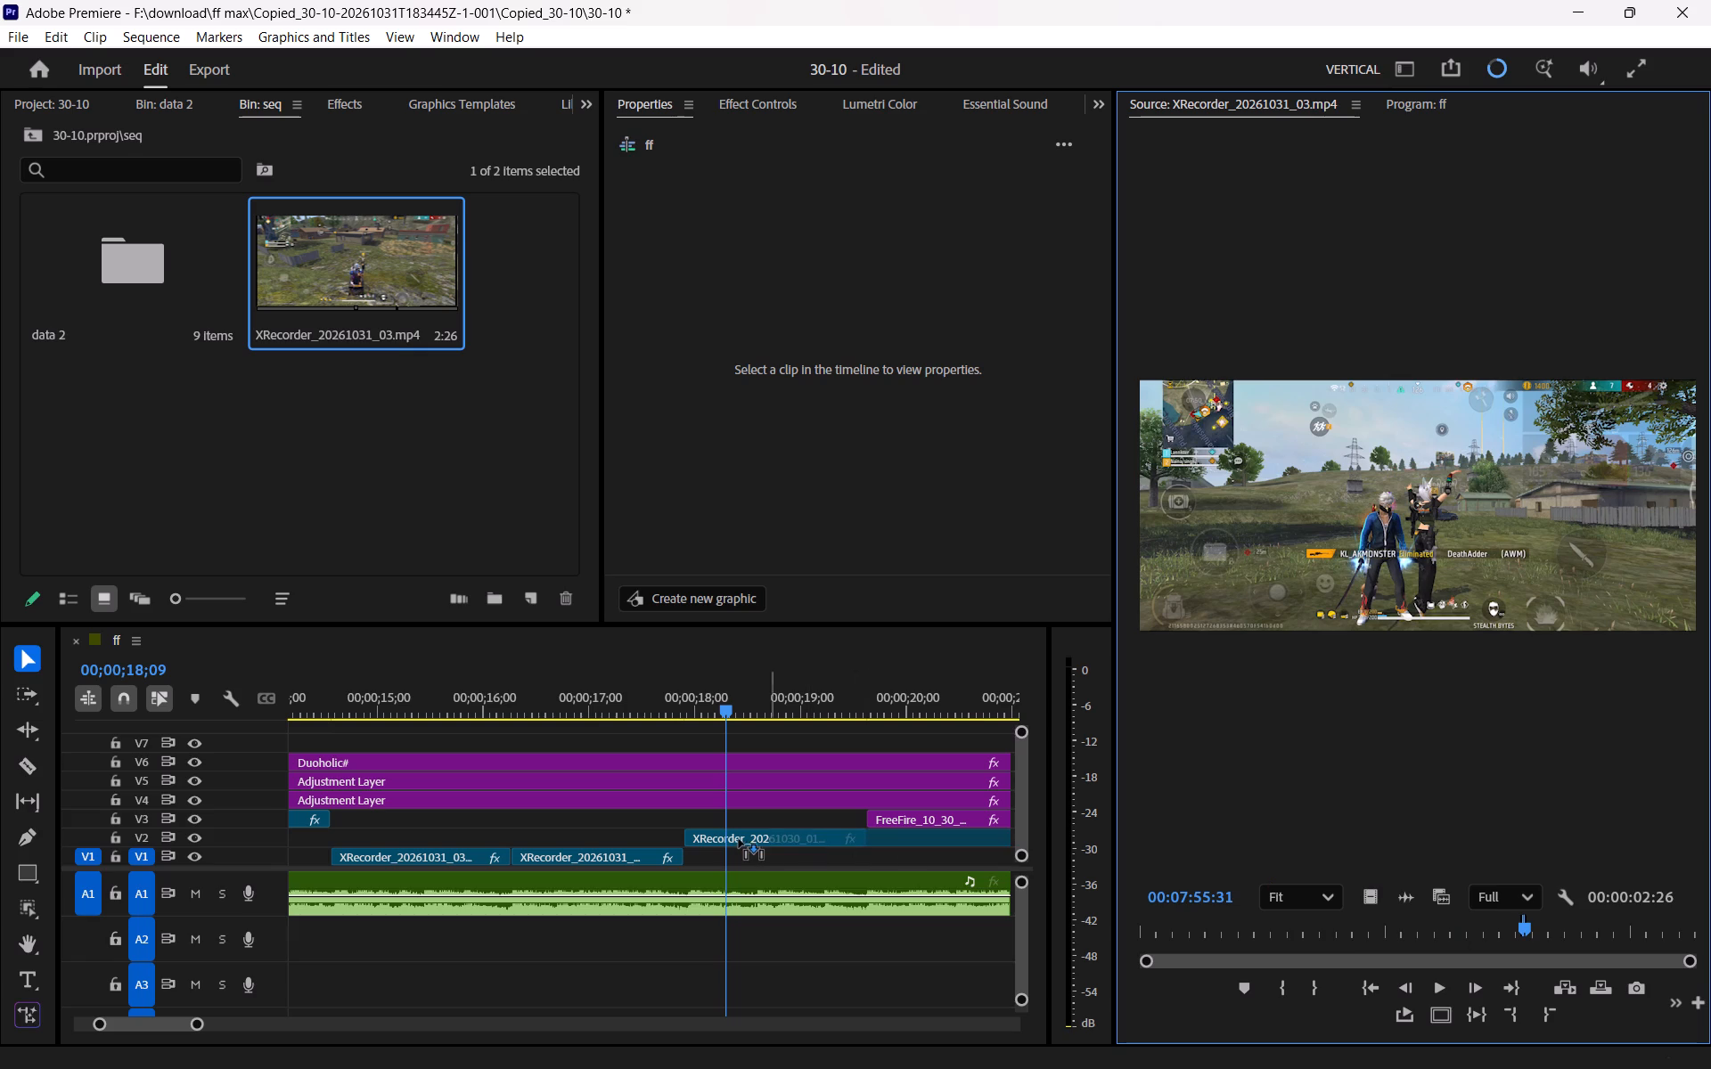
drag(739, 839, 696, 859)
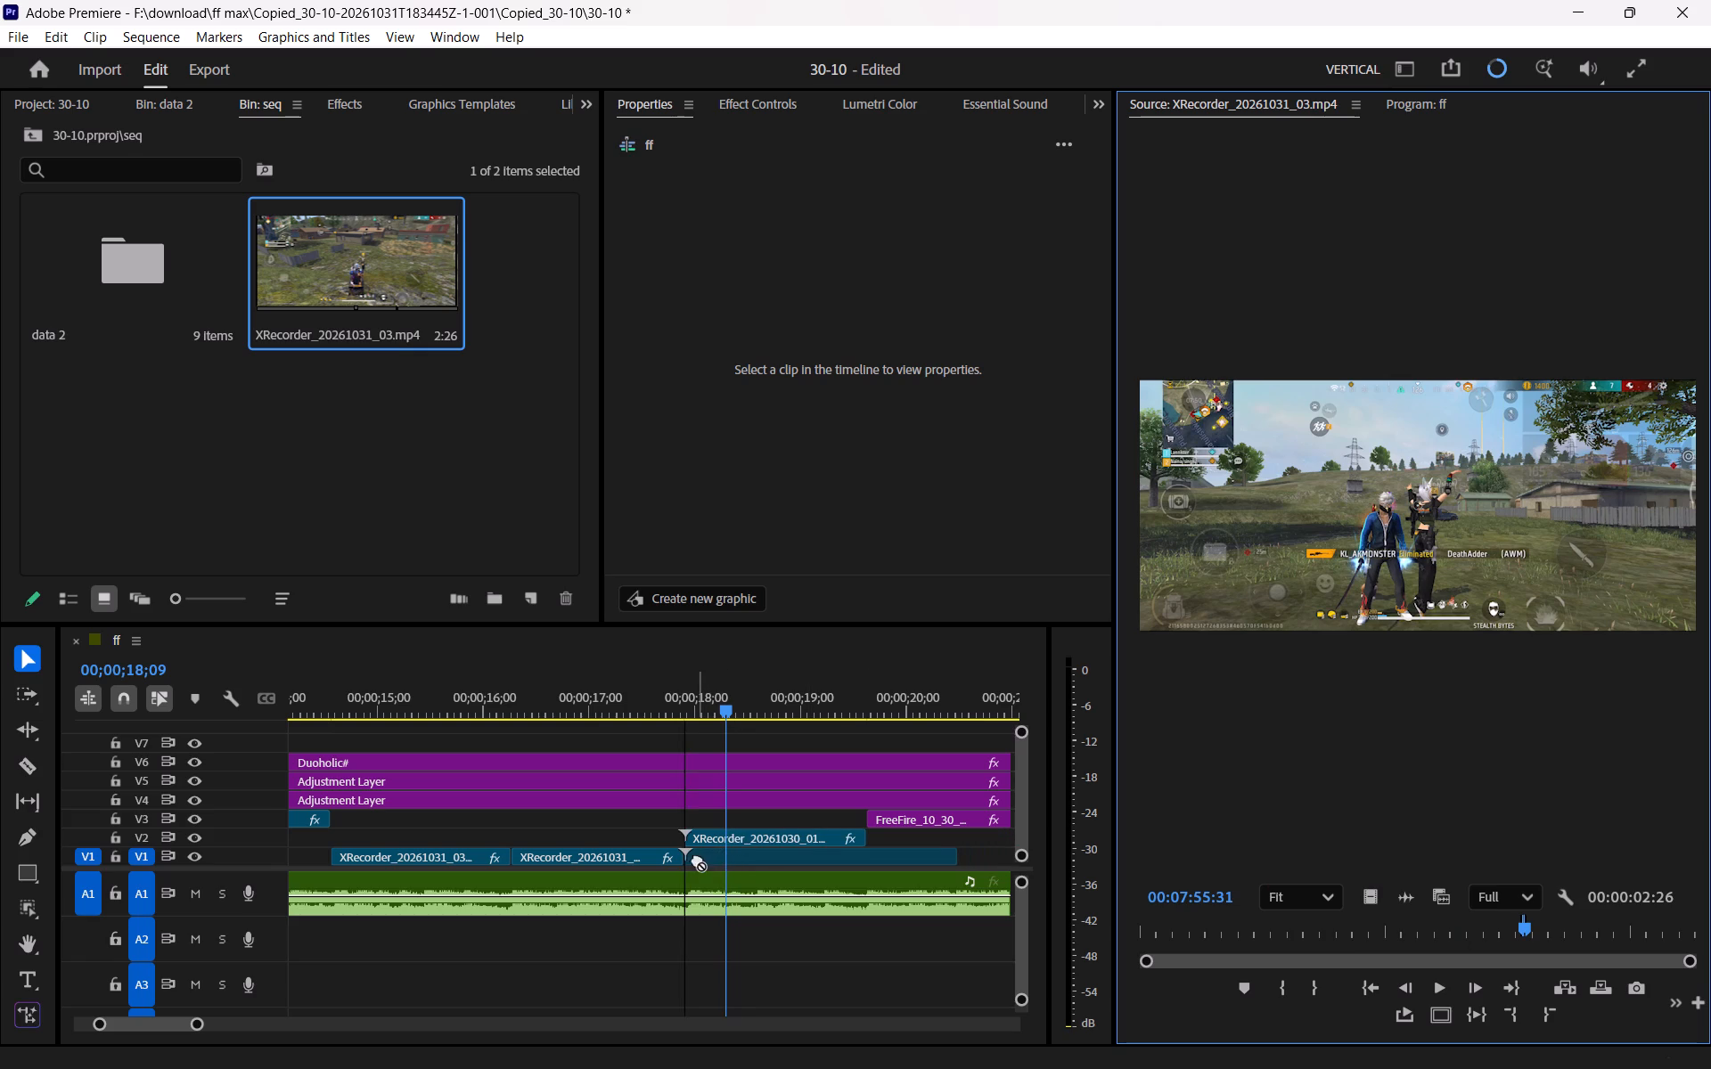
click(748, 832)
key(Delete)
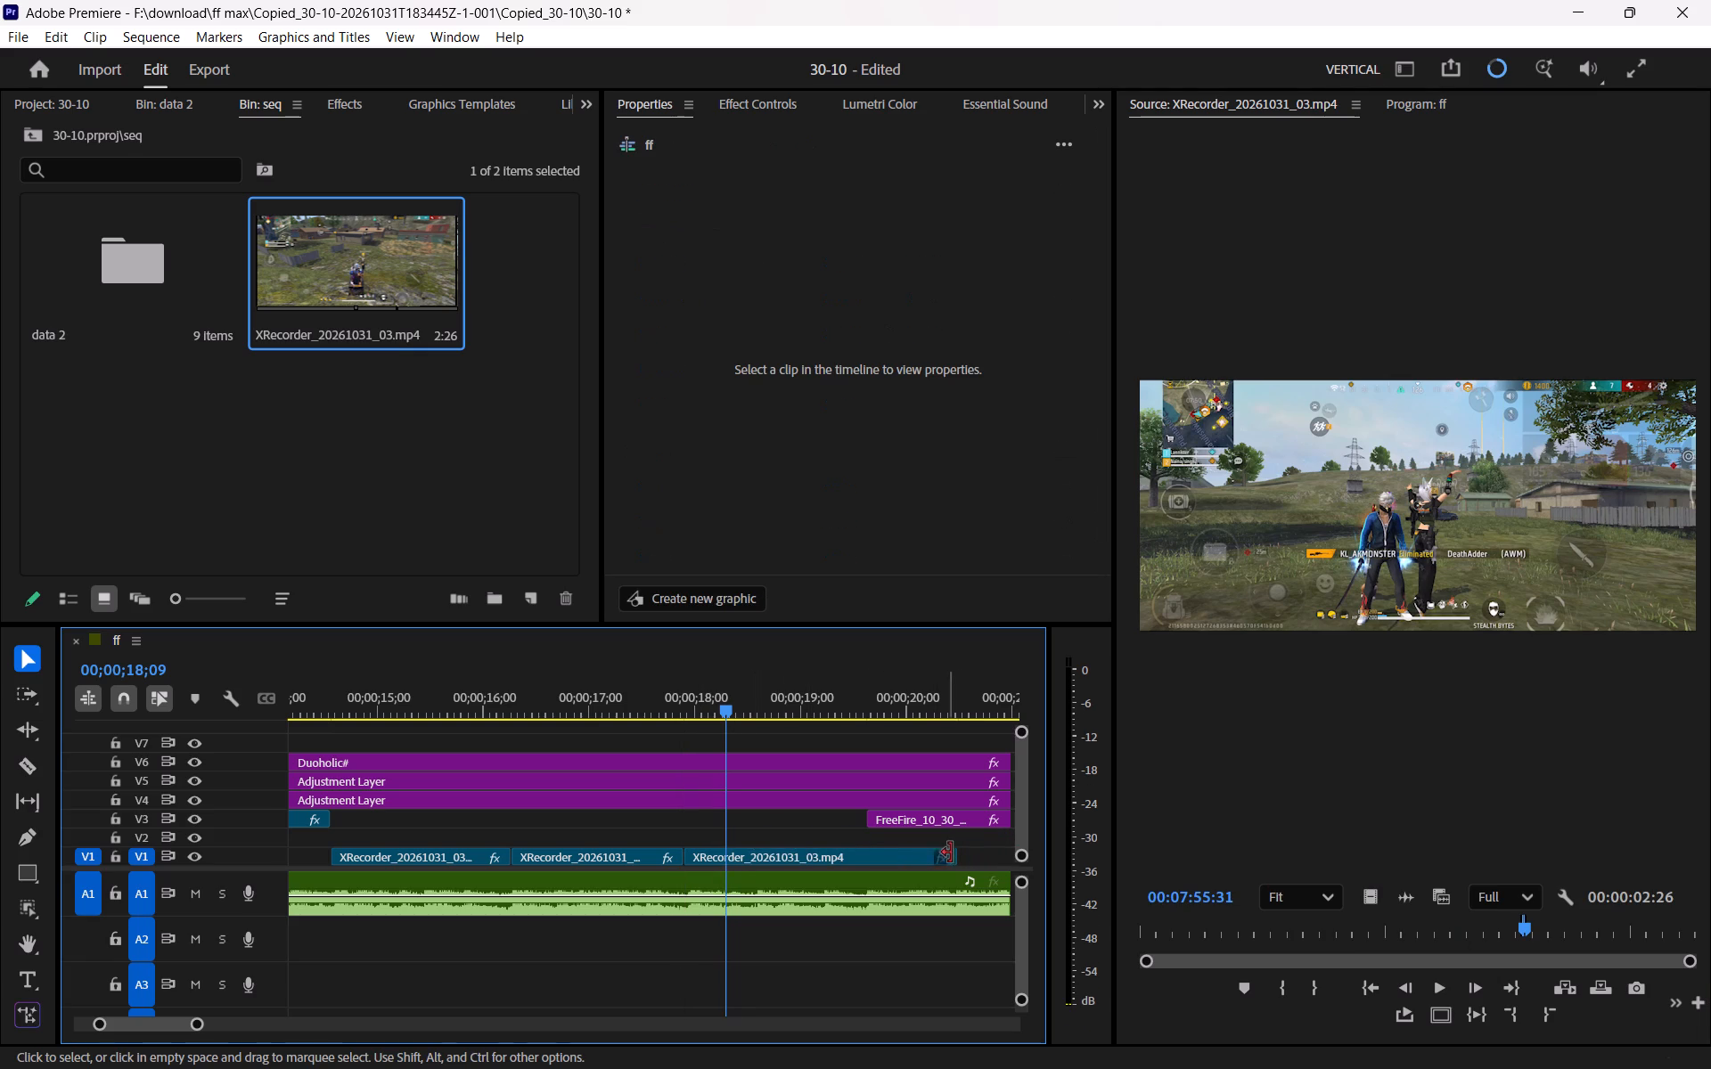
drag(956, 853, 858, 869)
Set the Scale of the new XRecorder_20261031_03.mp4 clip of the two characters on V1 to 220%.
click(796, 853)
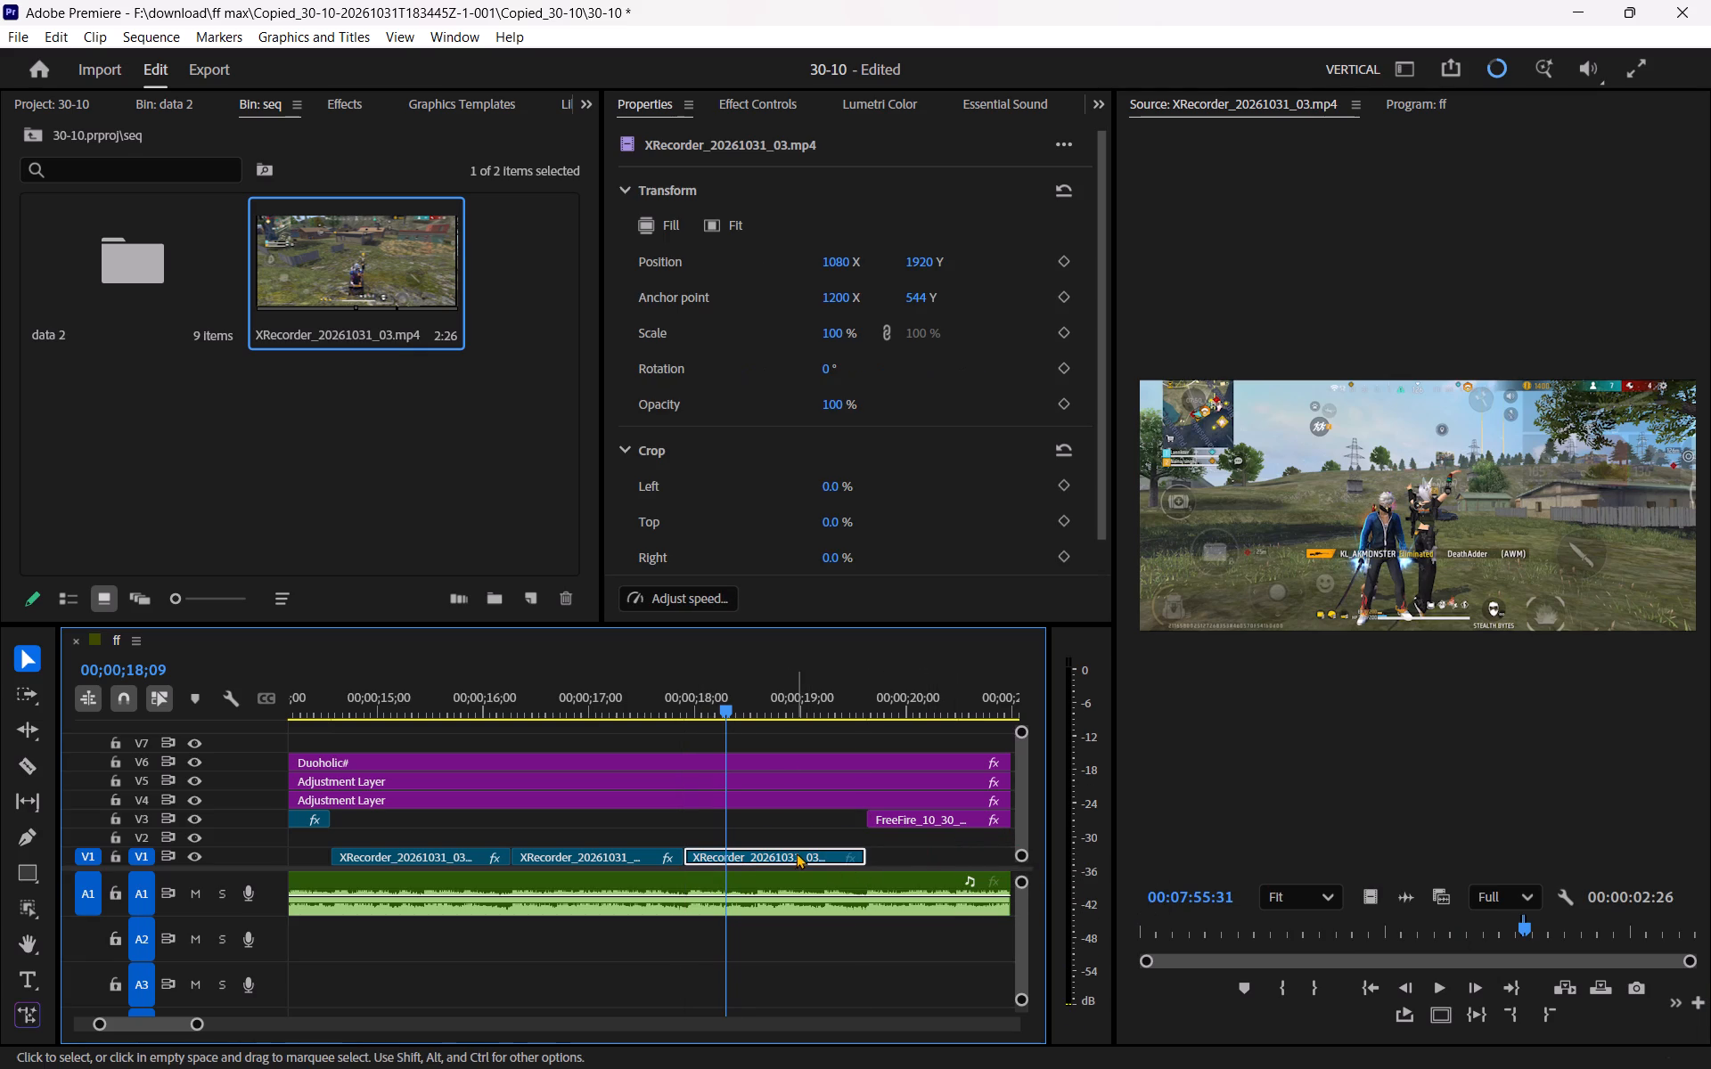
click(761, 695)
drag(831, 333, 831, 332)
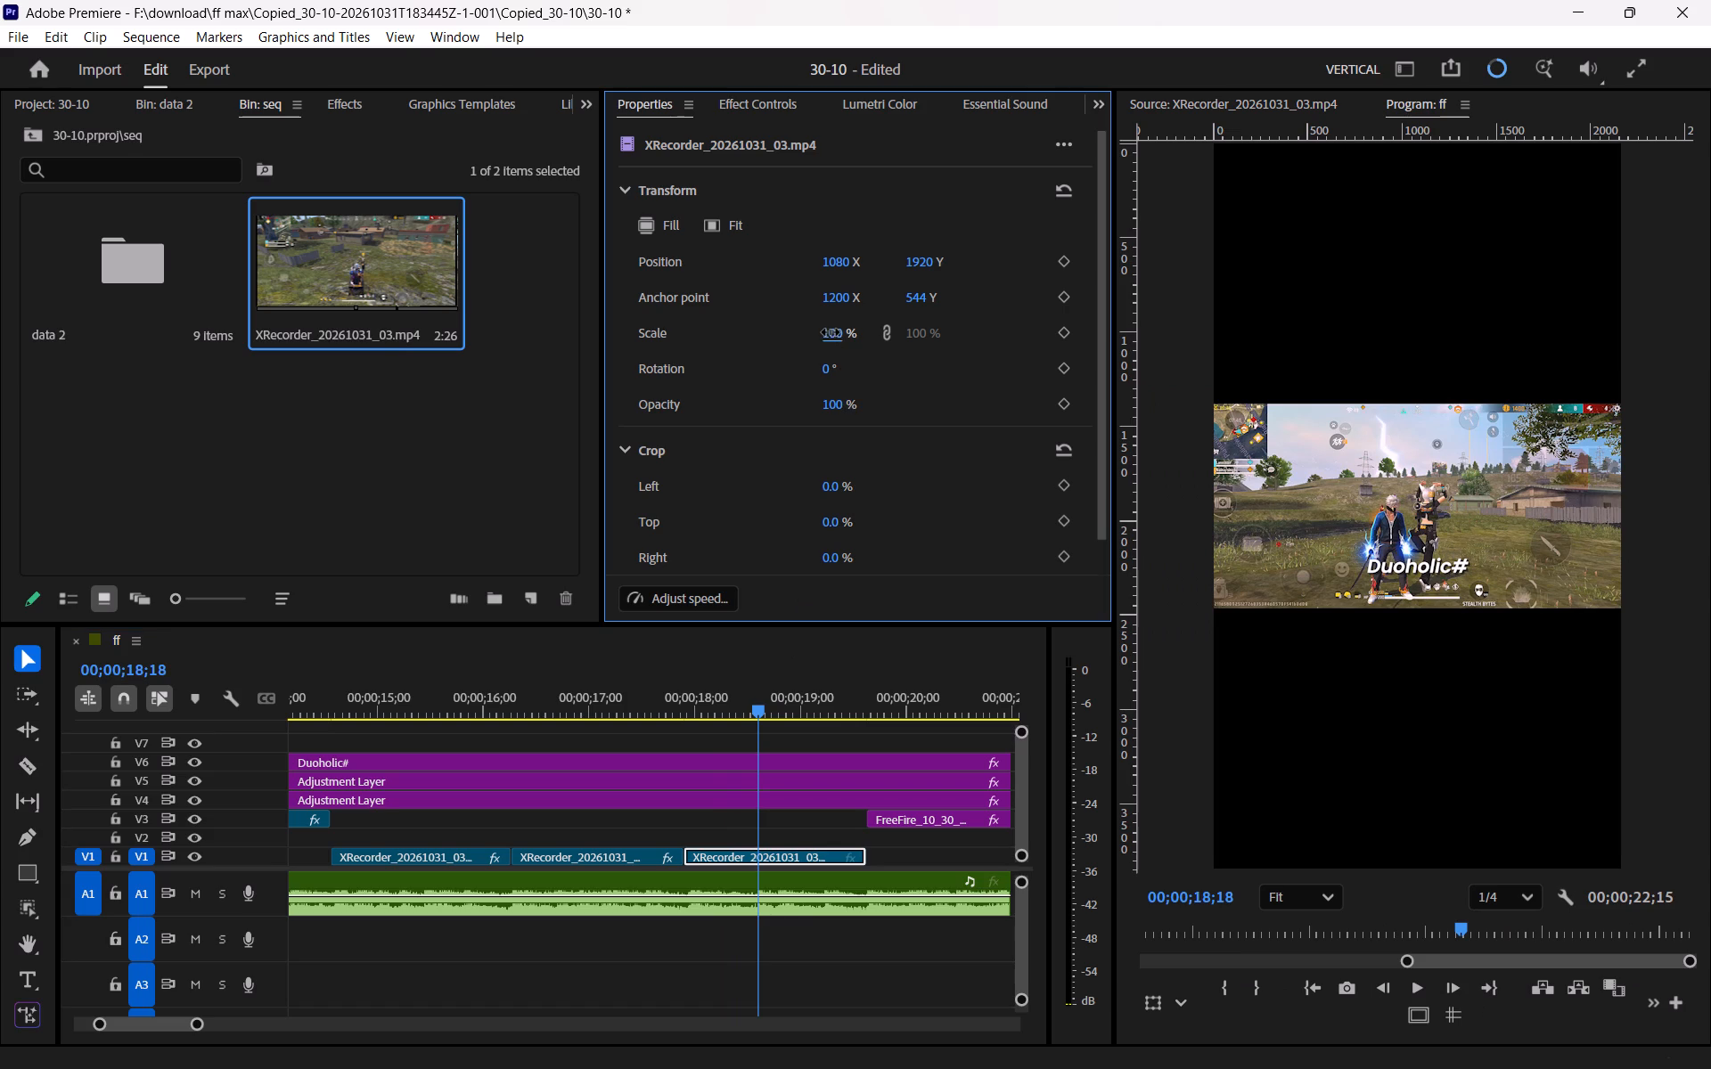
drag(831, 332, 971, 344)
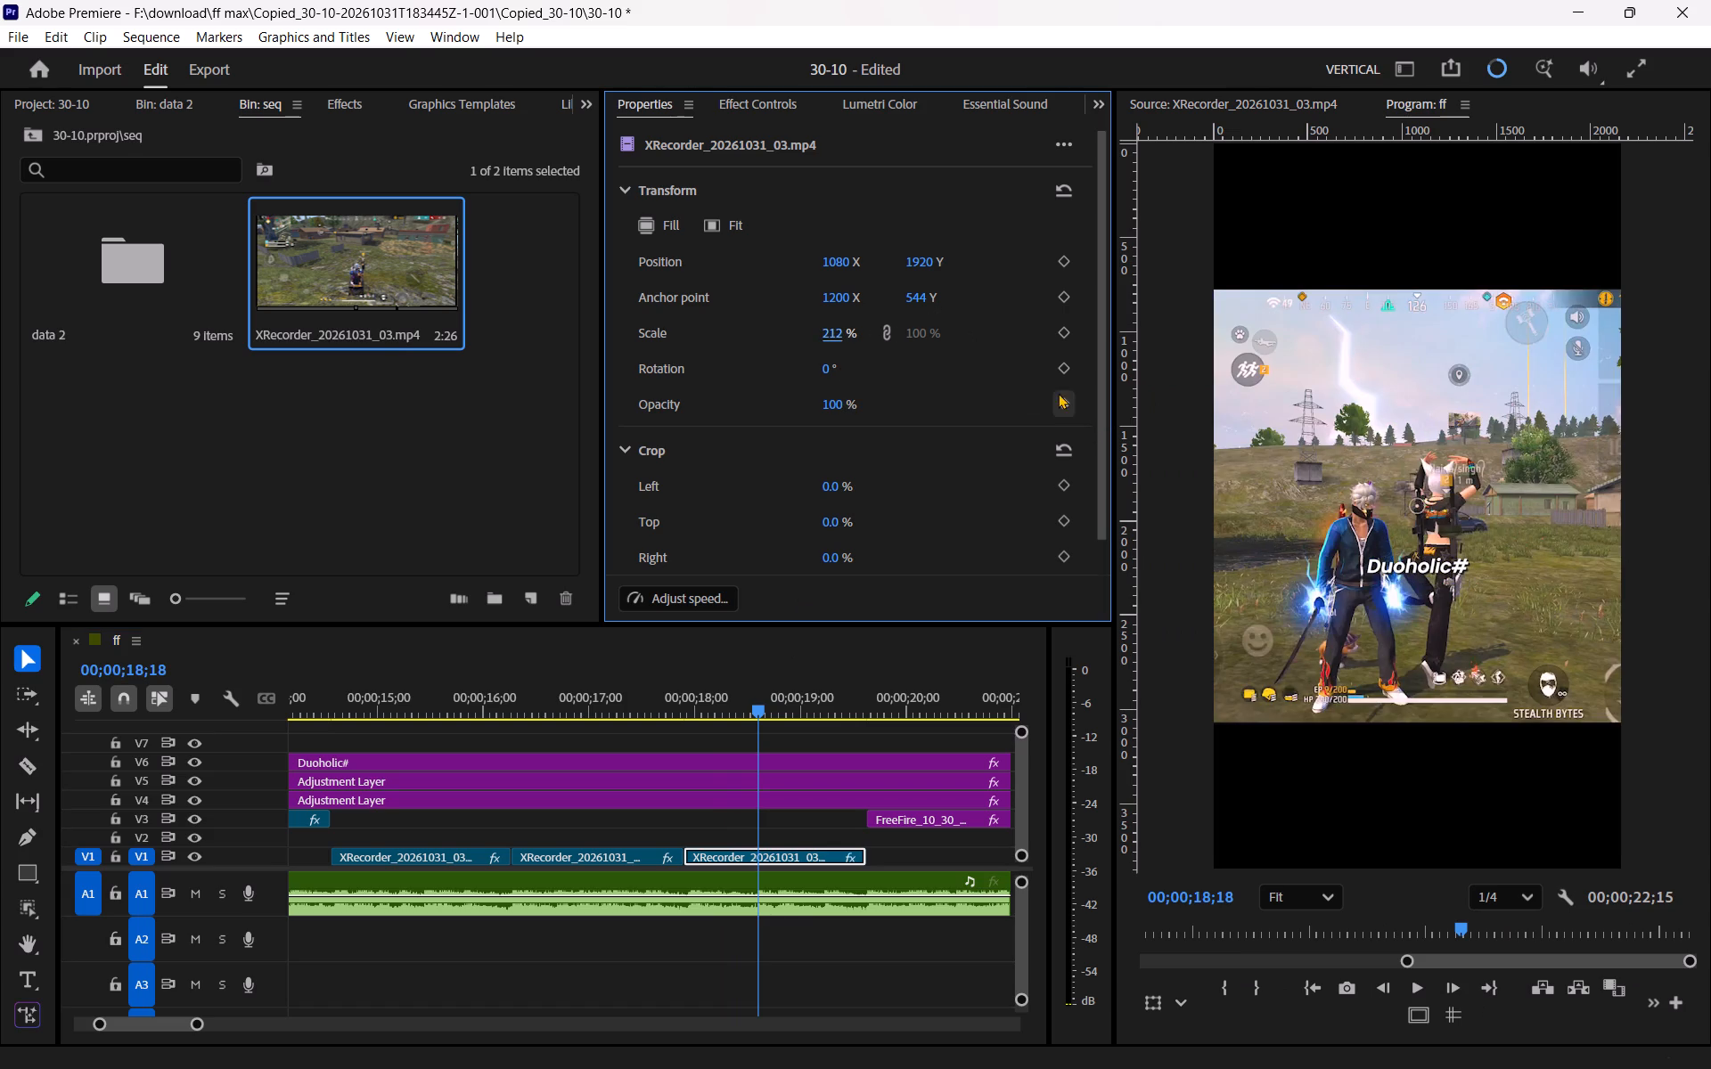
drag(830, 334, 851, 342)
Play the sequence across the new clip from about 00;00;17;15, and replay it from before 00;00;16;22 to 00;00;19;13.
drag(711, 706, 647, 721)
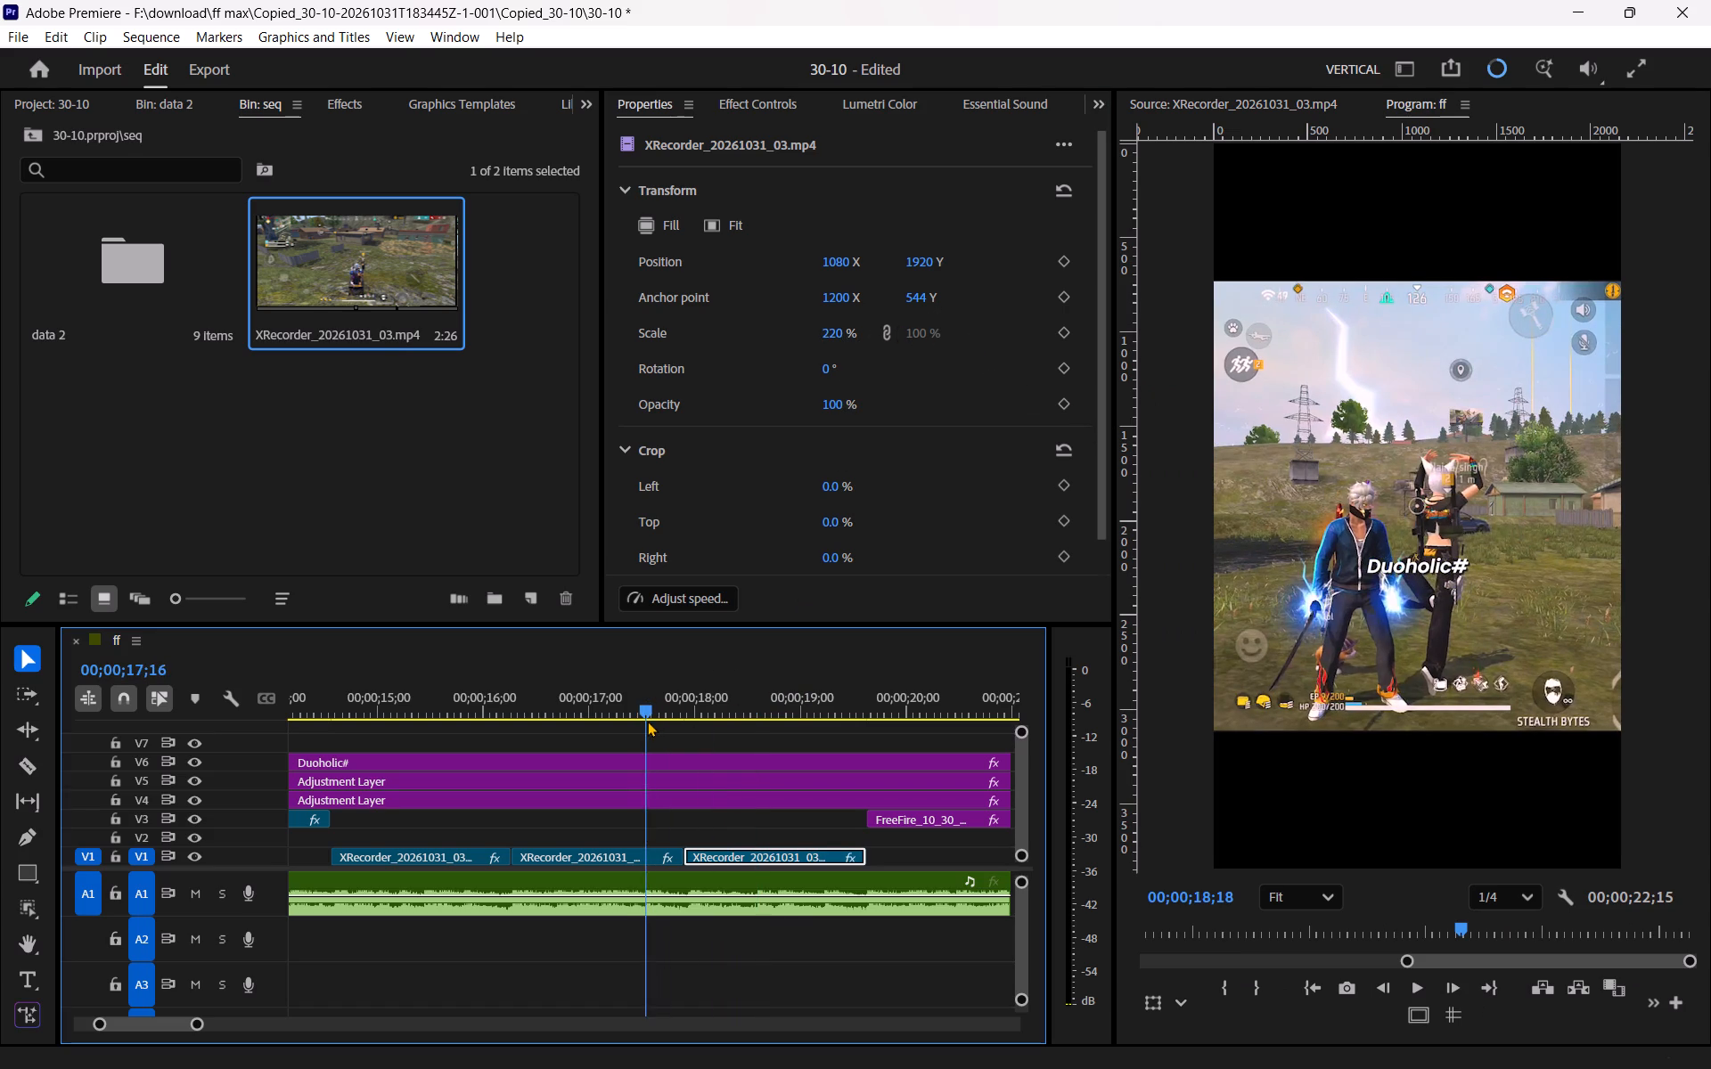
drag(647, 721, 636, 723)
key(space)
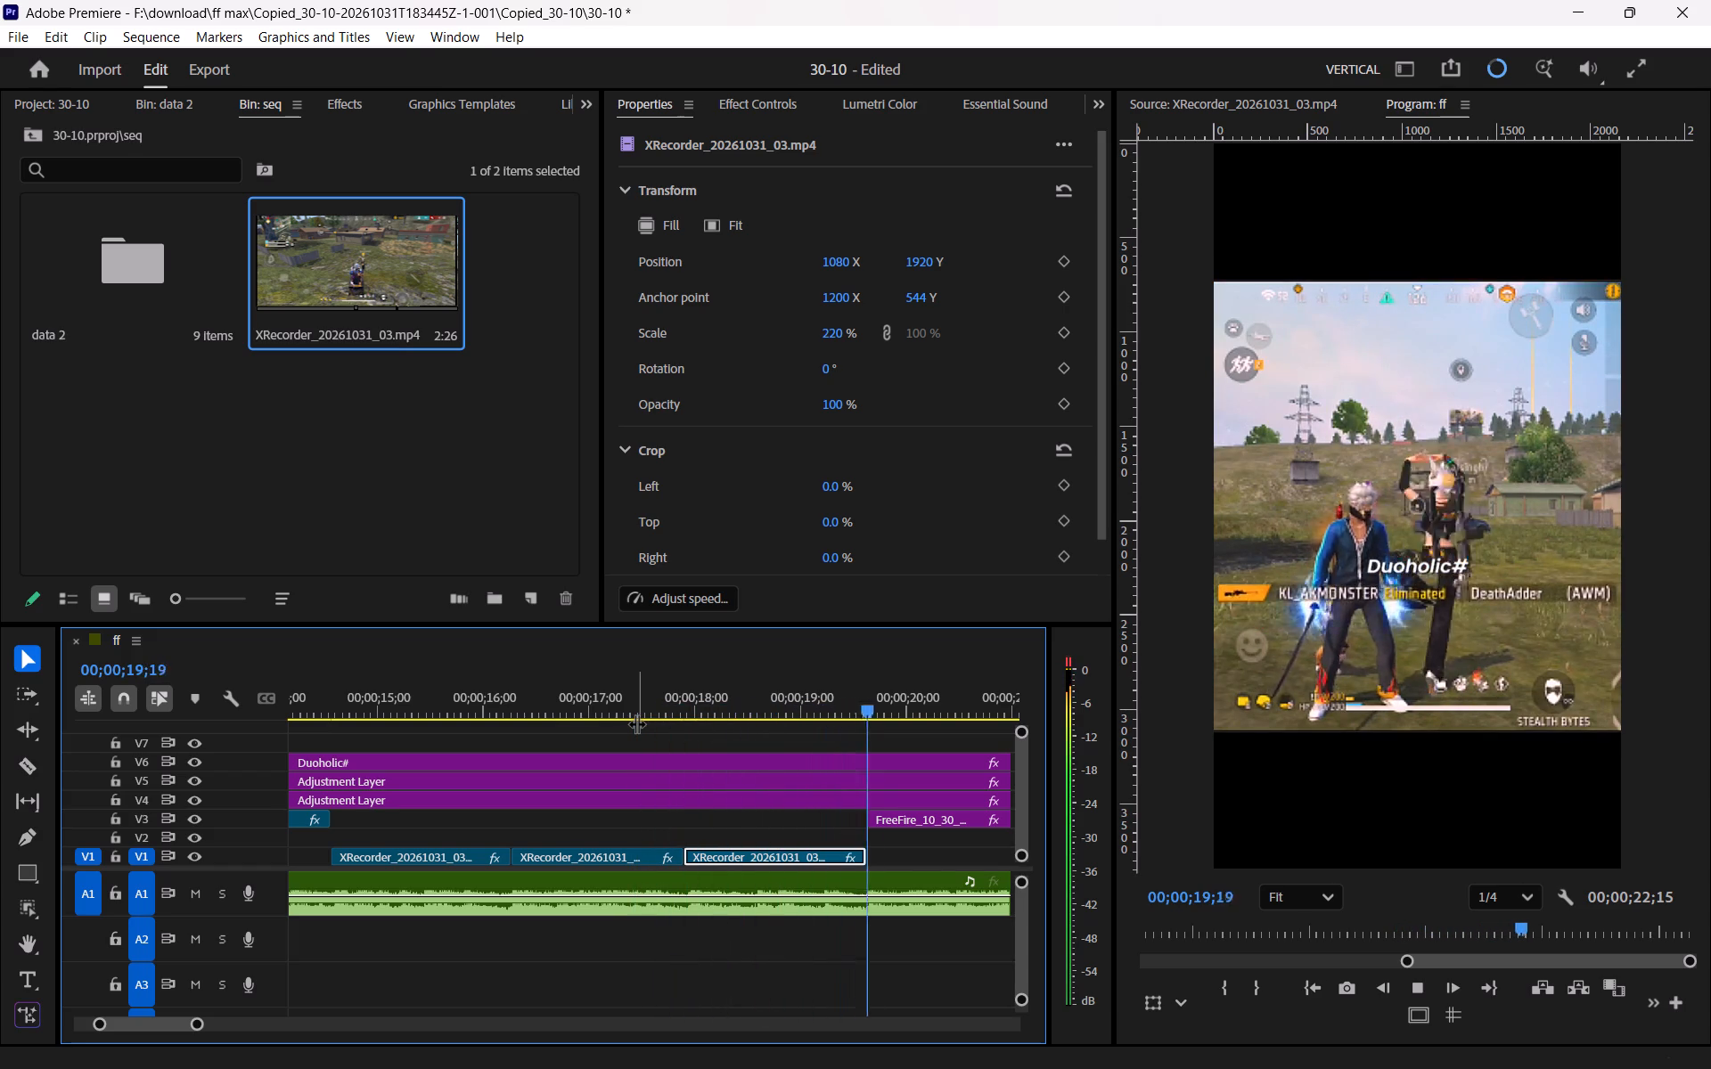
drag(643, 696, 98, 785)
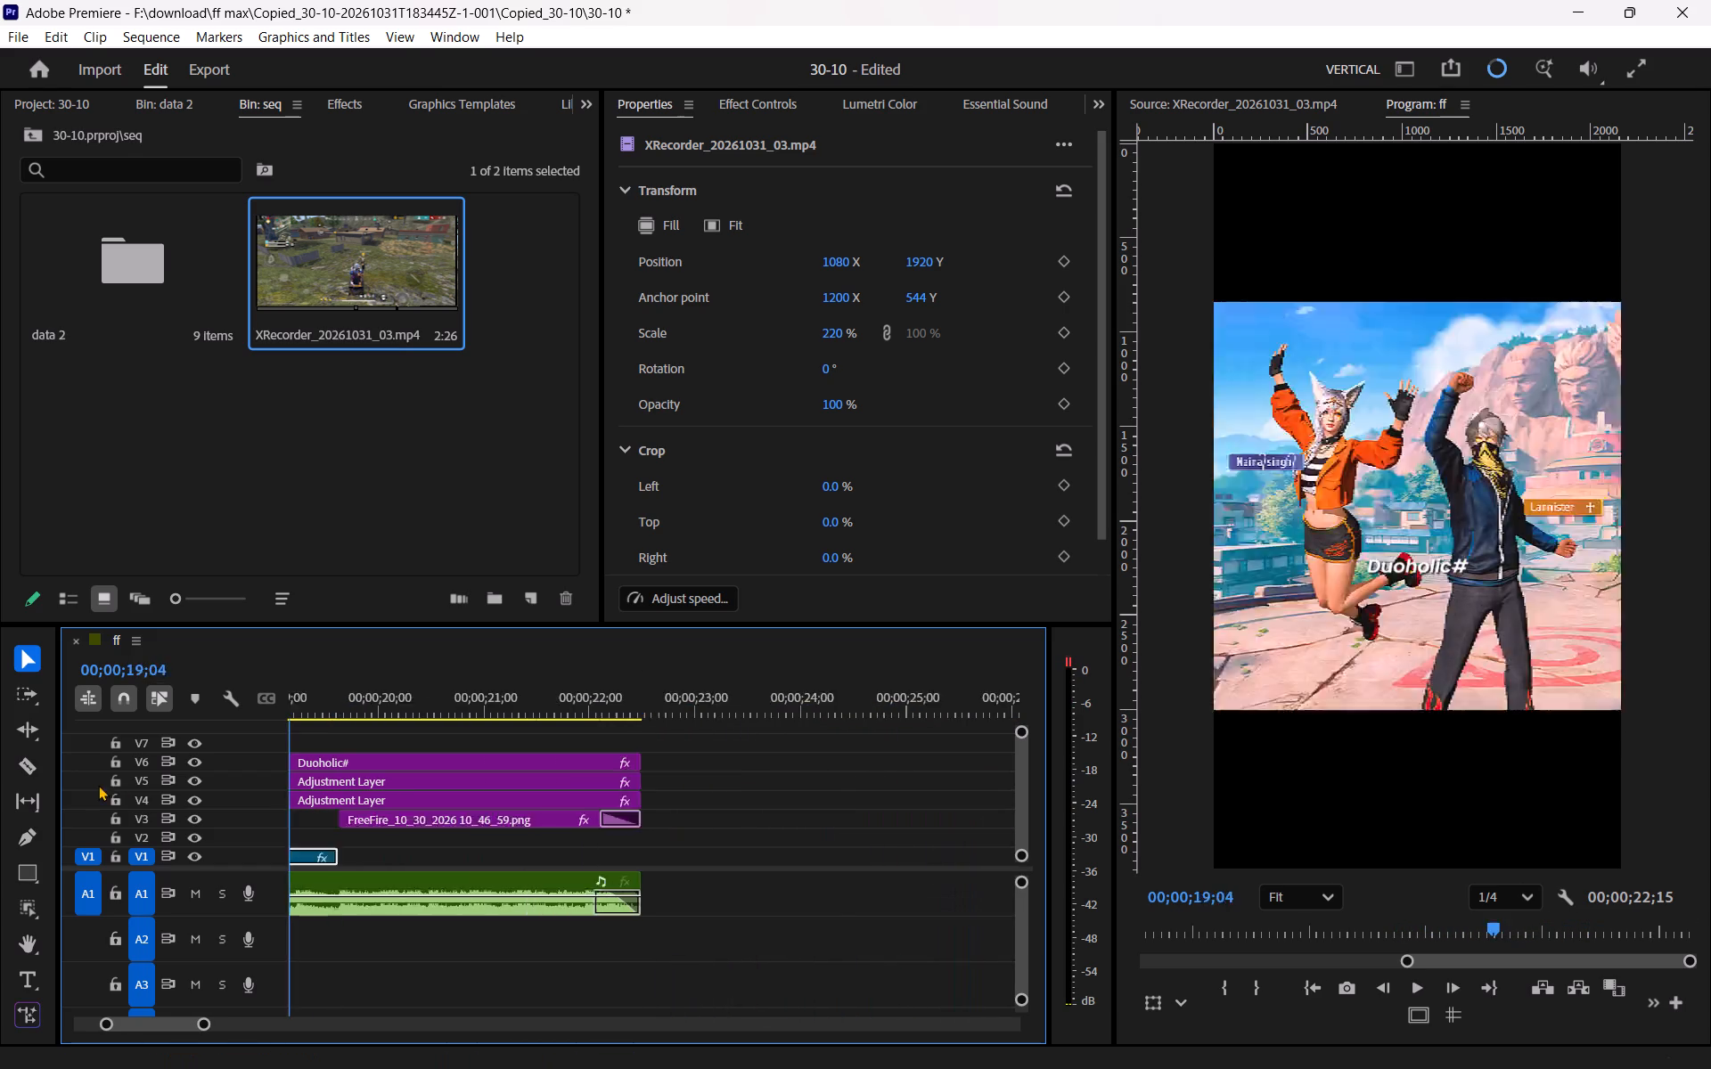
drag(98, 785, 586, 711)
key(space)
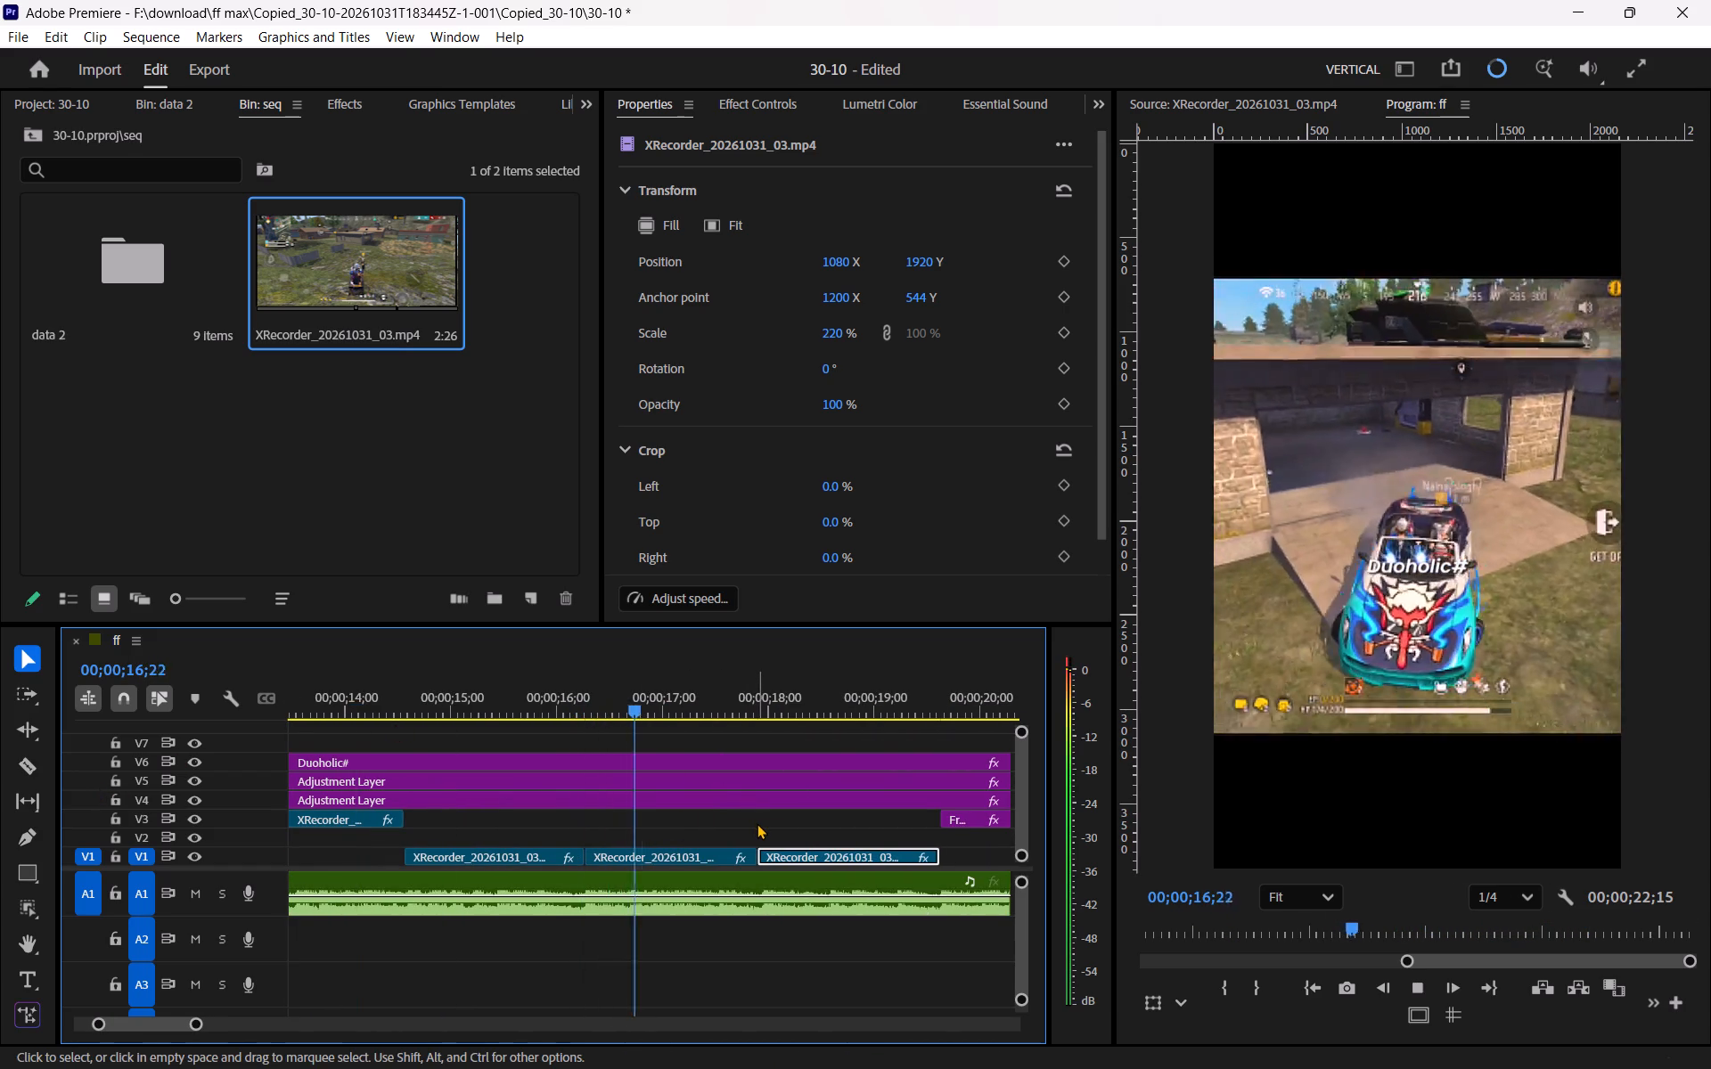
click(757, 823)
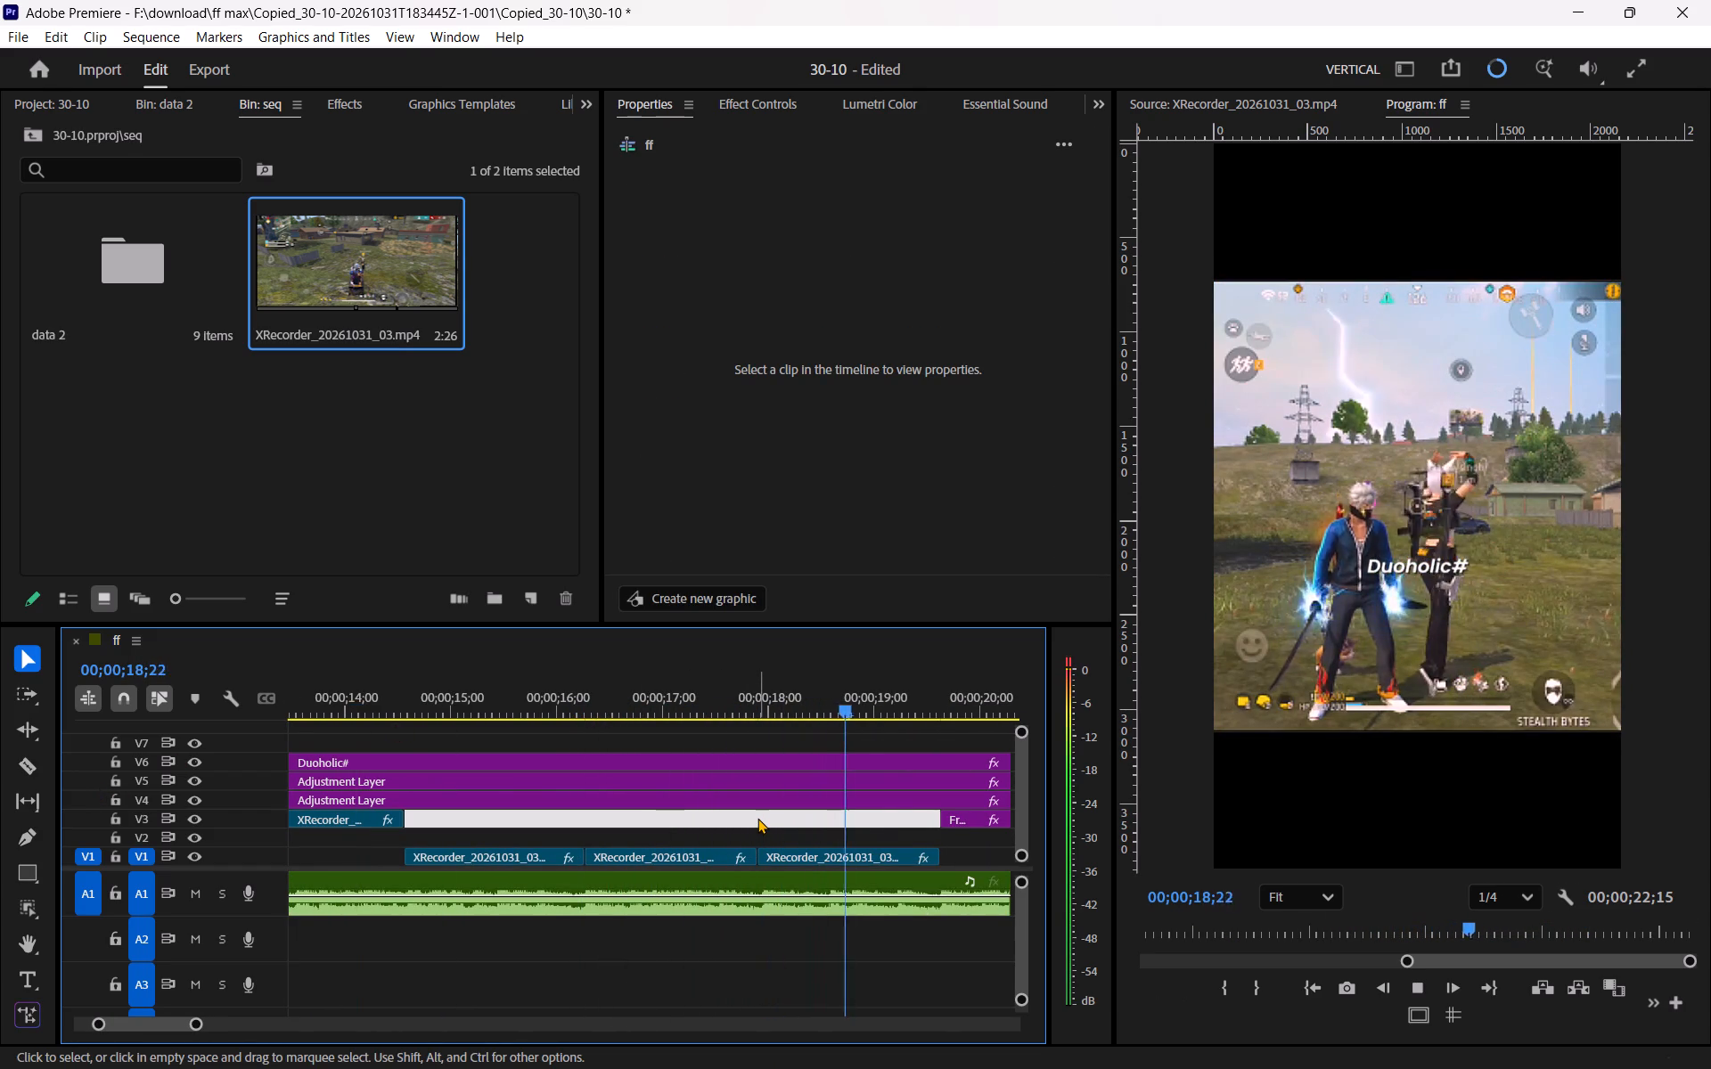
key(space)
key(space)
key(space)
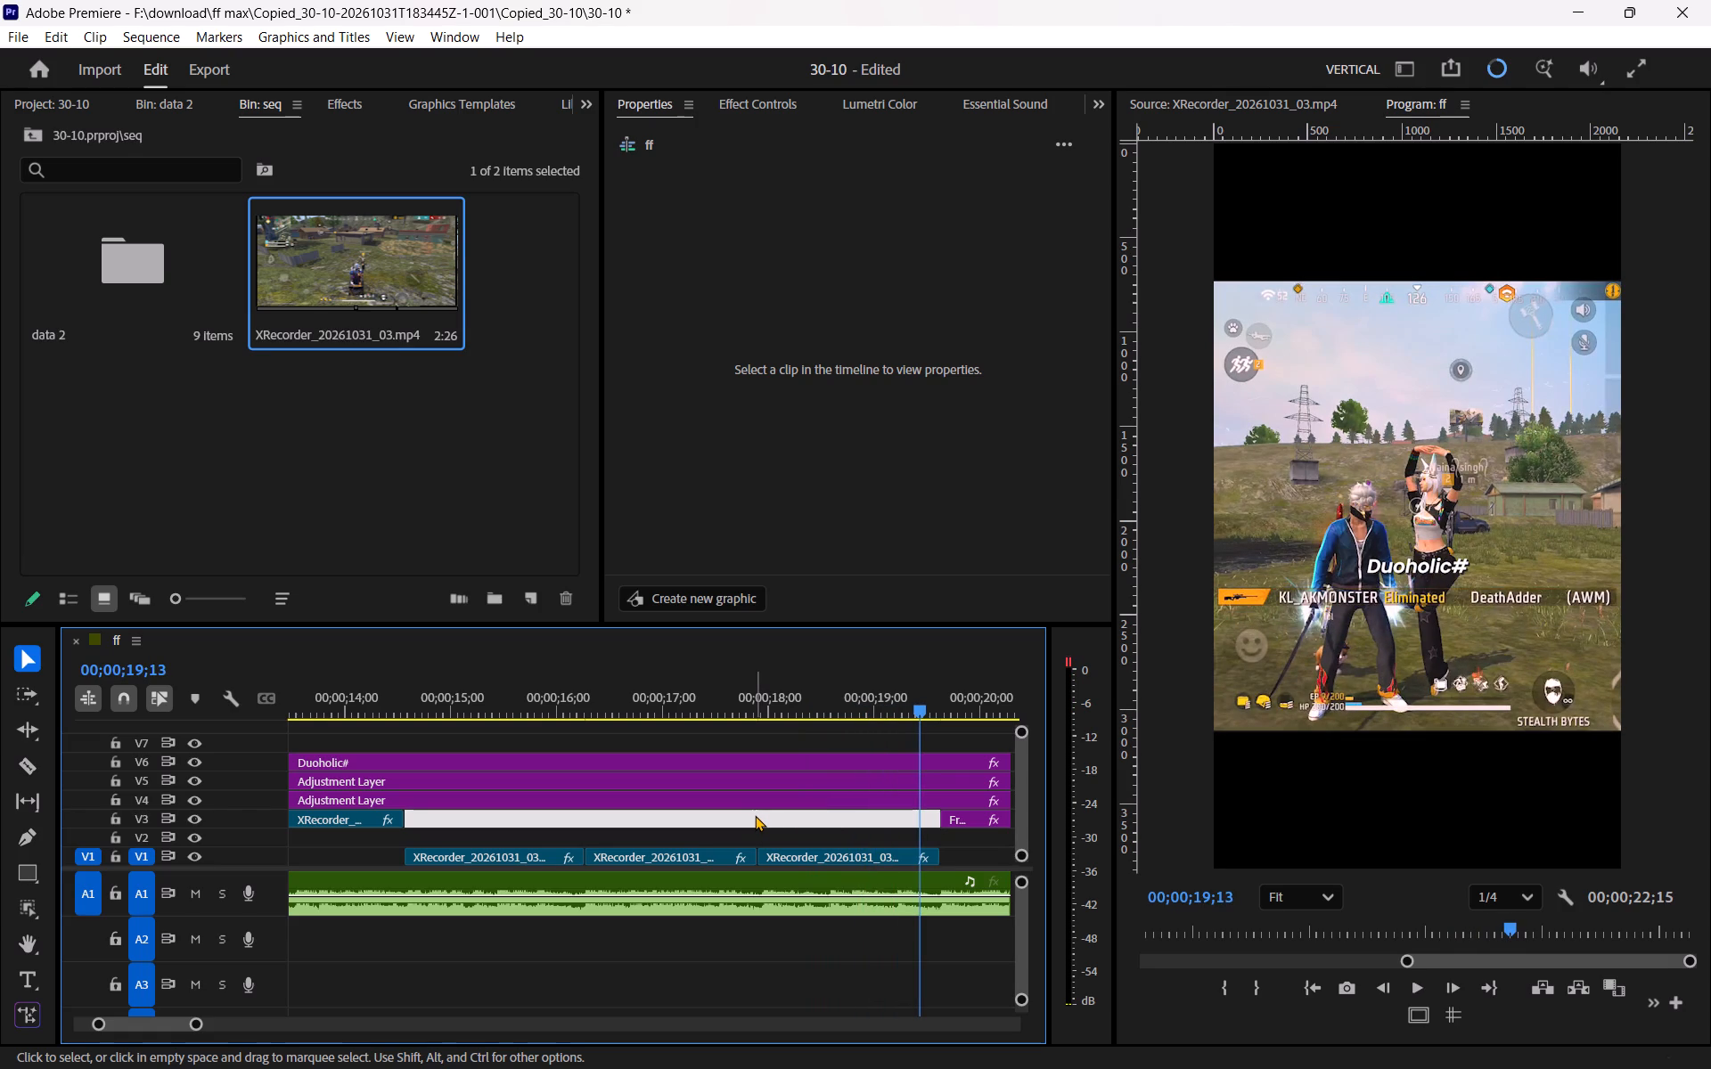
Find the two characters standing among pine trees in XRecorder_20261031_03.mp4 and mark an In point shortly after 00:09:10:18.
double_click(301, 237)
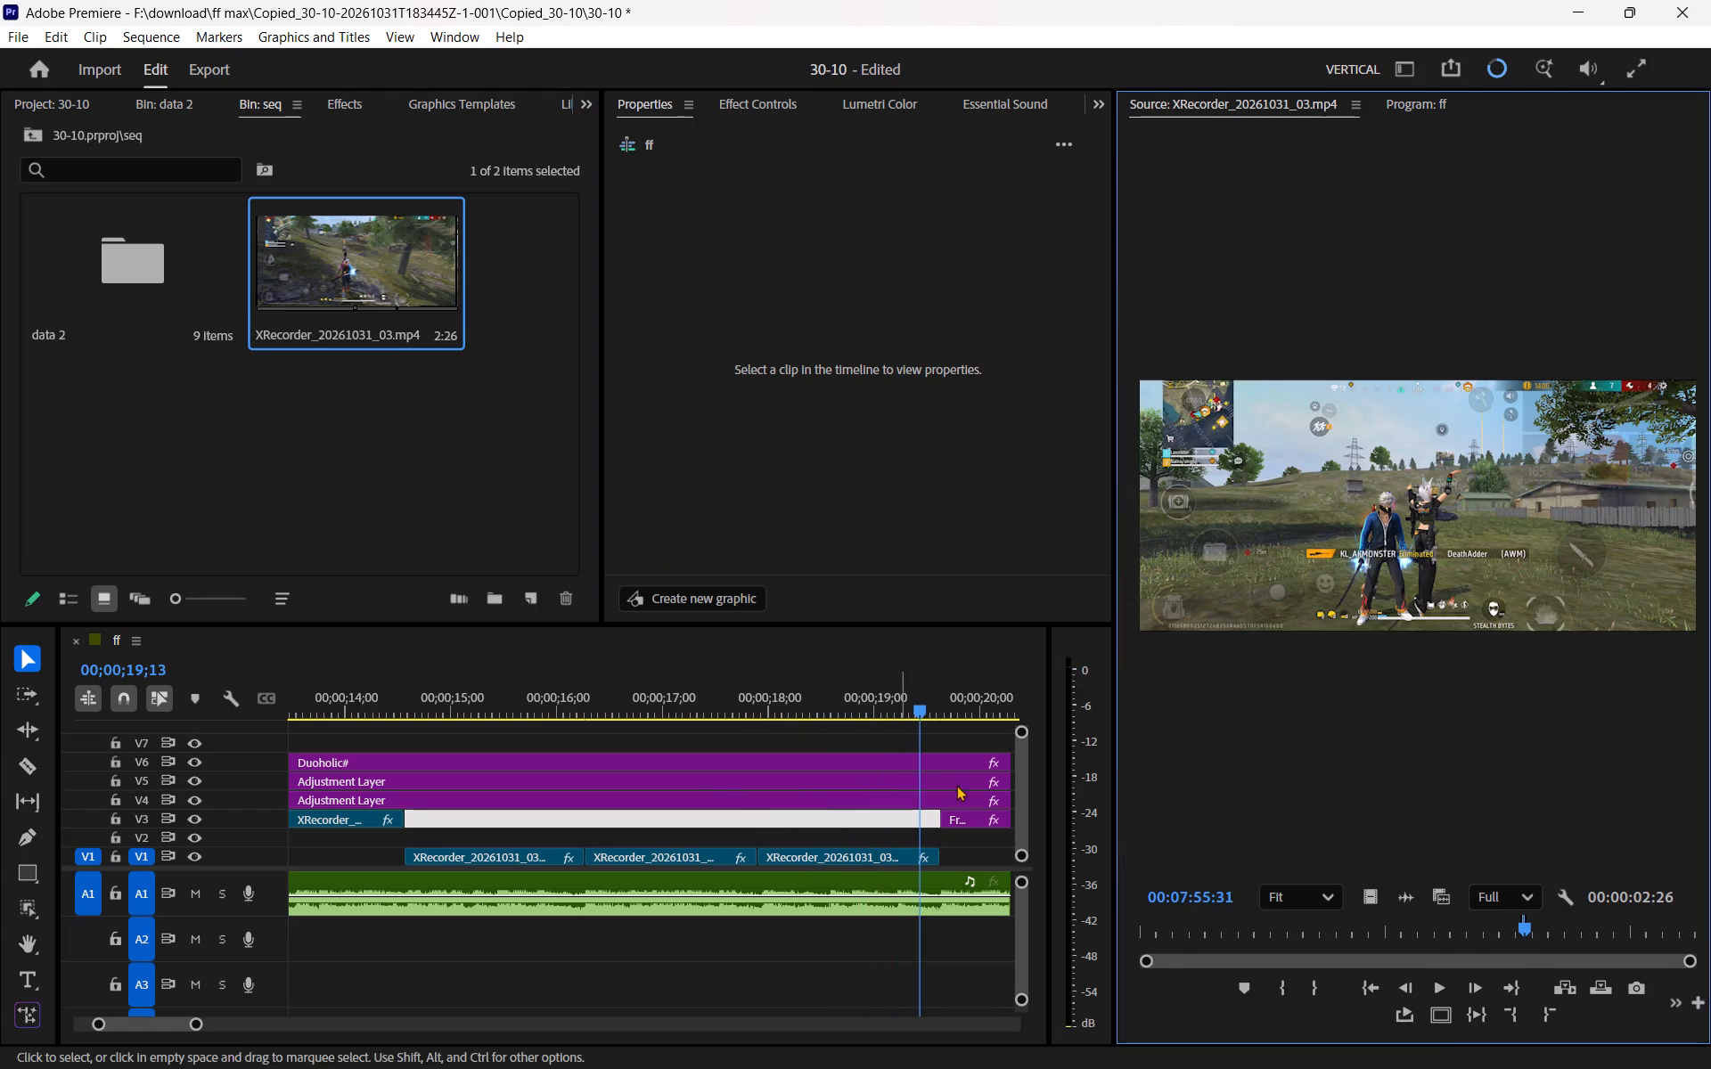
drag(1525, 925, 1544, 936)
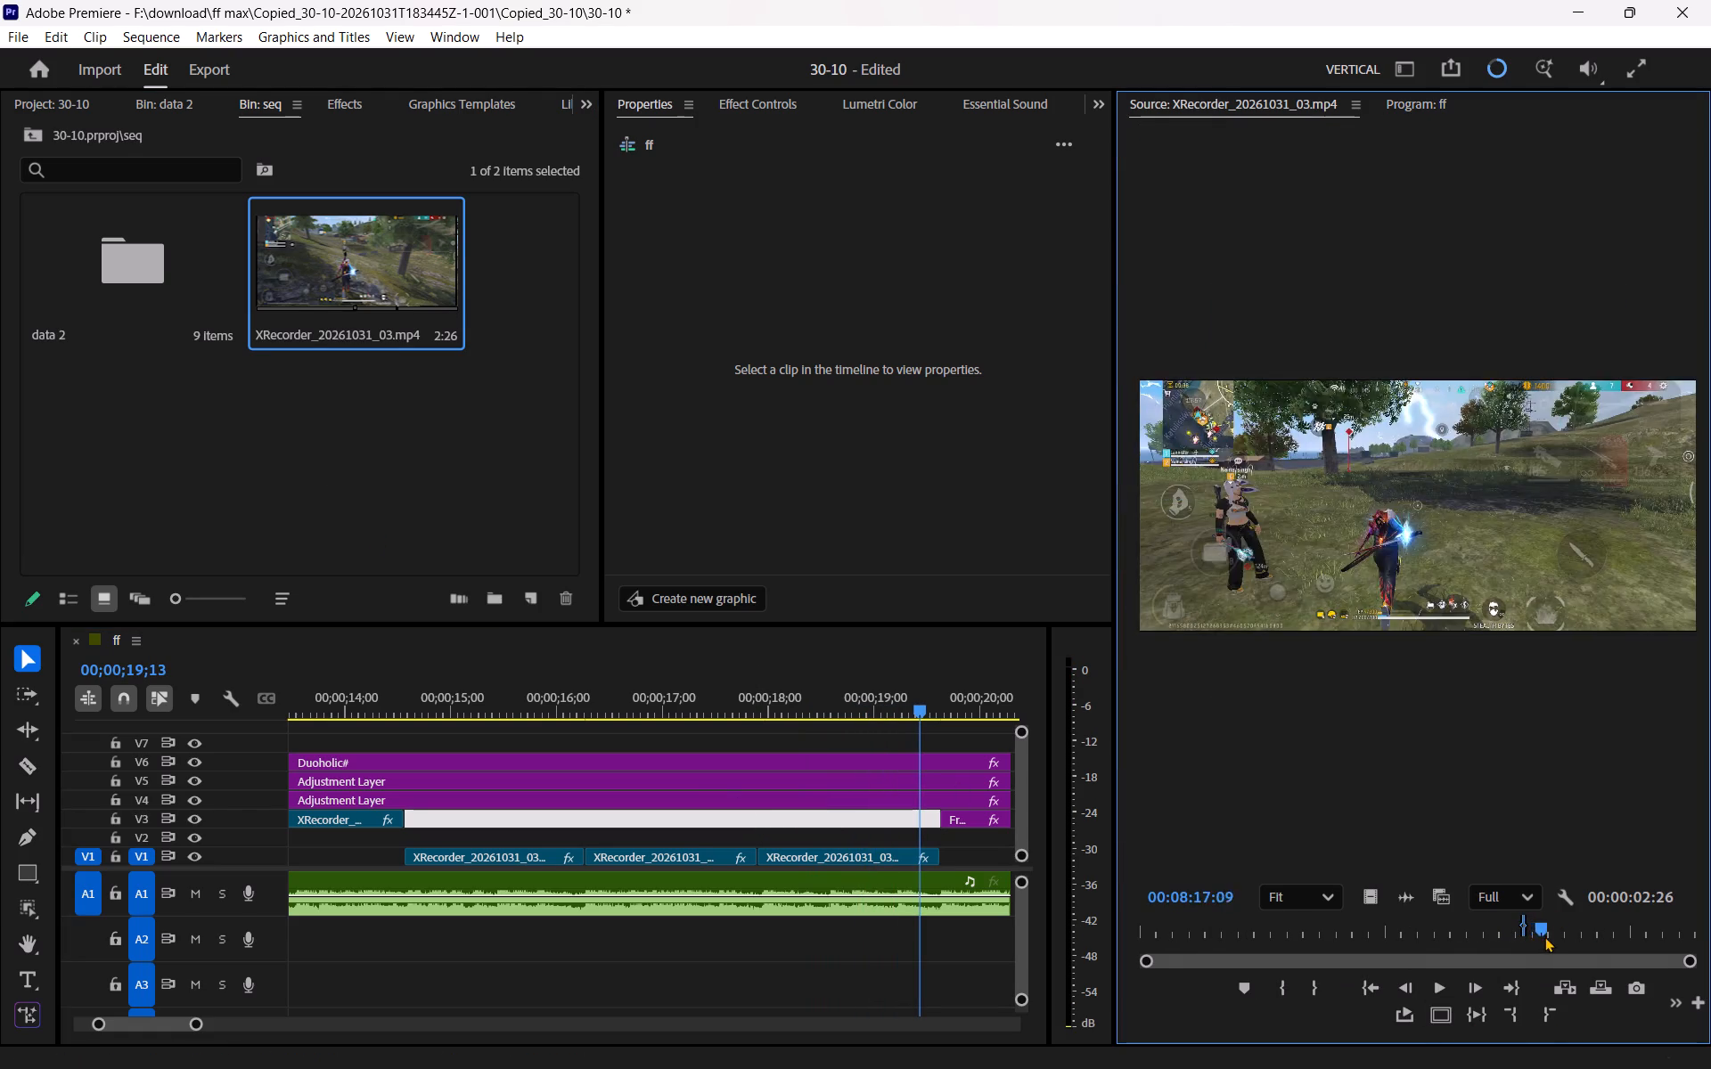
drag(1544, 936, 1588, 943)
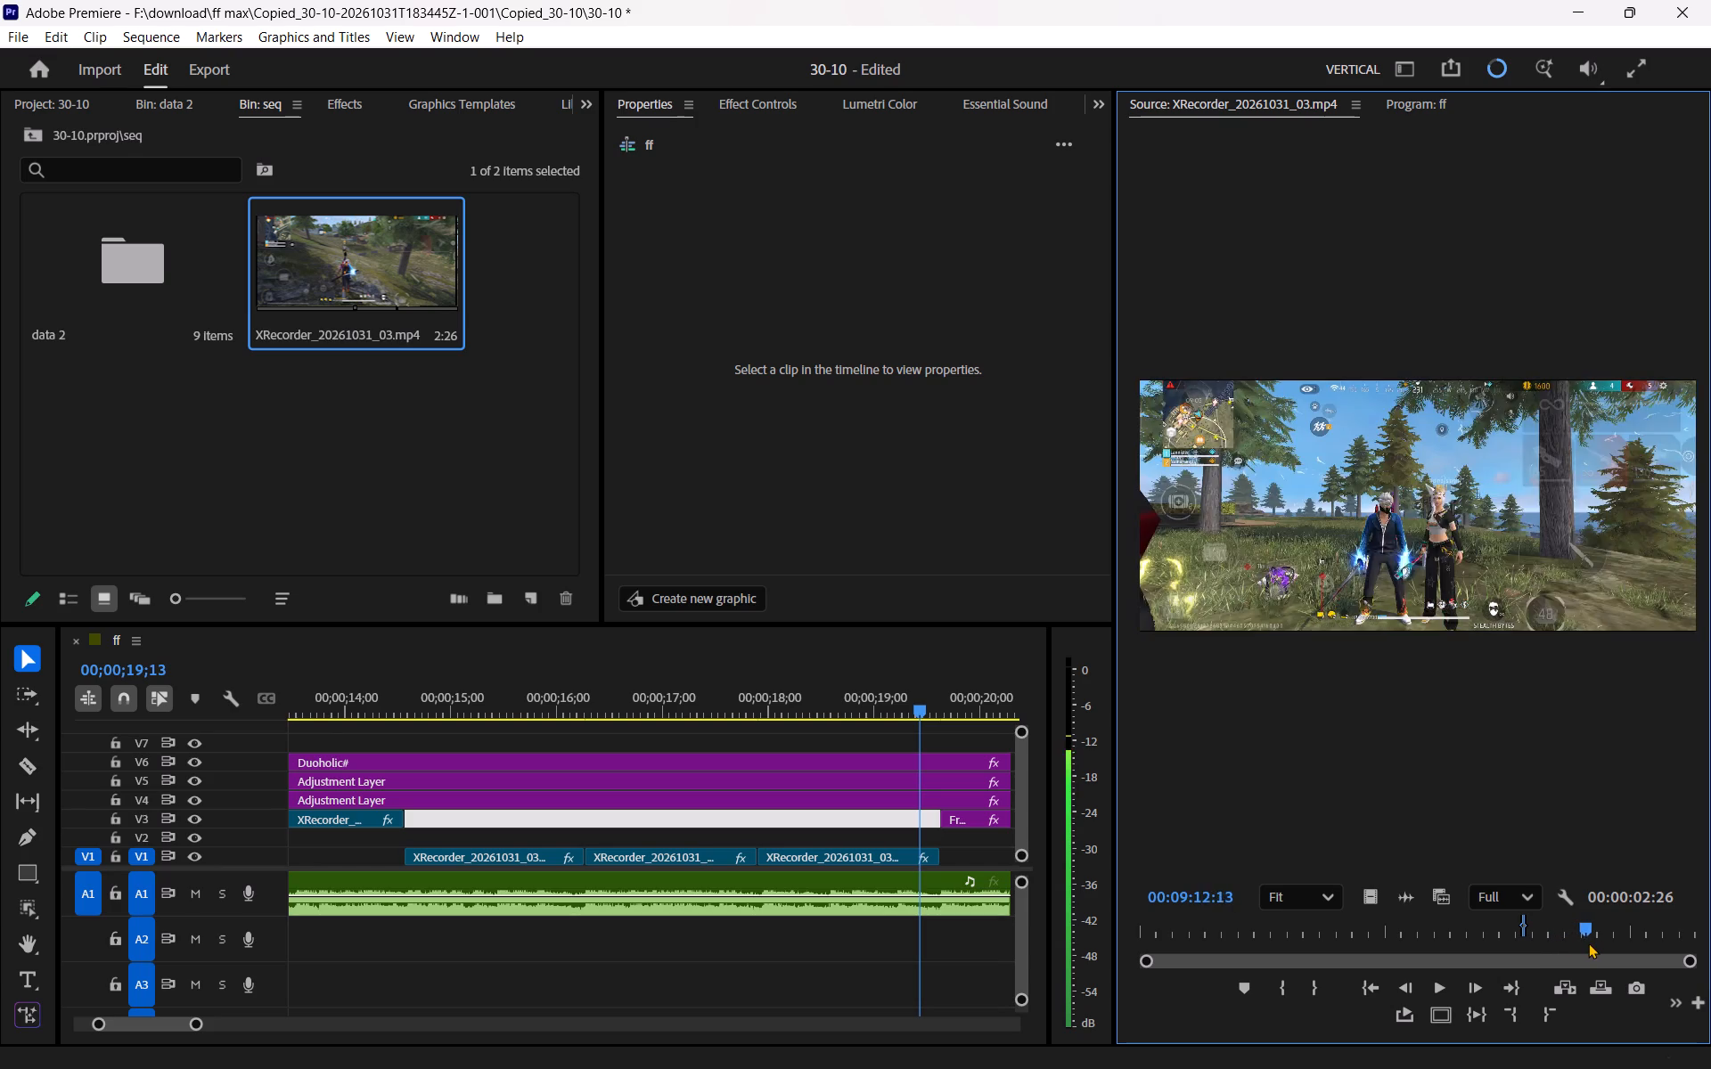
drag(1588, 943, 1584, 943)
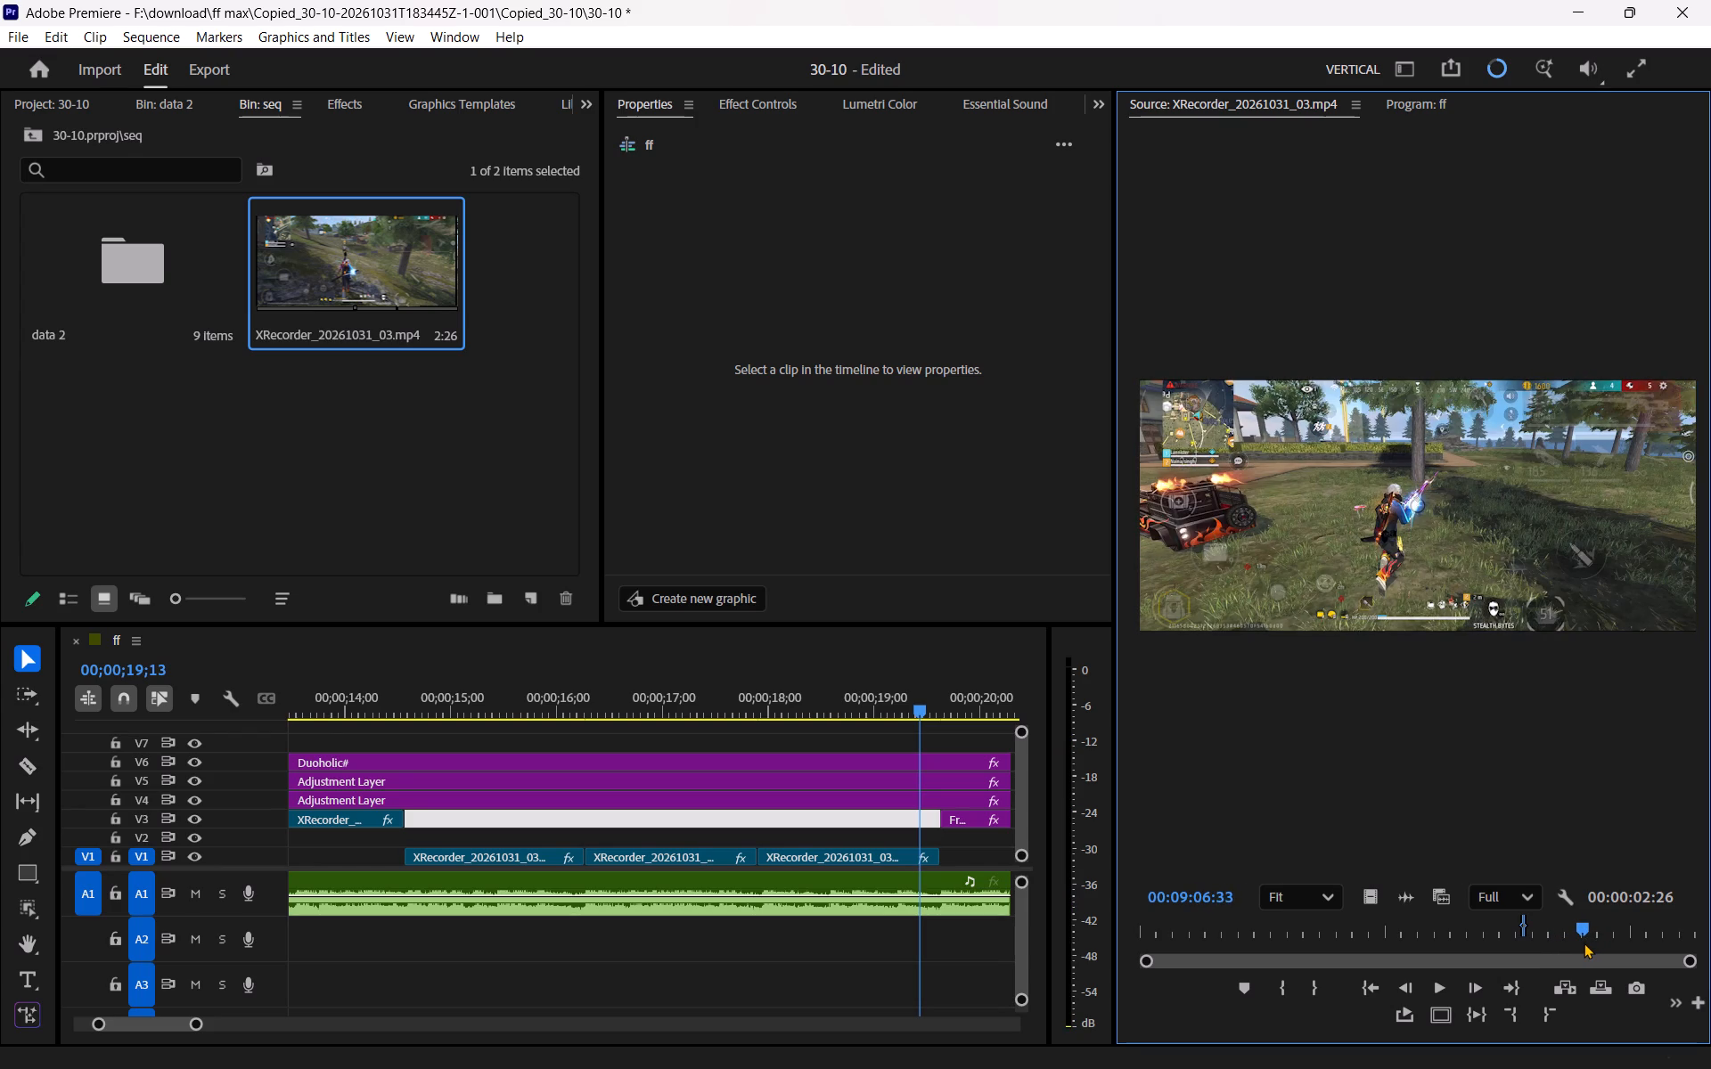
key(space)
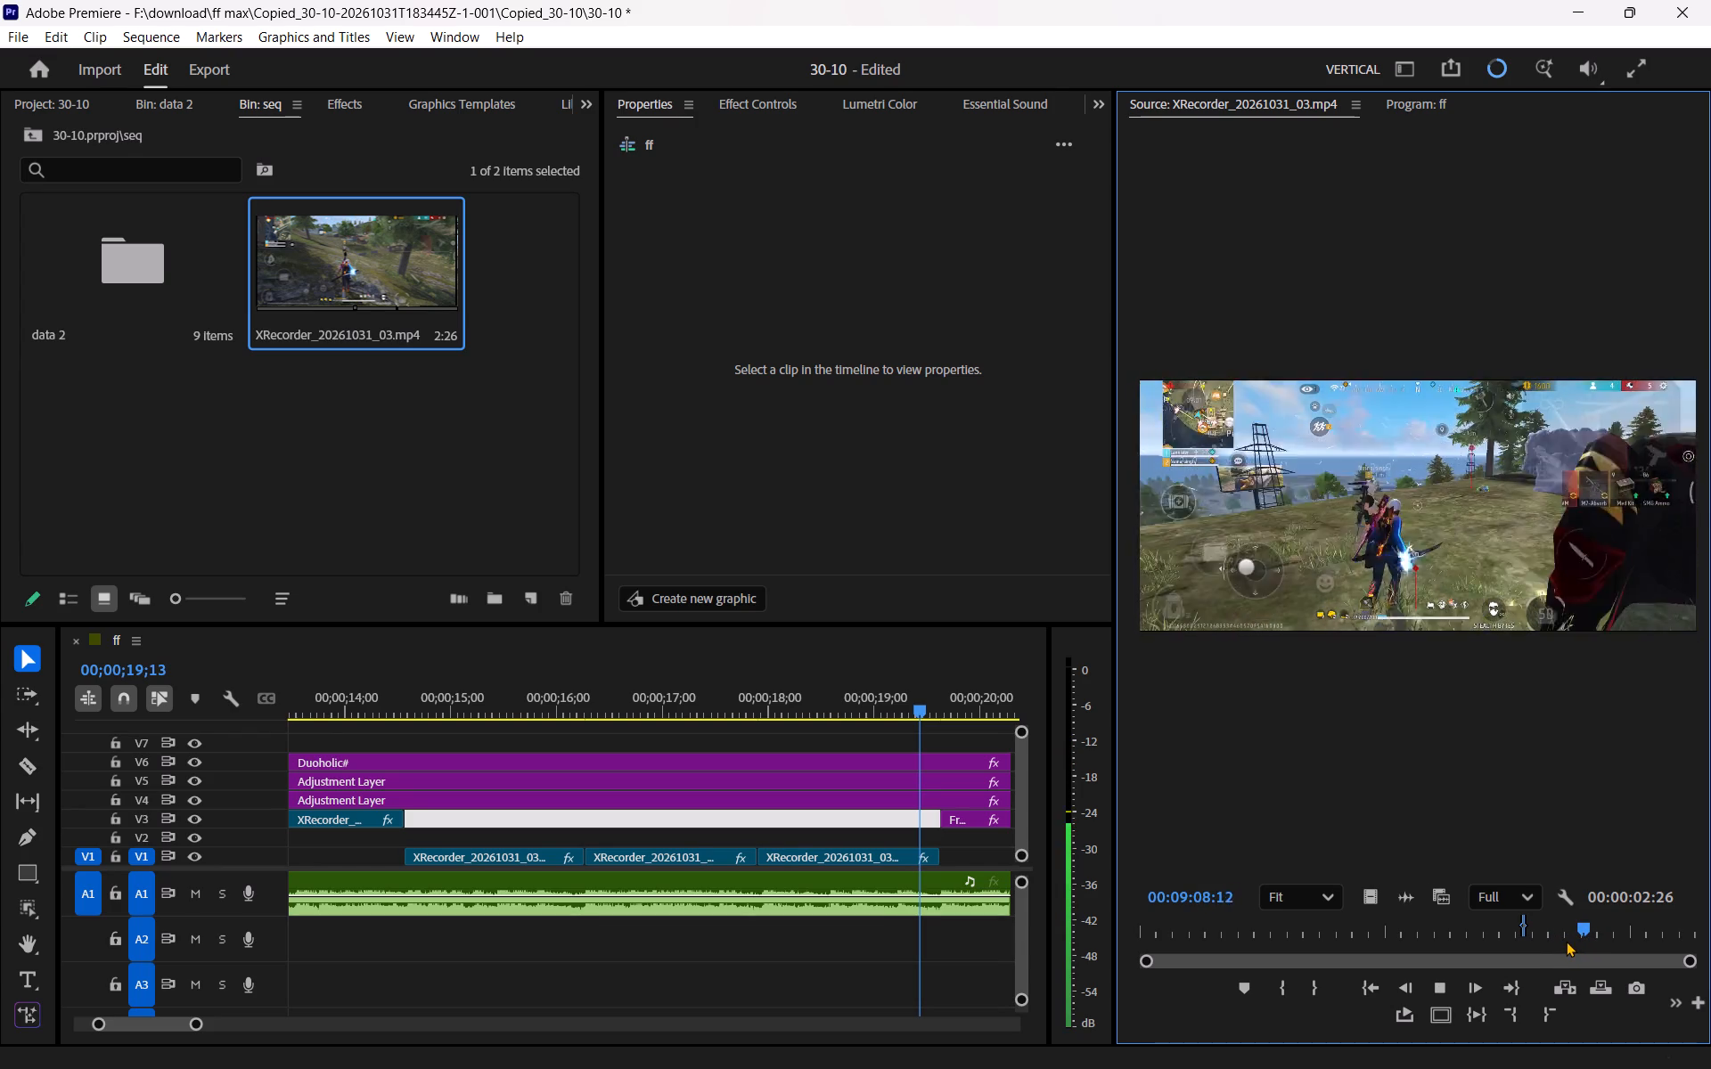
key(space)
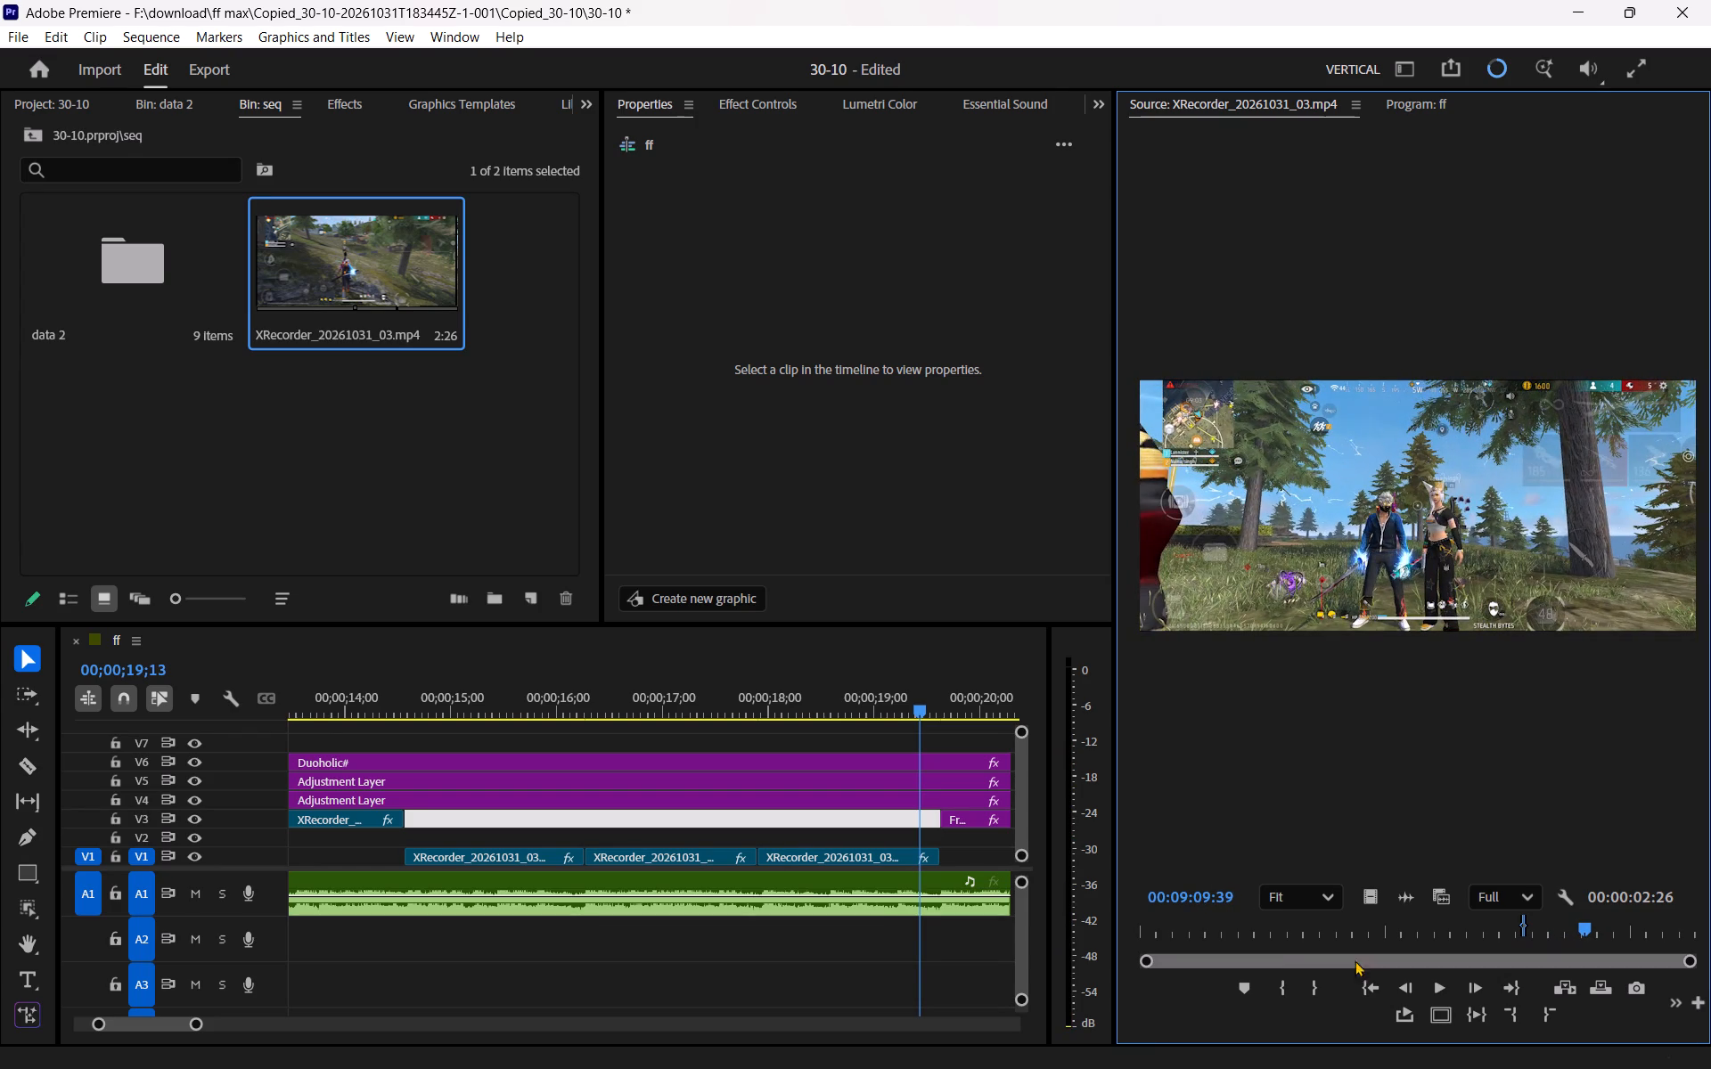
click(1286, 990)
key(space)
key(space)
click(1286, 990)
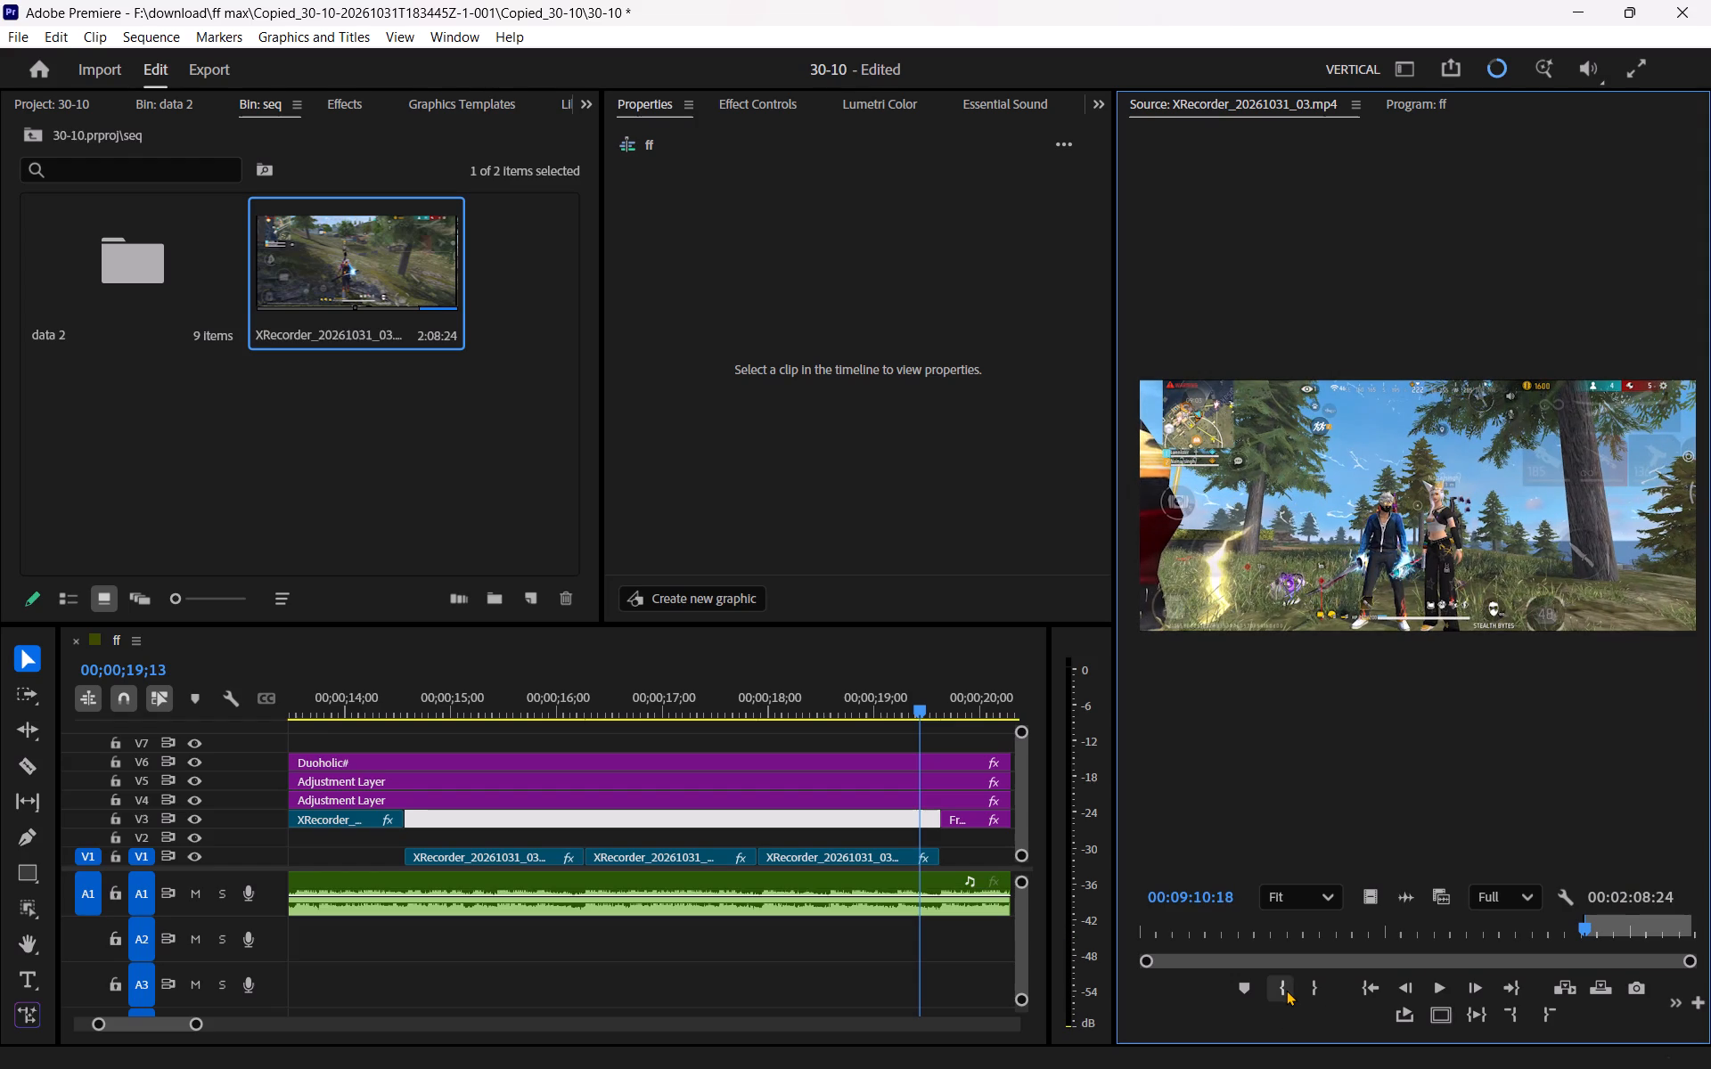
key(space)
key(space)
click(1286, 990)
Re-mark the source range around the characters' emote as 00:00:01:36 long, starting near 00:09:11:02 and ending at 00:09:12:38.
key(space)
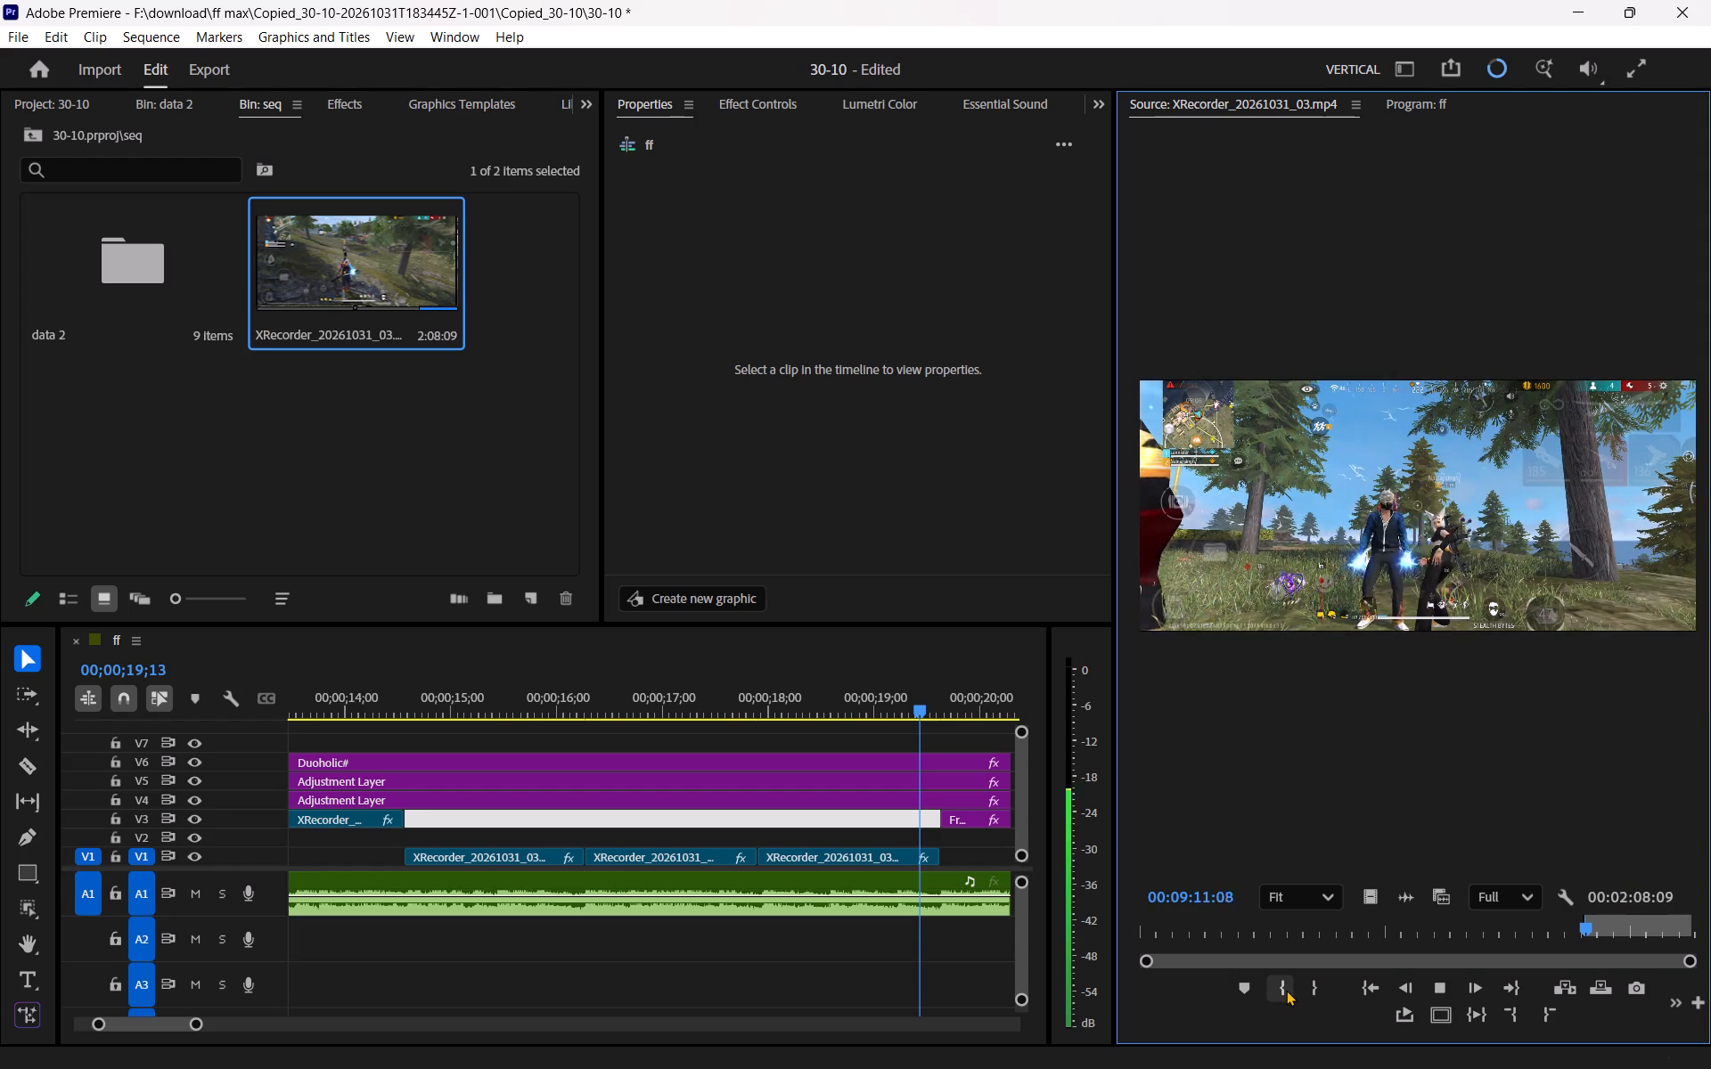
key(space)
key(space)
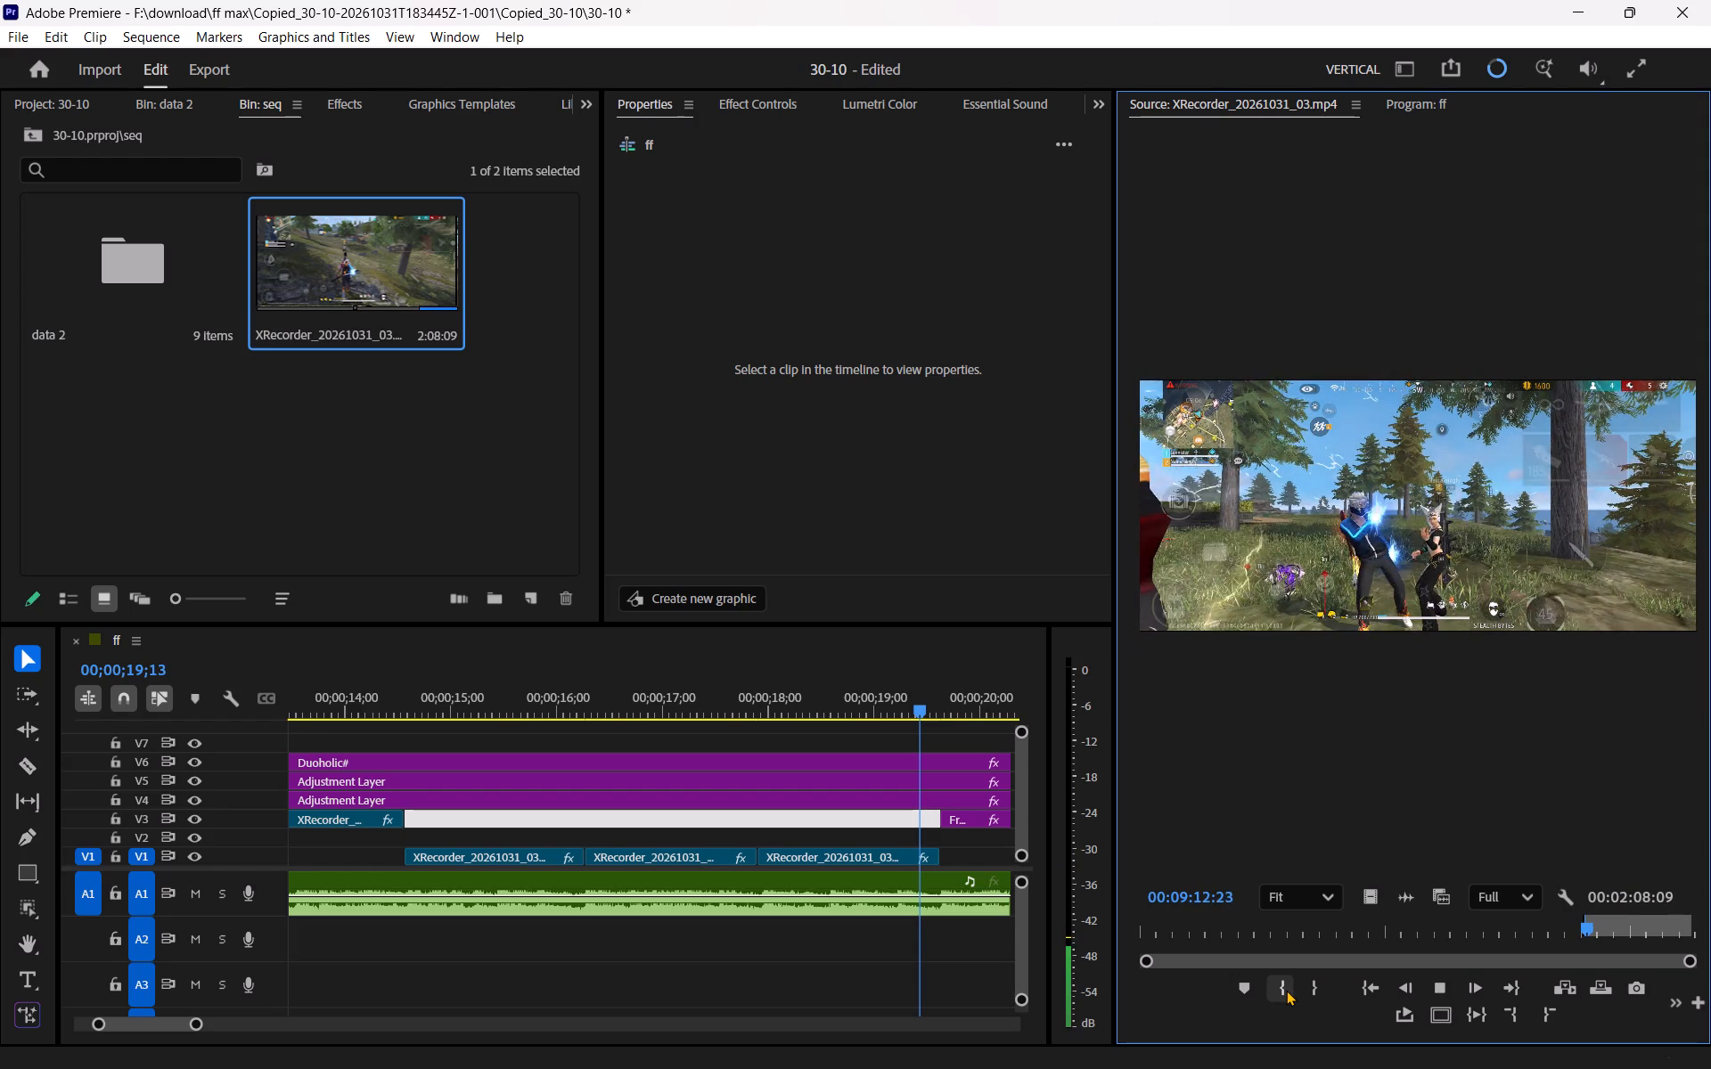
key(space)
text(===)
text(==)
drag(1422, 926, 1413, 926)
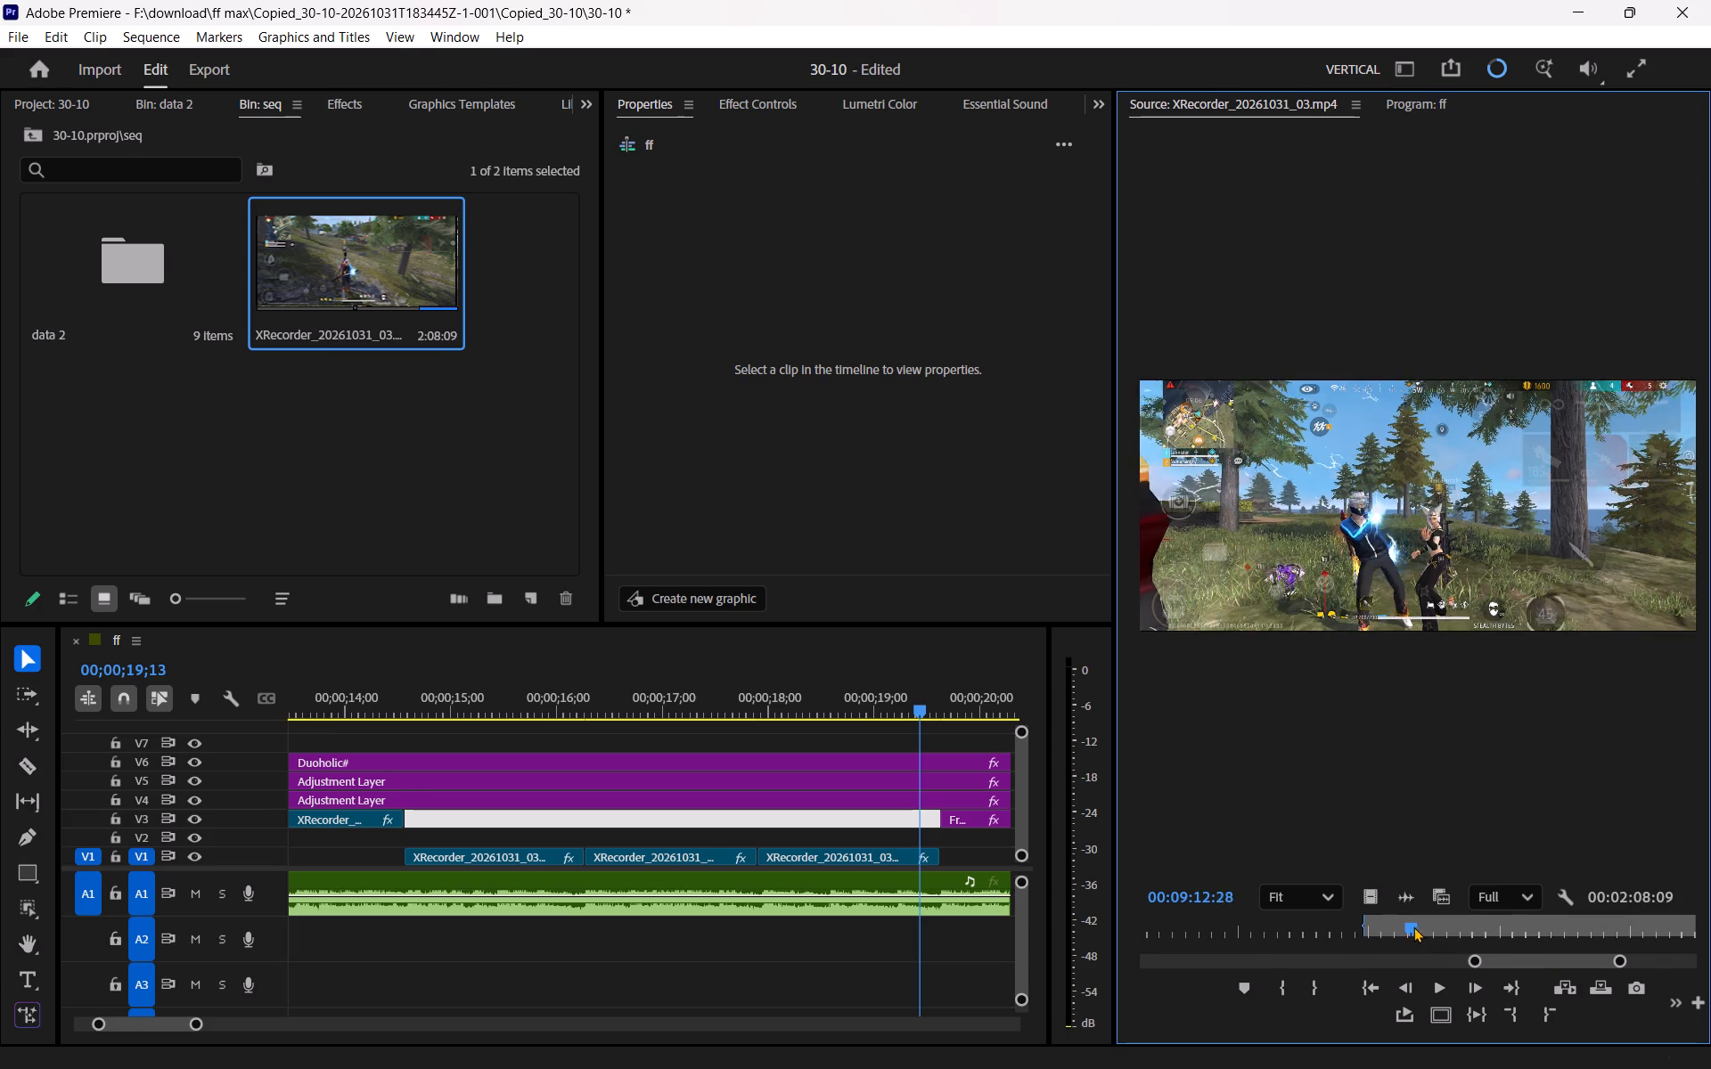
drag(1413, 926, 1370, 936)
key(space)
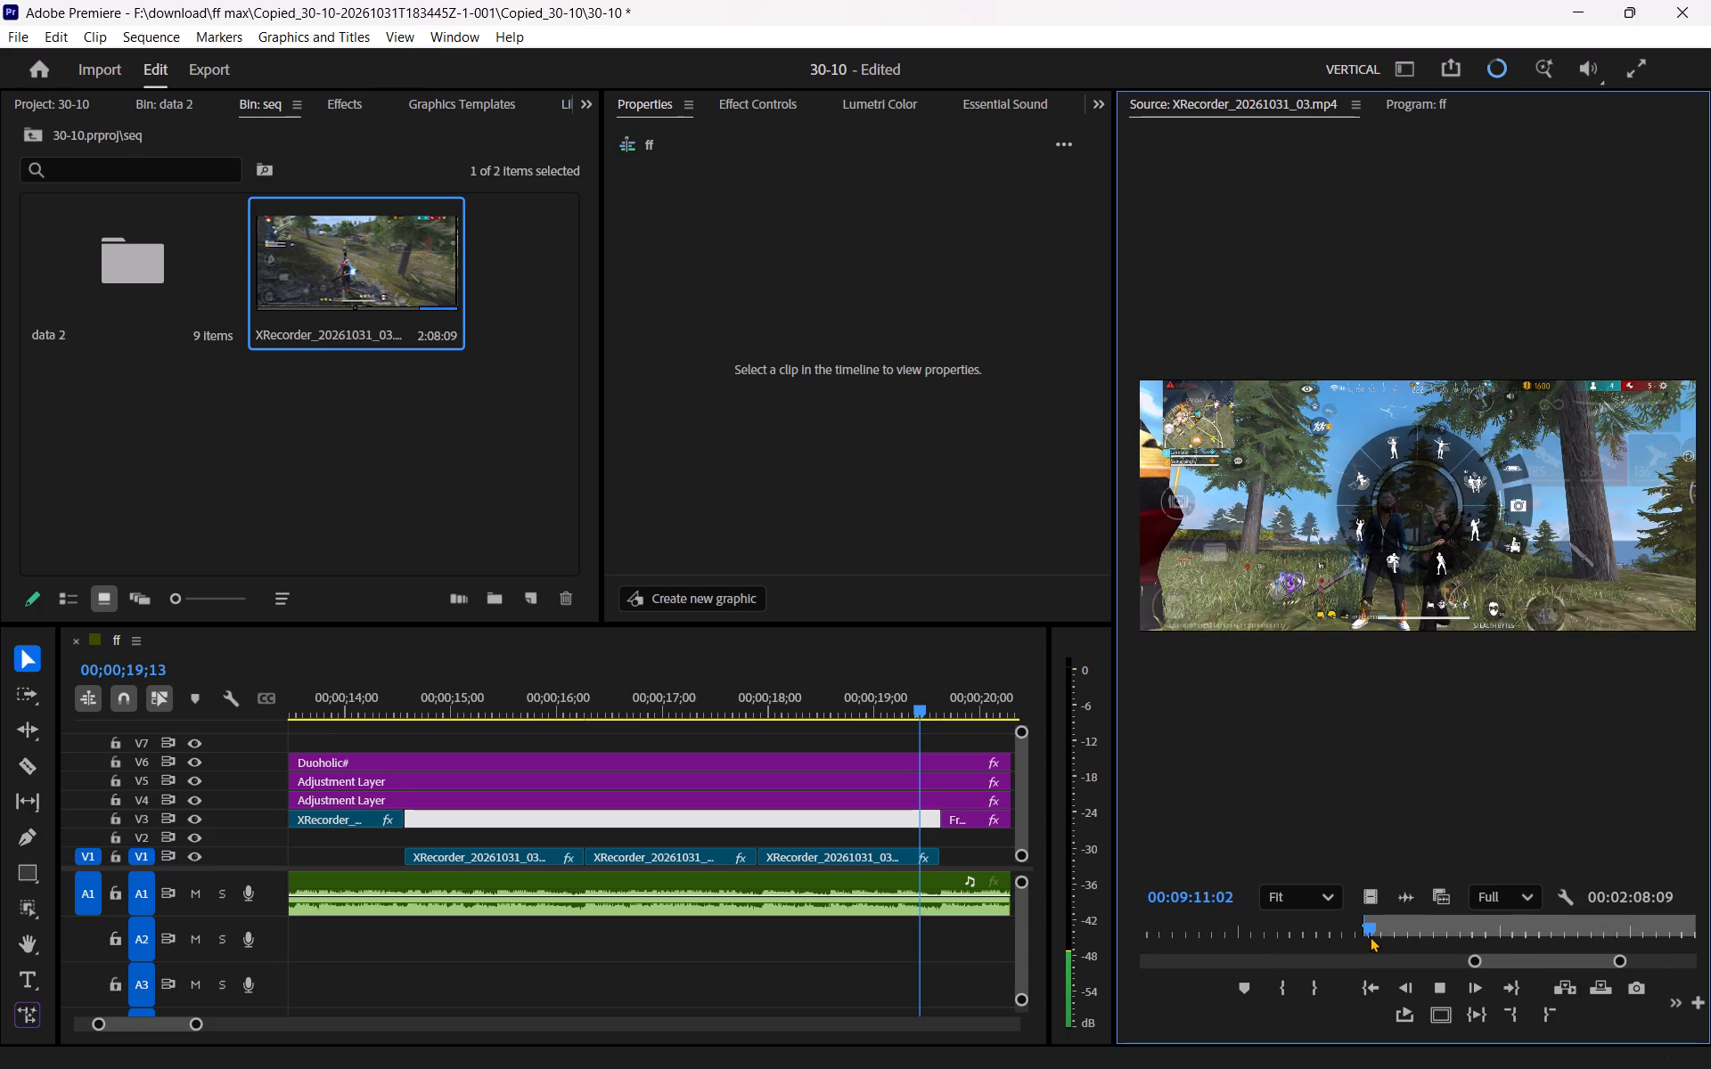
key(space)
click(1289, 989)
key(space)
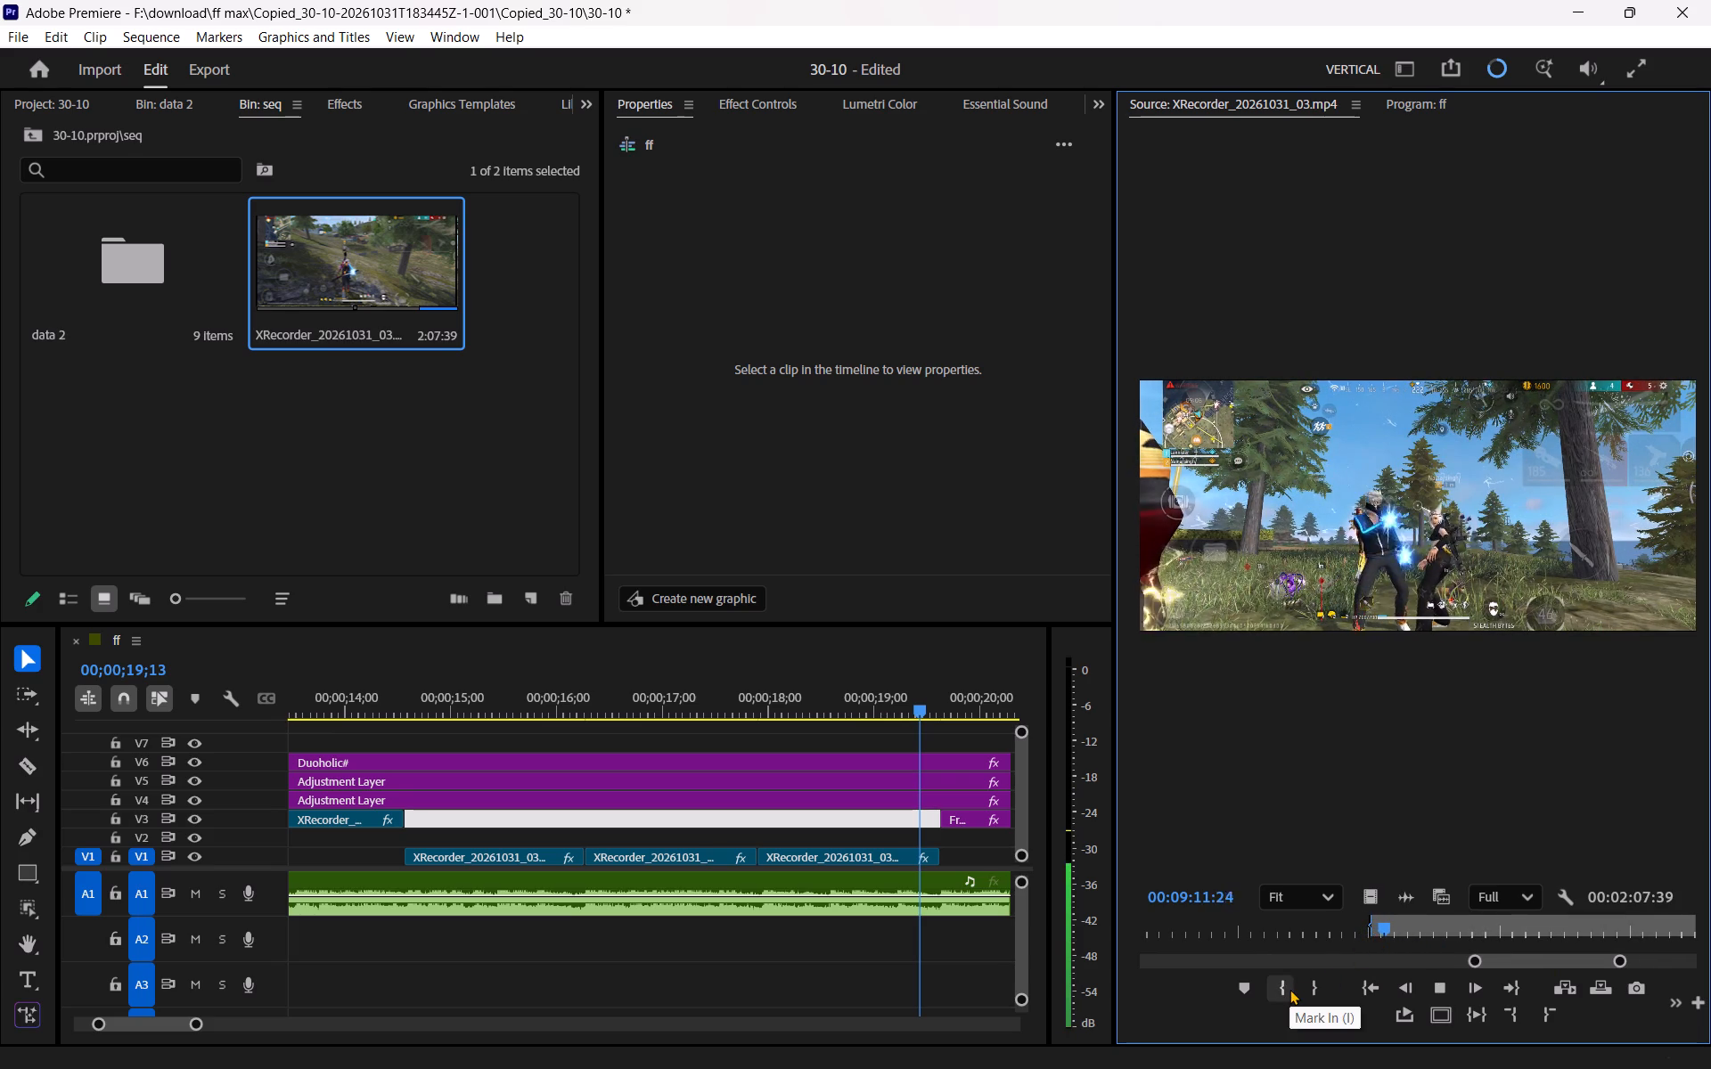
key(space)
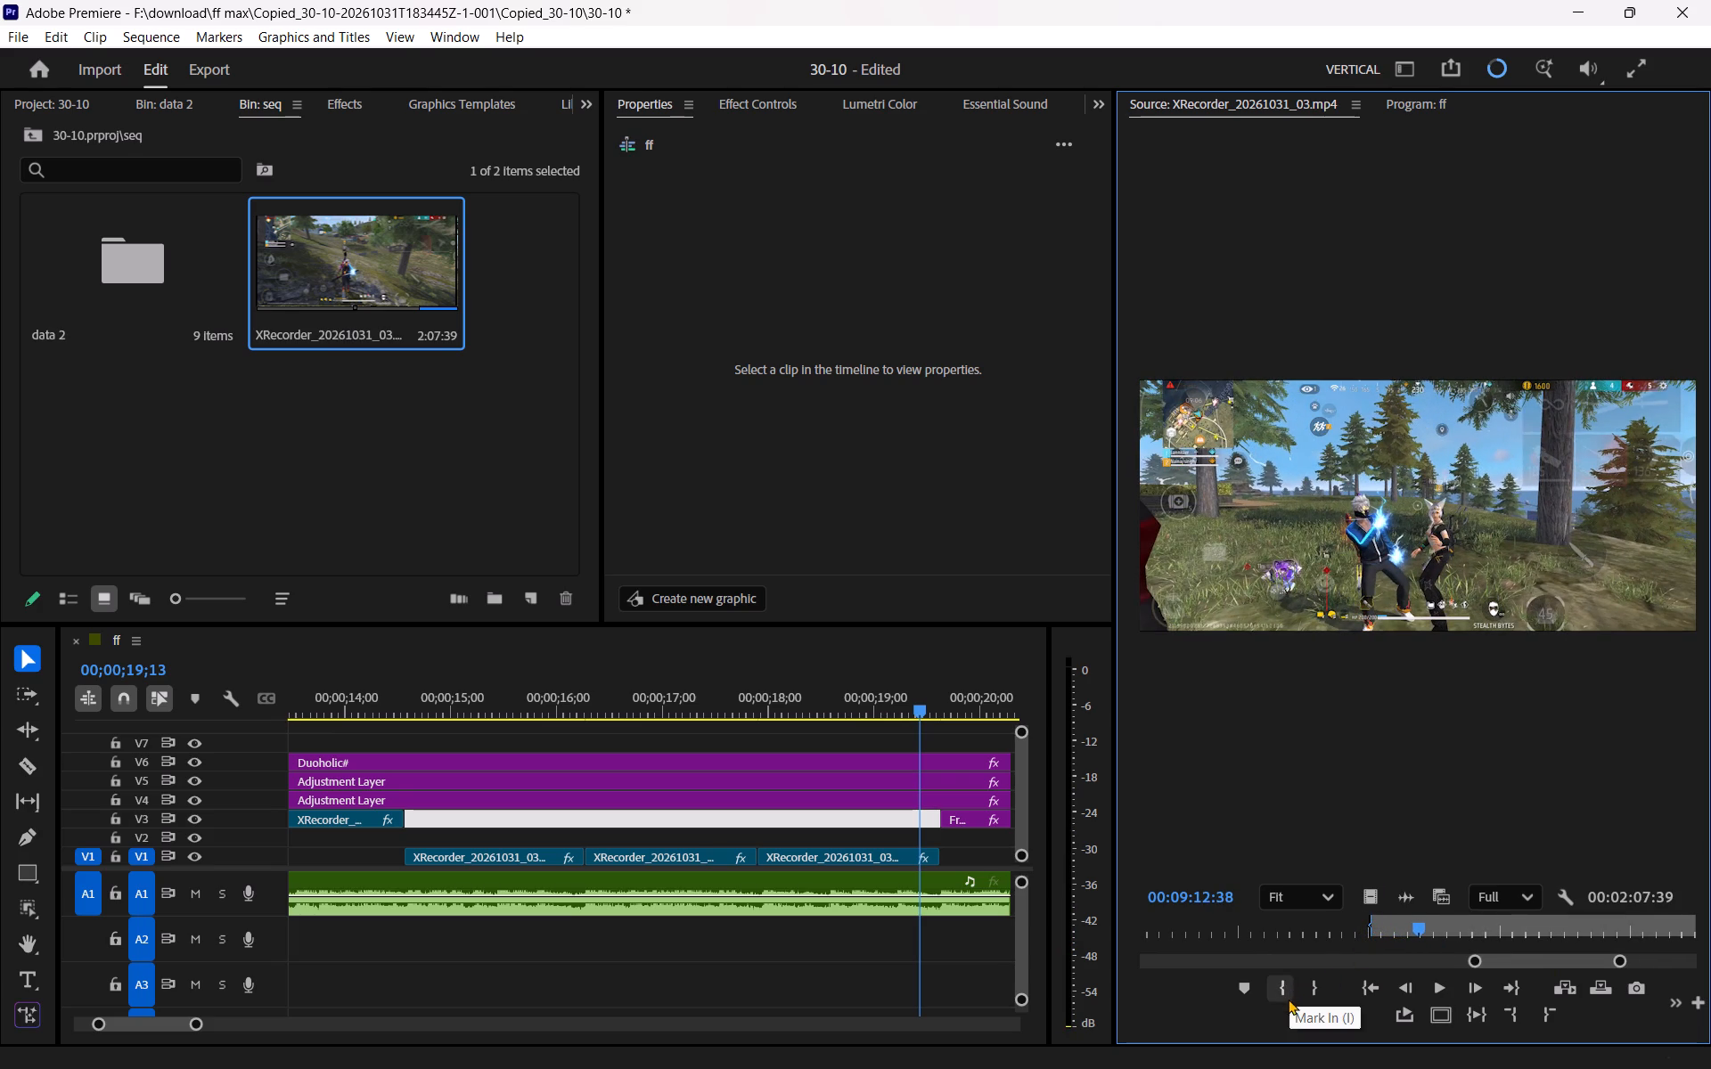
click(1315, 987)
Replace the last XRecorder_20261031_03.mp4 clip on V1 with the video-only marked range on V2, trimmed to the old clip's end.
drag(1373, 895, 1272, 897)
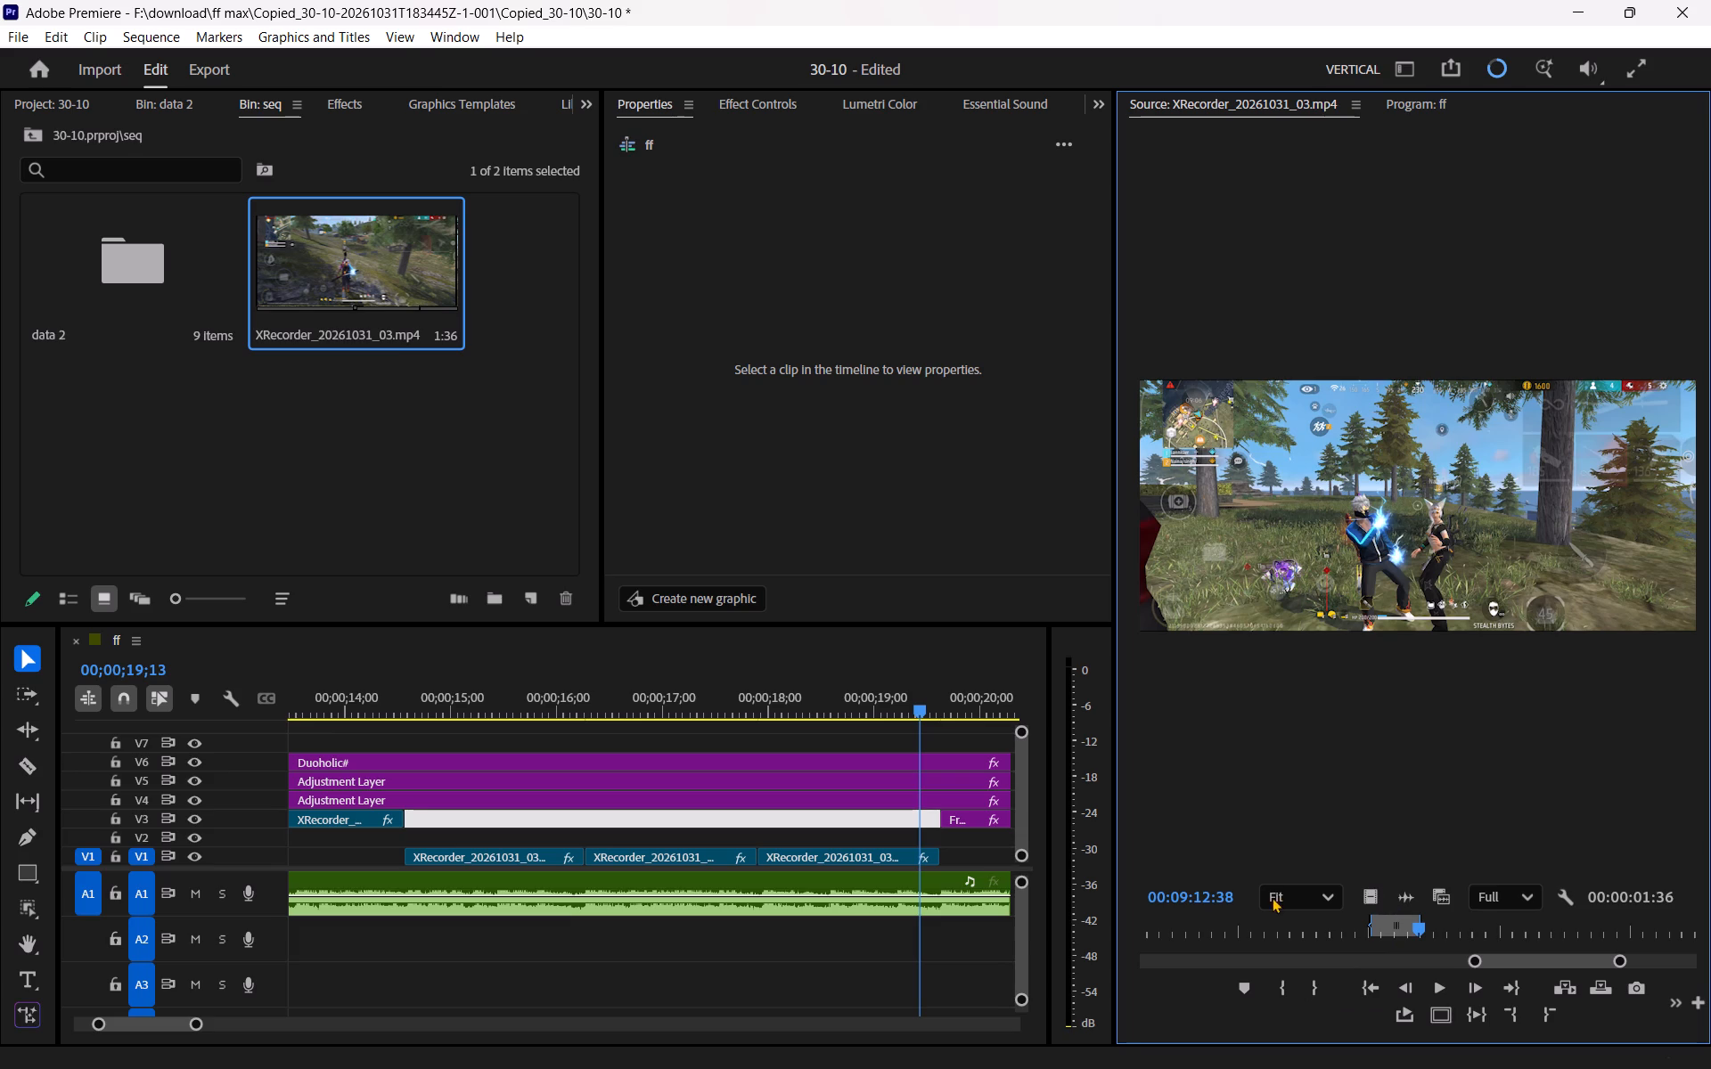
drag(1272, 897, 753, 841)
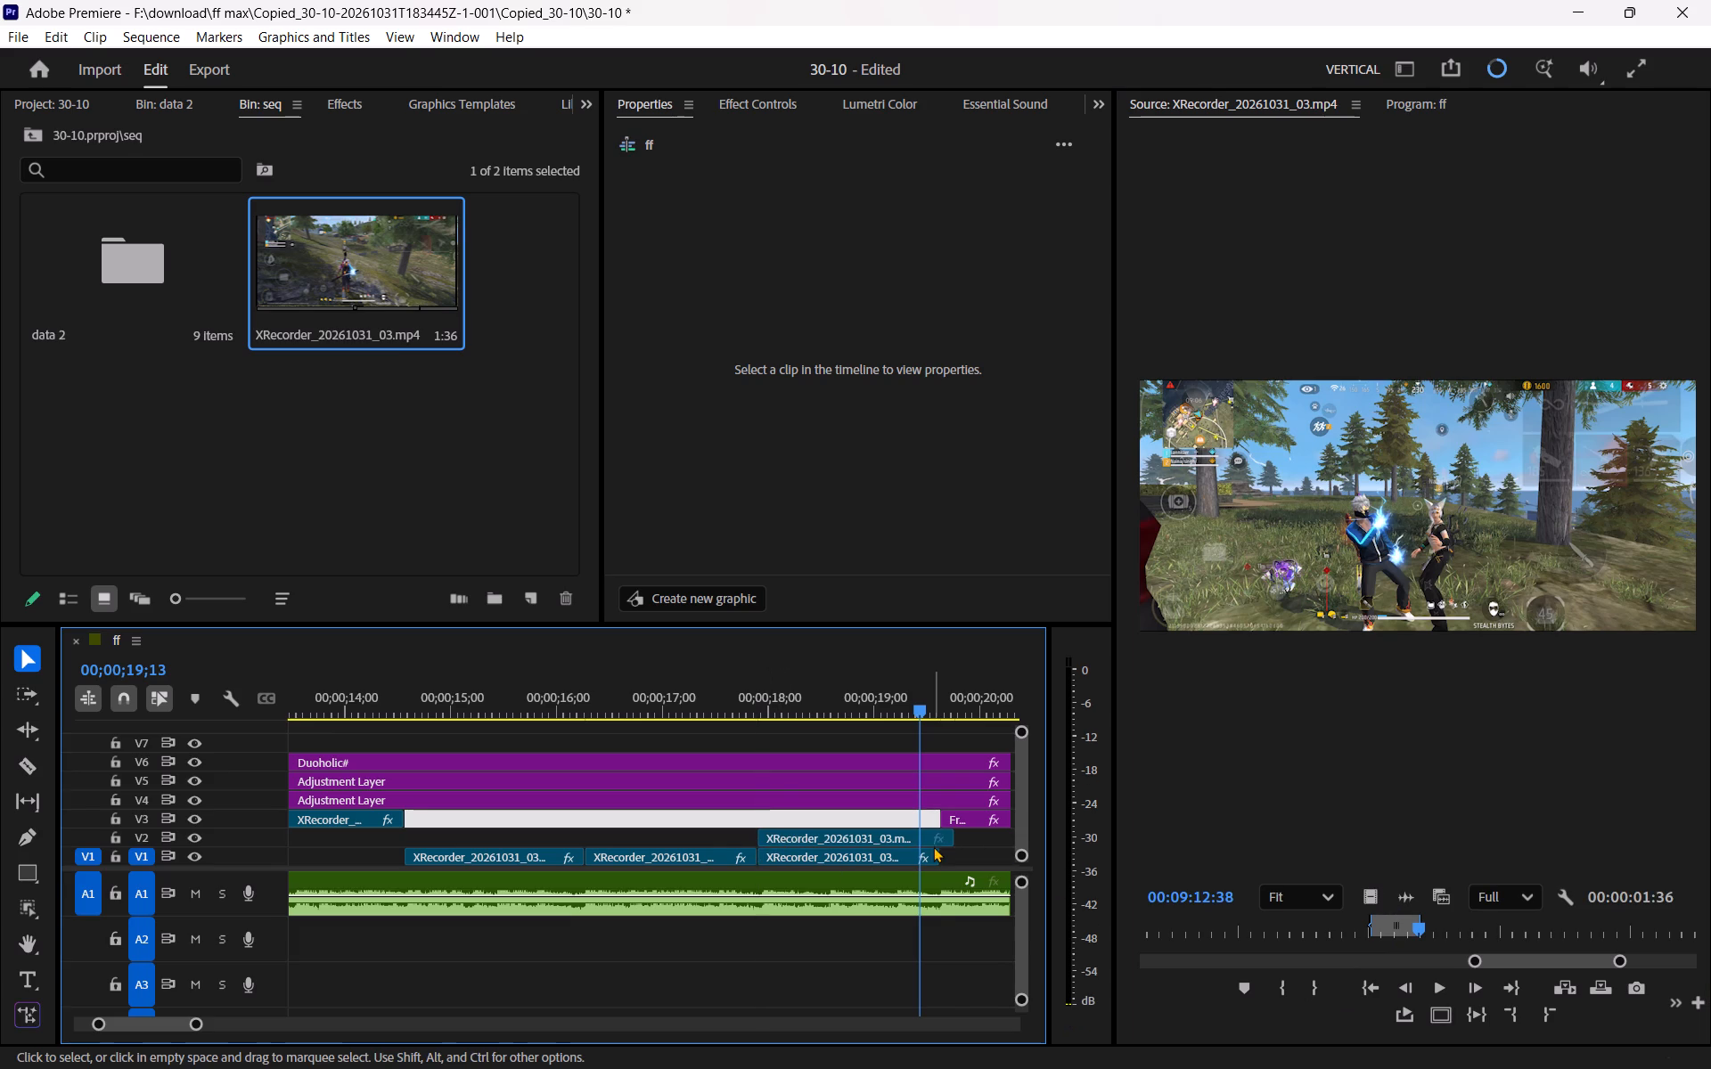
drag(959, 842, 939, 847)
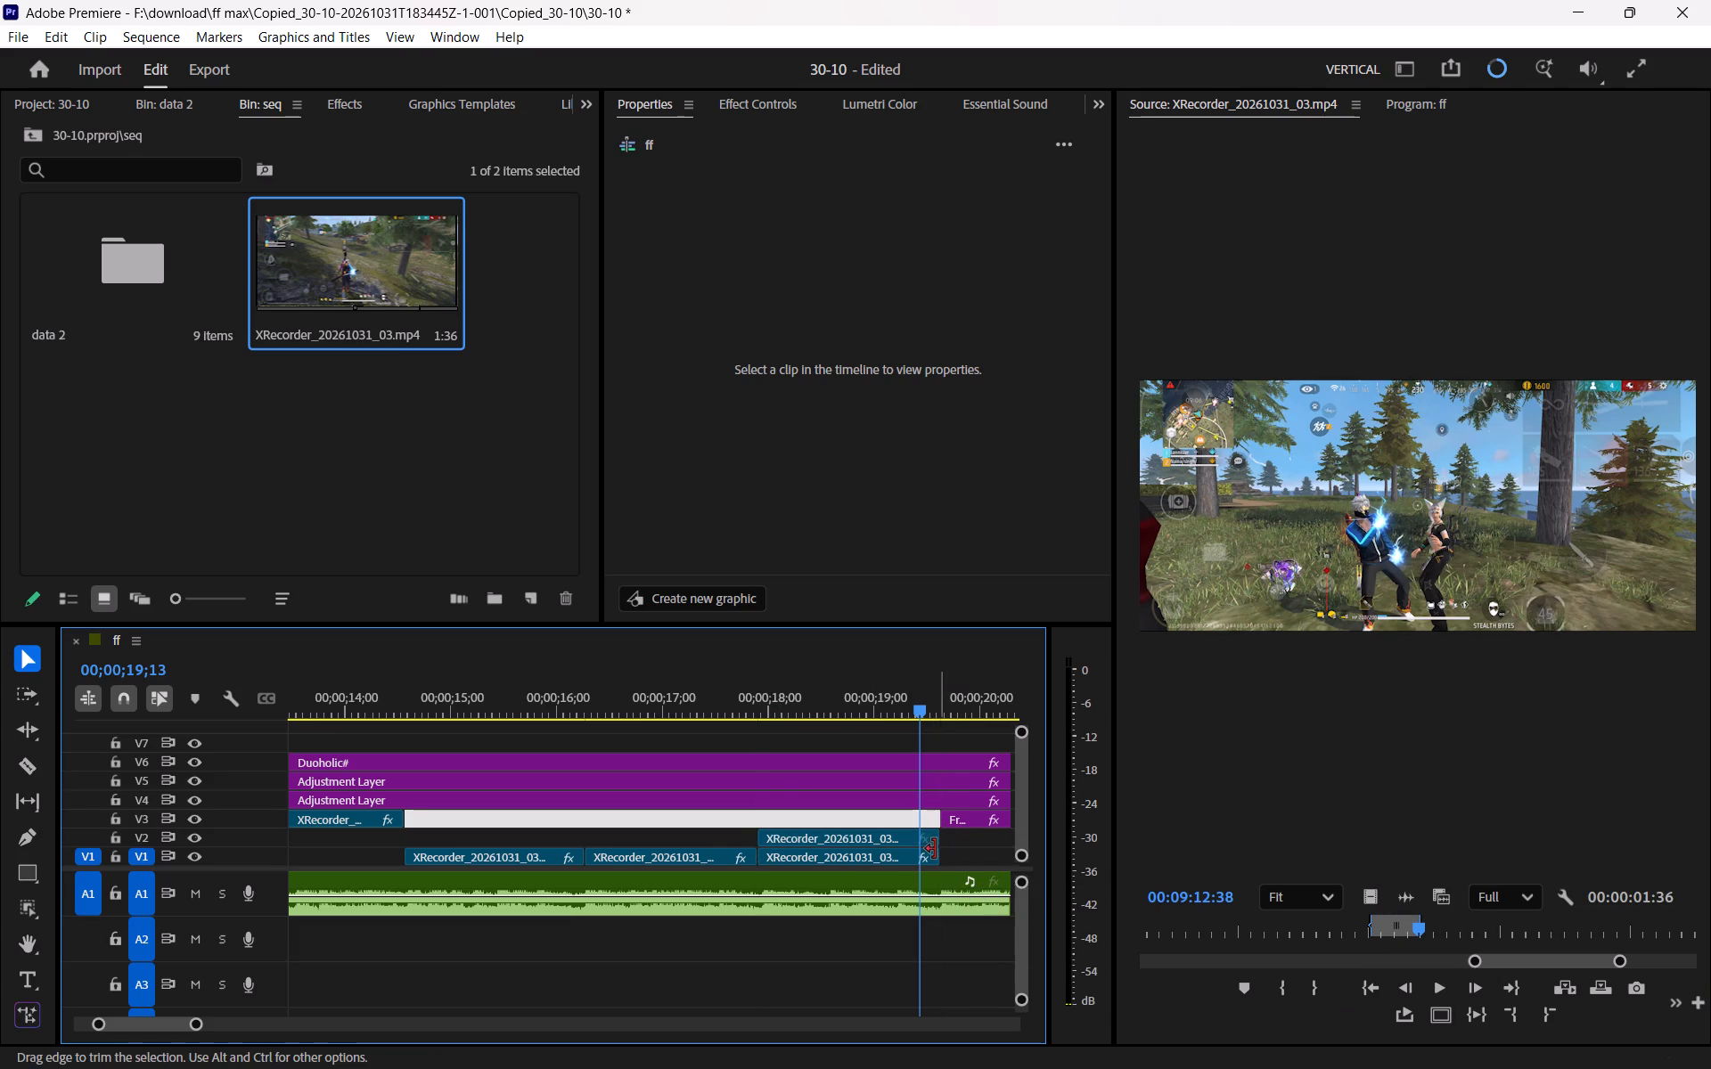
click(888, 854)
key(Delete)
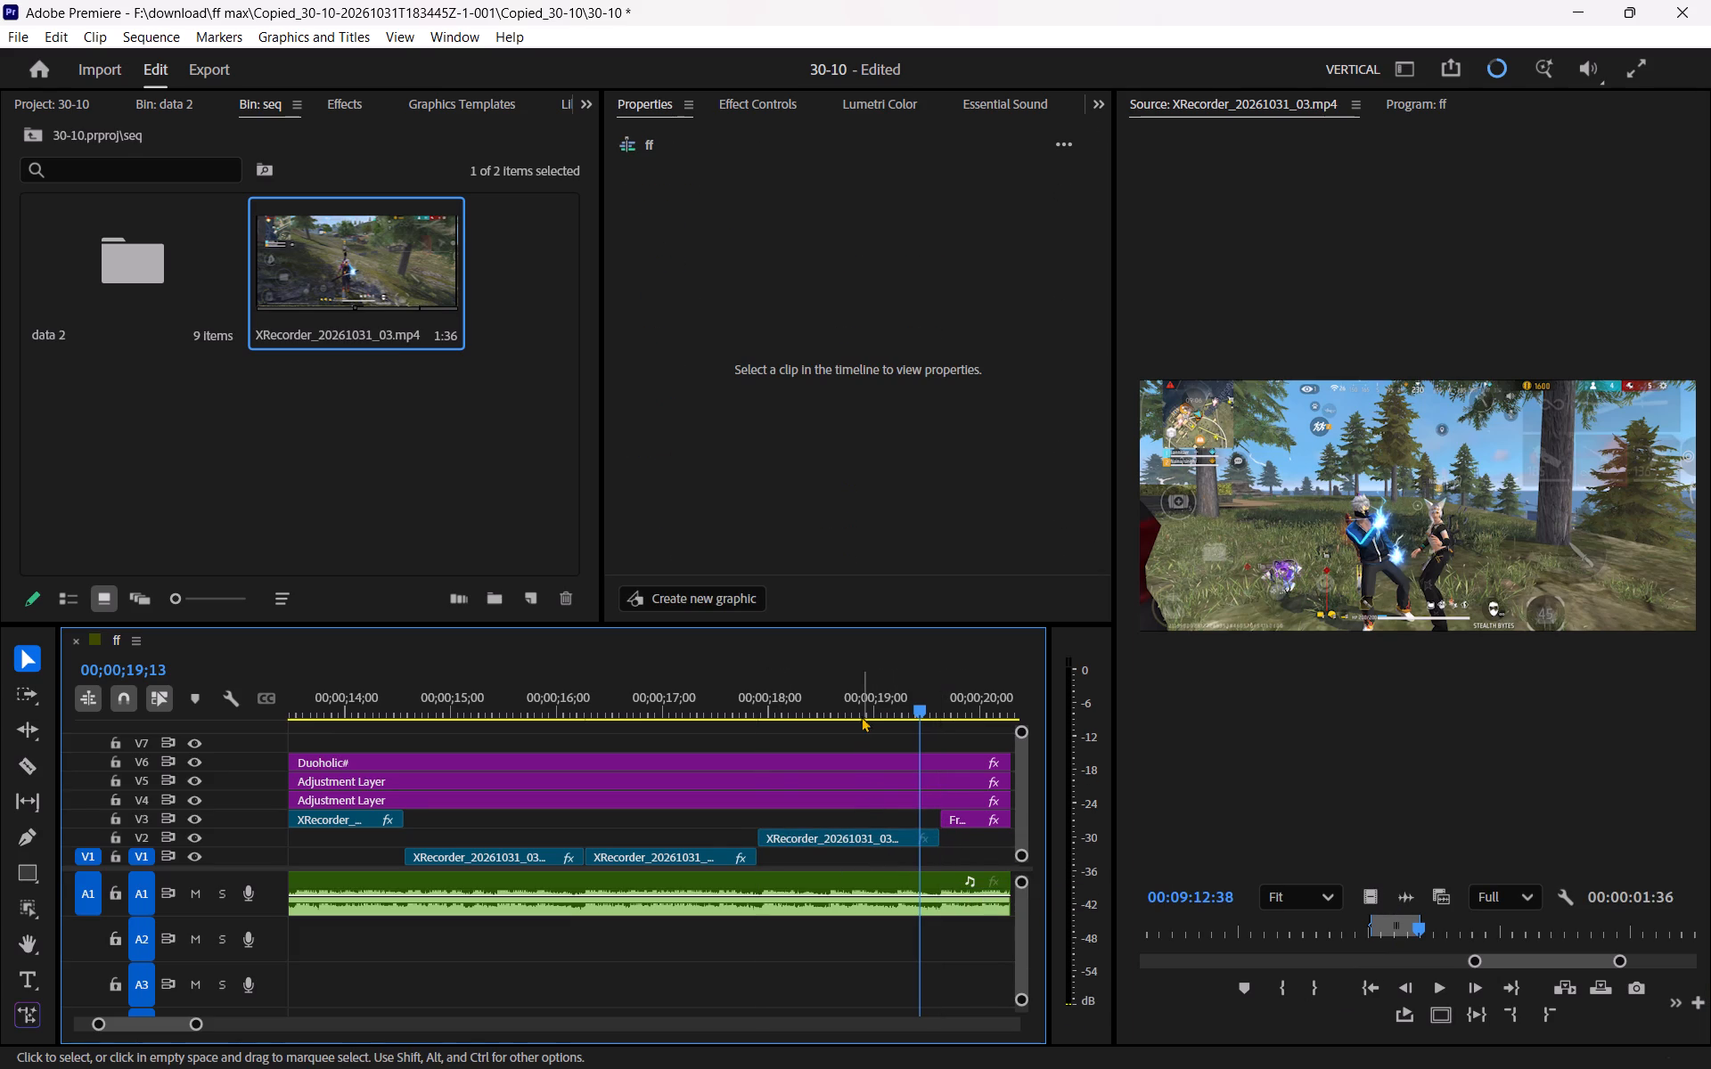
Set the Scale of the new emote clip on V2 to 247%.
click(859, 701)
click(871, 841)
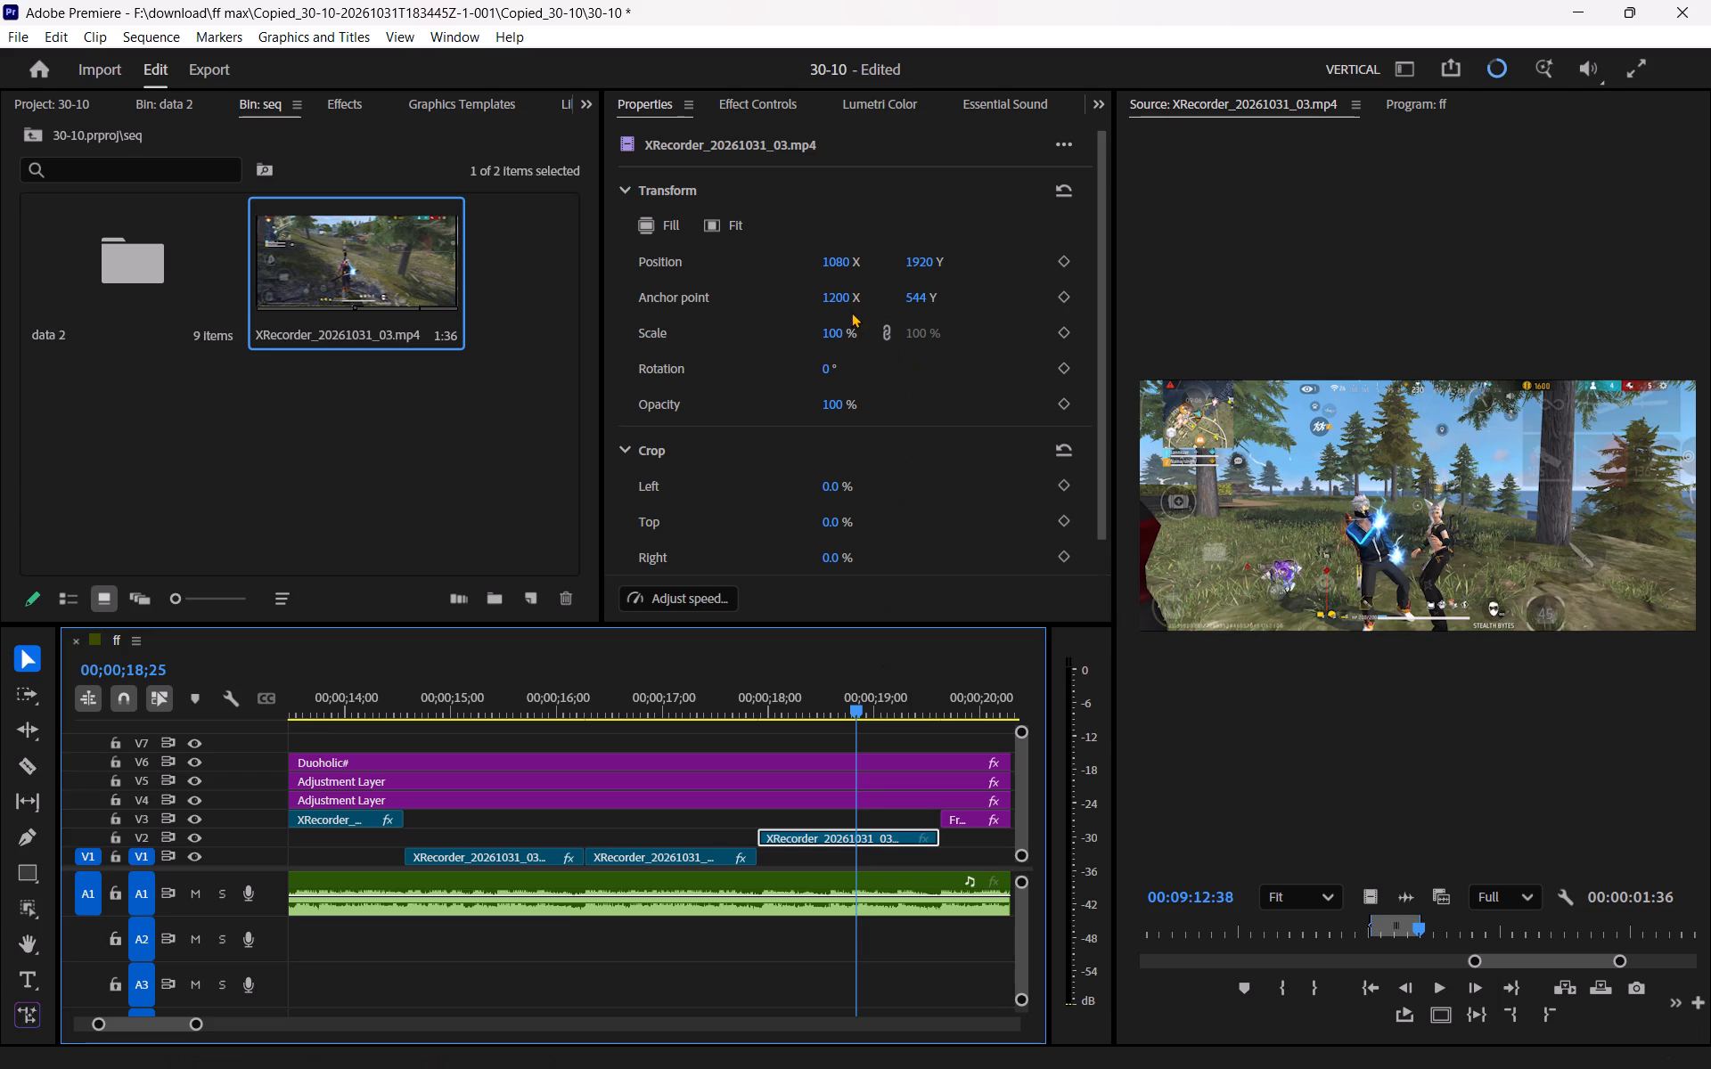
drag(831, 329, 887, 331)
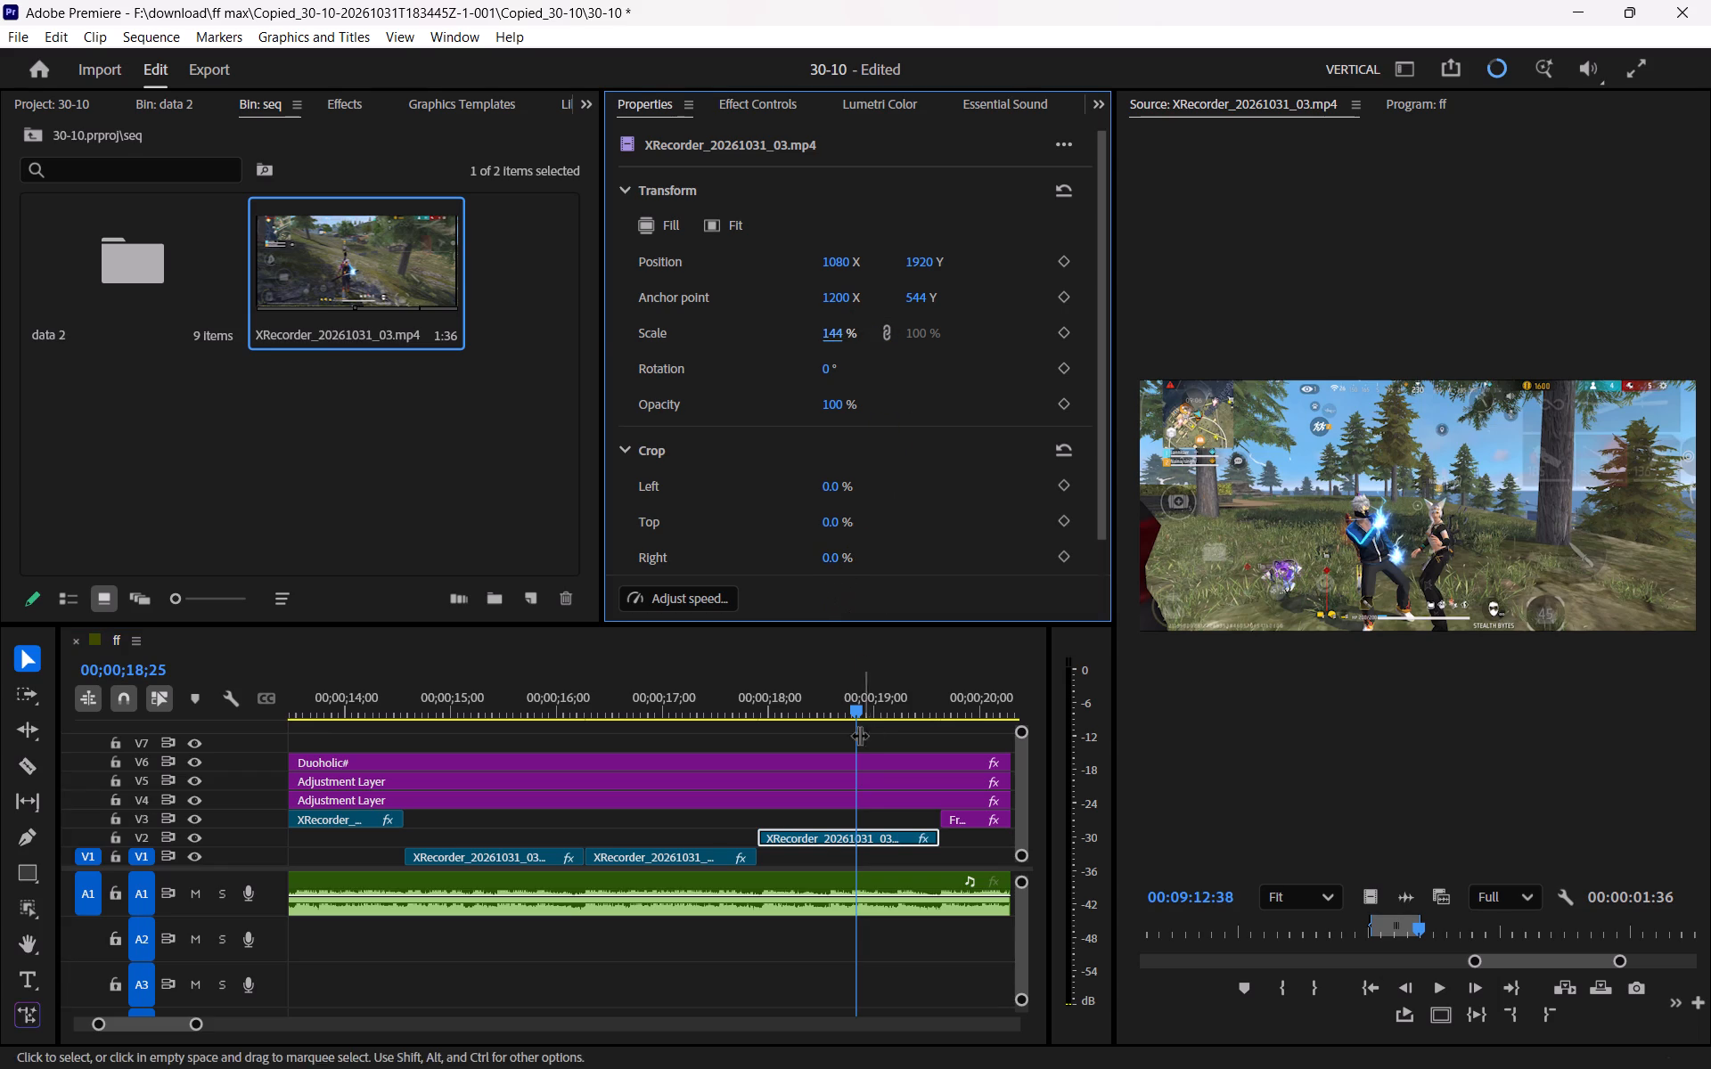
drag(841, 702, 832, 702)
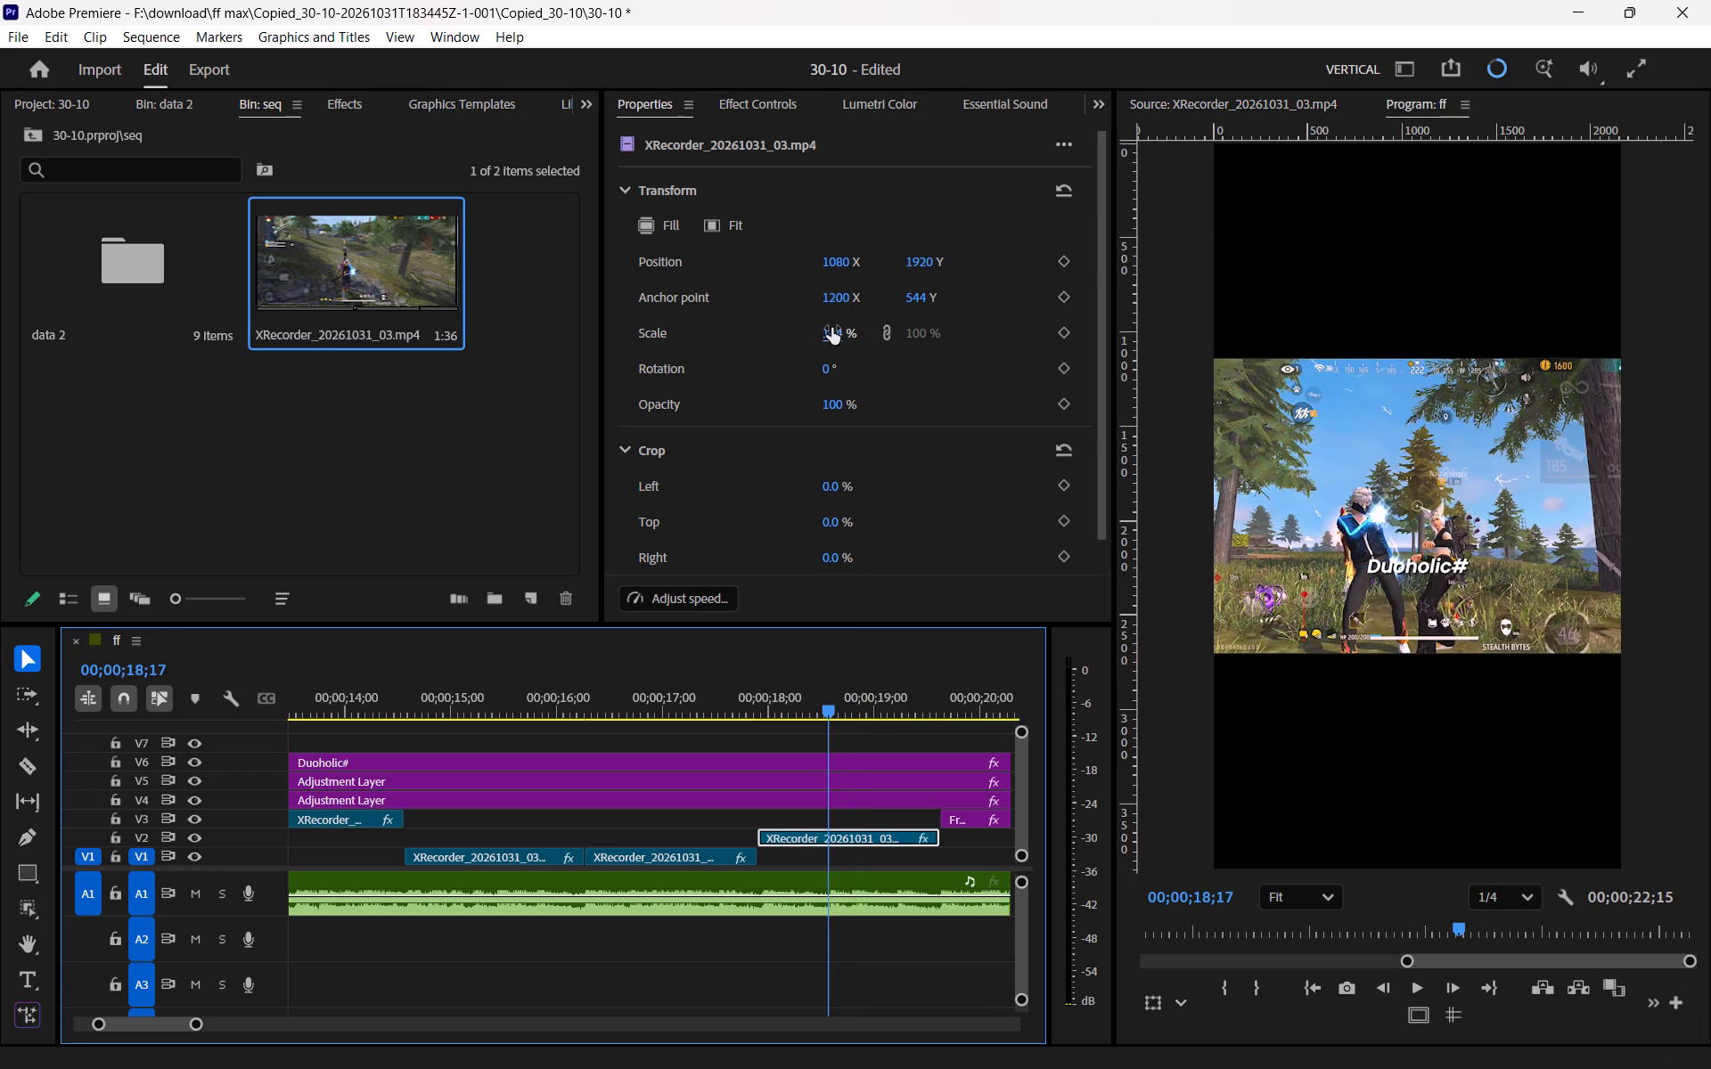
drag(831, 328, 958, 337)
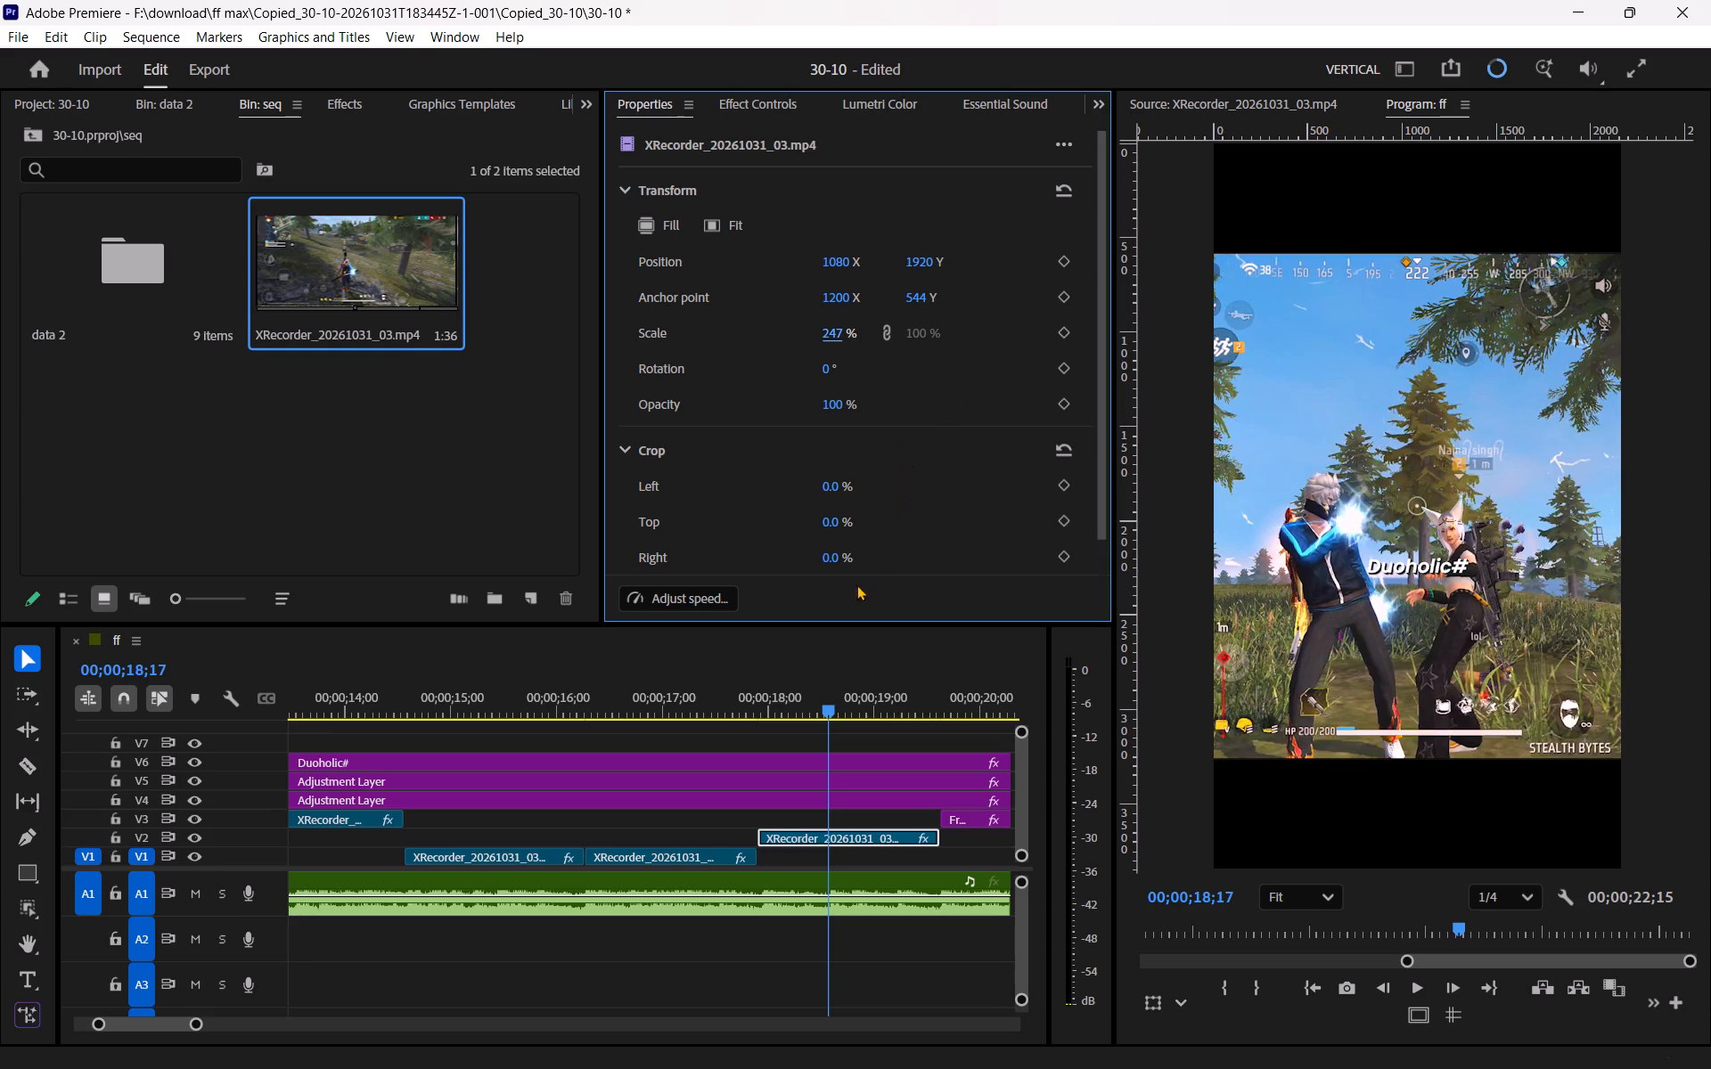
Play the sequence across the cut into the emote clip from about 00;00;17;16, and replay it from 00;00;17;22 and about 00;00;17;10.
drag(757, 694, 722, 714)
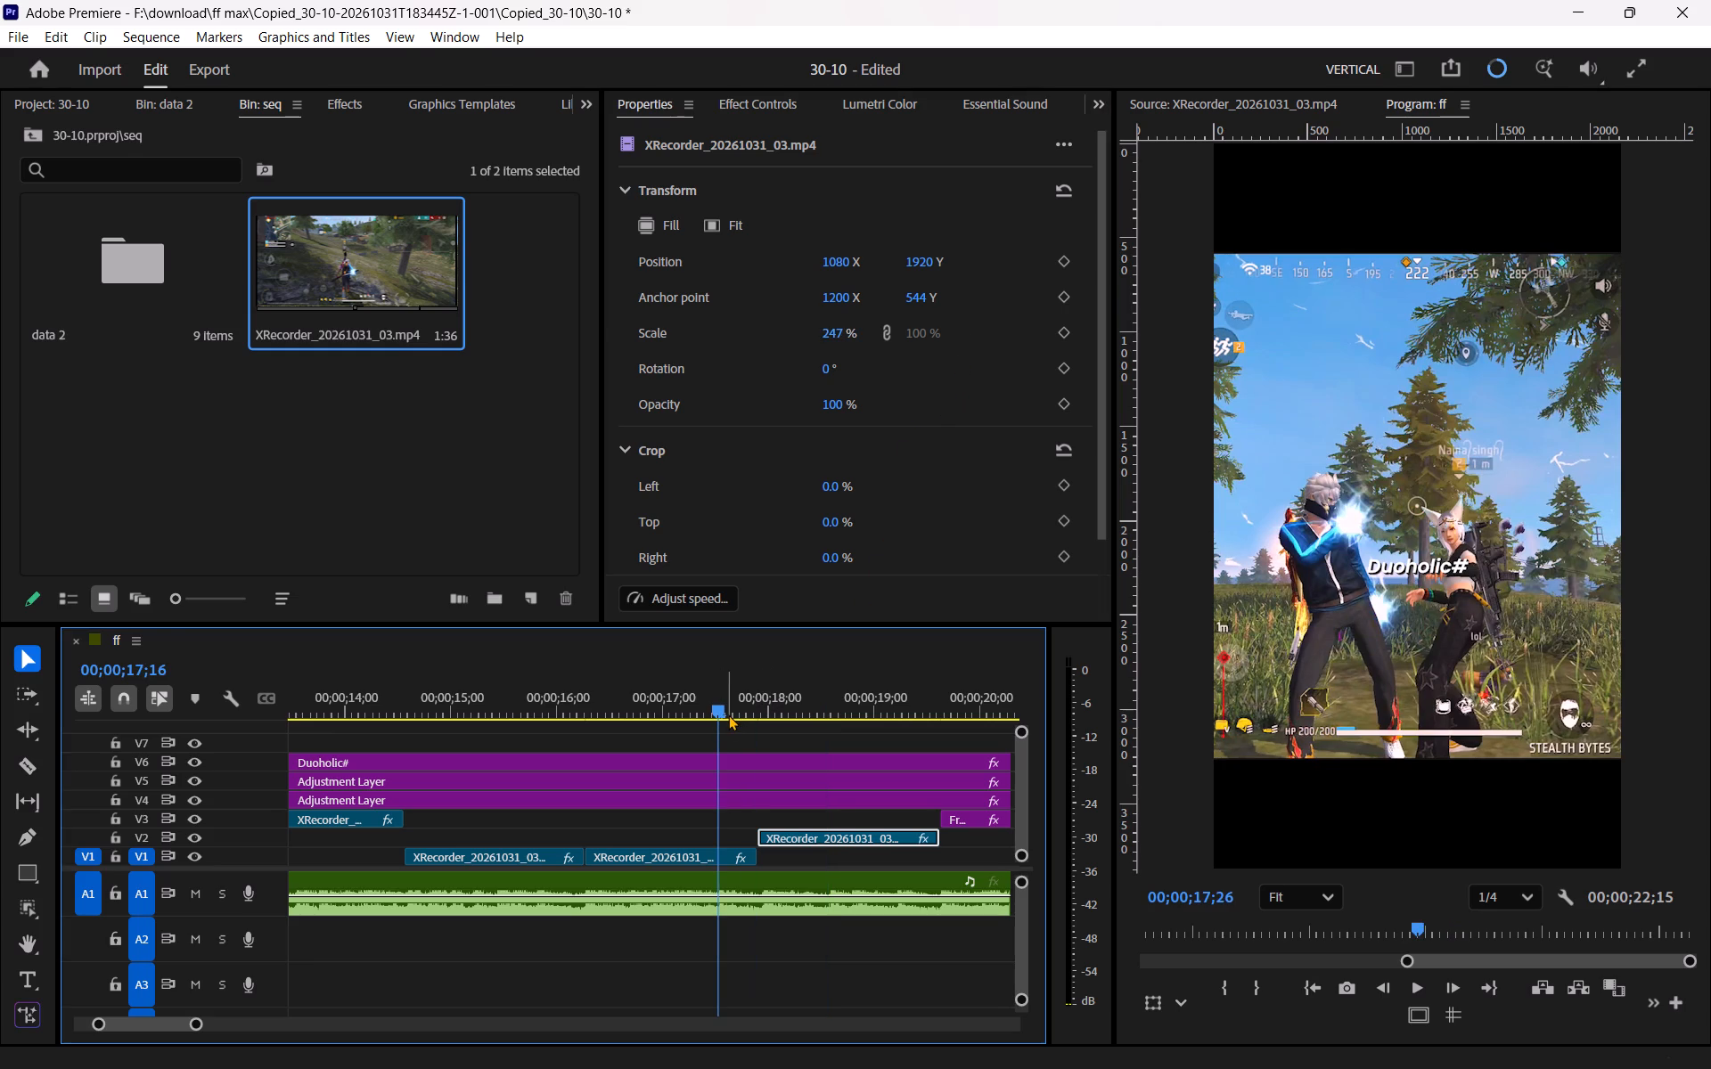
click(815, 853)
key(space)
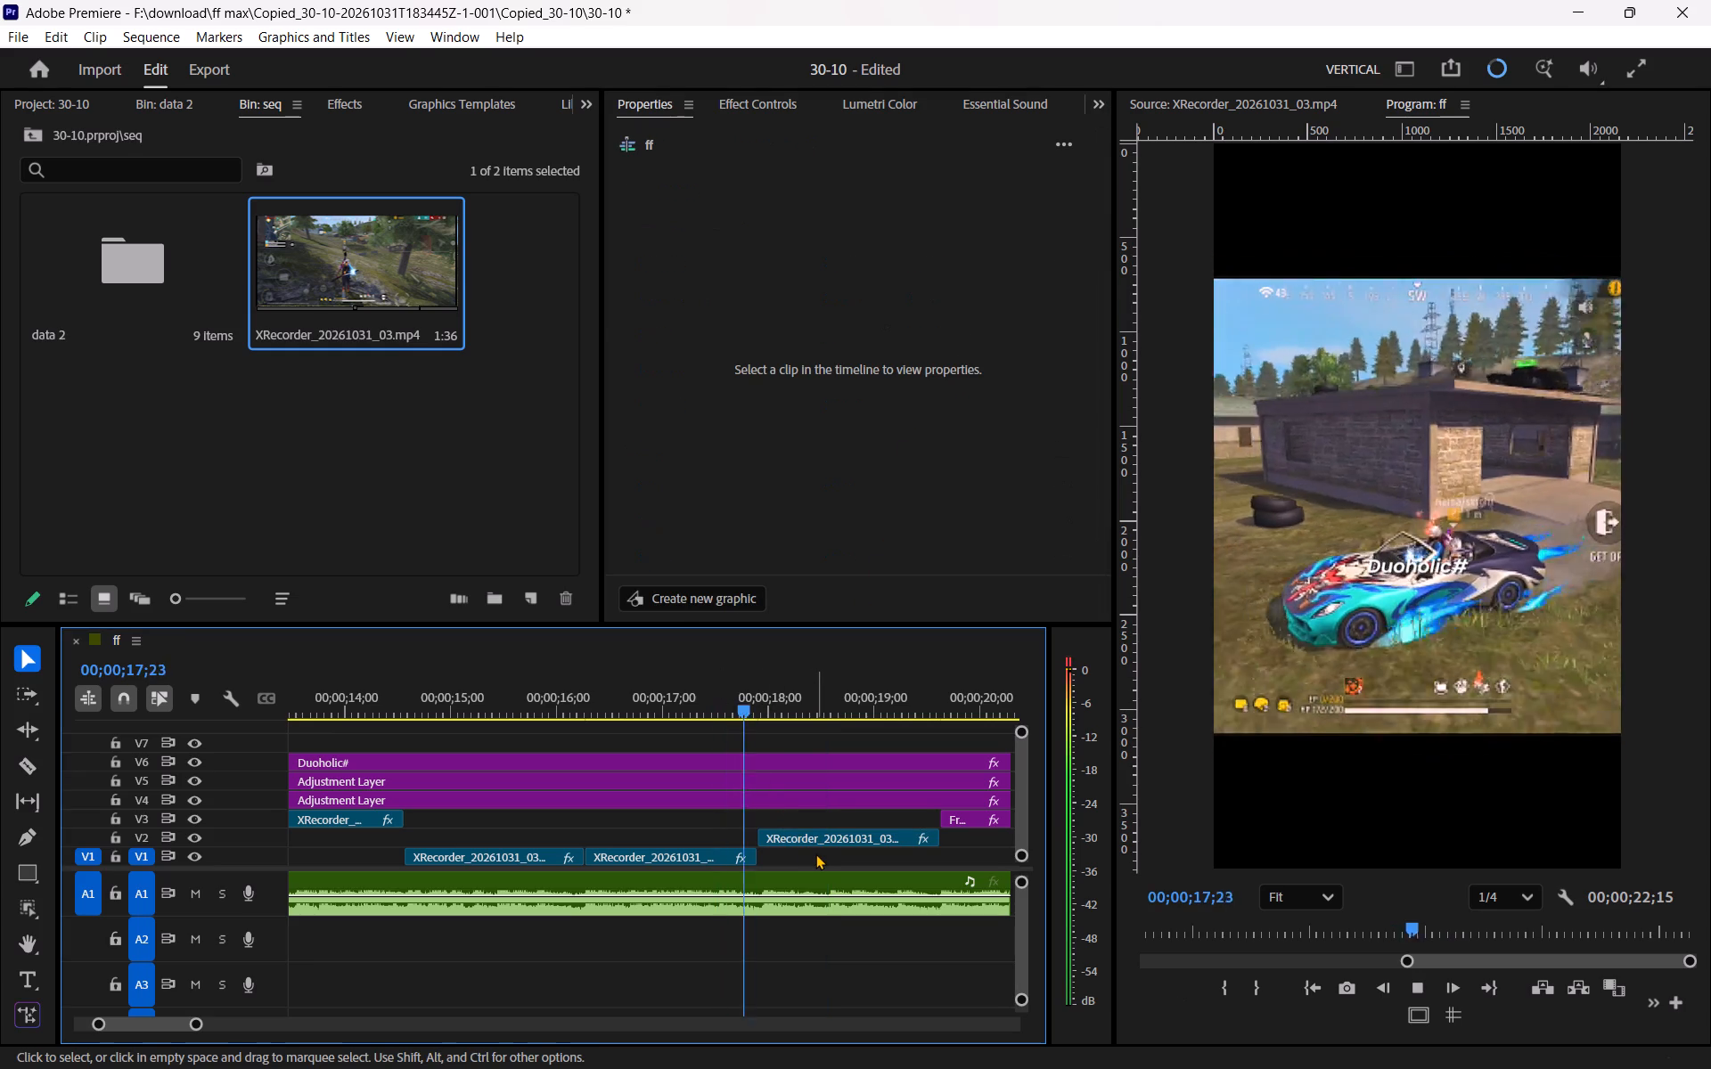
key(space)
click(743, 691)
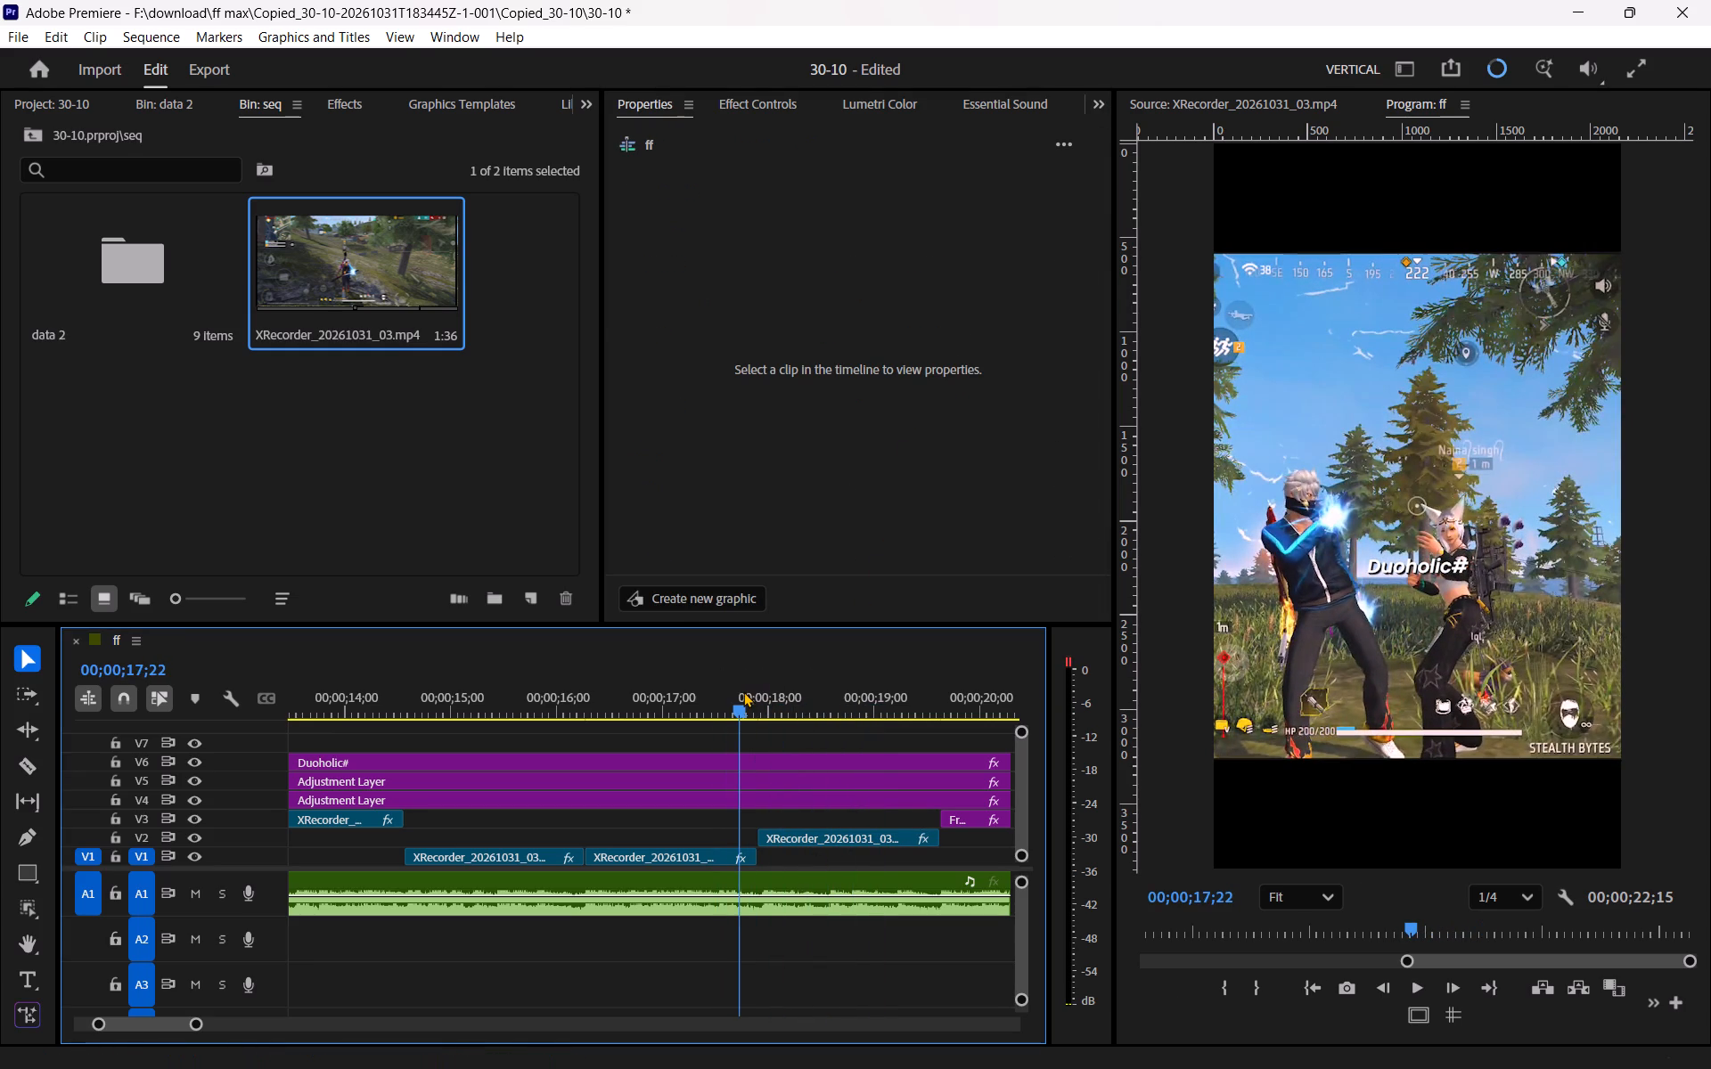
key(space)
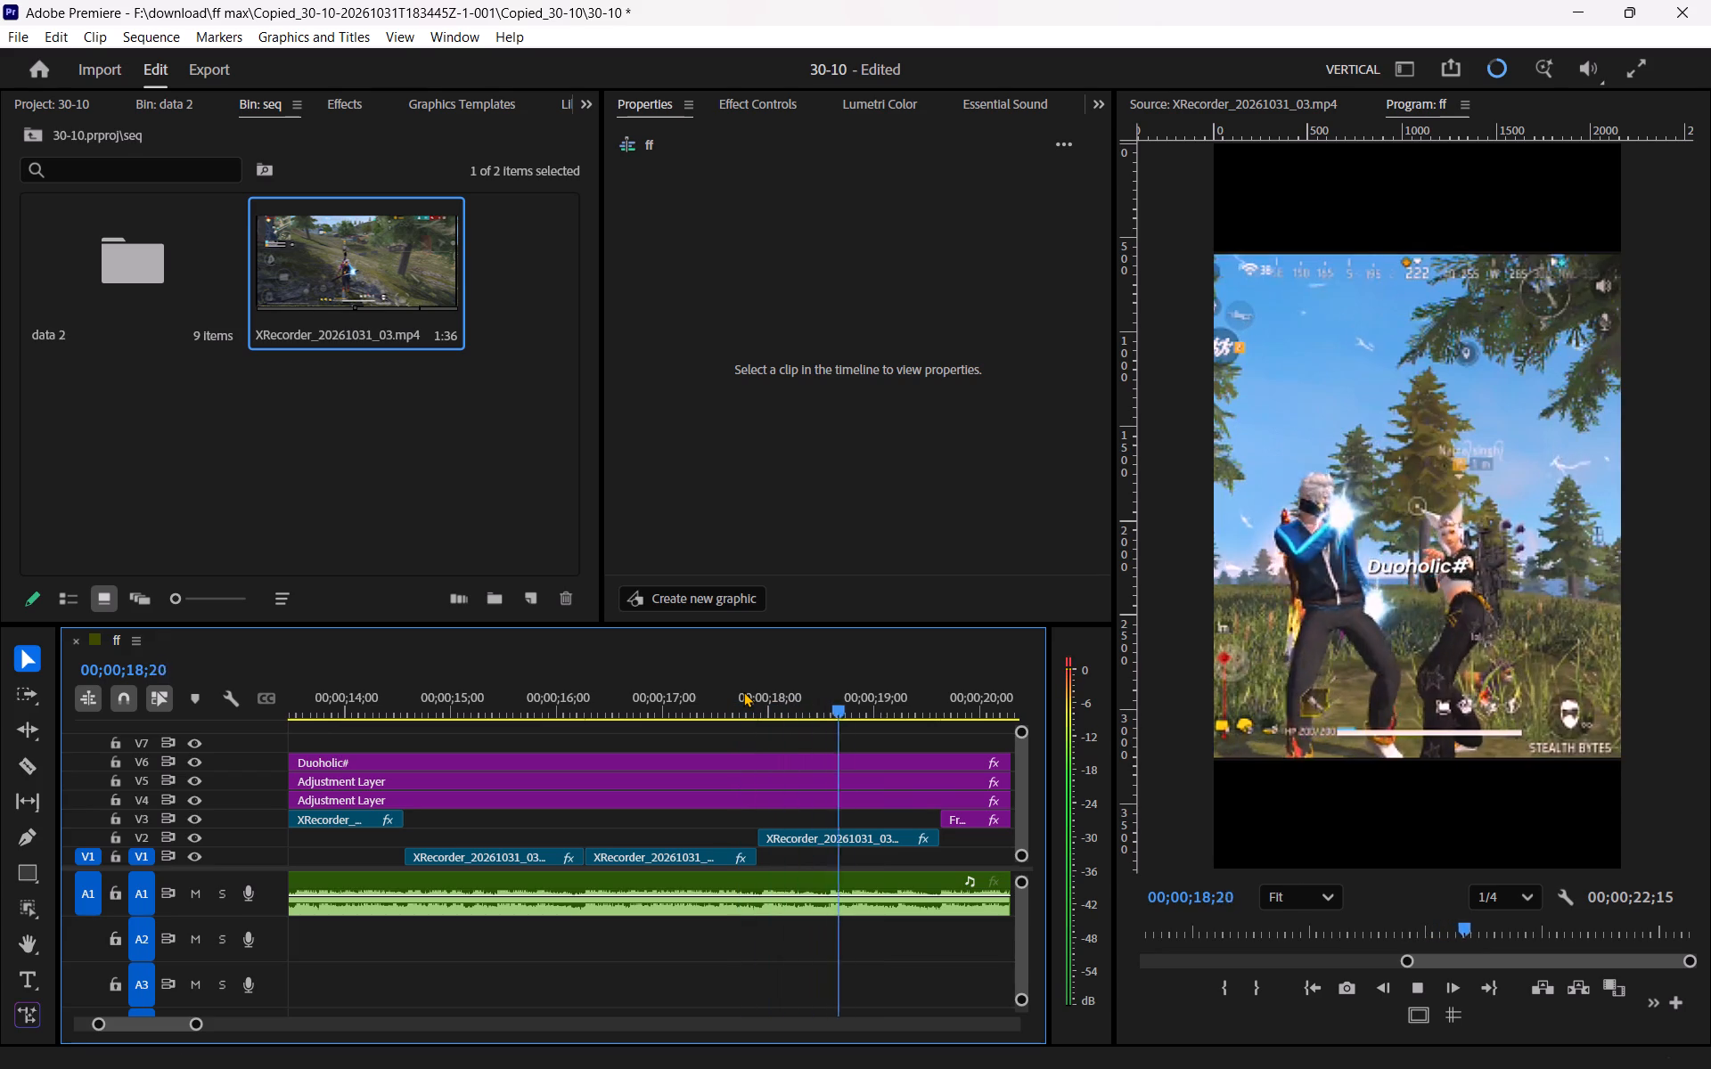
key(space)
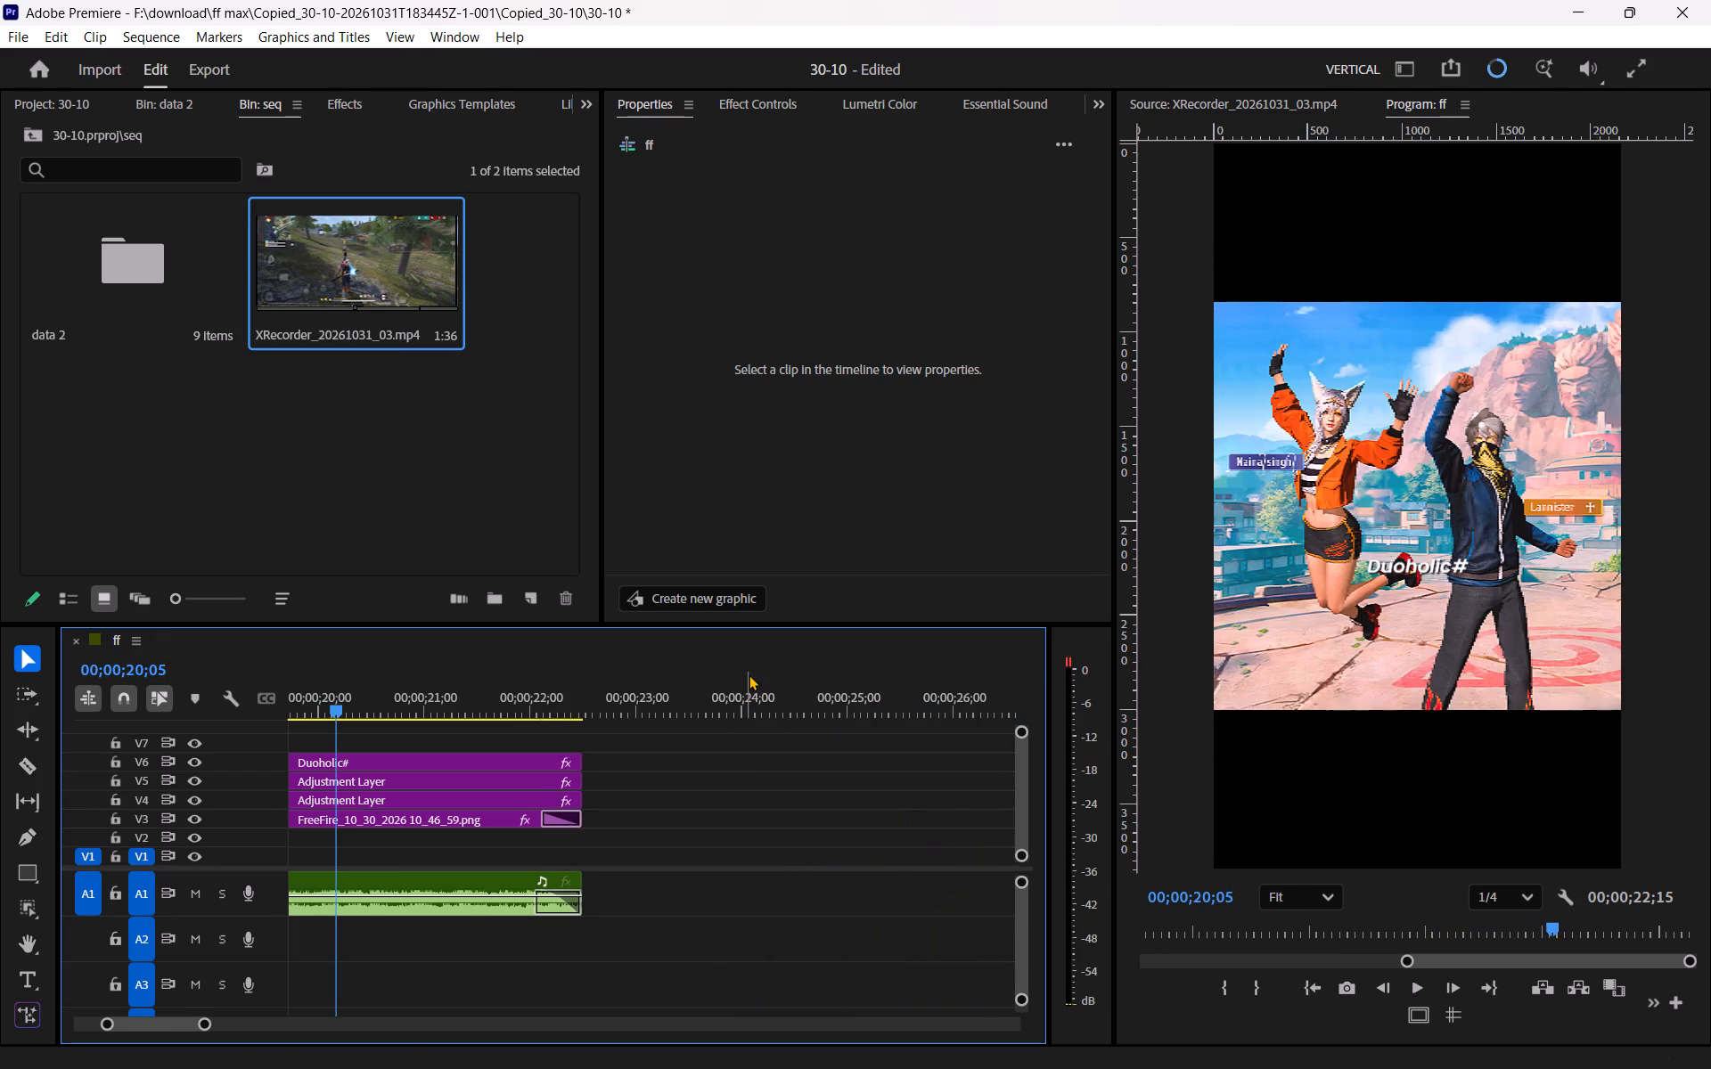
scroll(687, 767, up, 9)
drag(569, 703, 332, 791)
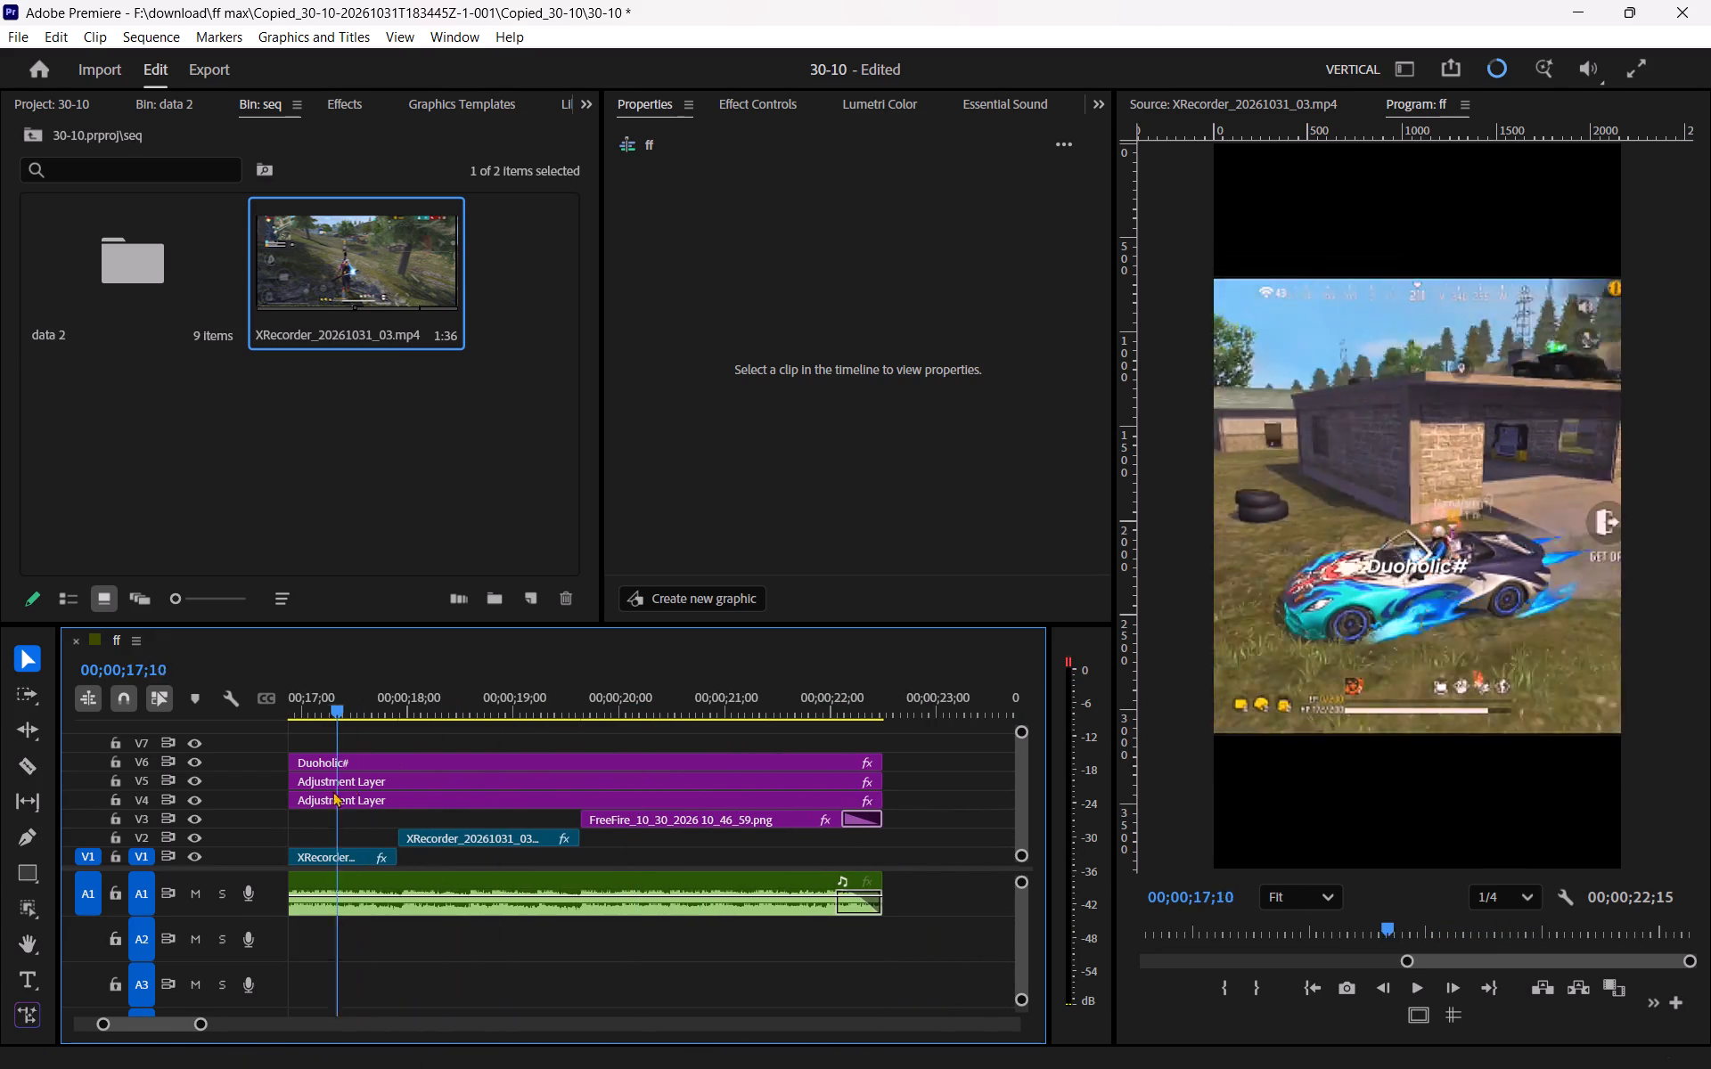
drag(332, 791, 330, 794)
key(space)
scroll(495, 771, up, 3)
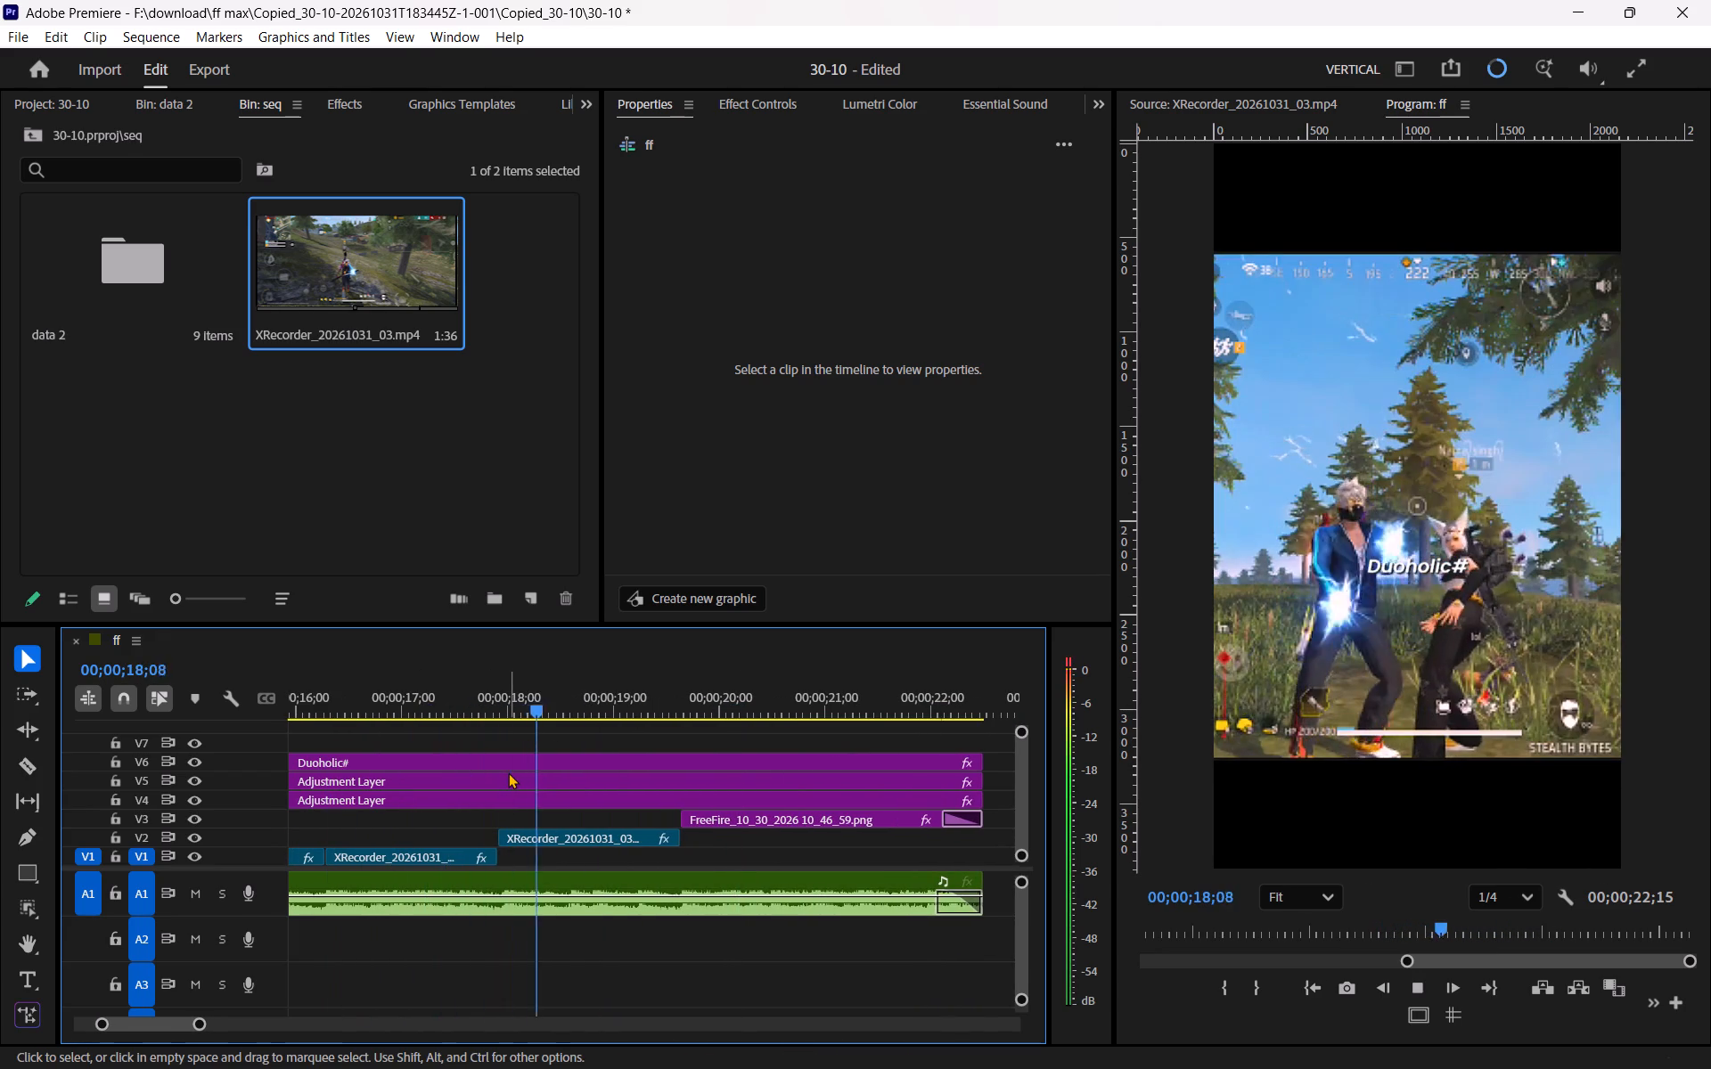
key(space)
Trim the emote-wheel frame off the V2 clip's start at 00;00;17;28 and move the clip back to the end of the V1 clip.
drag(513, 699, 505, 703)
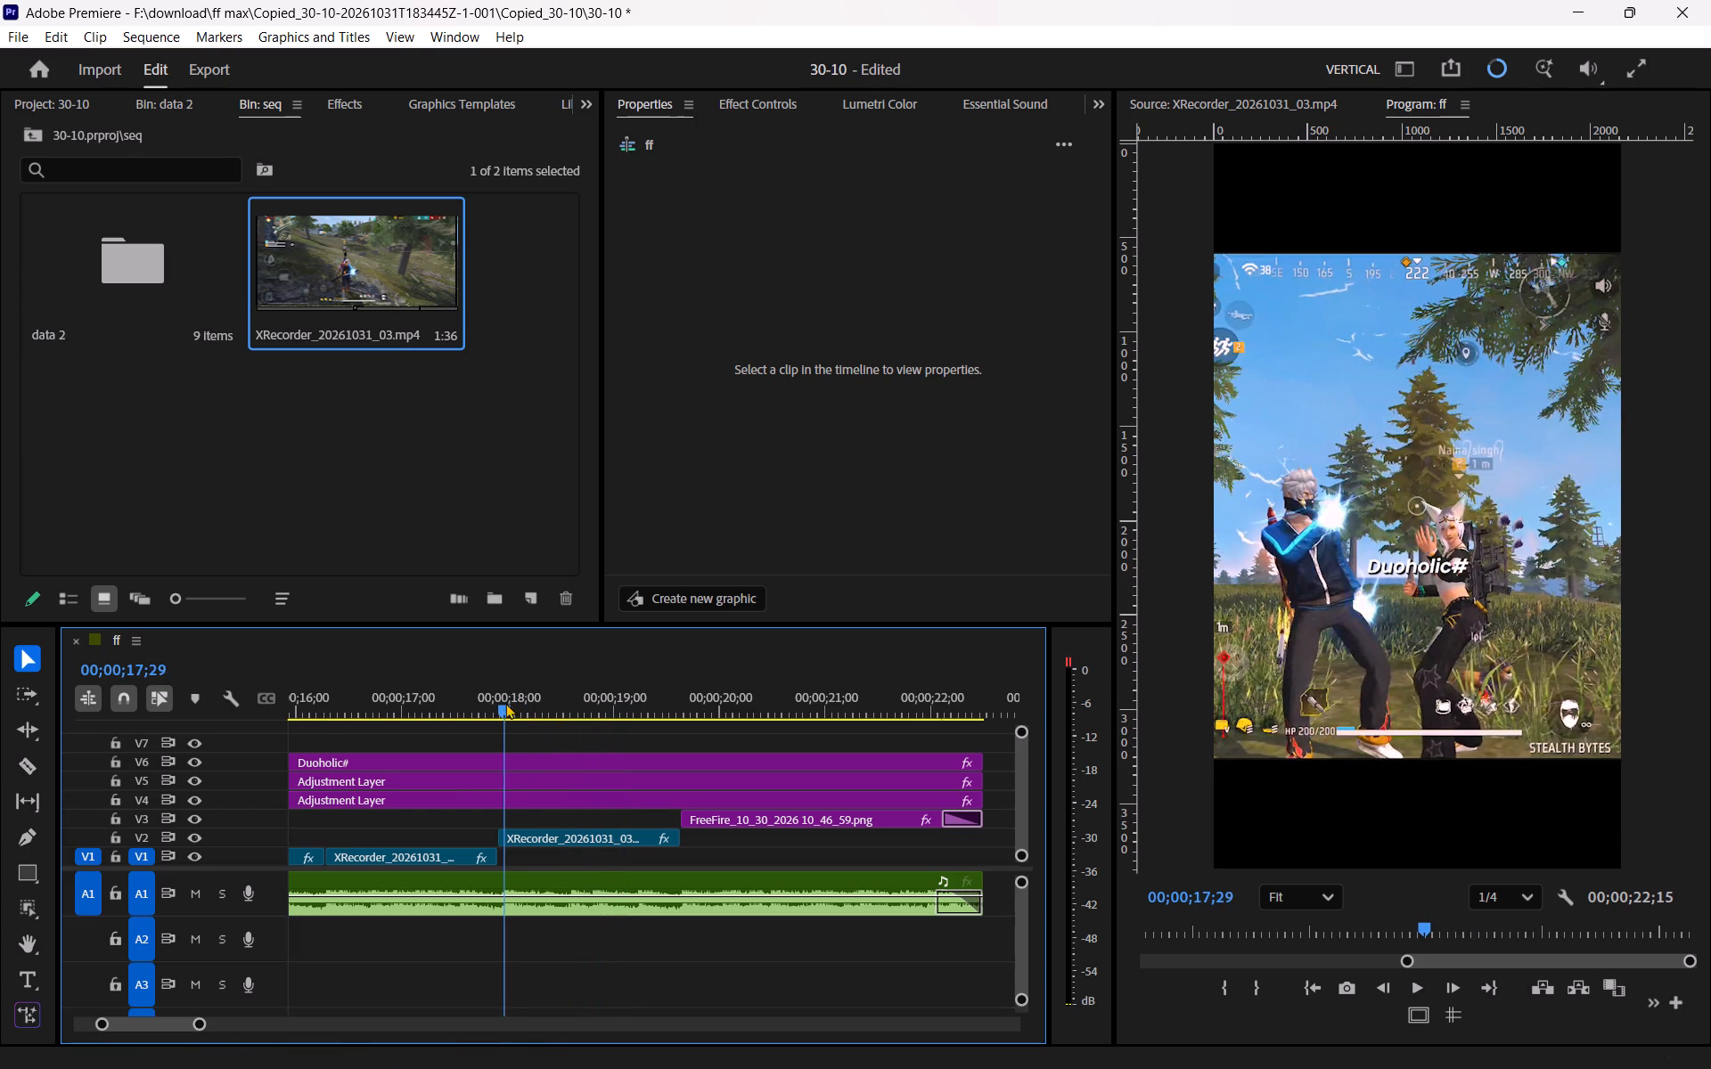
drag(505, 703, 501, 714)
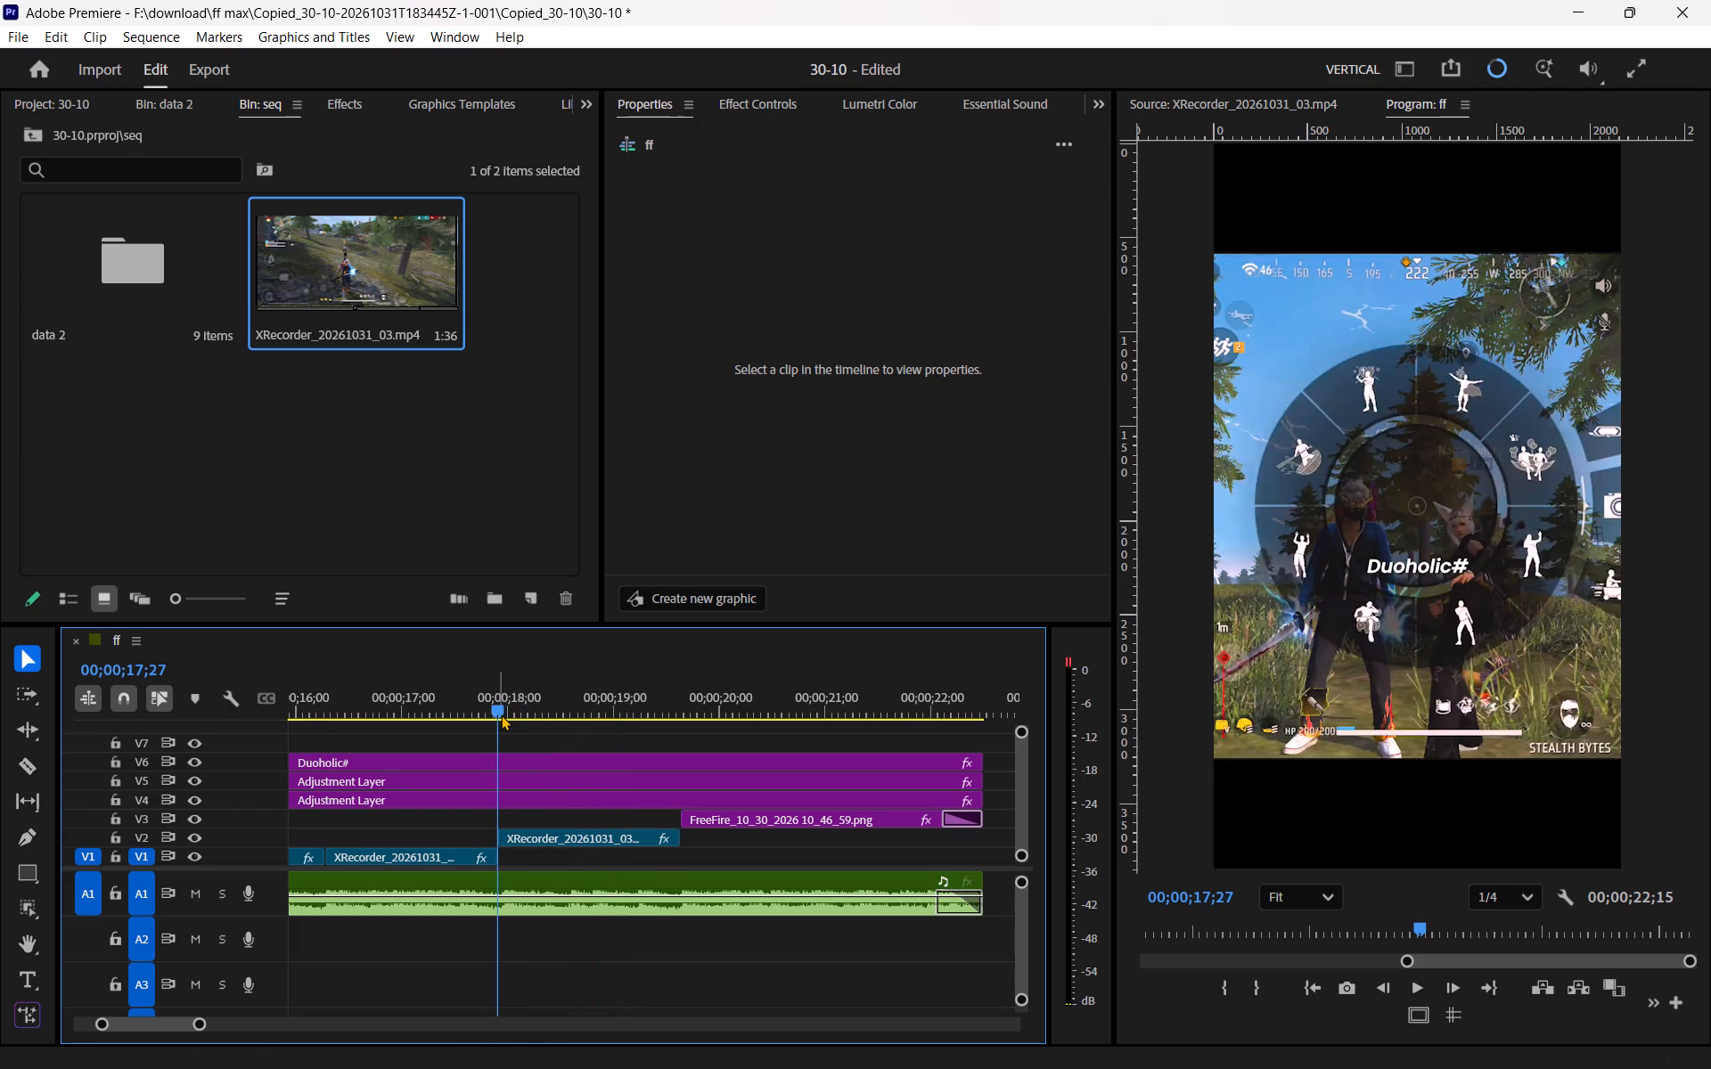
text(==)
key(equal)
key(Right)
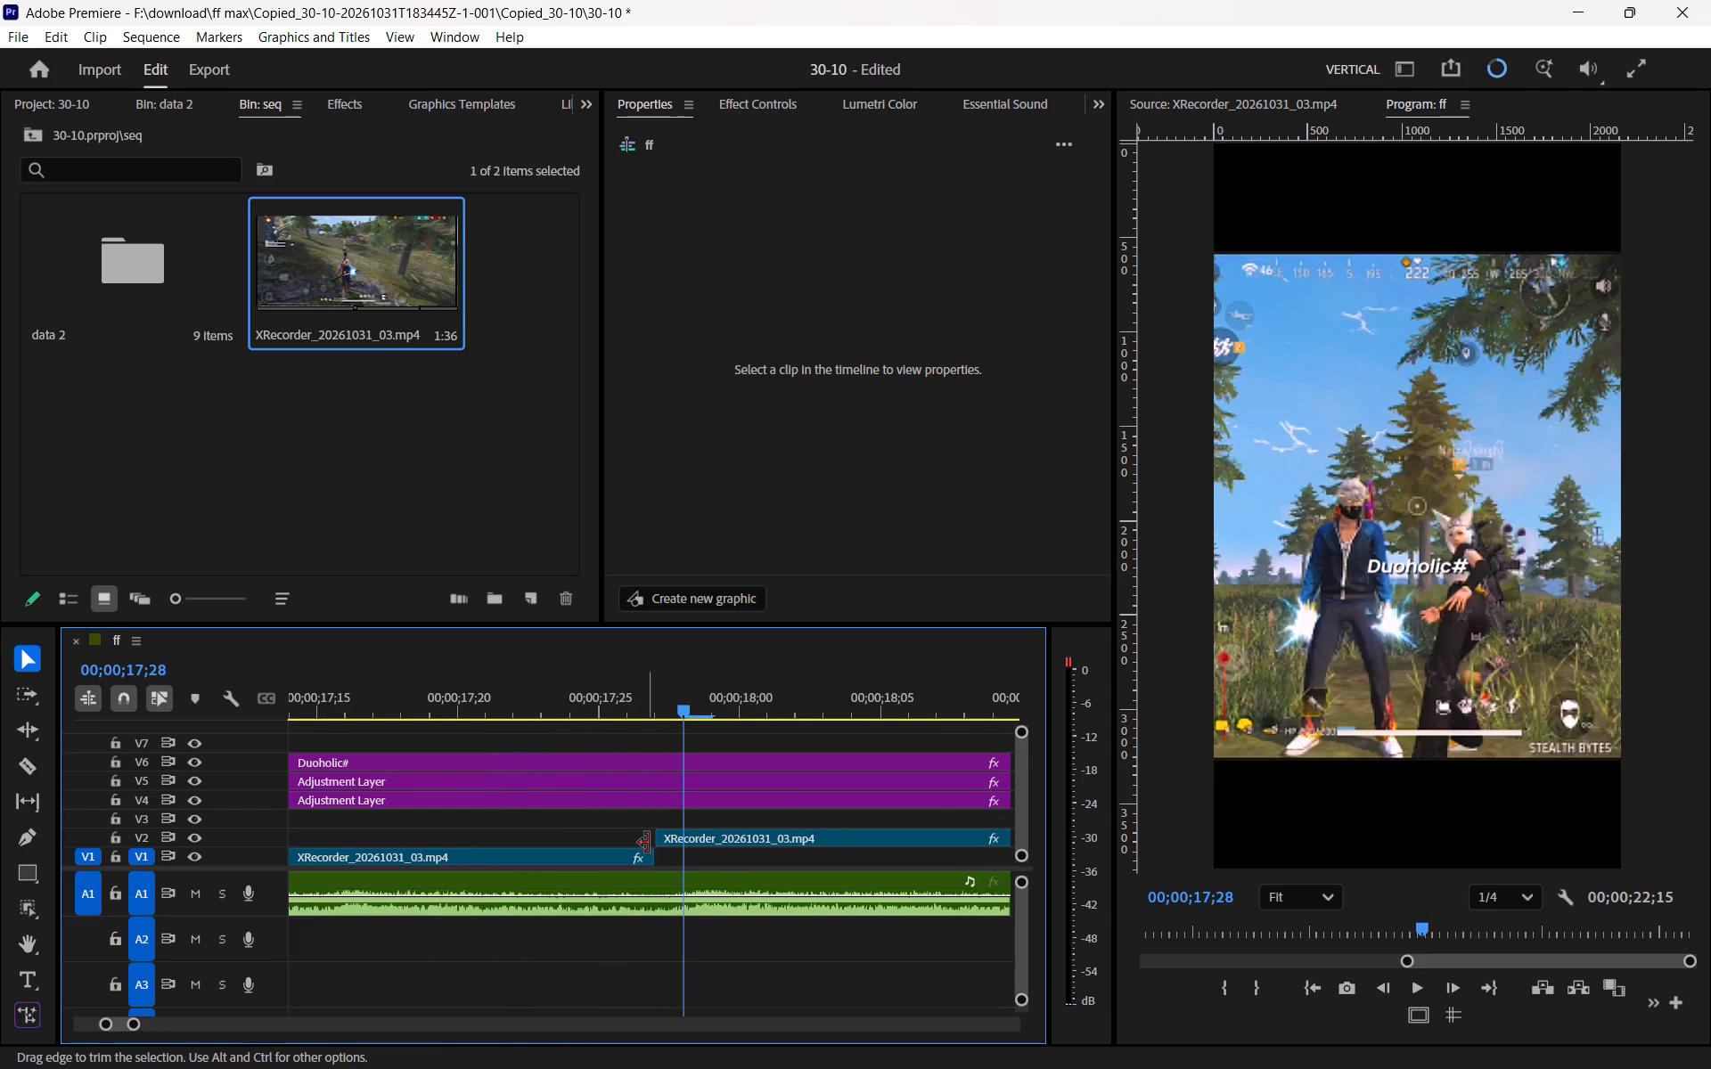
drag(659, 847, 684, 849)
key(ctrl+z)
drag(654, 830, 661, 833)
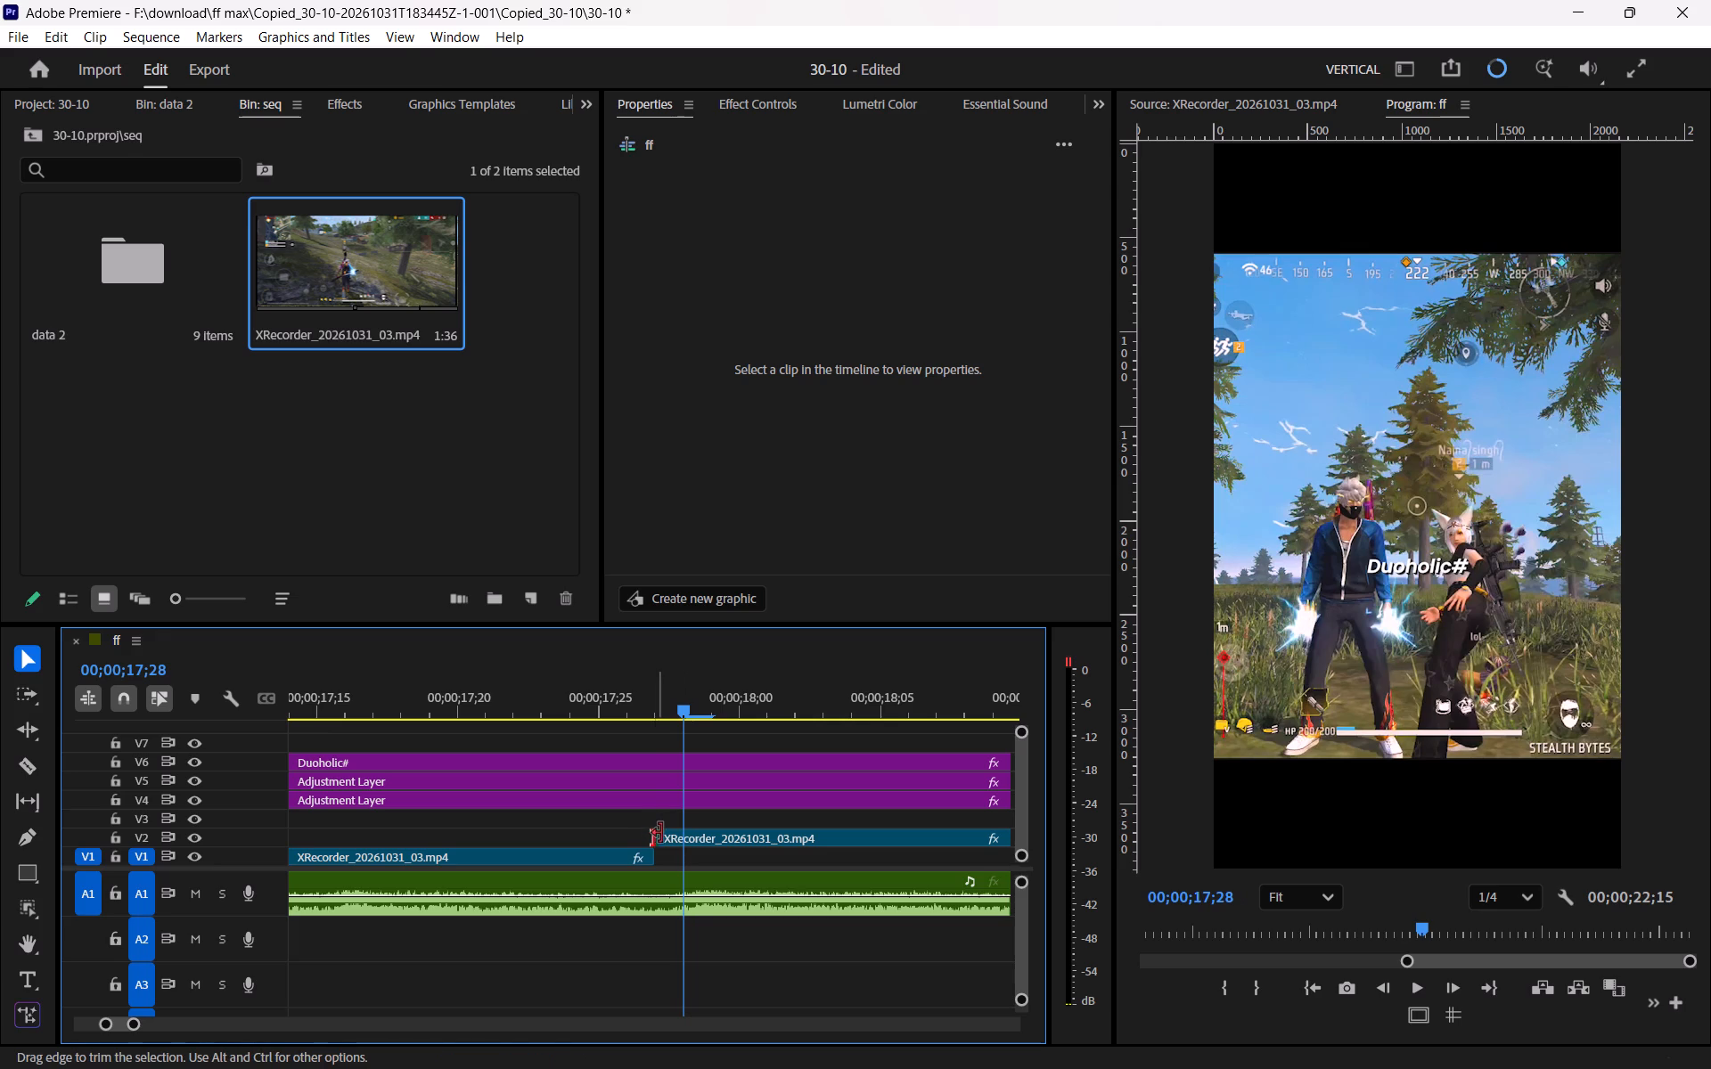
drag(661, 833, 680, 834)
drag(765, 840, 716, 838)
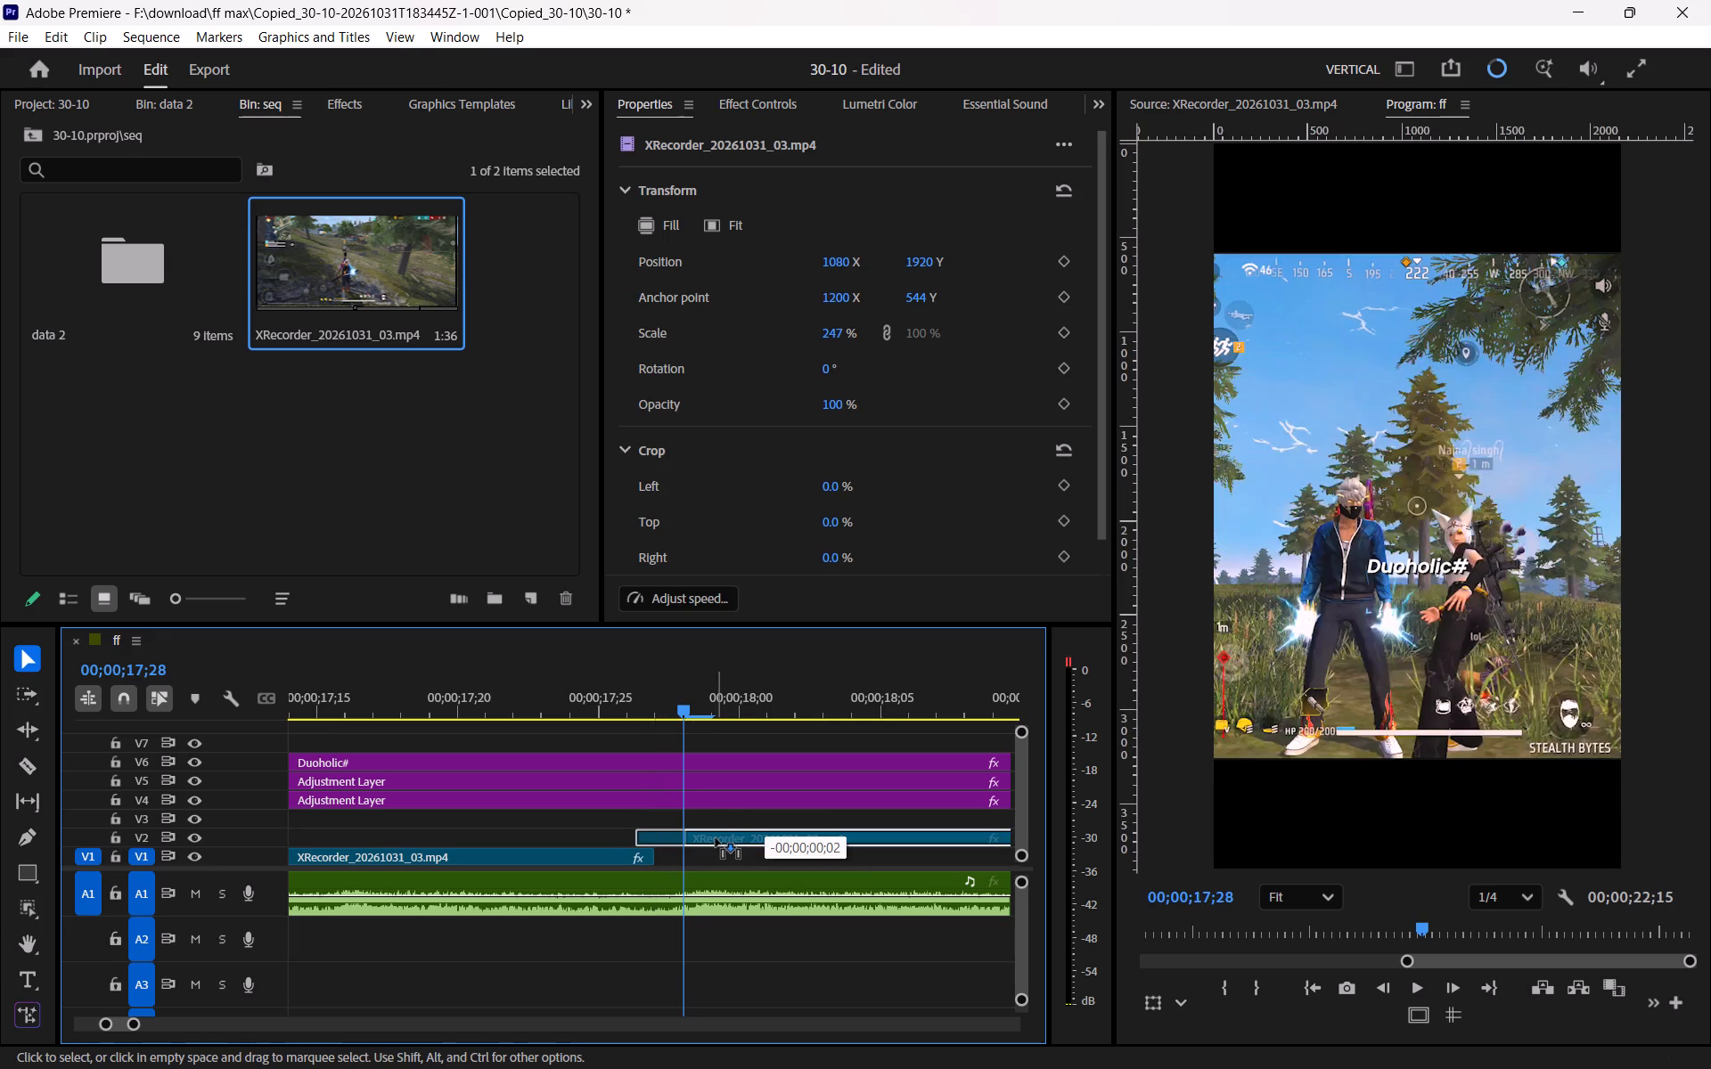
drag(716, 838, 729, 838)
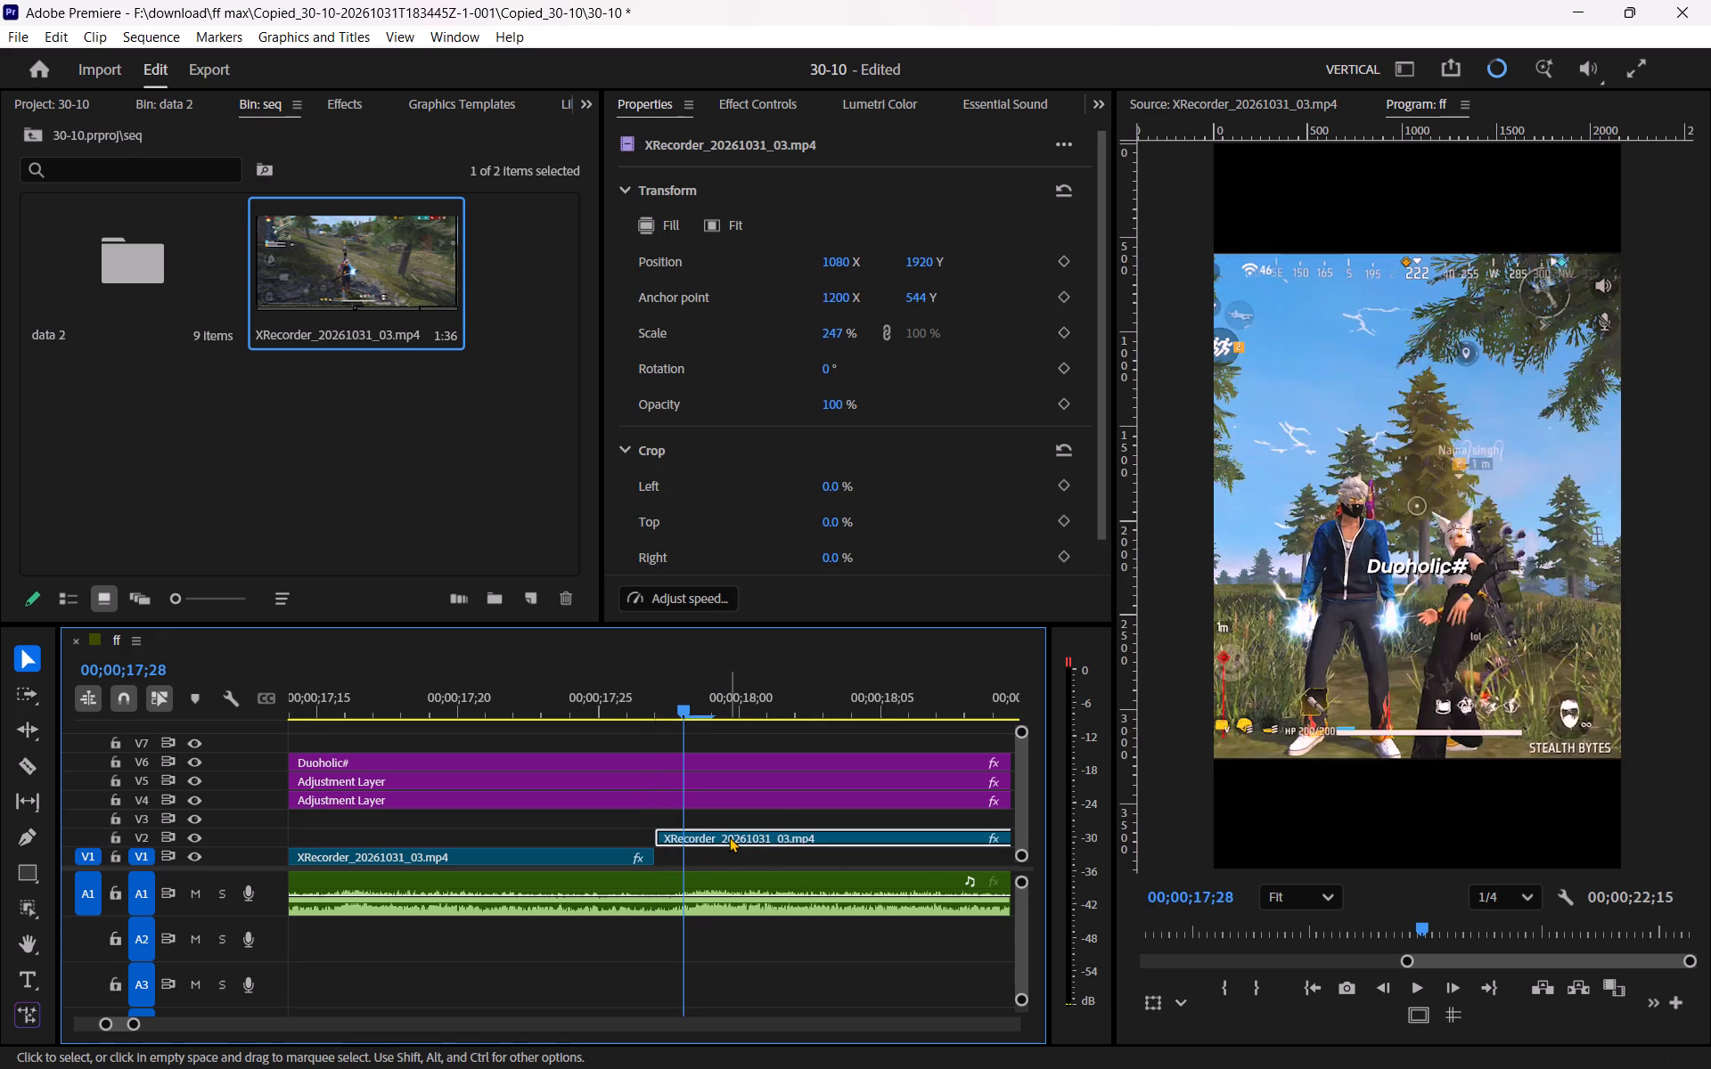
Extend the end of the V2 emote clip by one frame to meet the start of the final FreeFire image on V3.
key(minus)
key(minus)
key(minus)
click(835, 840)
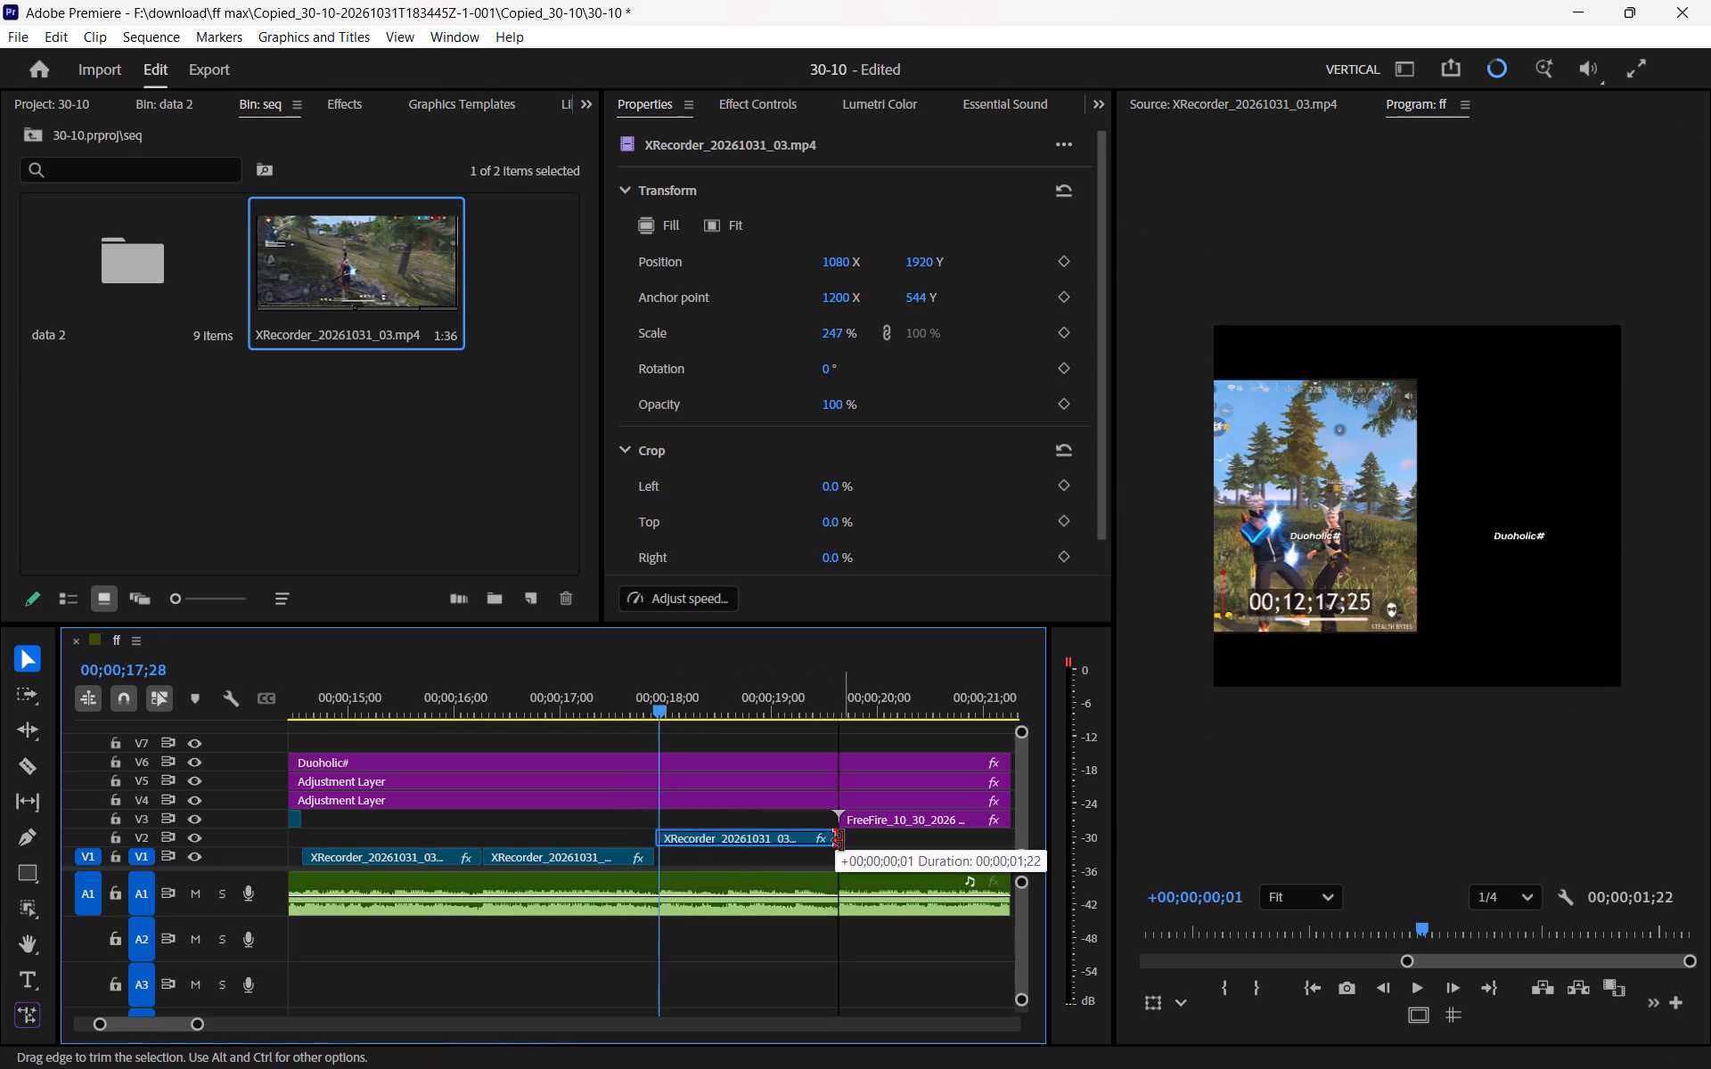
Play the sequence across the cut into the V2 emote clip from 00;00;17;17.
click(618, 703)
key(space)
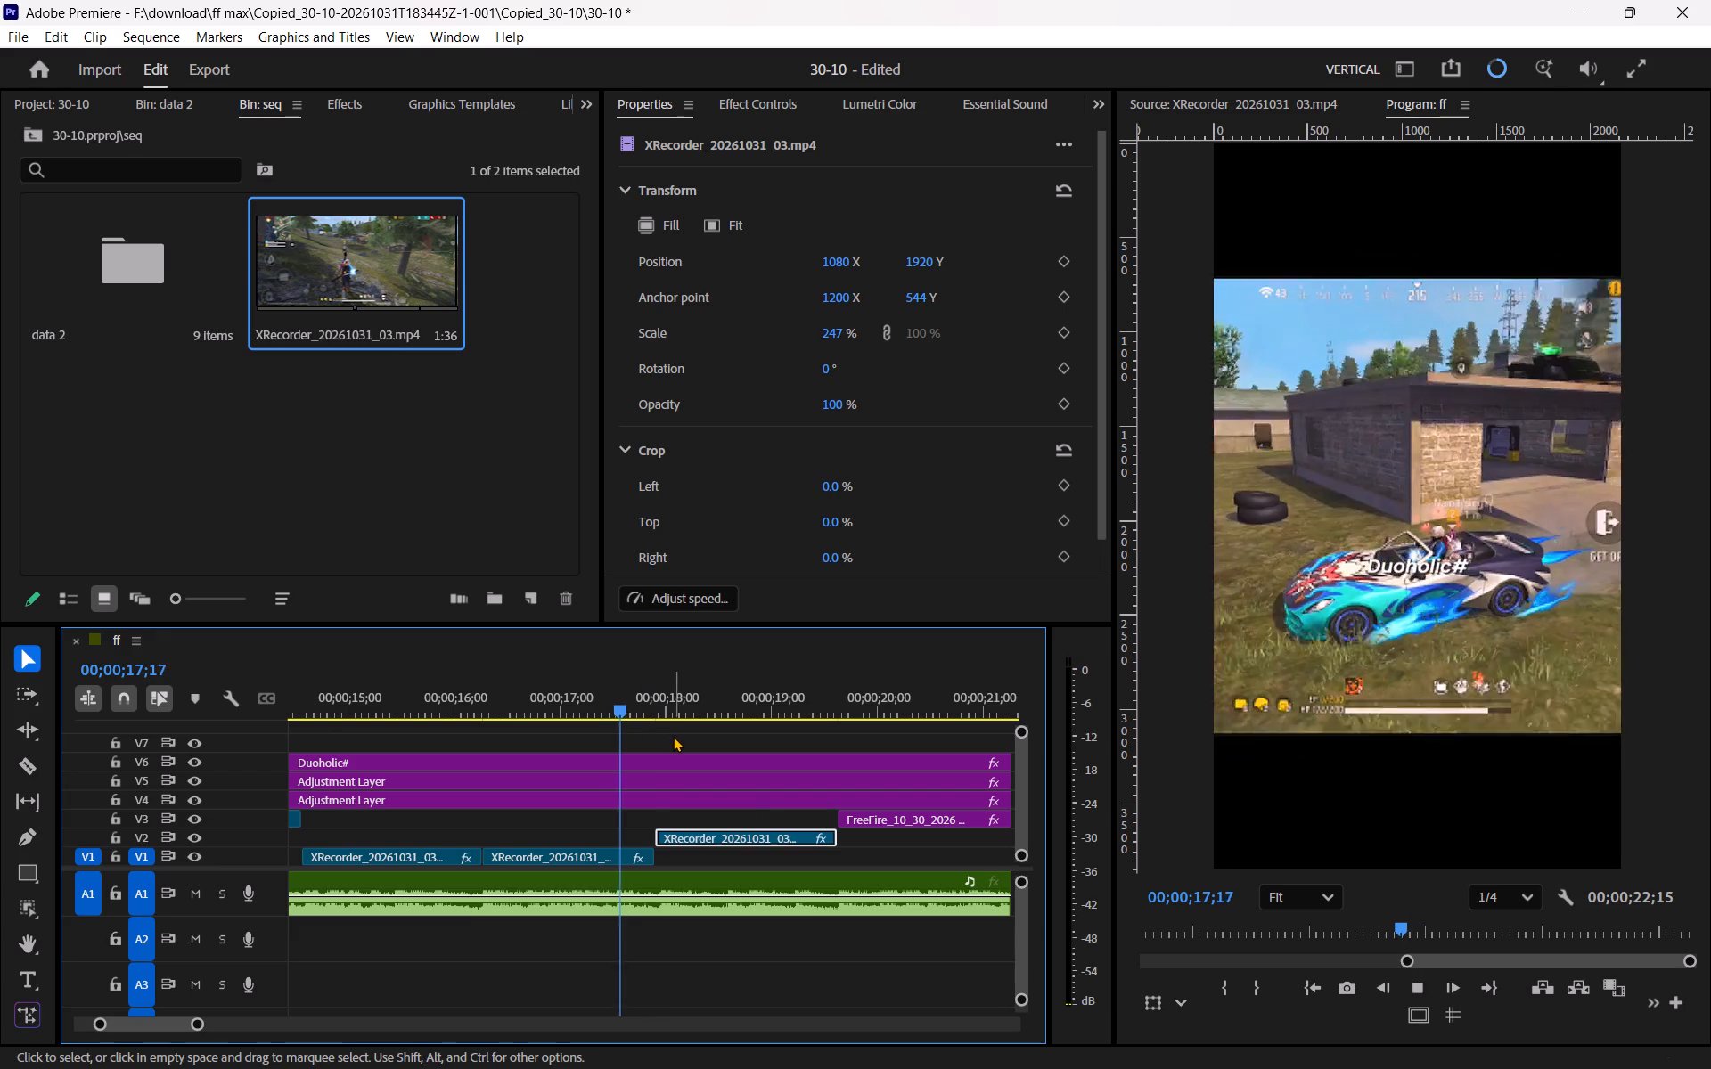
click(673, 736)
key(space)
Set the Scale of the V1 car clip at 00;00;17;18 to 240%.
click(625, 699)
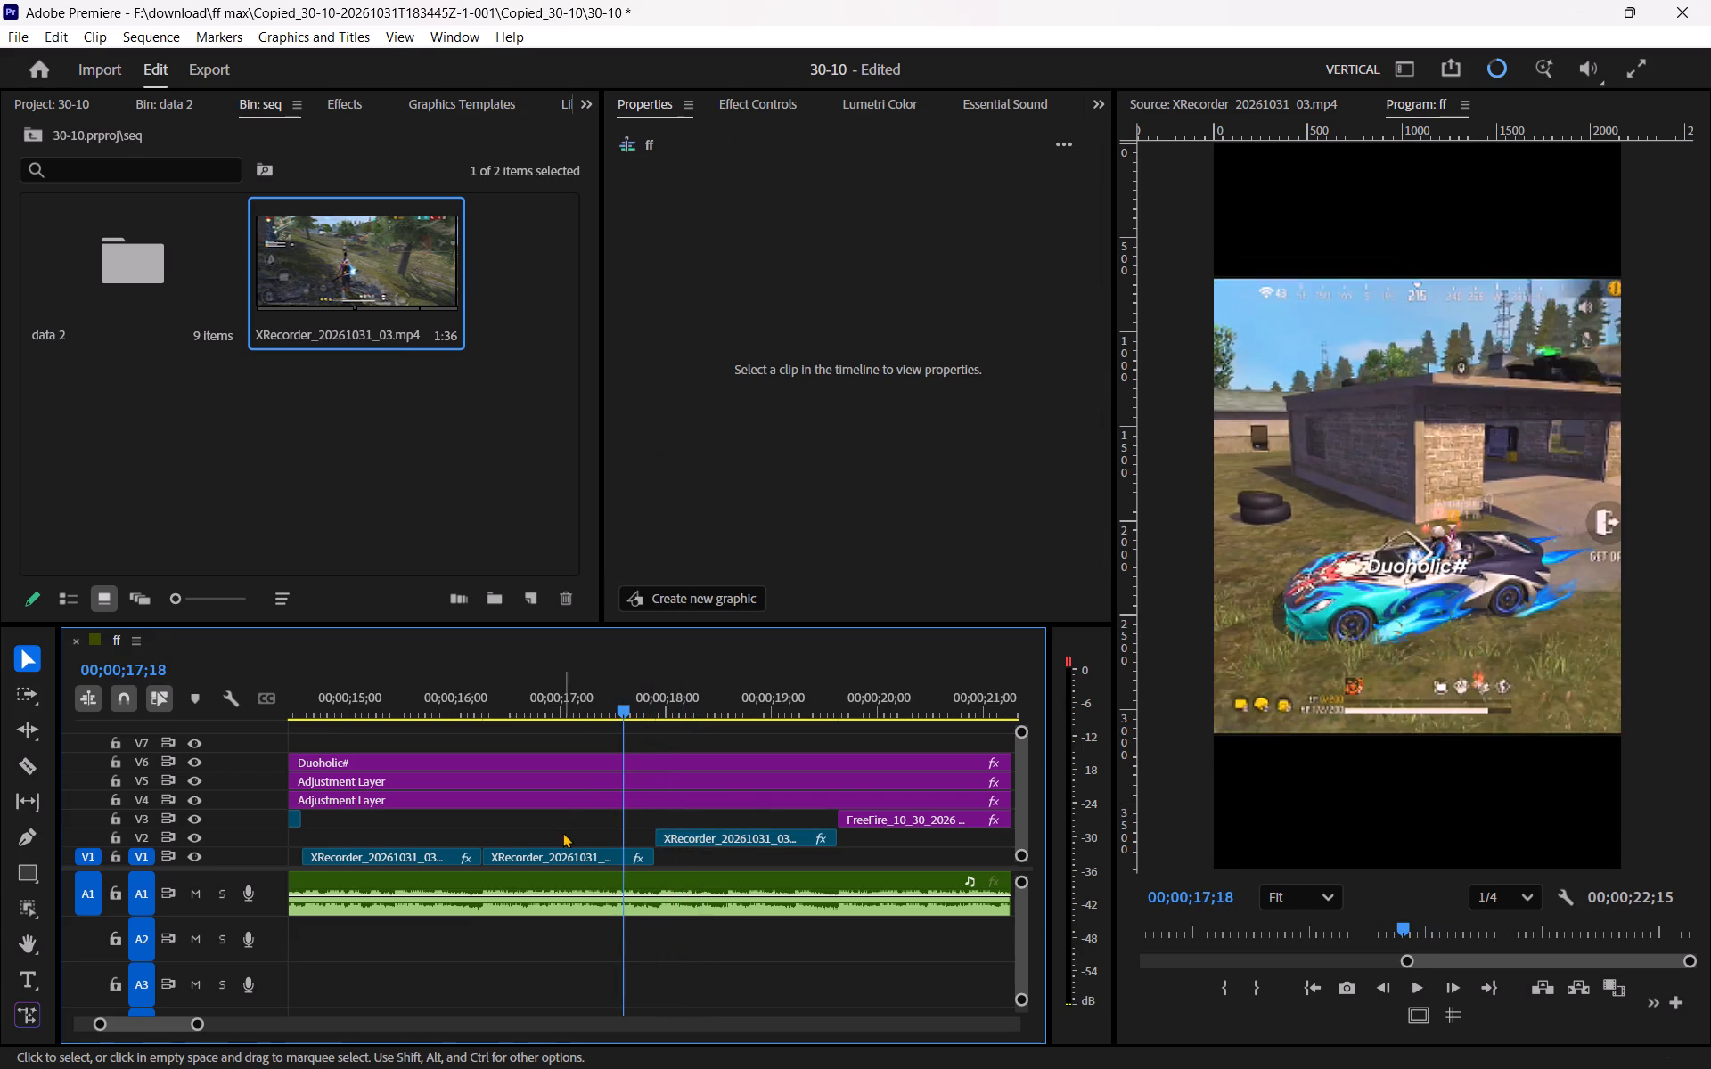
click(564, 851)
drag(837, 339, 866, 346)
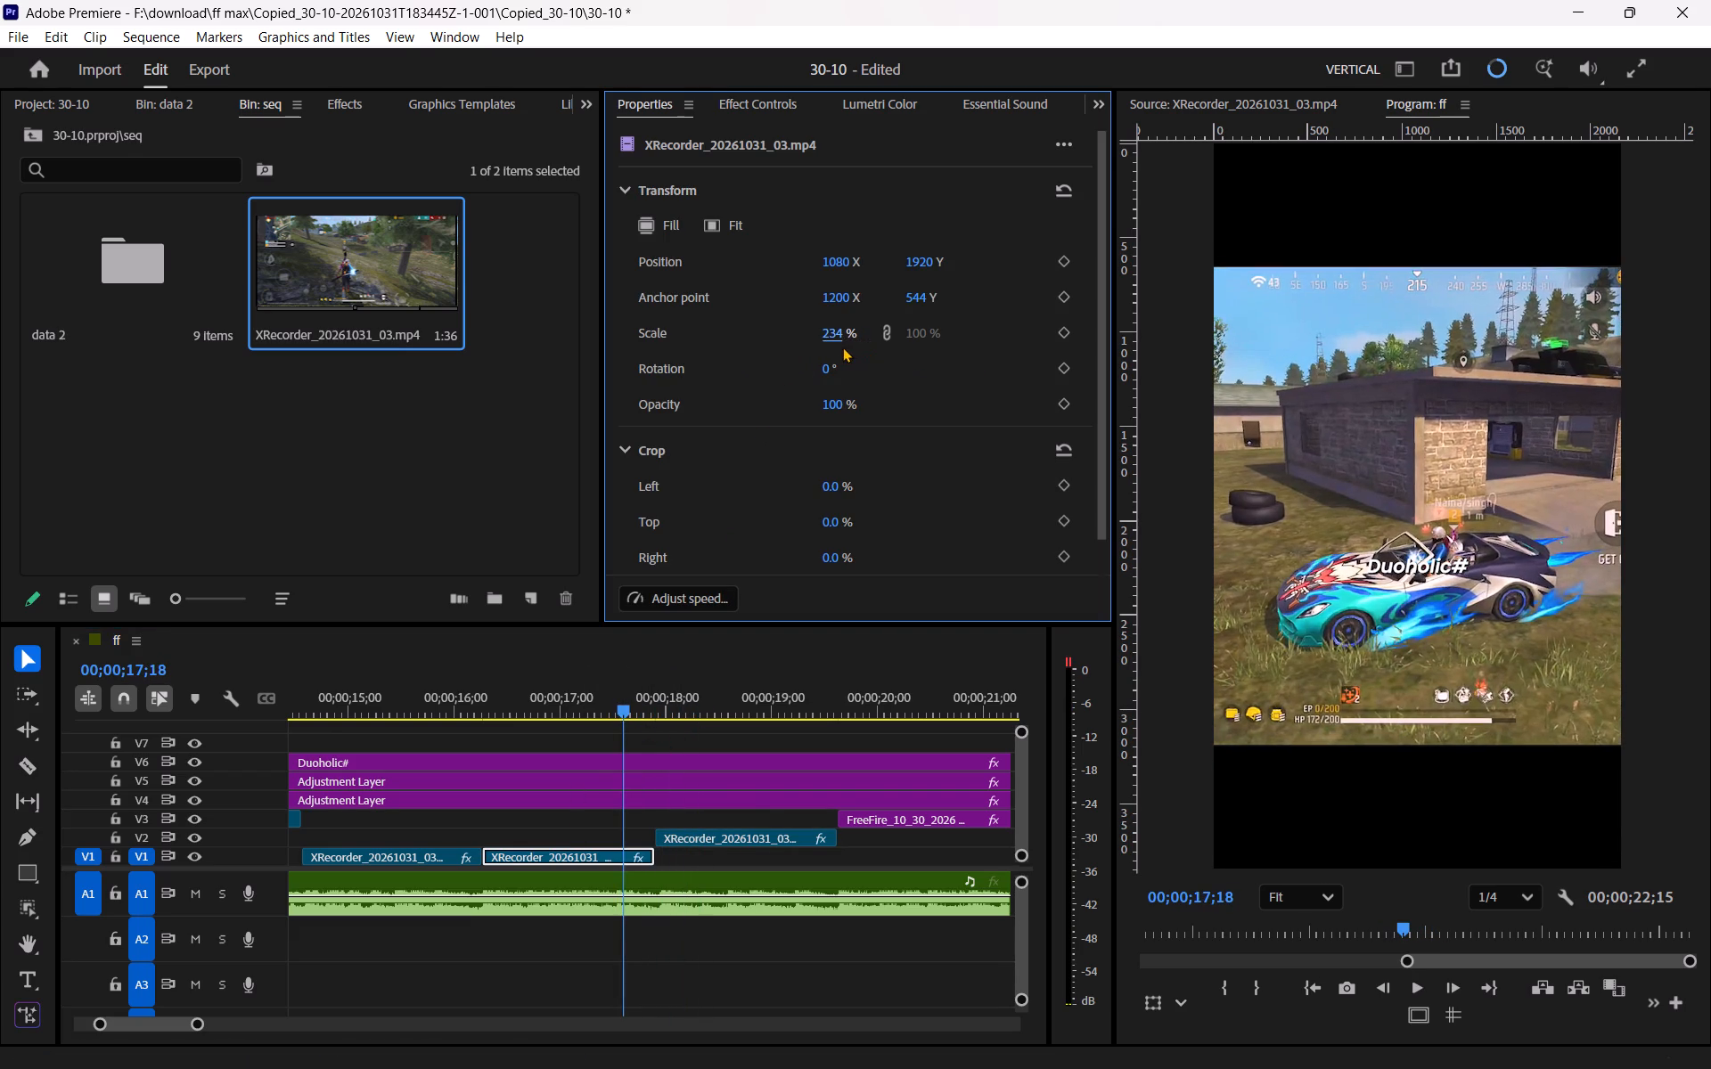
drag(838, 341, 848, 341)
Set the Scale of the V1 XRecorder clip at 00;00;15;15 to 239%.
scroll(569, 775, up, 4)
click(536, 666)
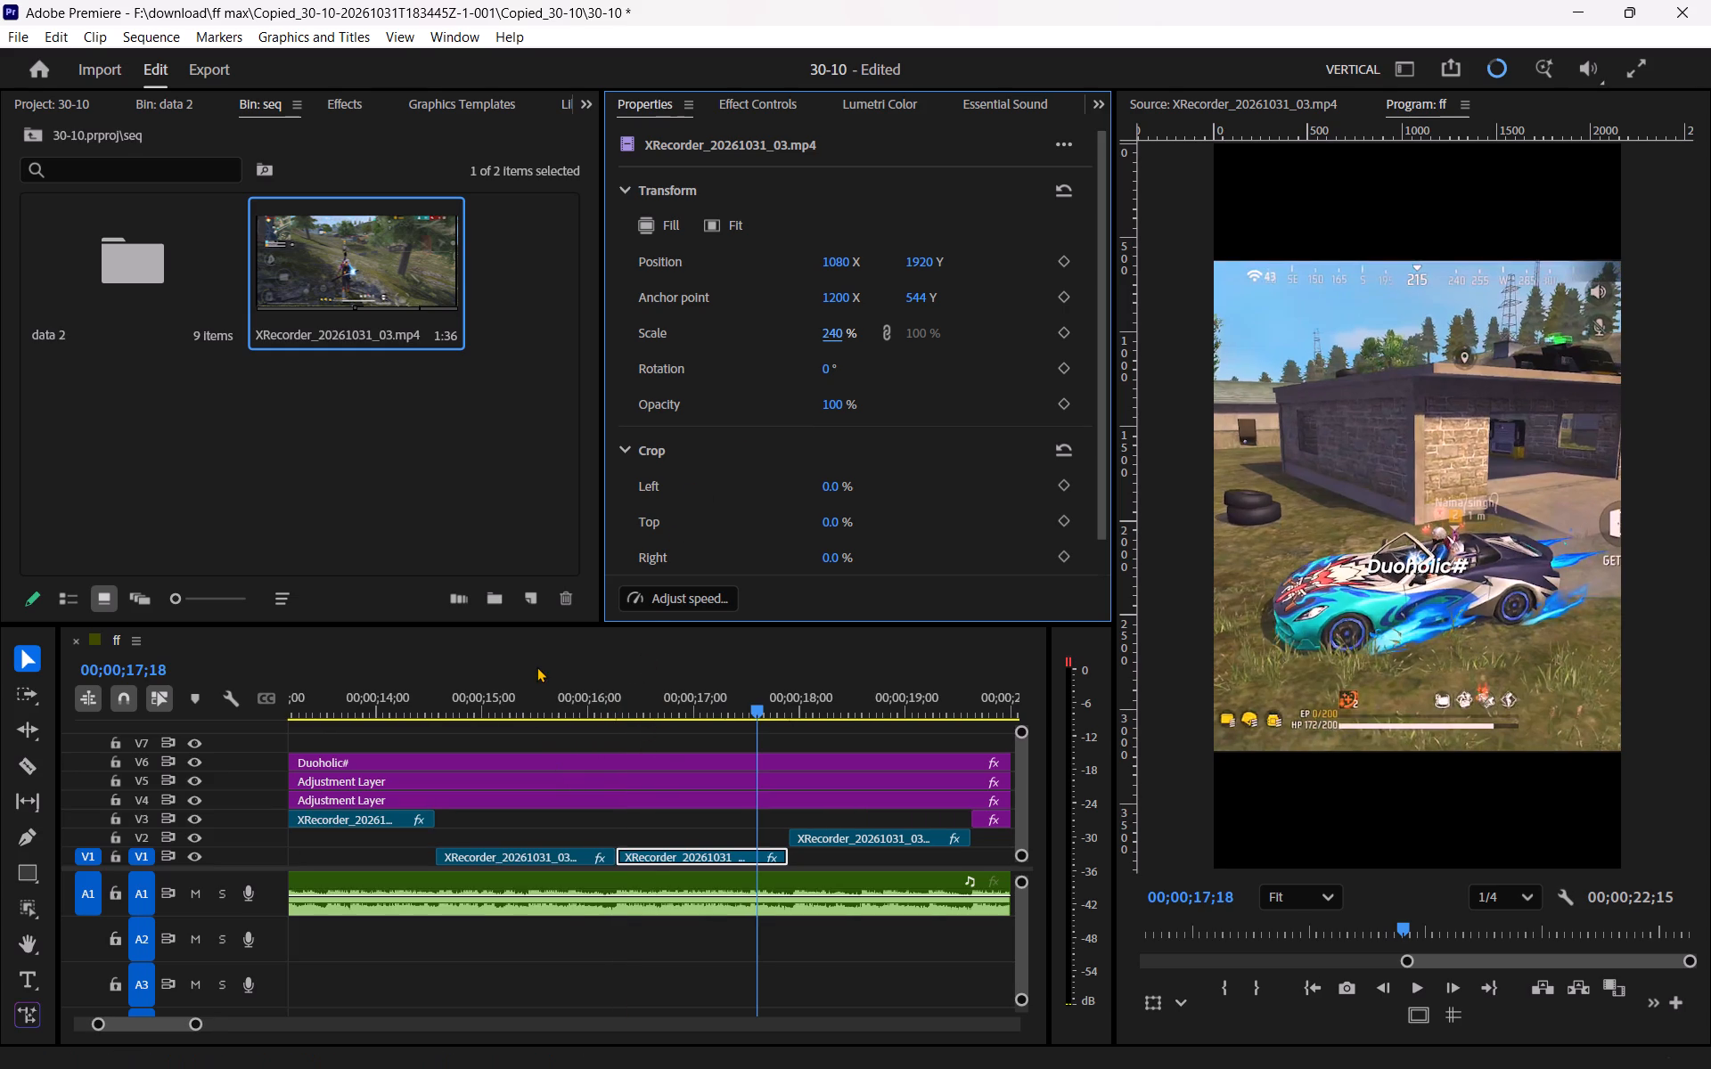
click(536, 686)
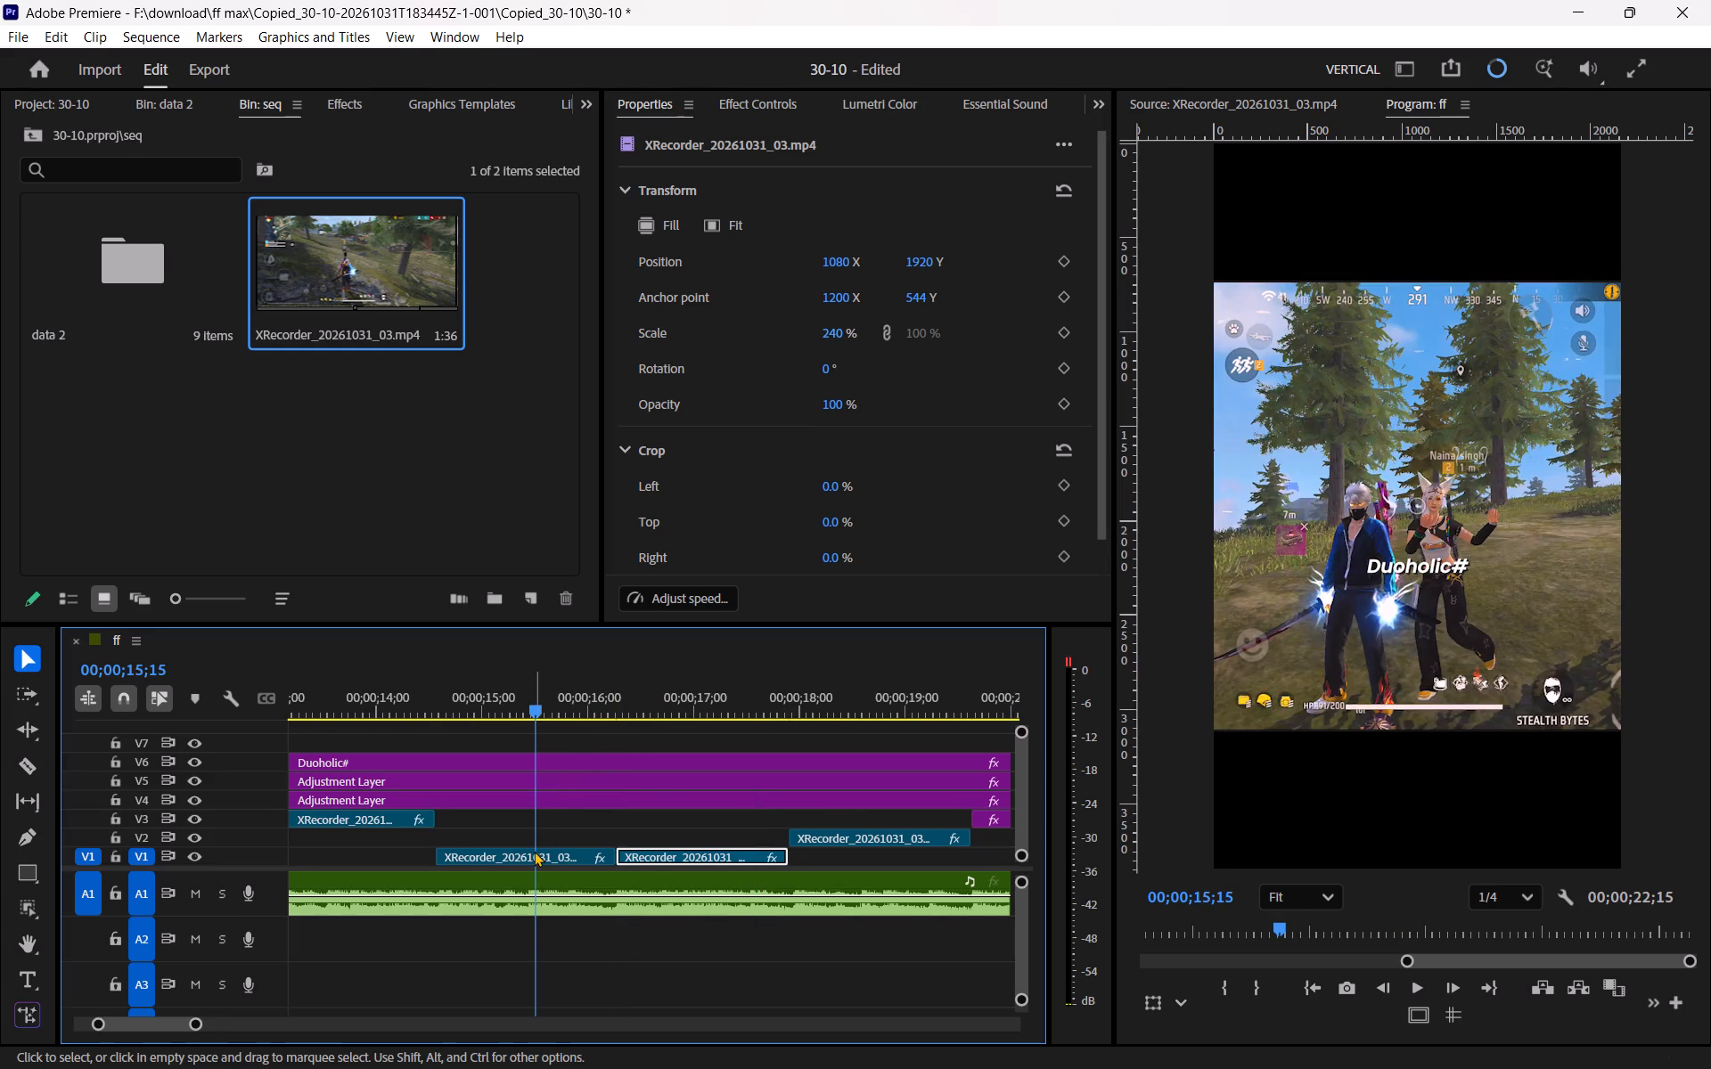
click(528, 855)
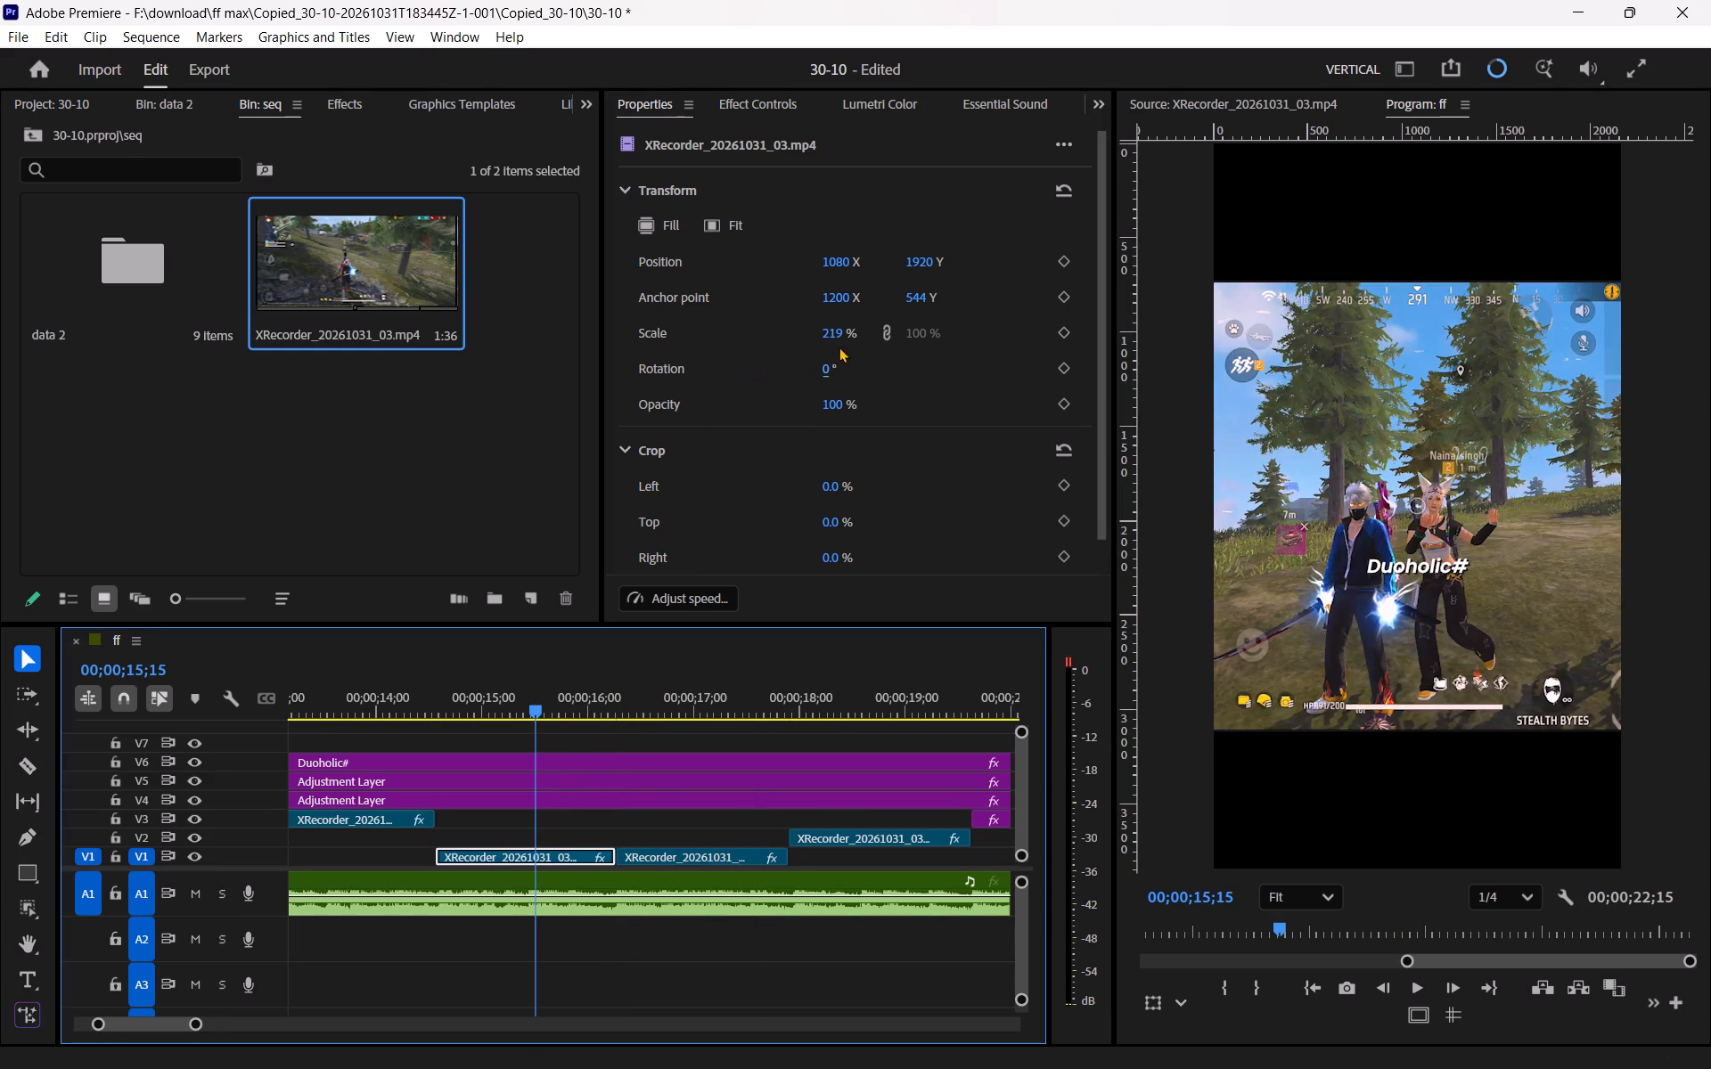
drag(845, 339, 865, 340)
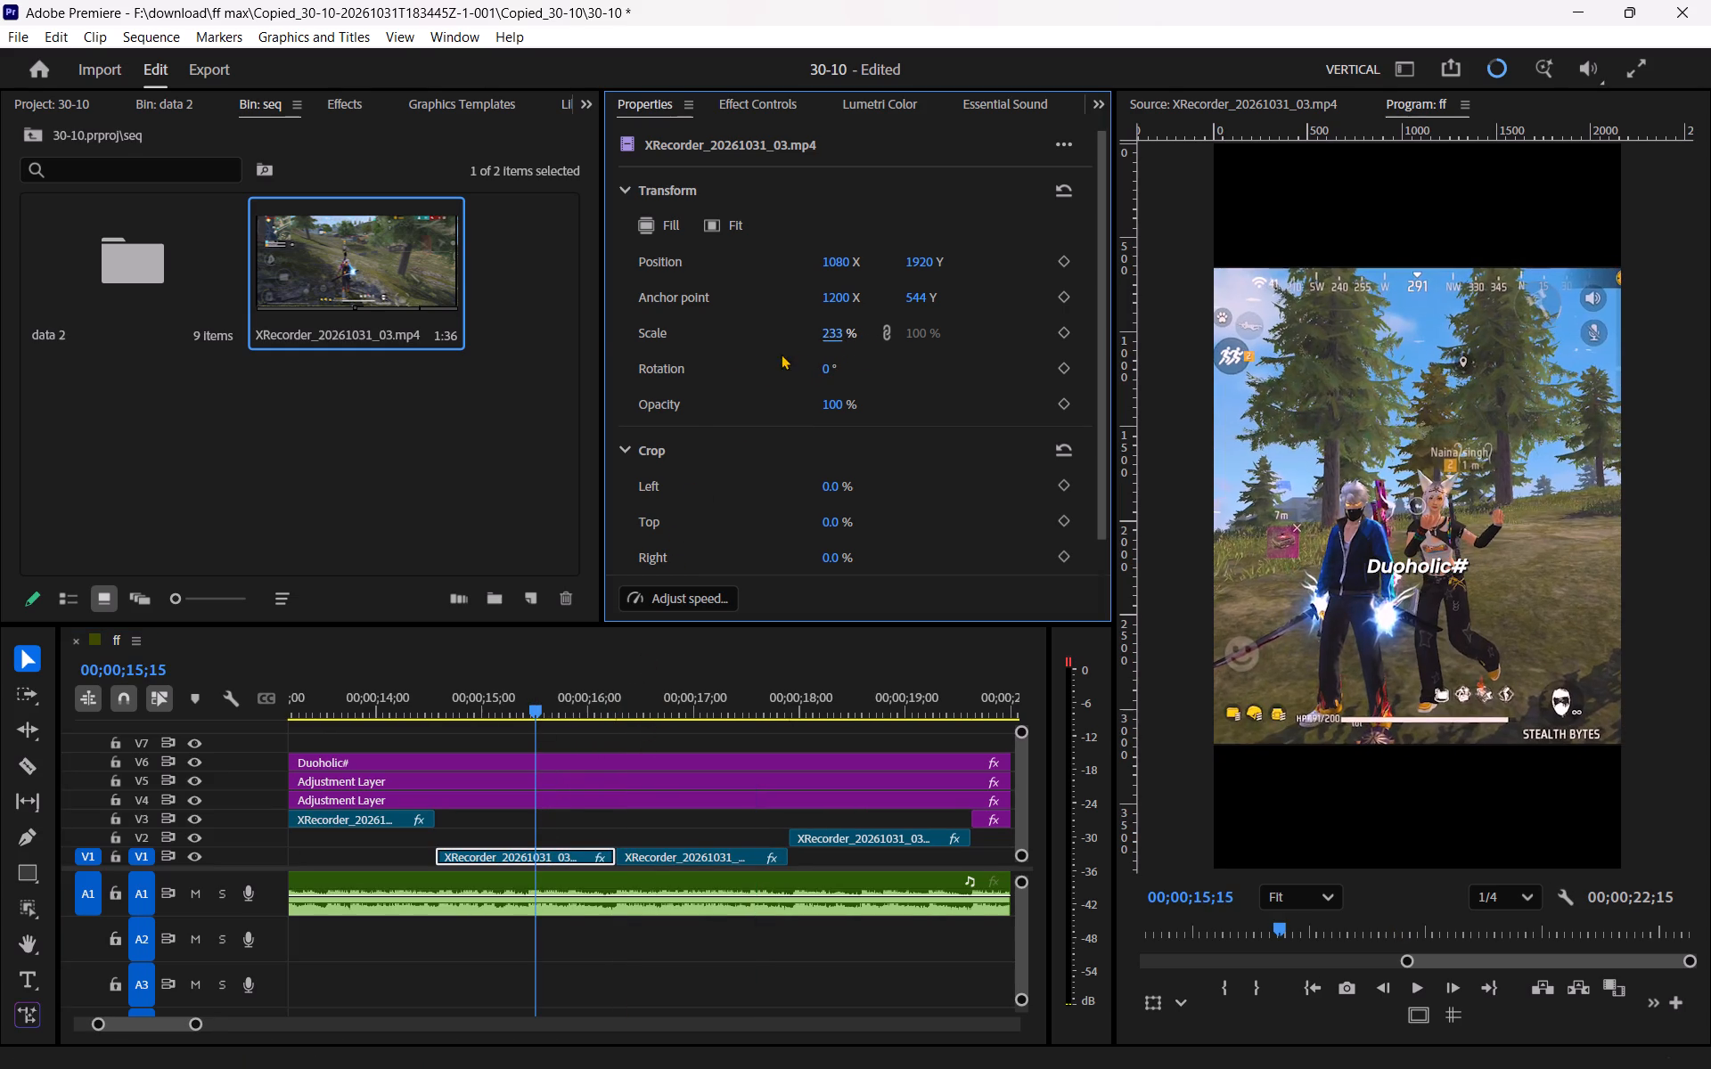
drag(829, 340, 840, 341)
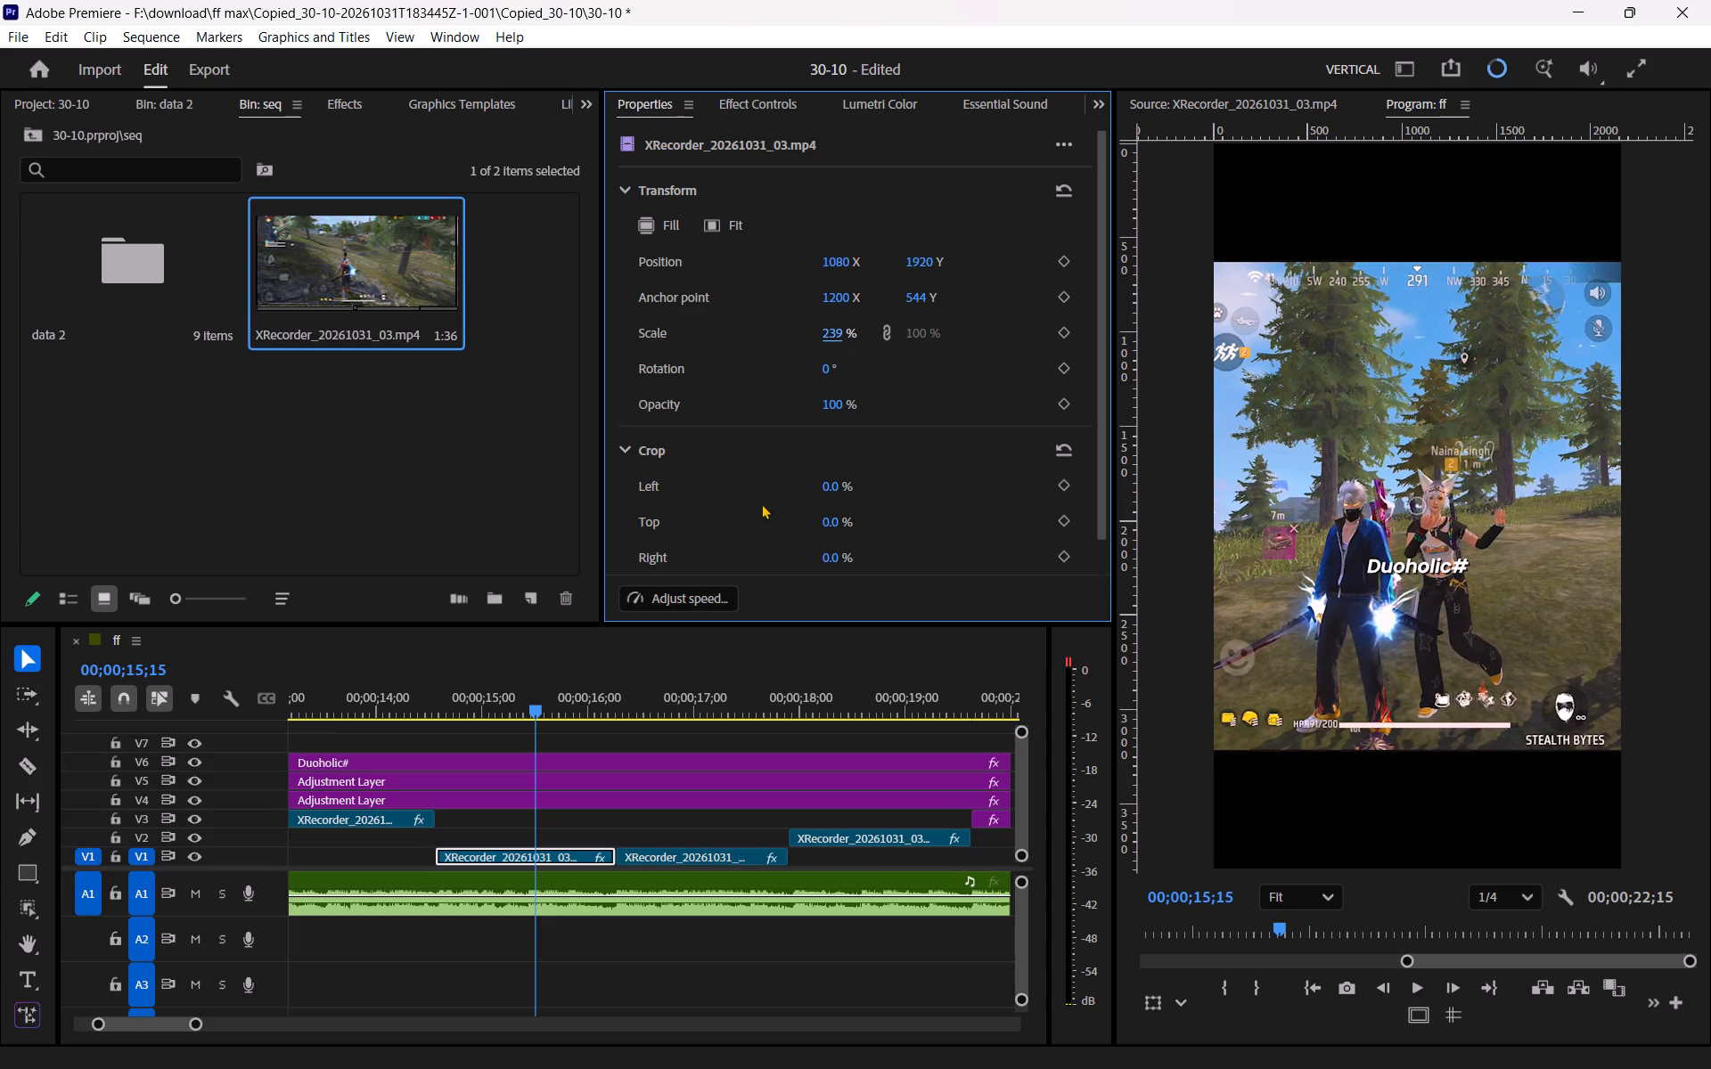
Set the Scale of the V3 XRecorder clip at 00;00;14;01 to 238%.
scroll(651, 808, up, 4)
click(451, 690)
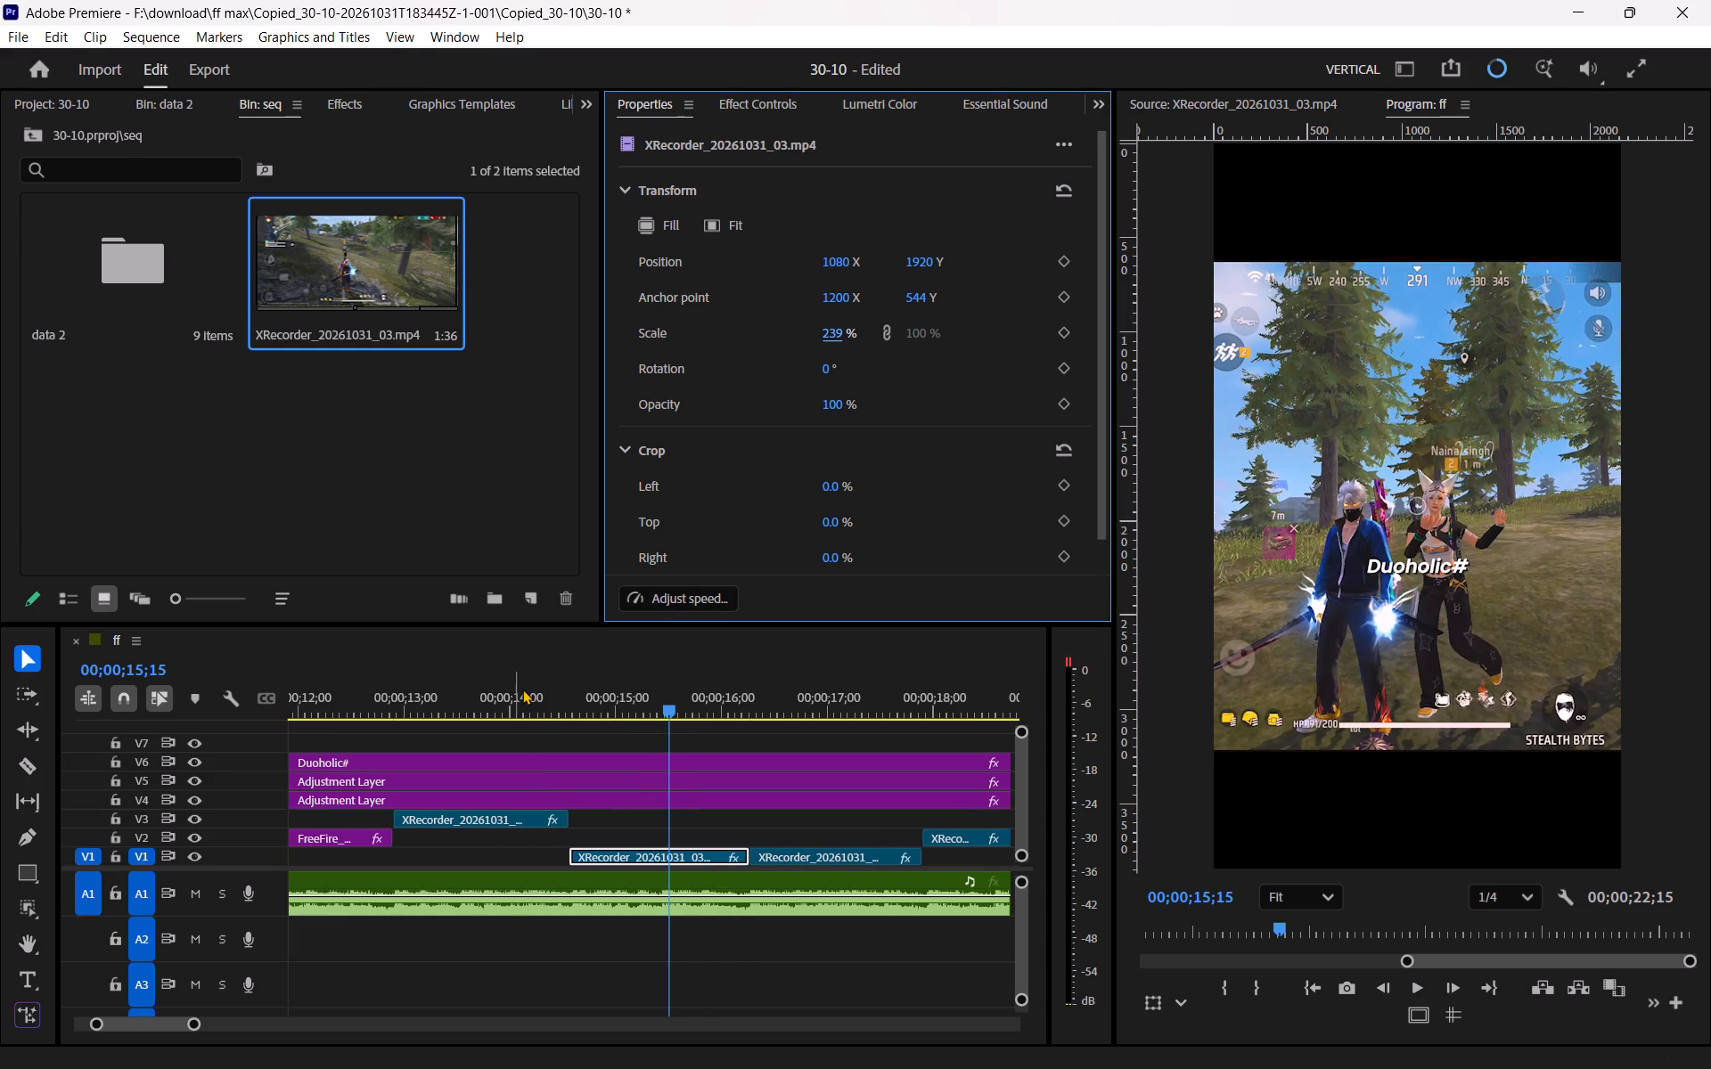
click(516, 690)
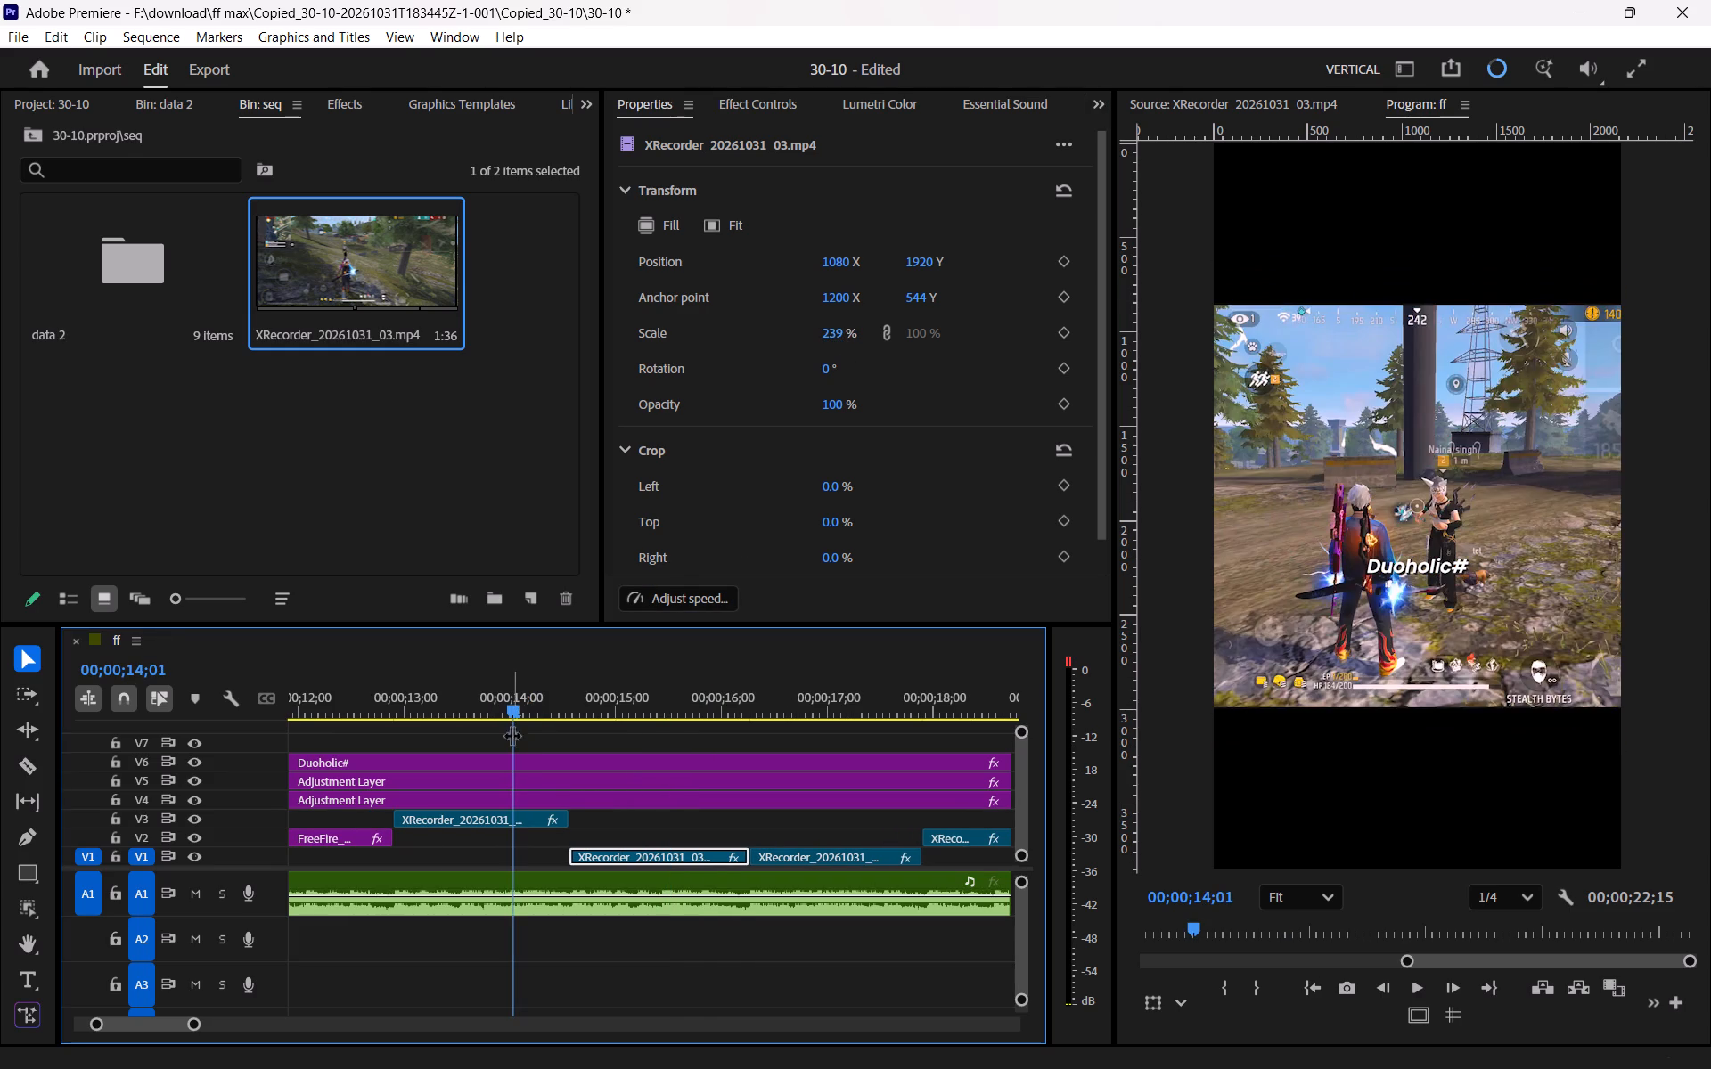
click(516, 820)
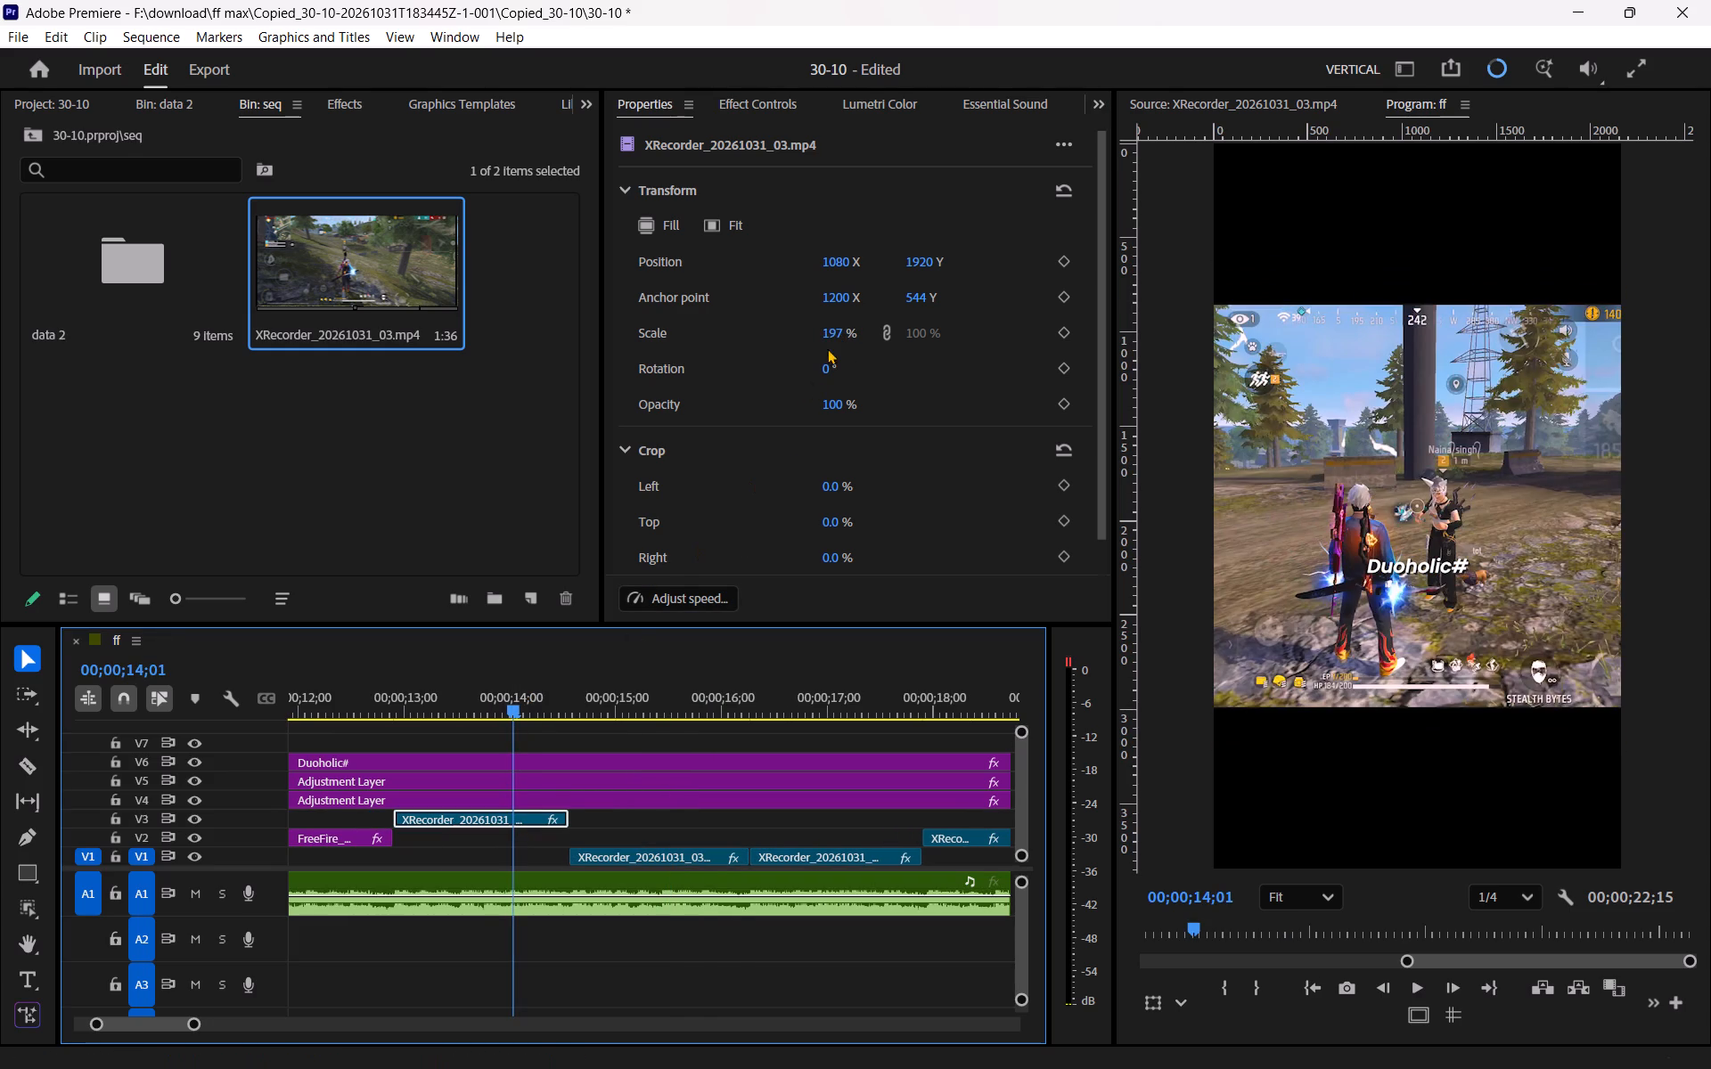
drag(830, 339, 864, 348)
drag(839, 339, 856, 345)
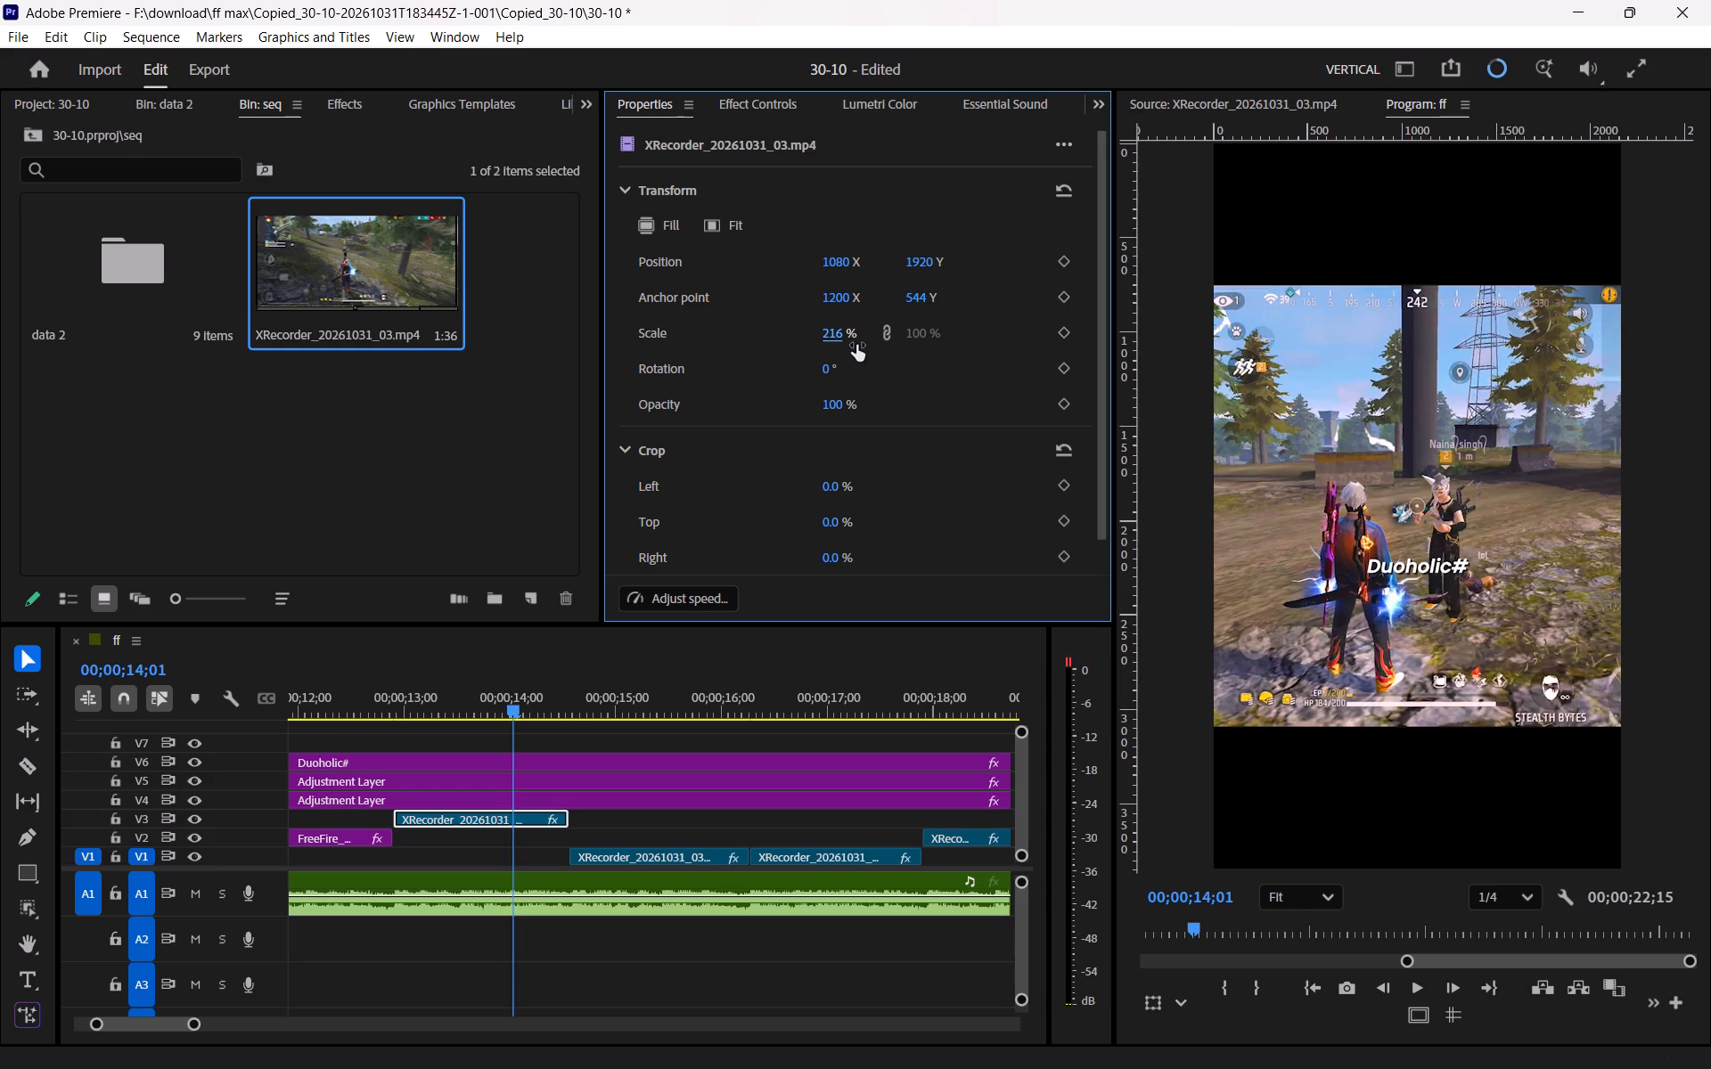
drag(856, 345, 863, 347)
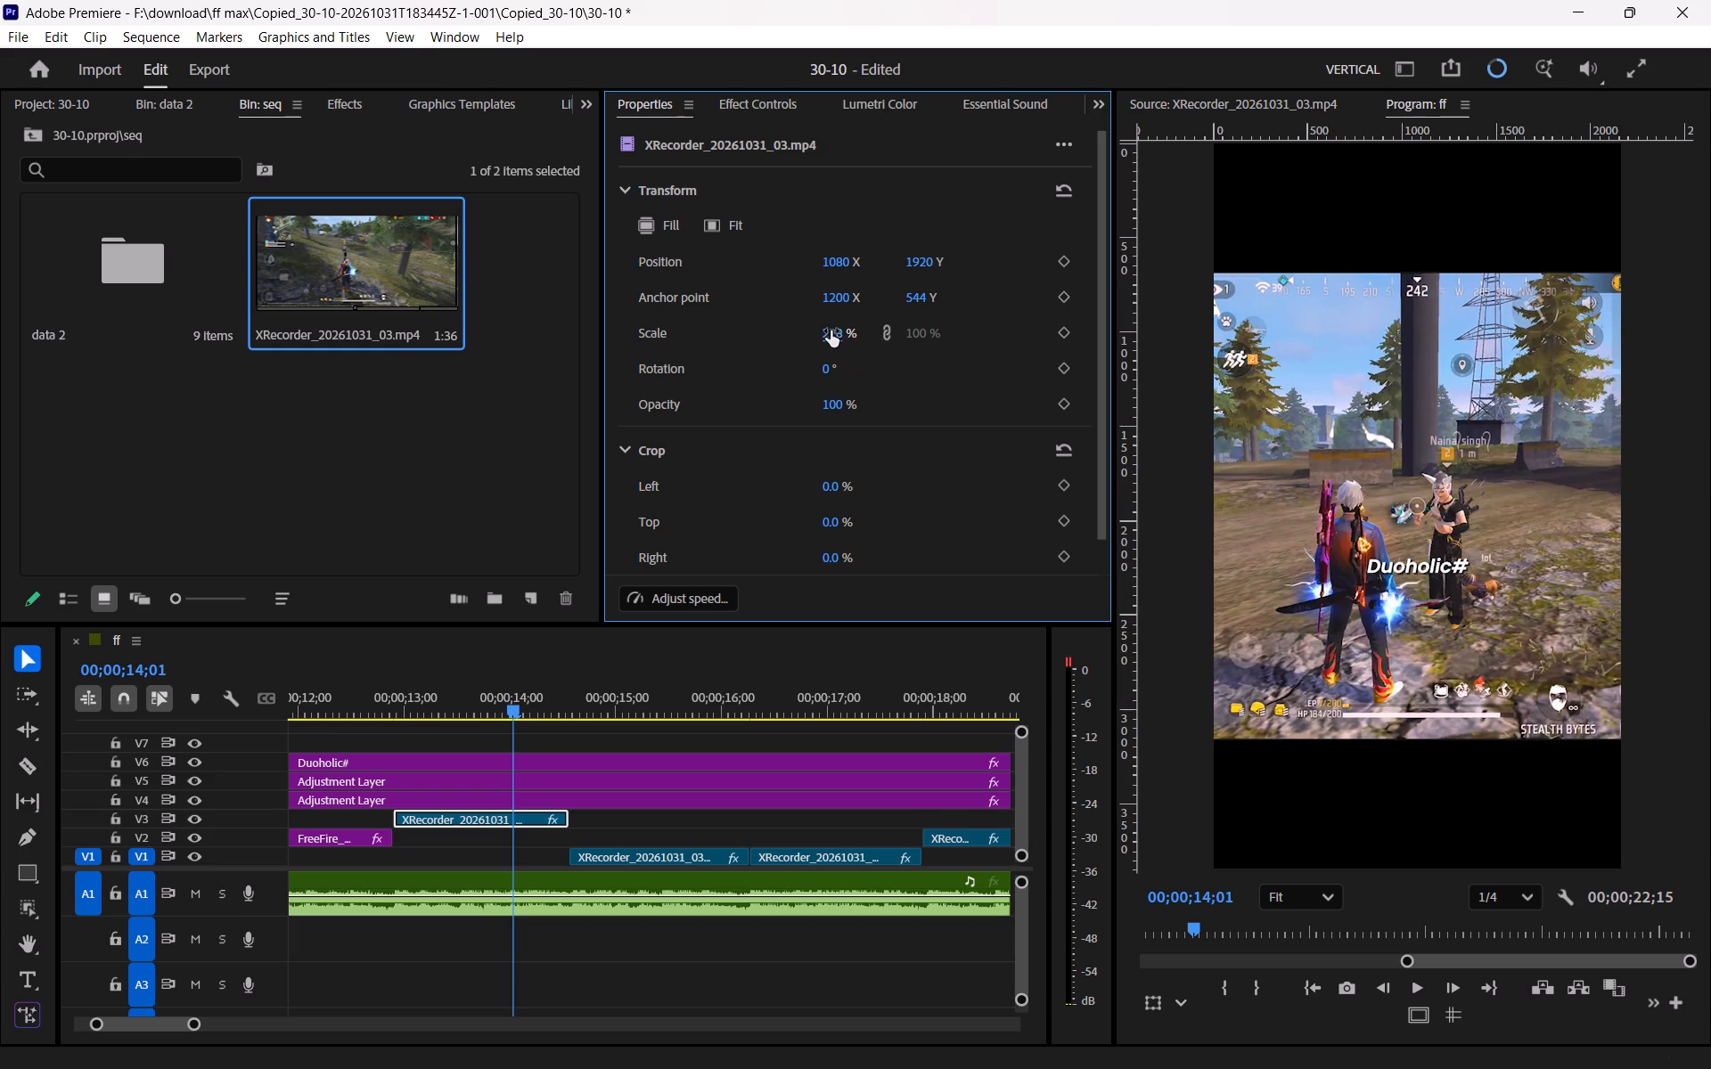
drag(831, 330, 854, 339)
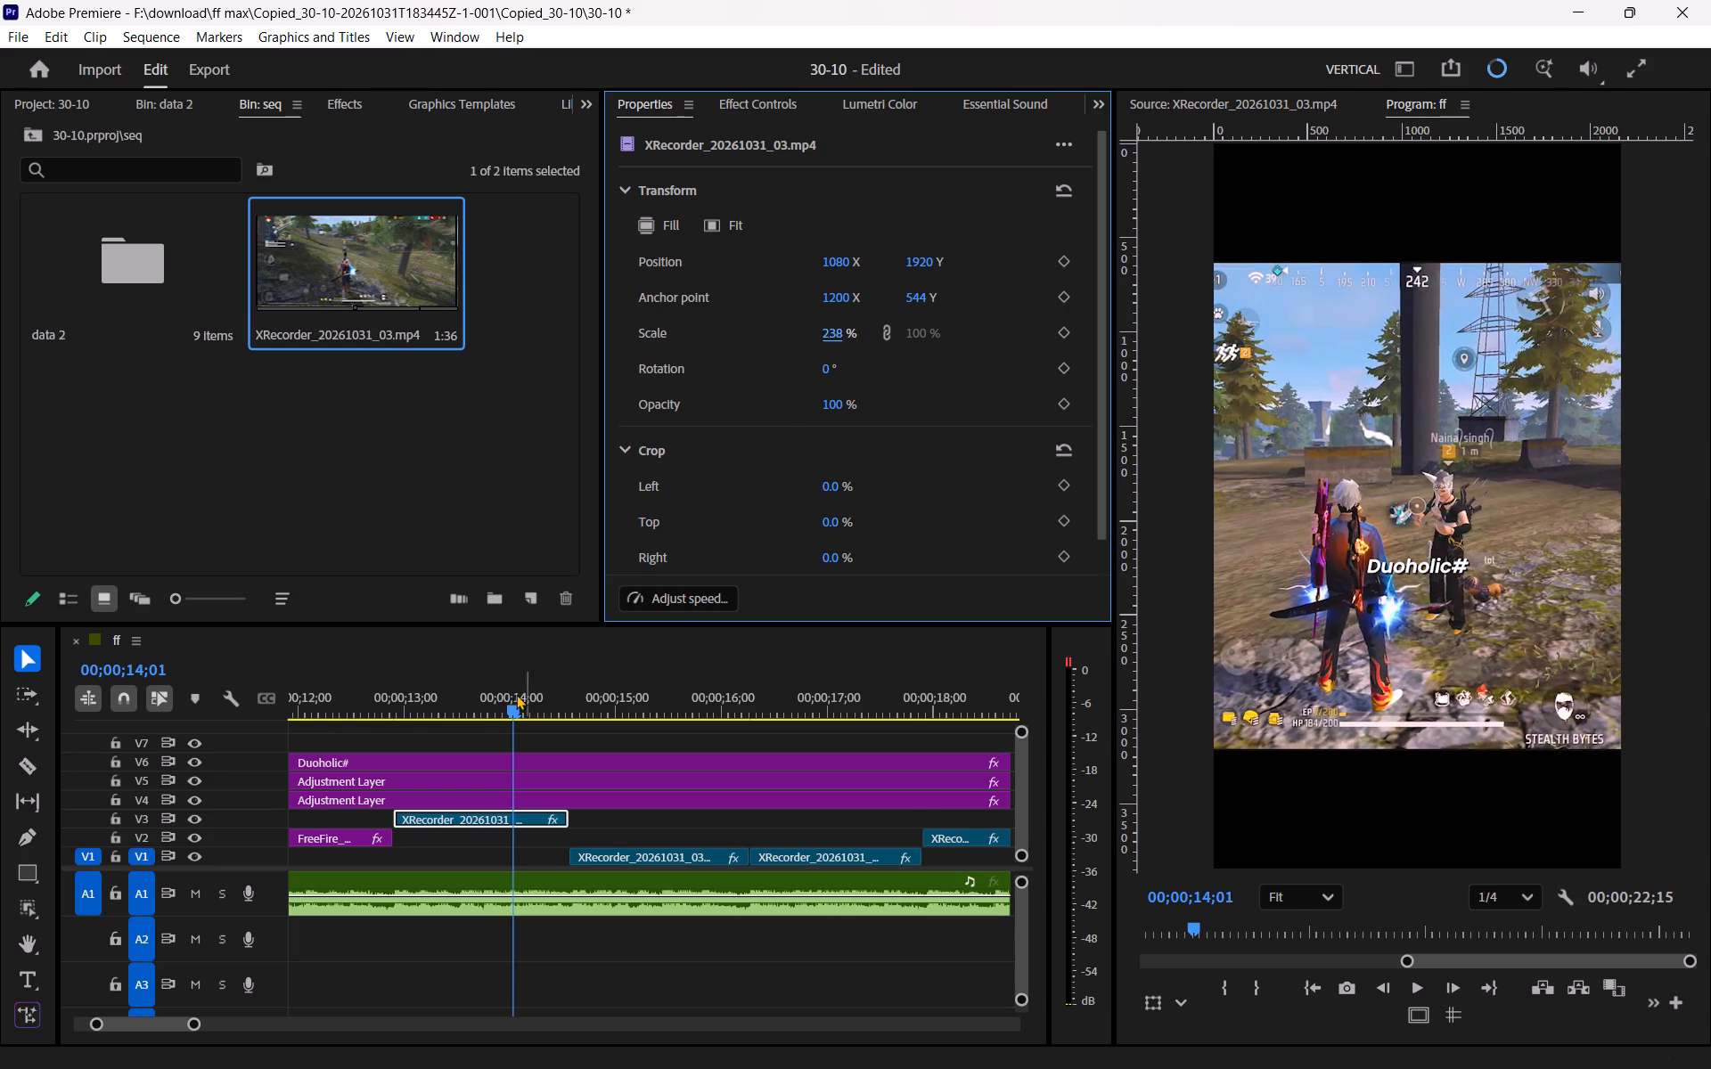
Play the sequence from 00;00;13;17 through the rescaled clips into the closing FreeFire image at about 00;00;21;25.
drag(507, 703, 469, 719)
click(629, 818)
click(629, 818)
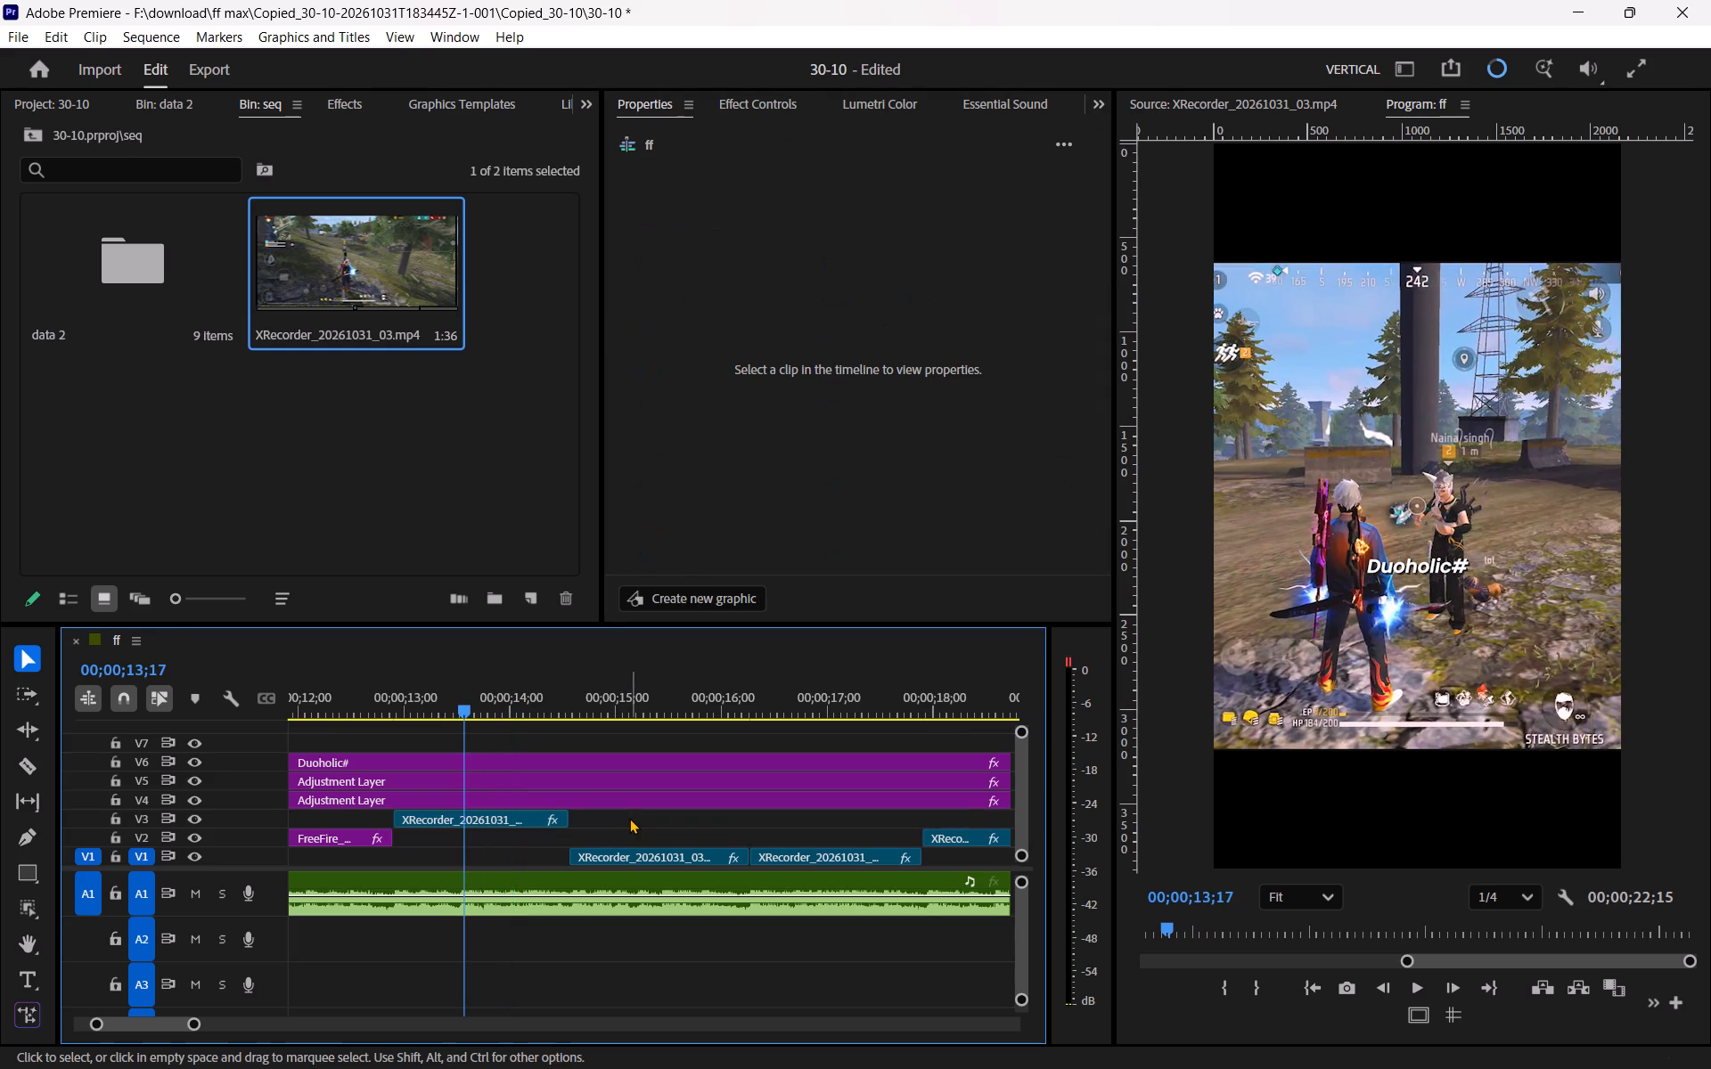
key(space)
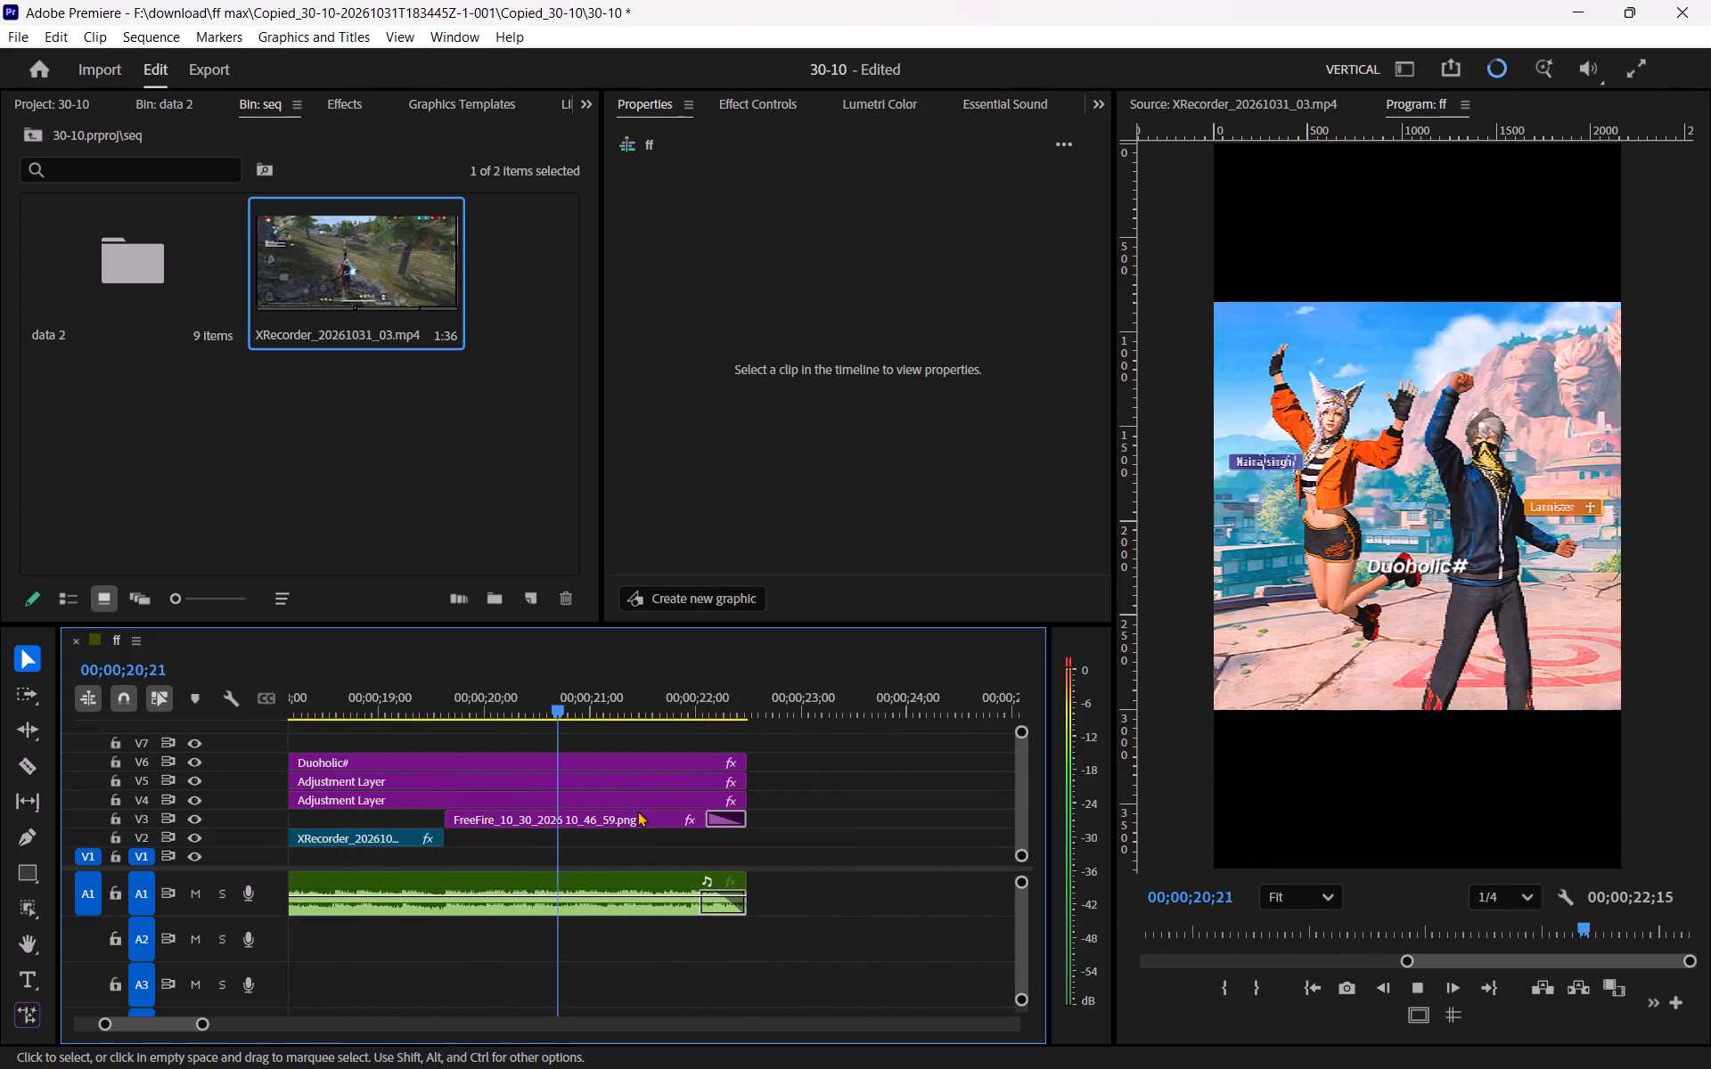
key(space)
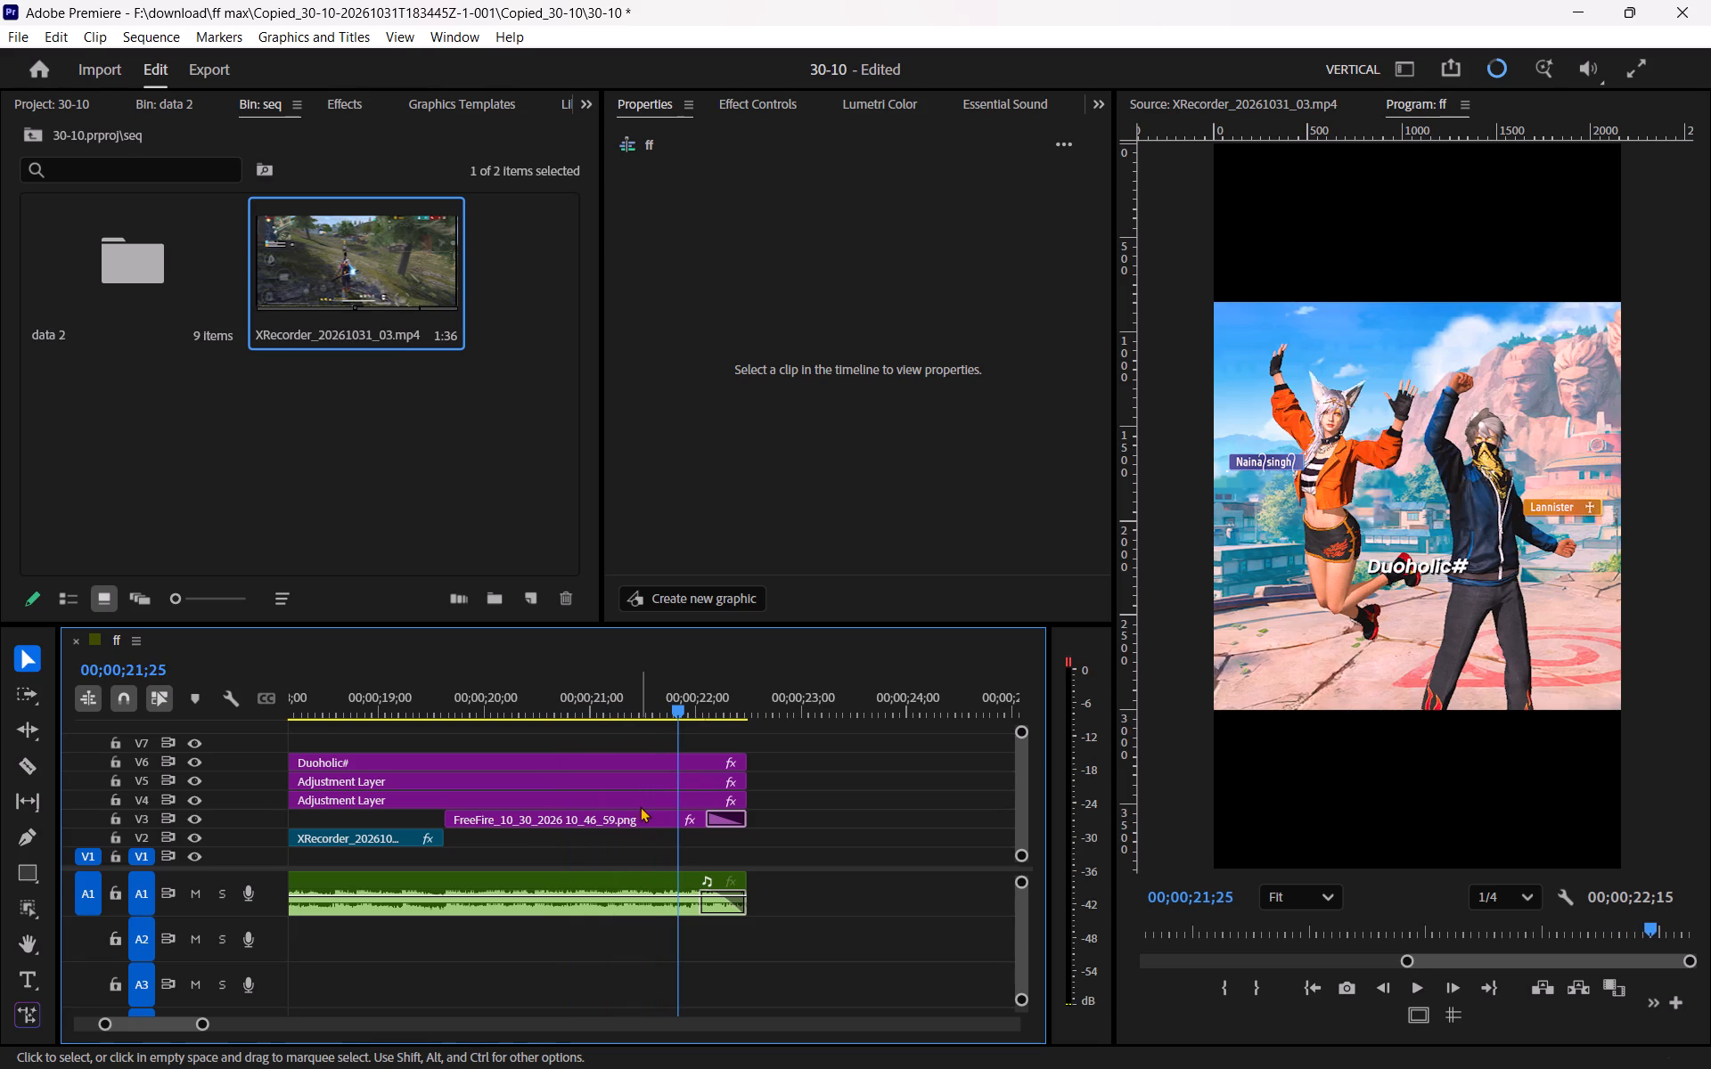
Set the Scale of the closing image FreeFire_10_30_2026 10_46_59.png on V3 to 304%.
click(627, 827)
drag(840, 328, 850, 331)
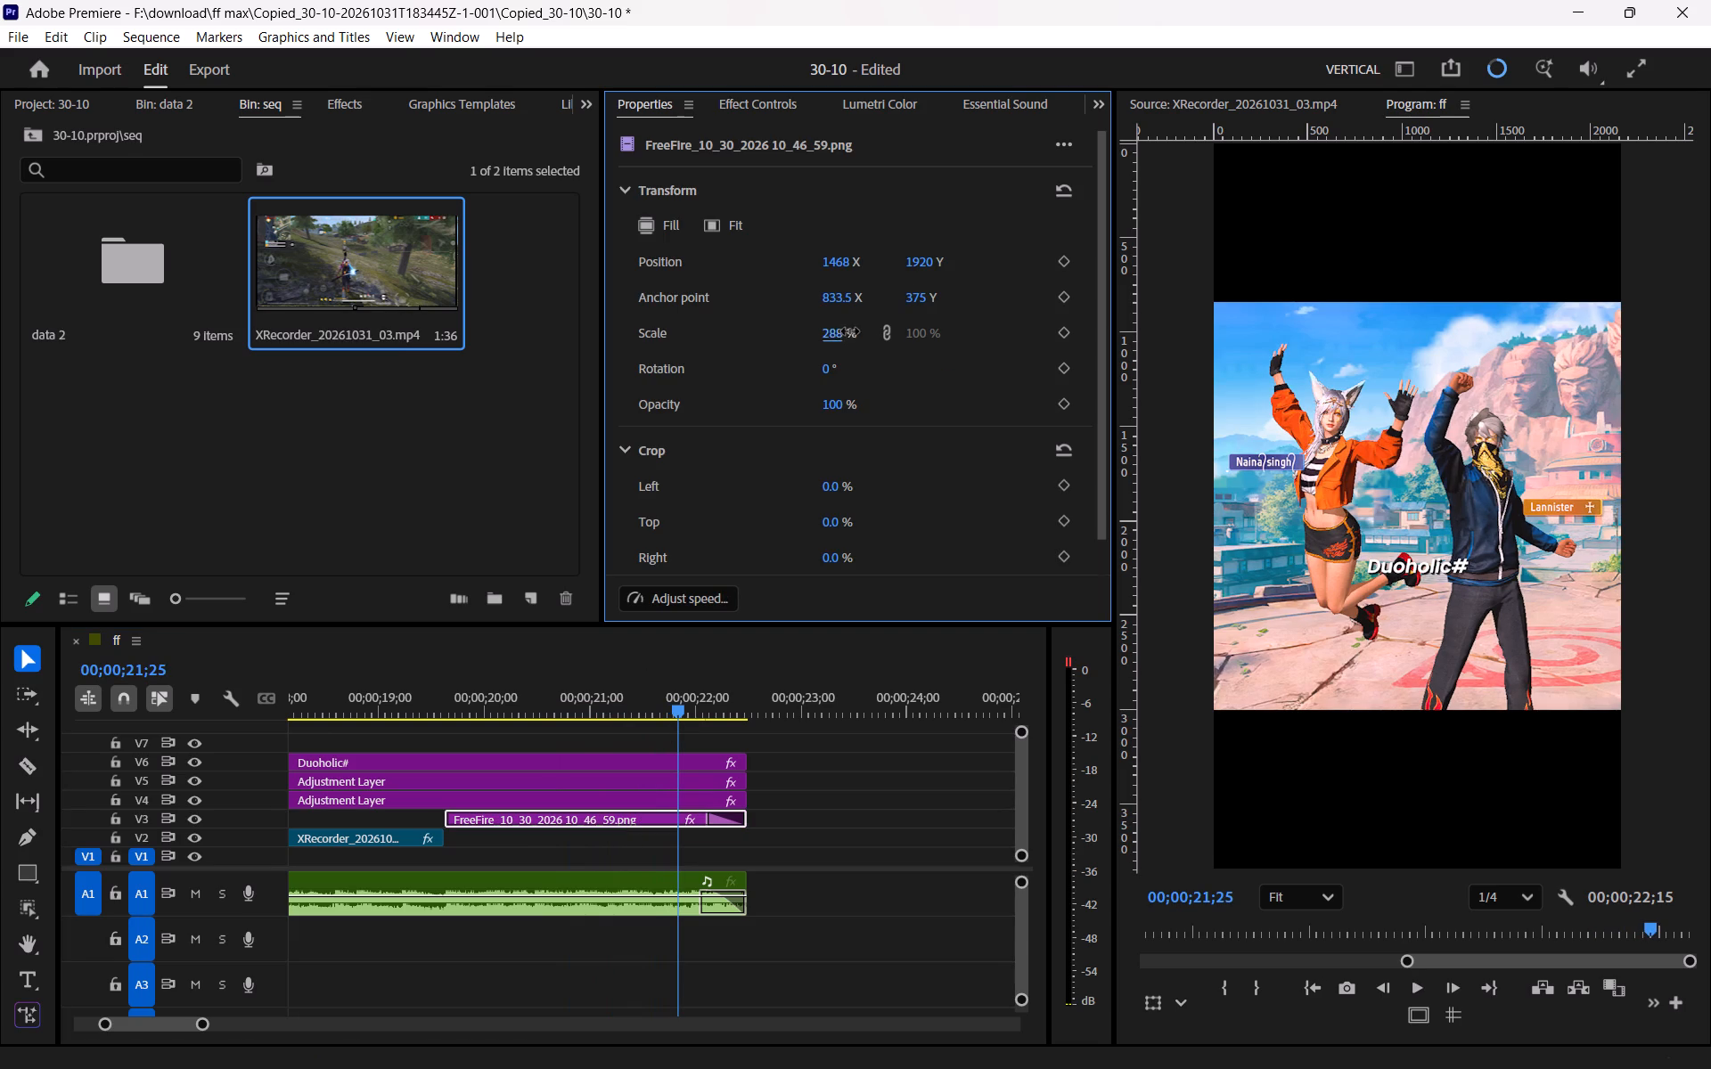
drag(850, 331, 869, 334)
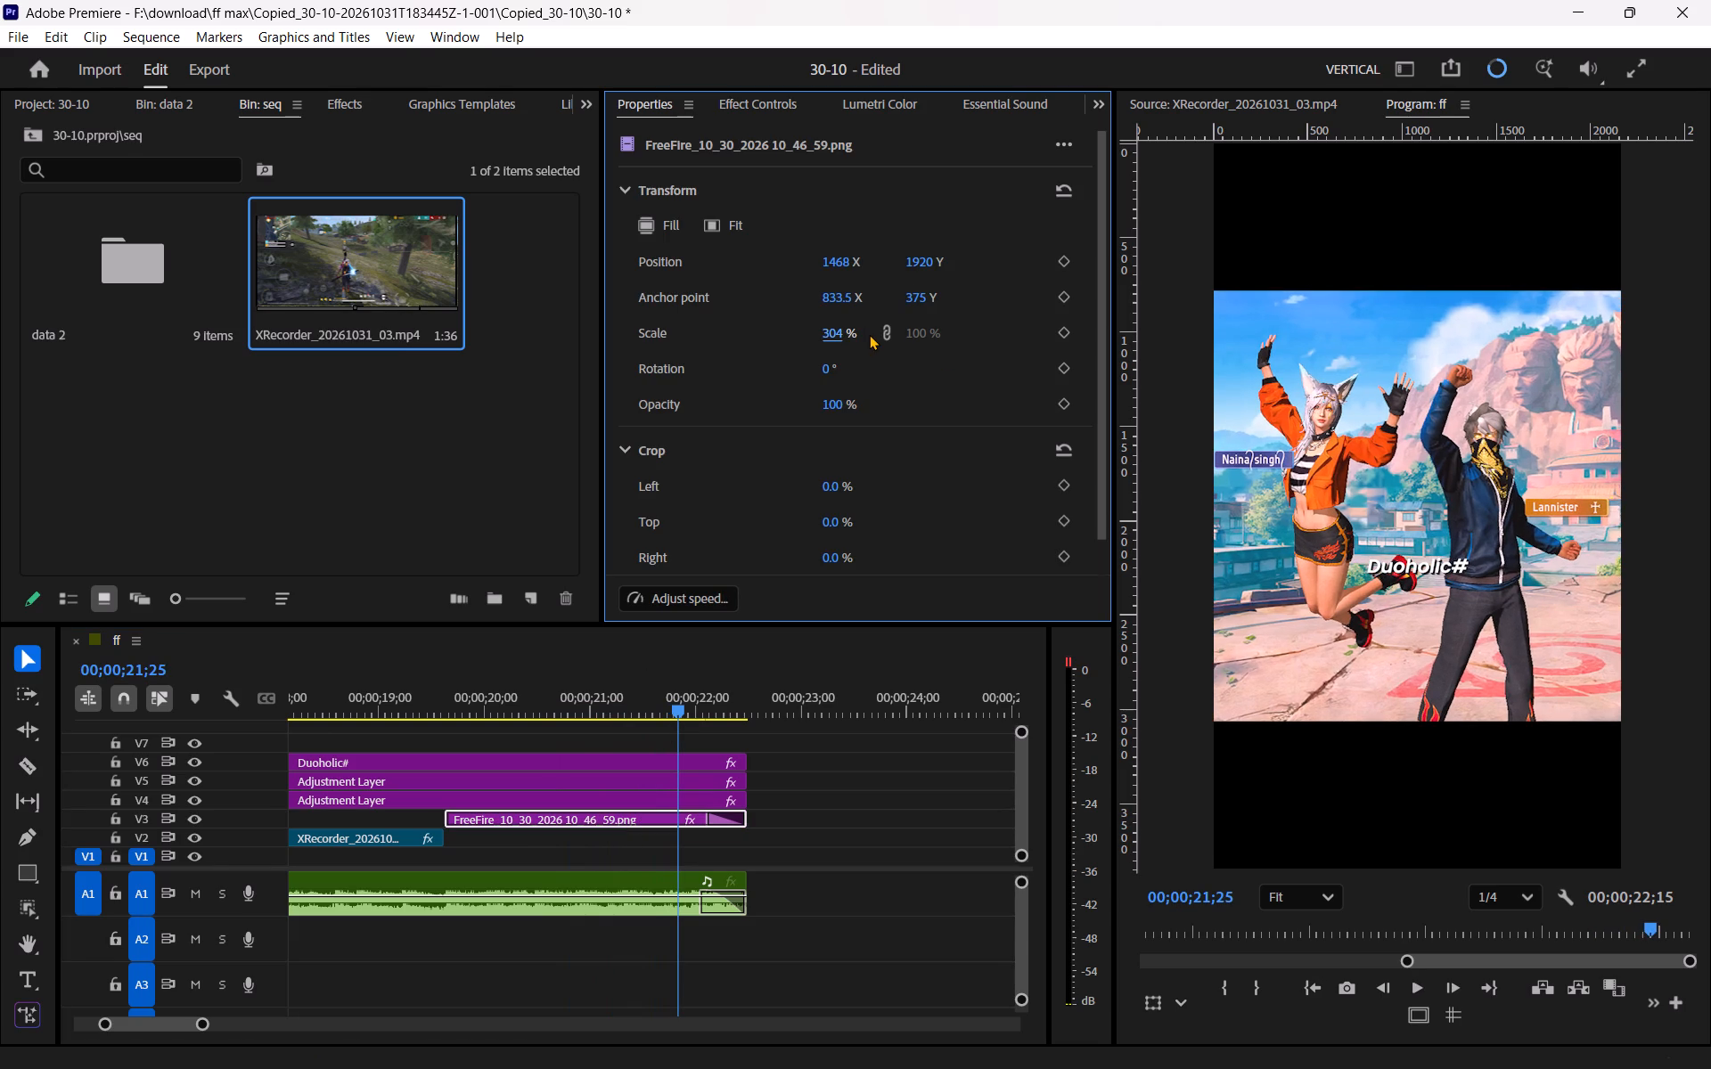
Play back the sequence through the opening images and gameplay cuts up to 00;00;16;12, pausing at 00;00;07;10.
scroll(691, 833, up, 4)
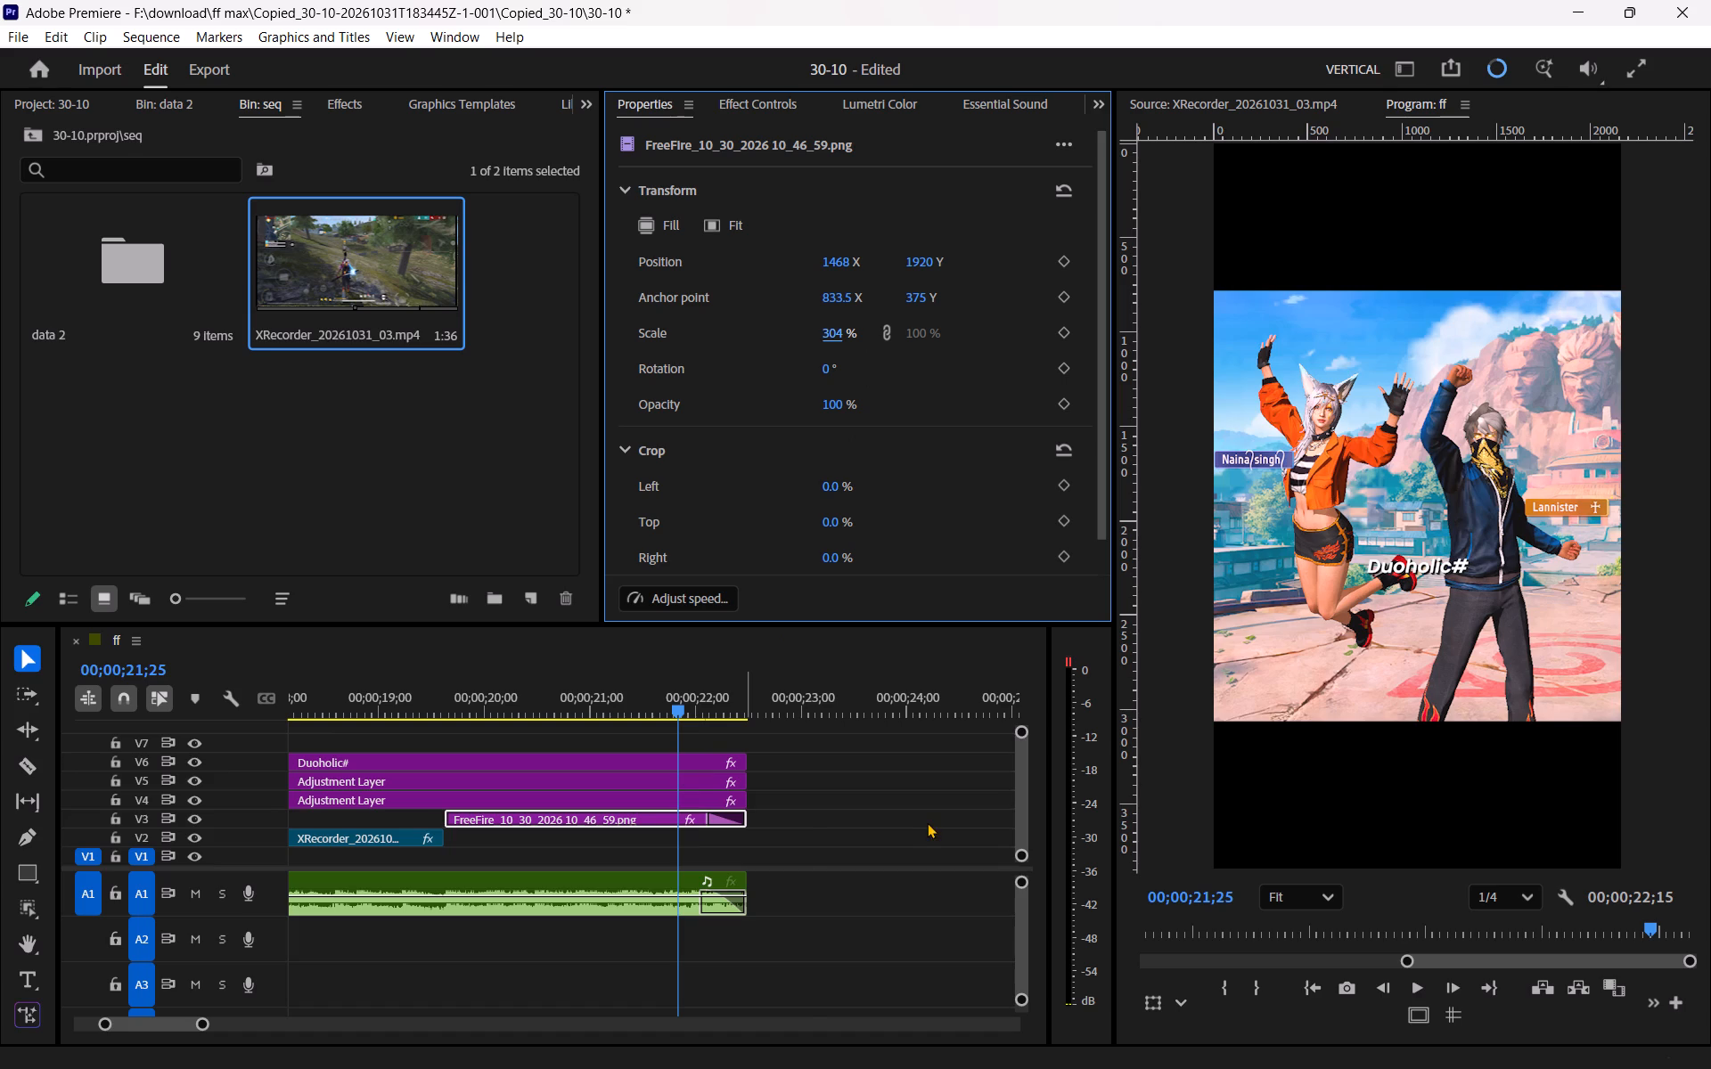
click(931, 819)
click(931, 798)
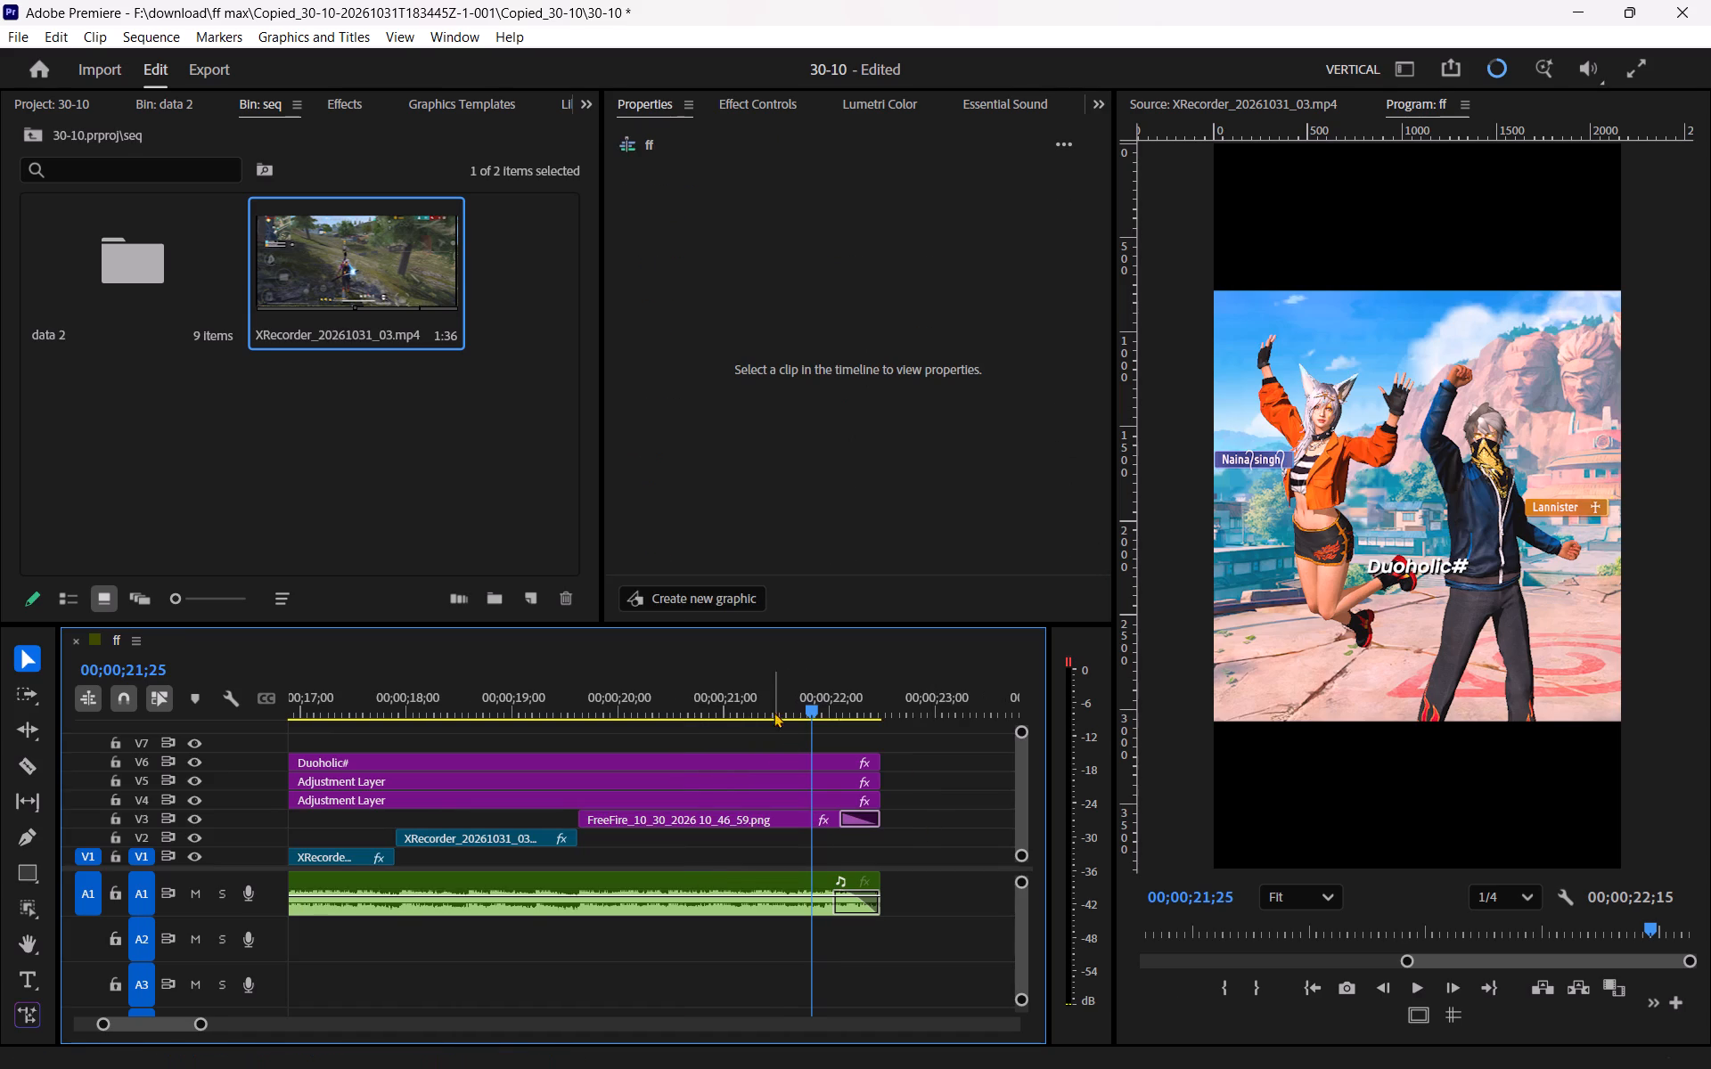
drag(762, 694, 693, 797)
key(space)
scroll(763, 813, down, 3)
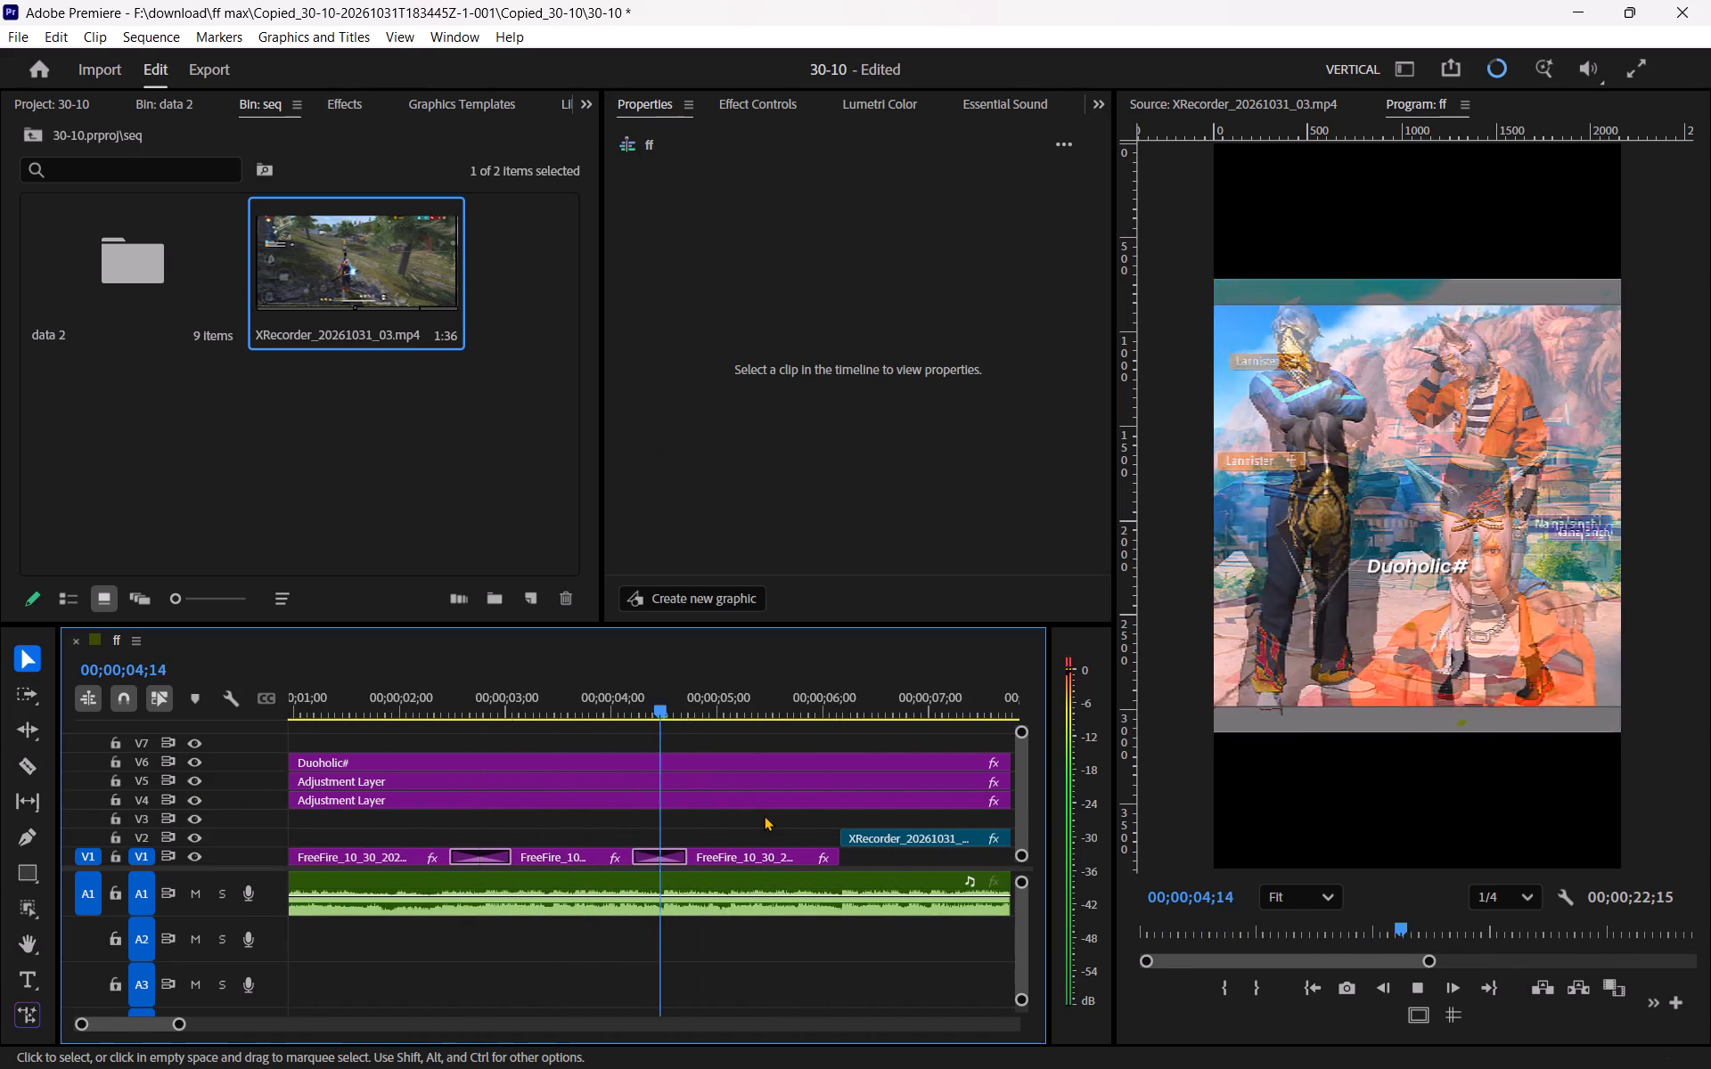
scroll(758, 812, down, 2)
key(space)
key(space)
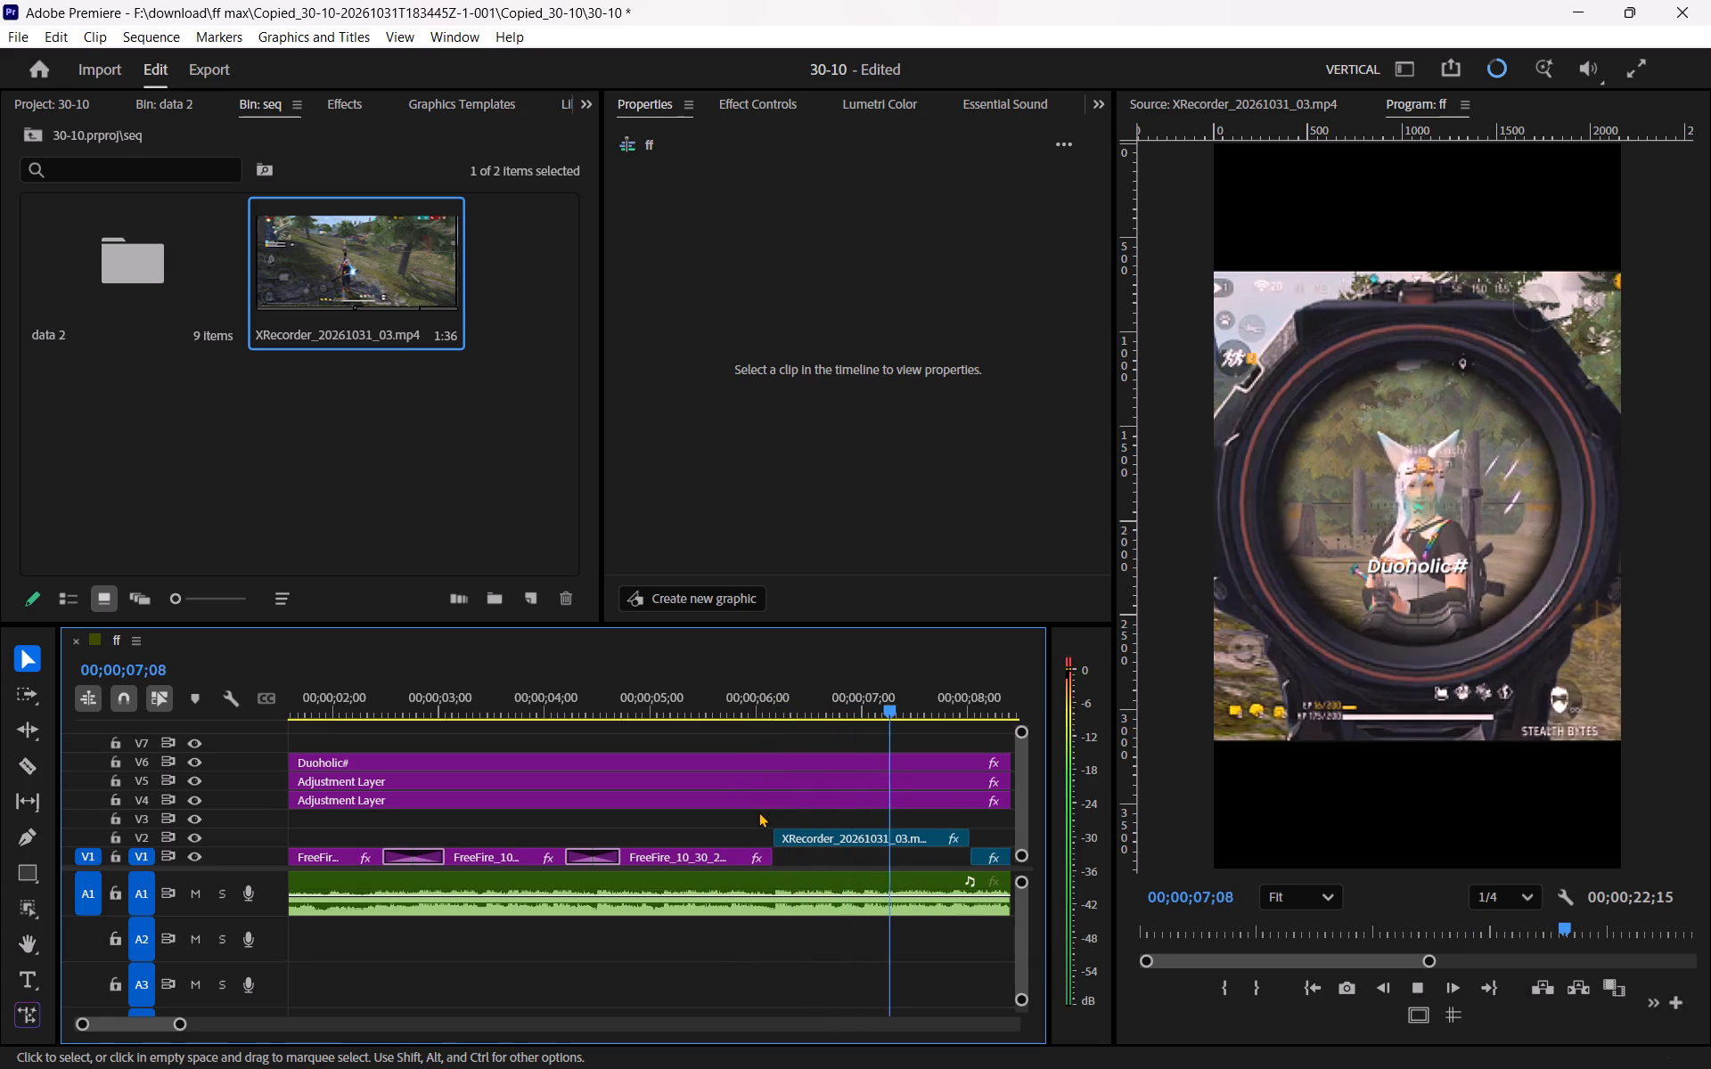
key(space)
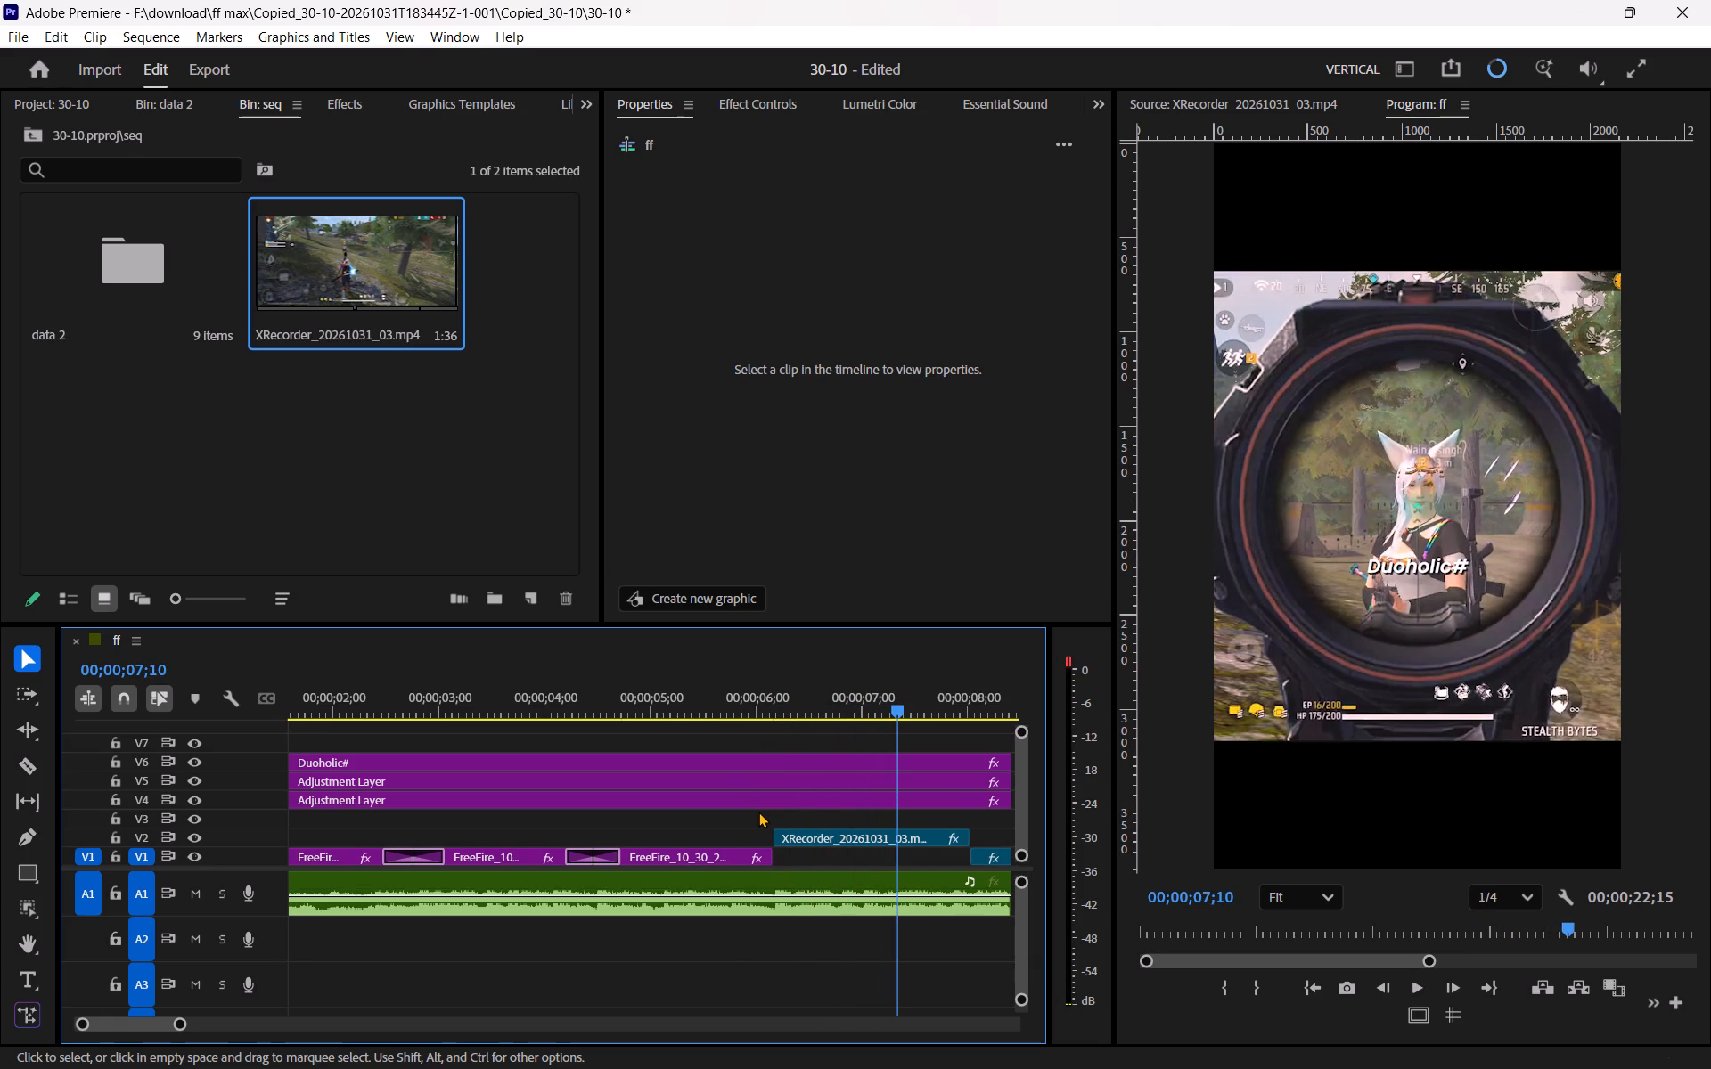
scroll(758, 812, down, 3)
key(space)
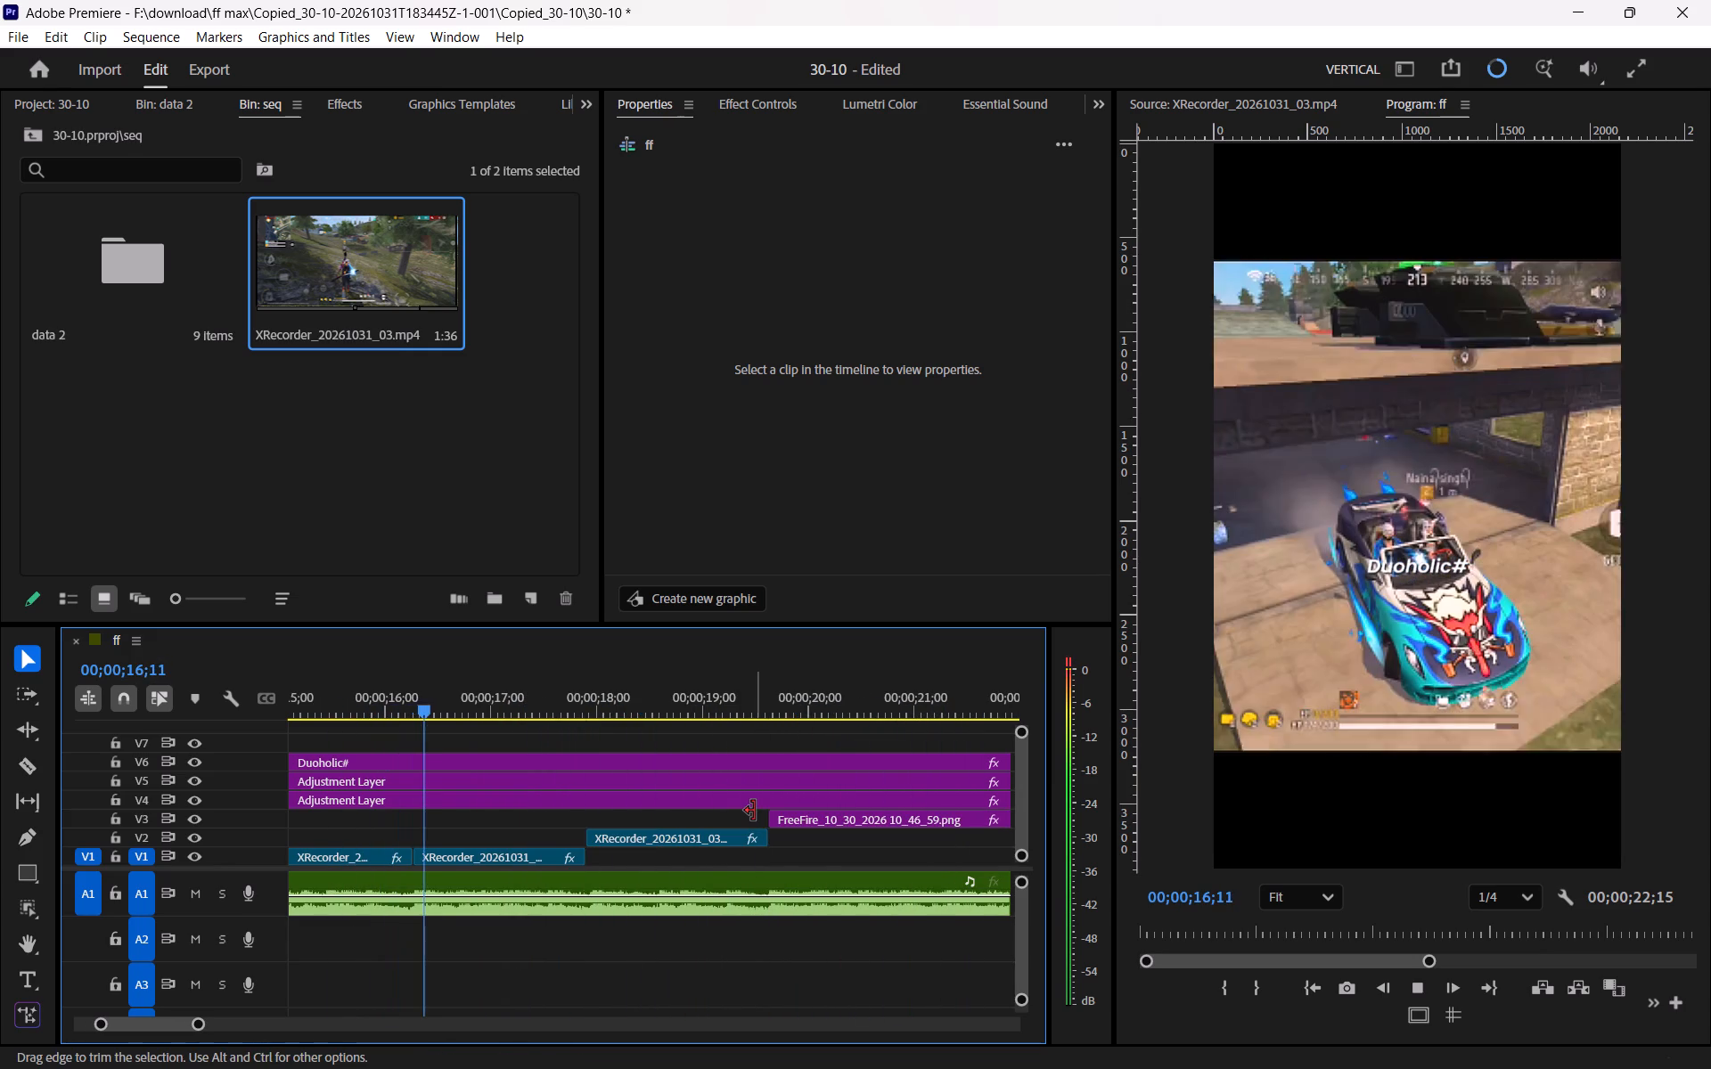
key(space)
Review the V3 gameplay clip at 00;00;13;10 and the V2 scope clip at 00;00;06;29.
scroll(530, 788, up, 14)
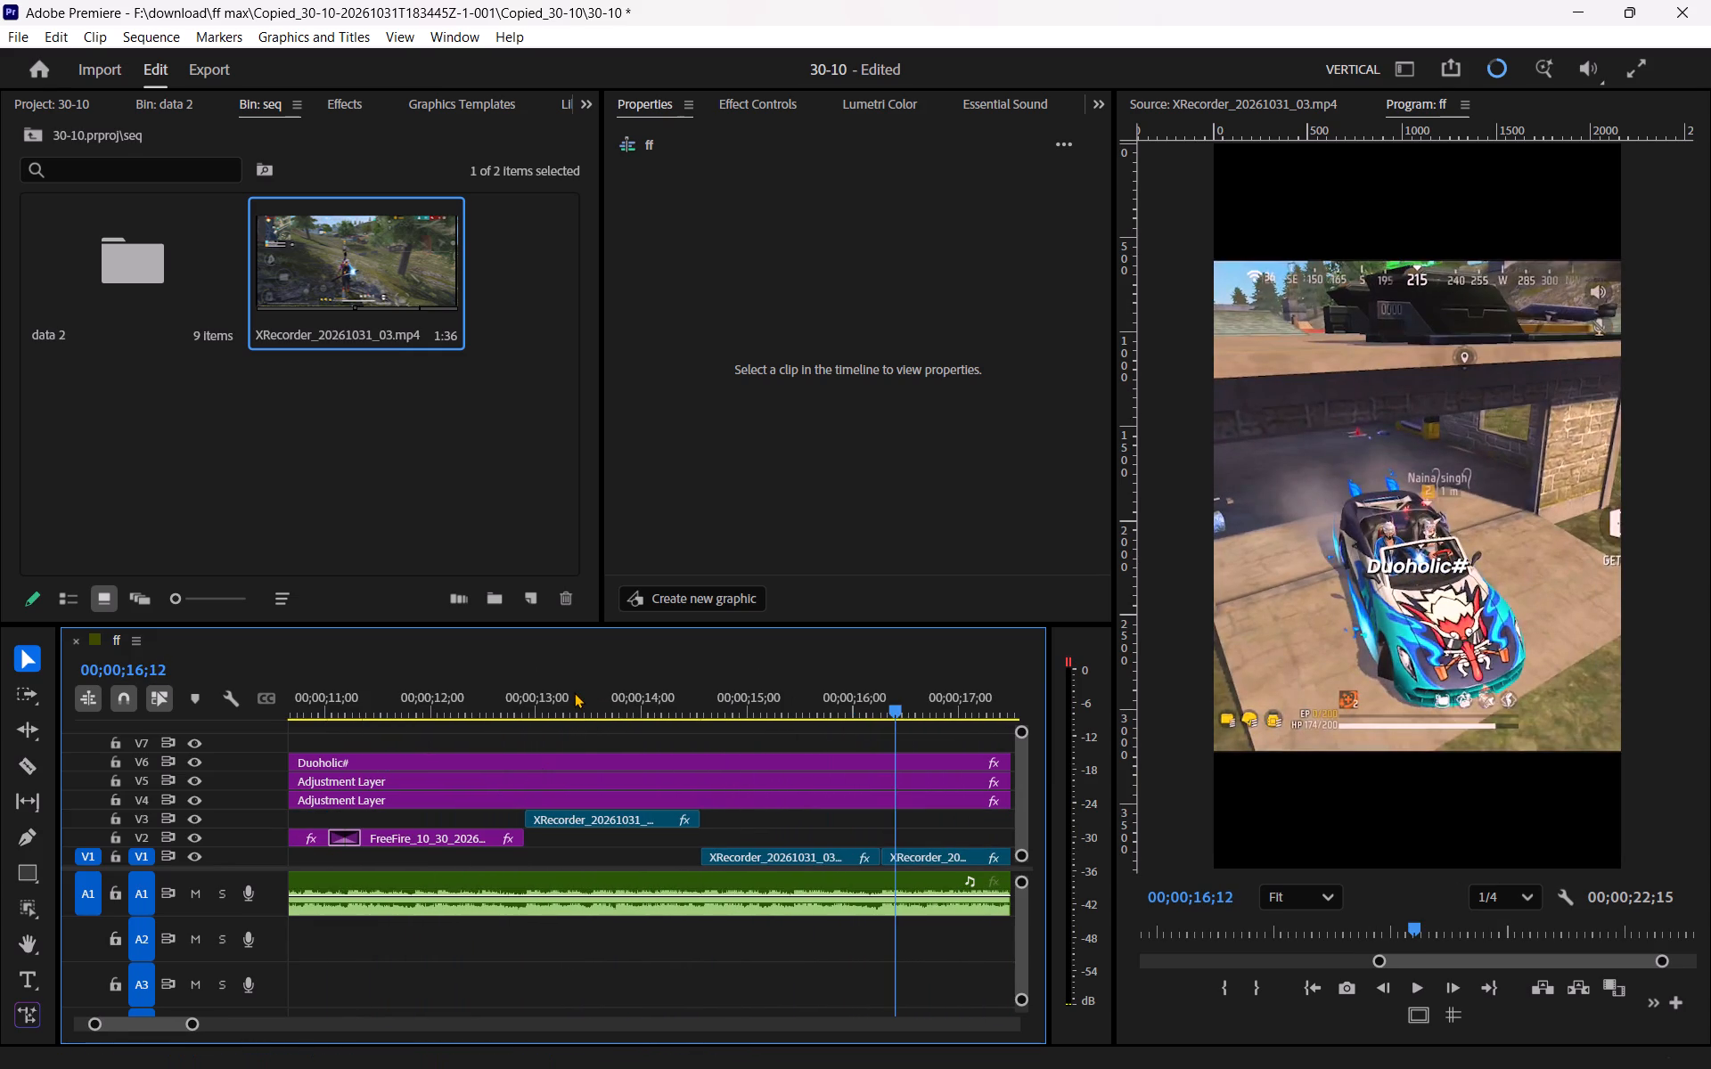
click(574, 692)
scroll(618, 788, up, 14)
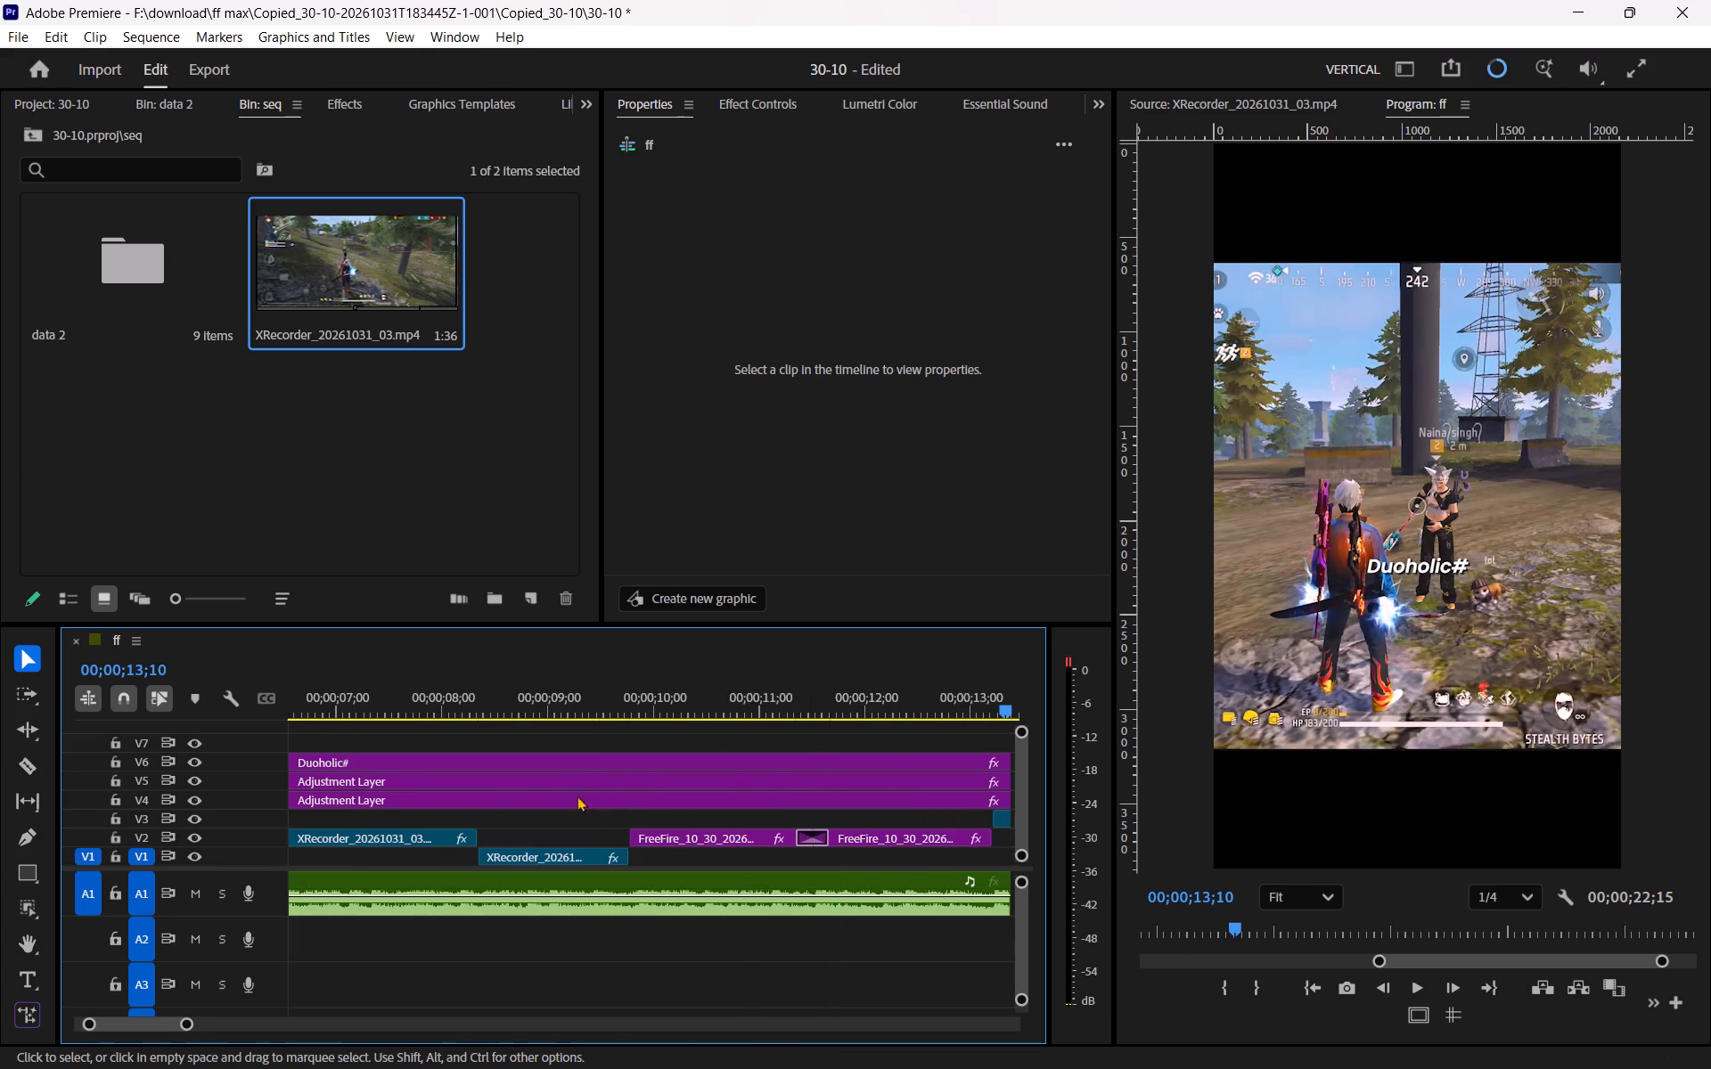
scroll(565, 805, up, 5)
click(534, 700)
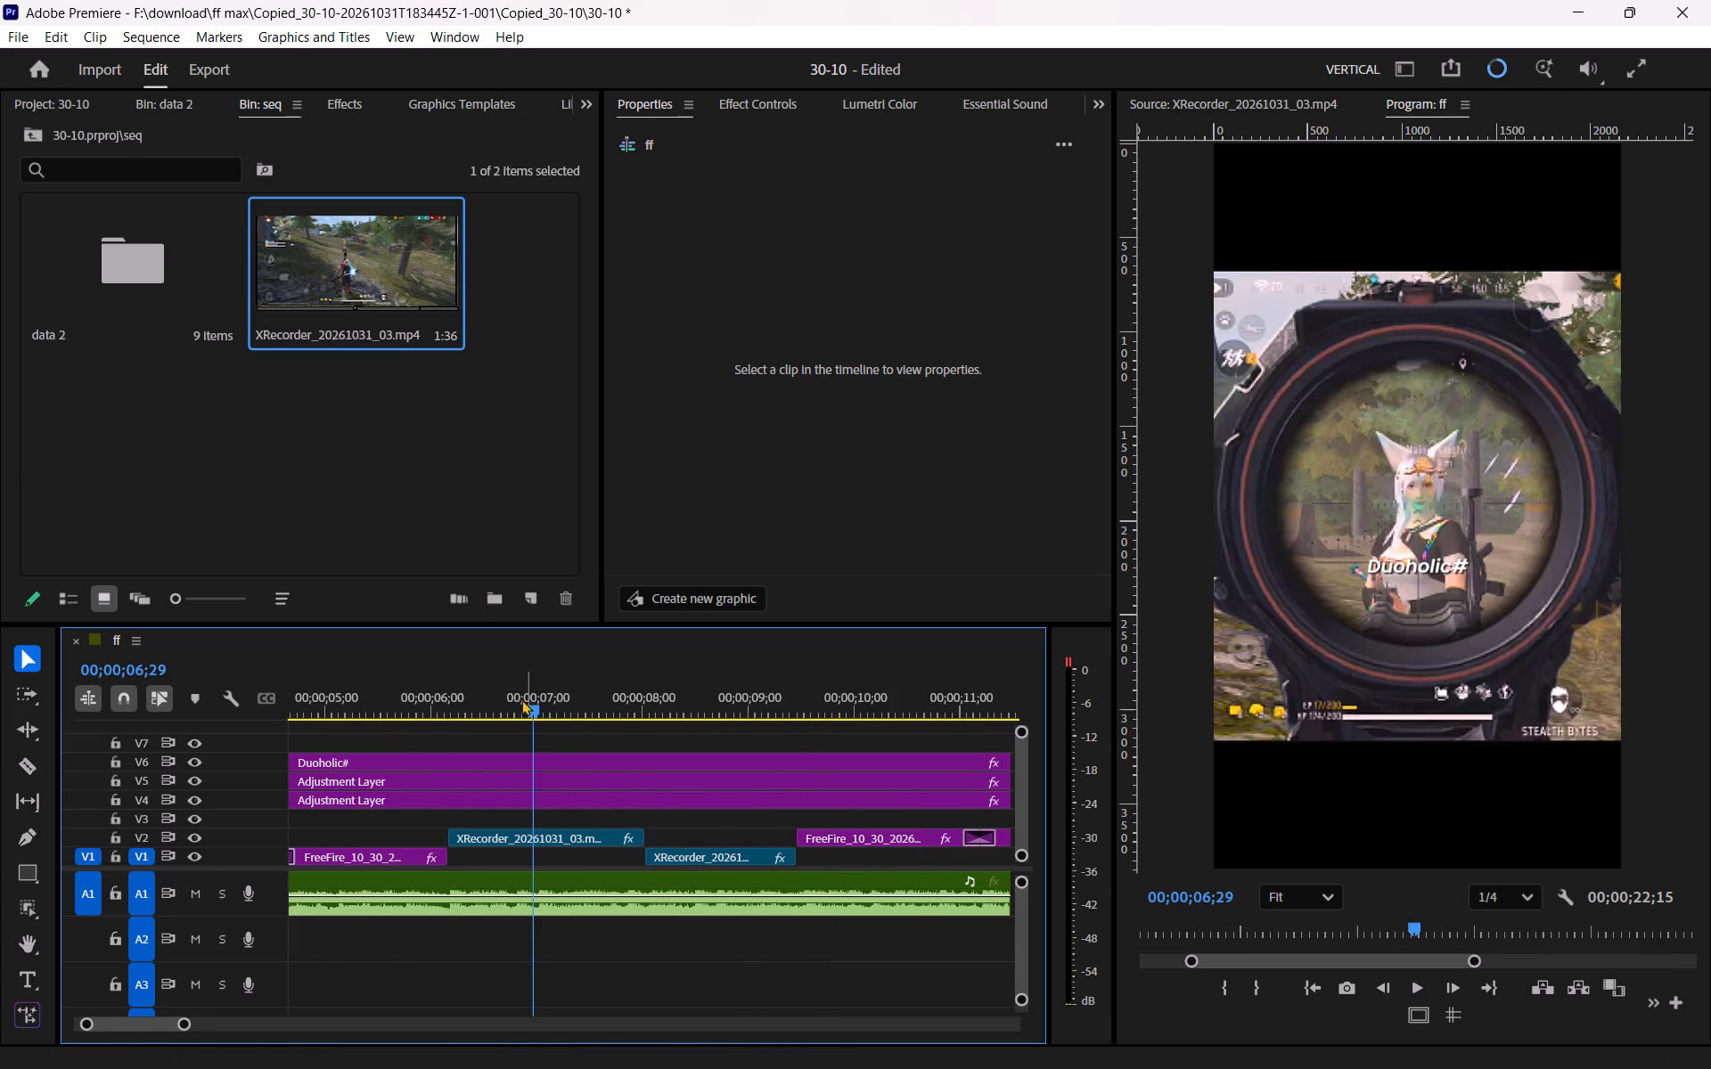
Mark a 1:22 section of XRecorder_20261031_03.mp4 showing the two characters sitting on the sofa, with its Out point at 00:10:18:37.
double_click(375, 253)
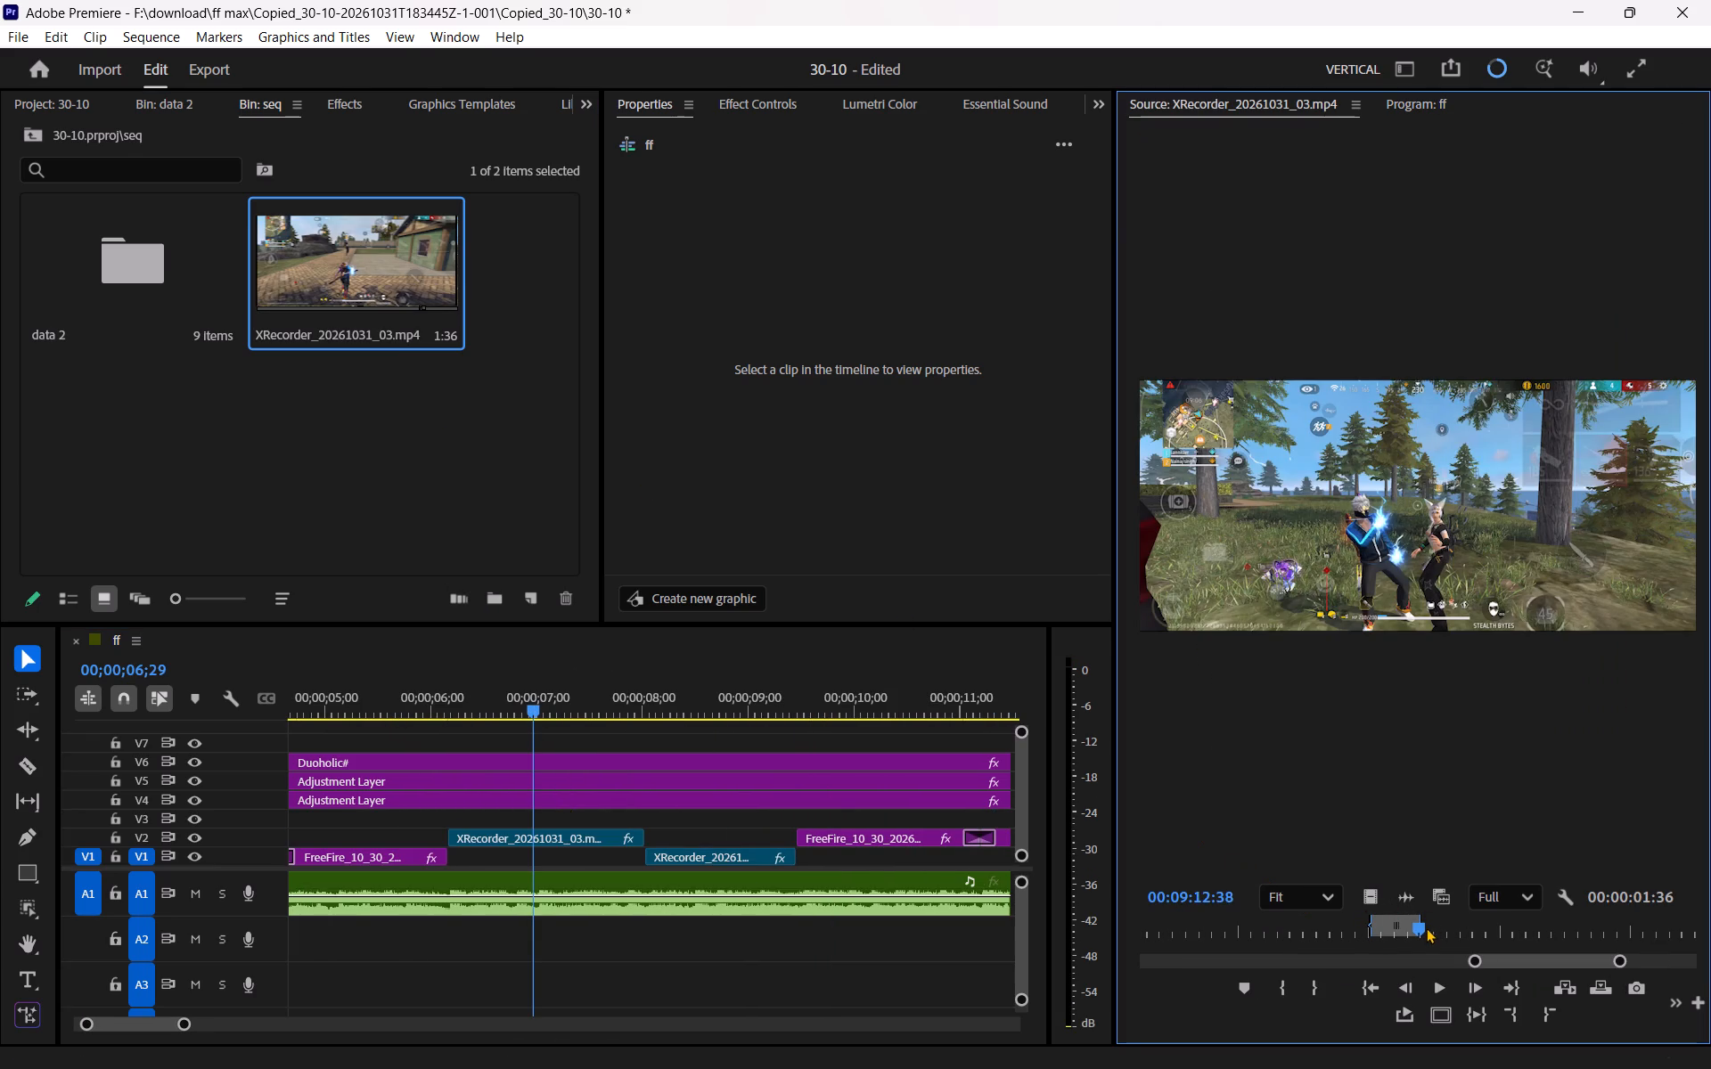
drag(1423, 929, 1569, 946)
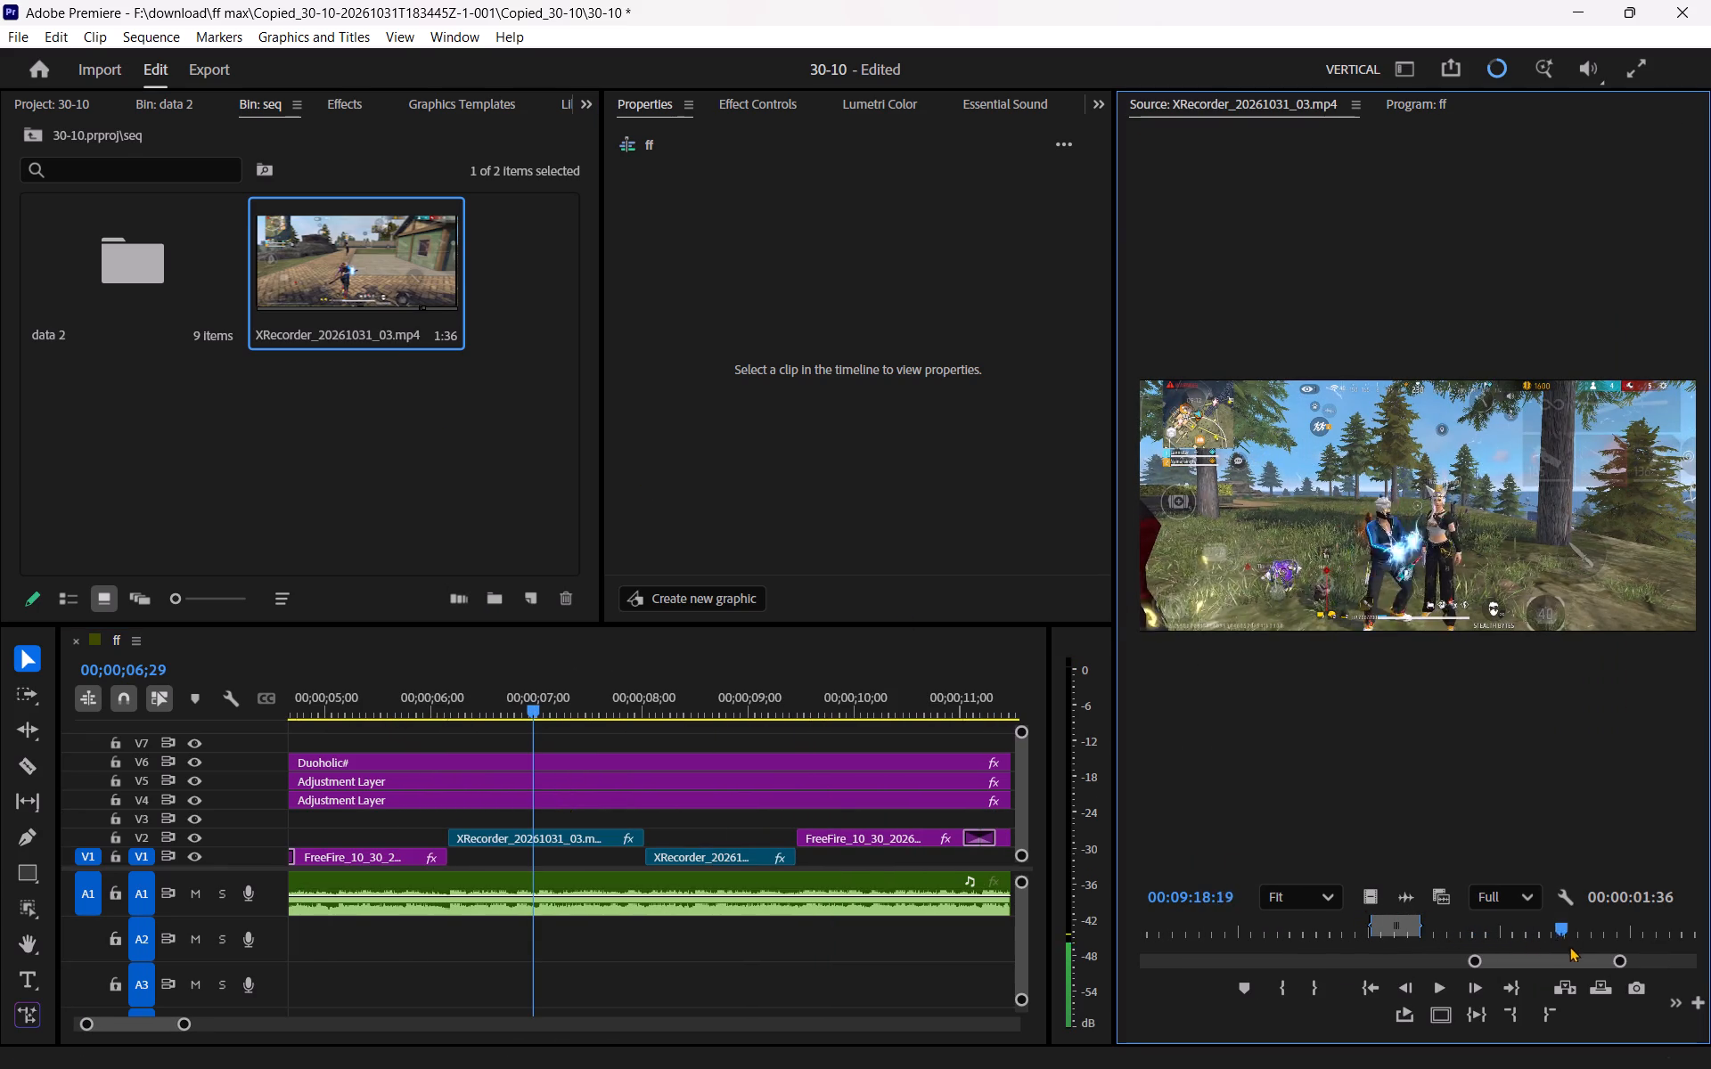
drag(1569, 946, 1700, 981)
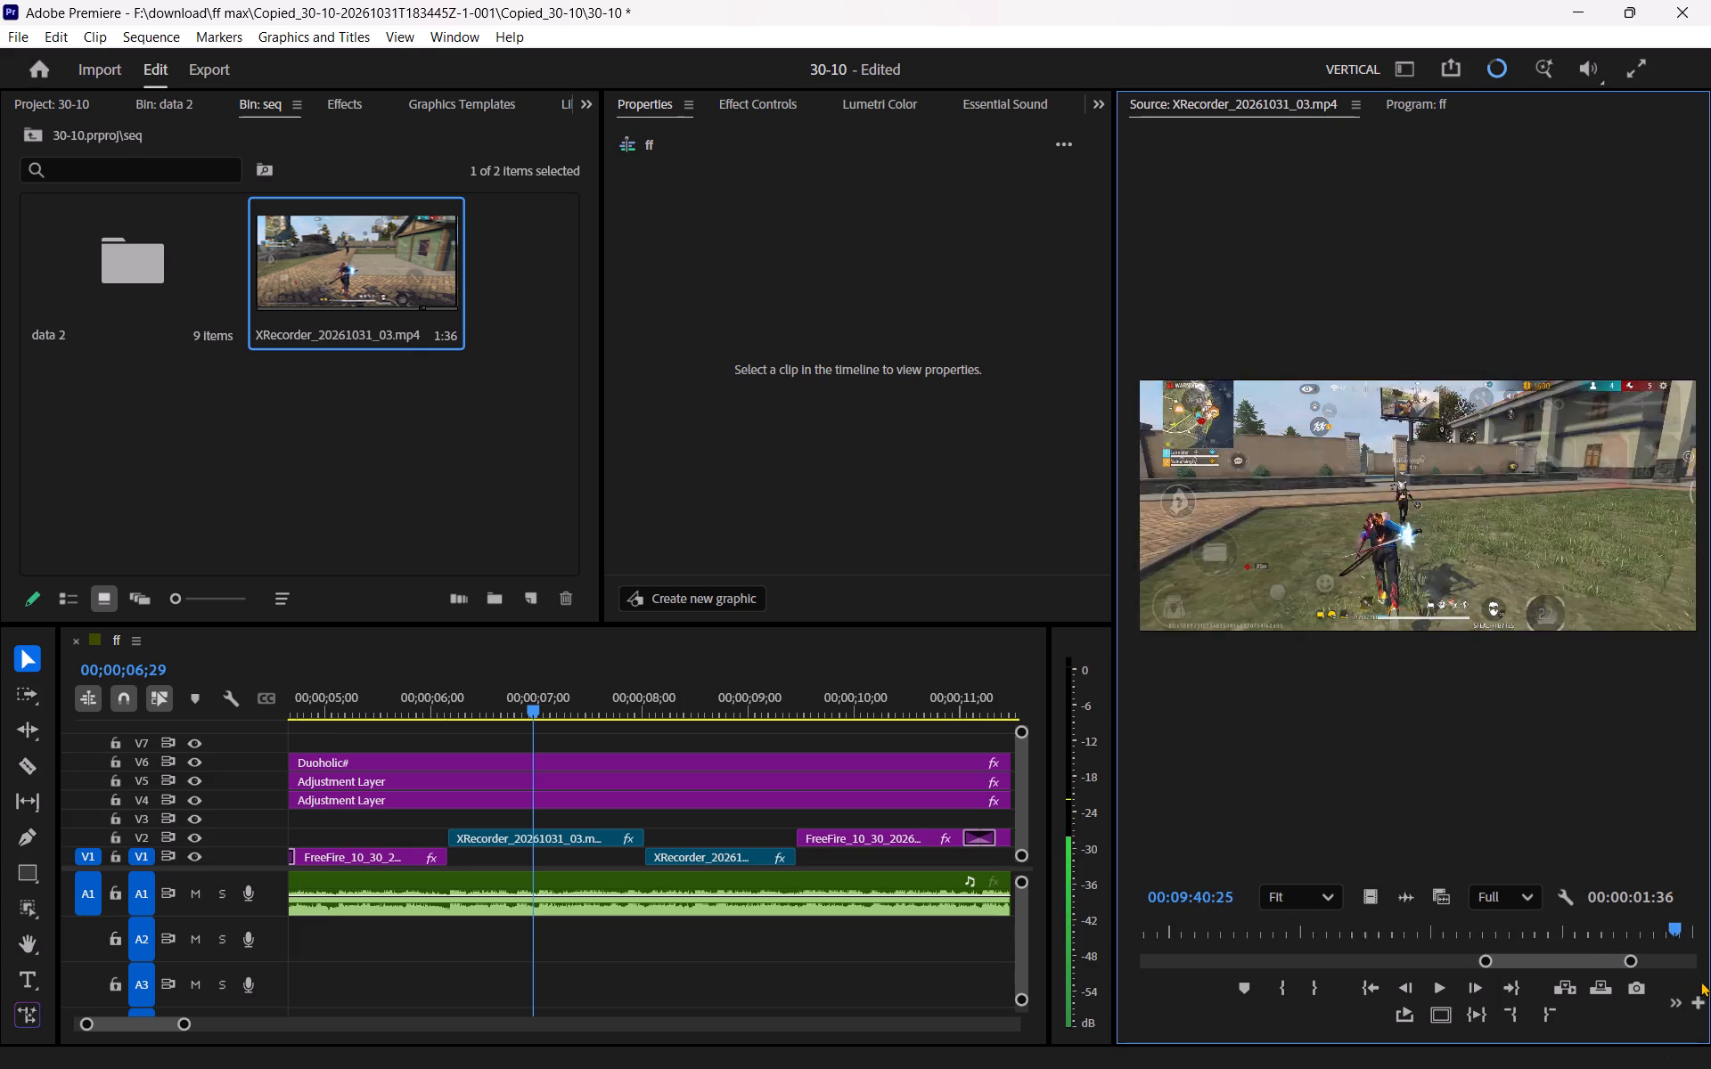
drag(1700, 981, 1670, 980)
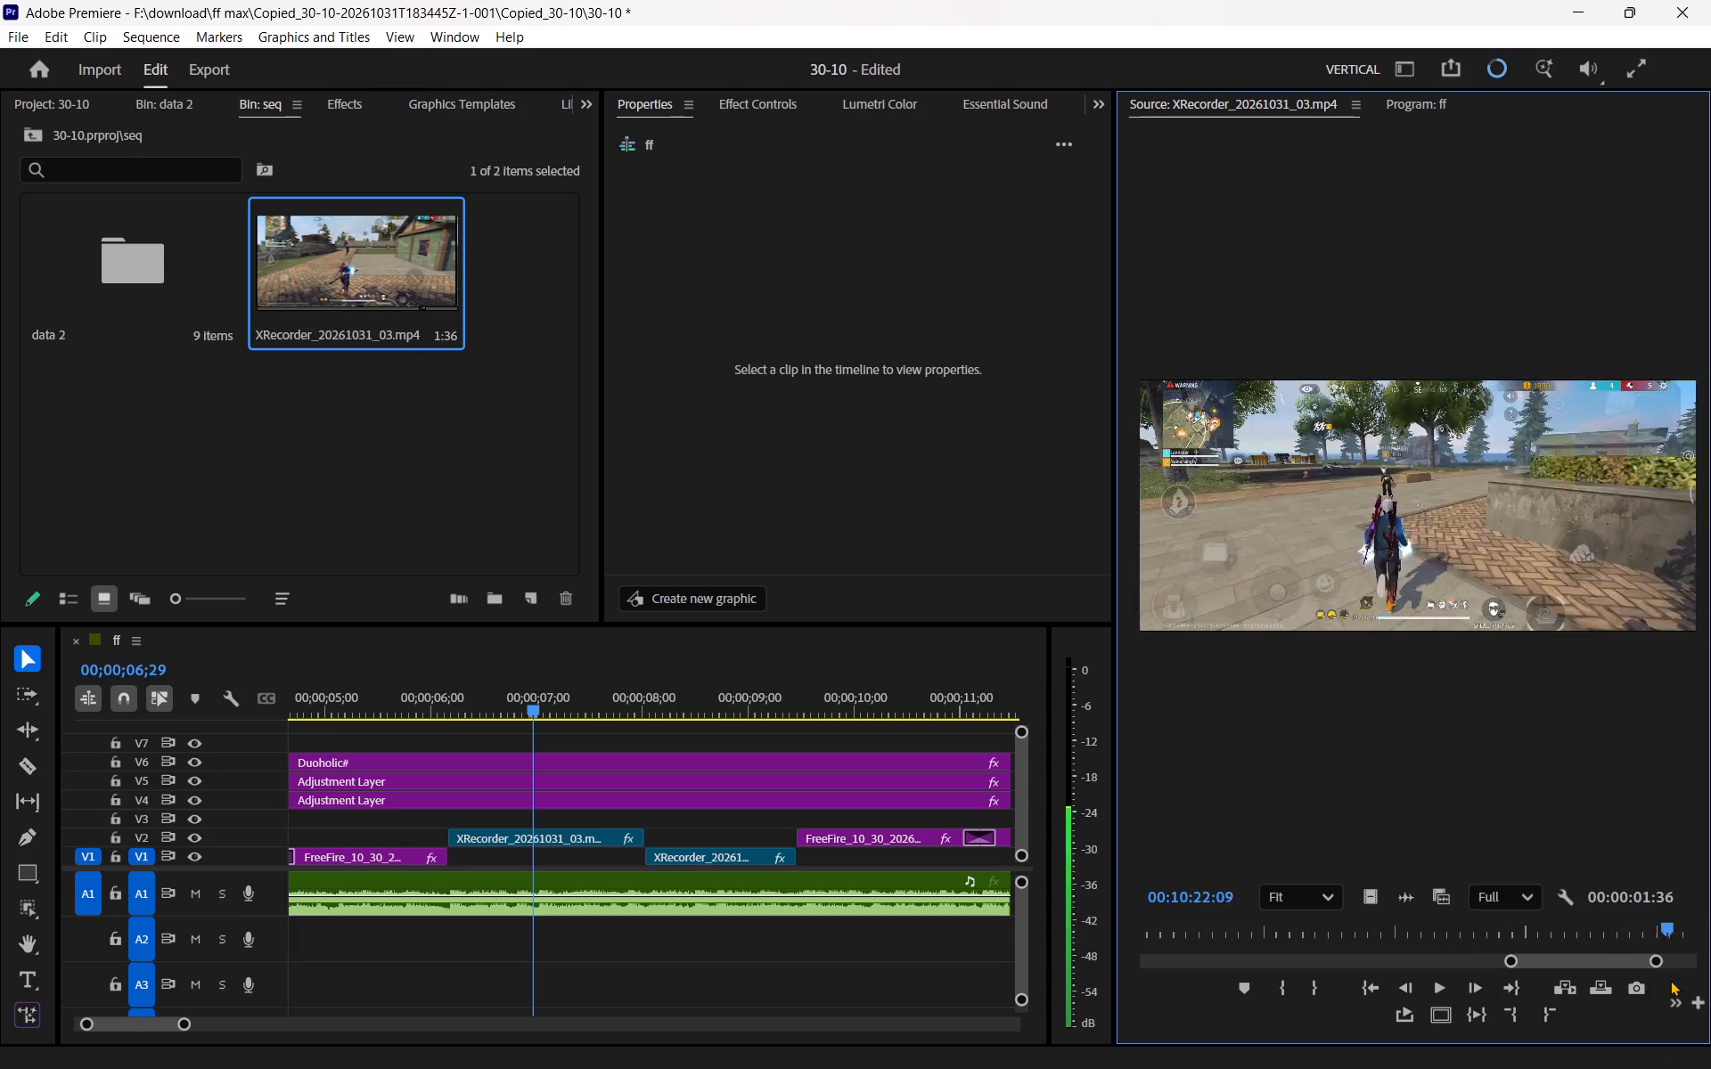
drag(1670, 980, 1541, 967)
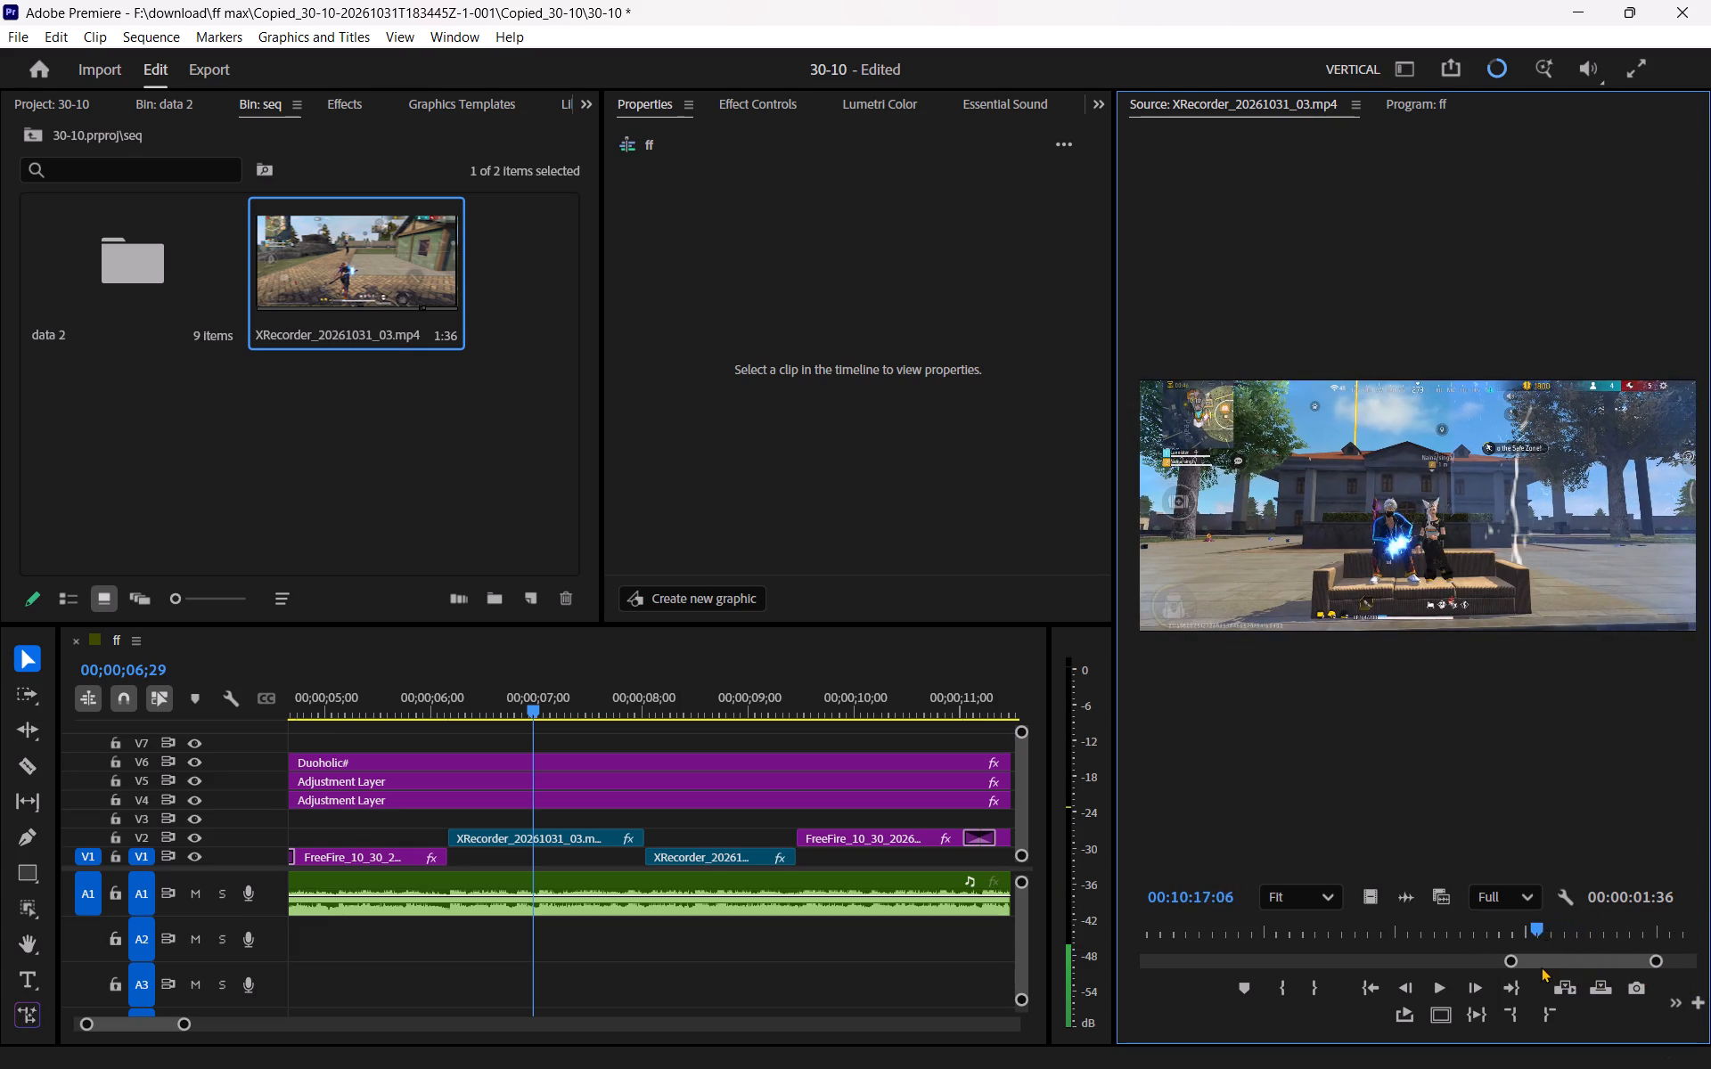
drag(1541, 967, 1508, 963)
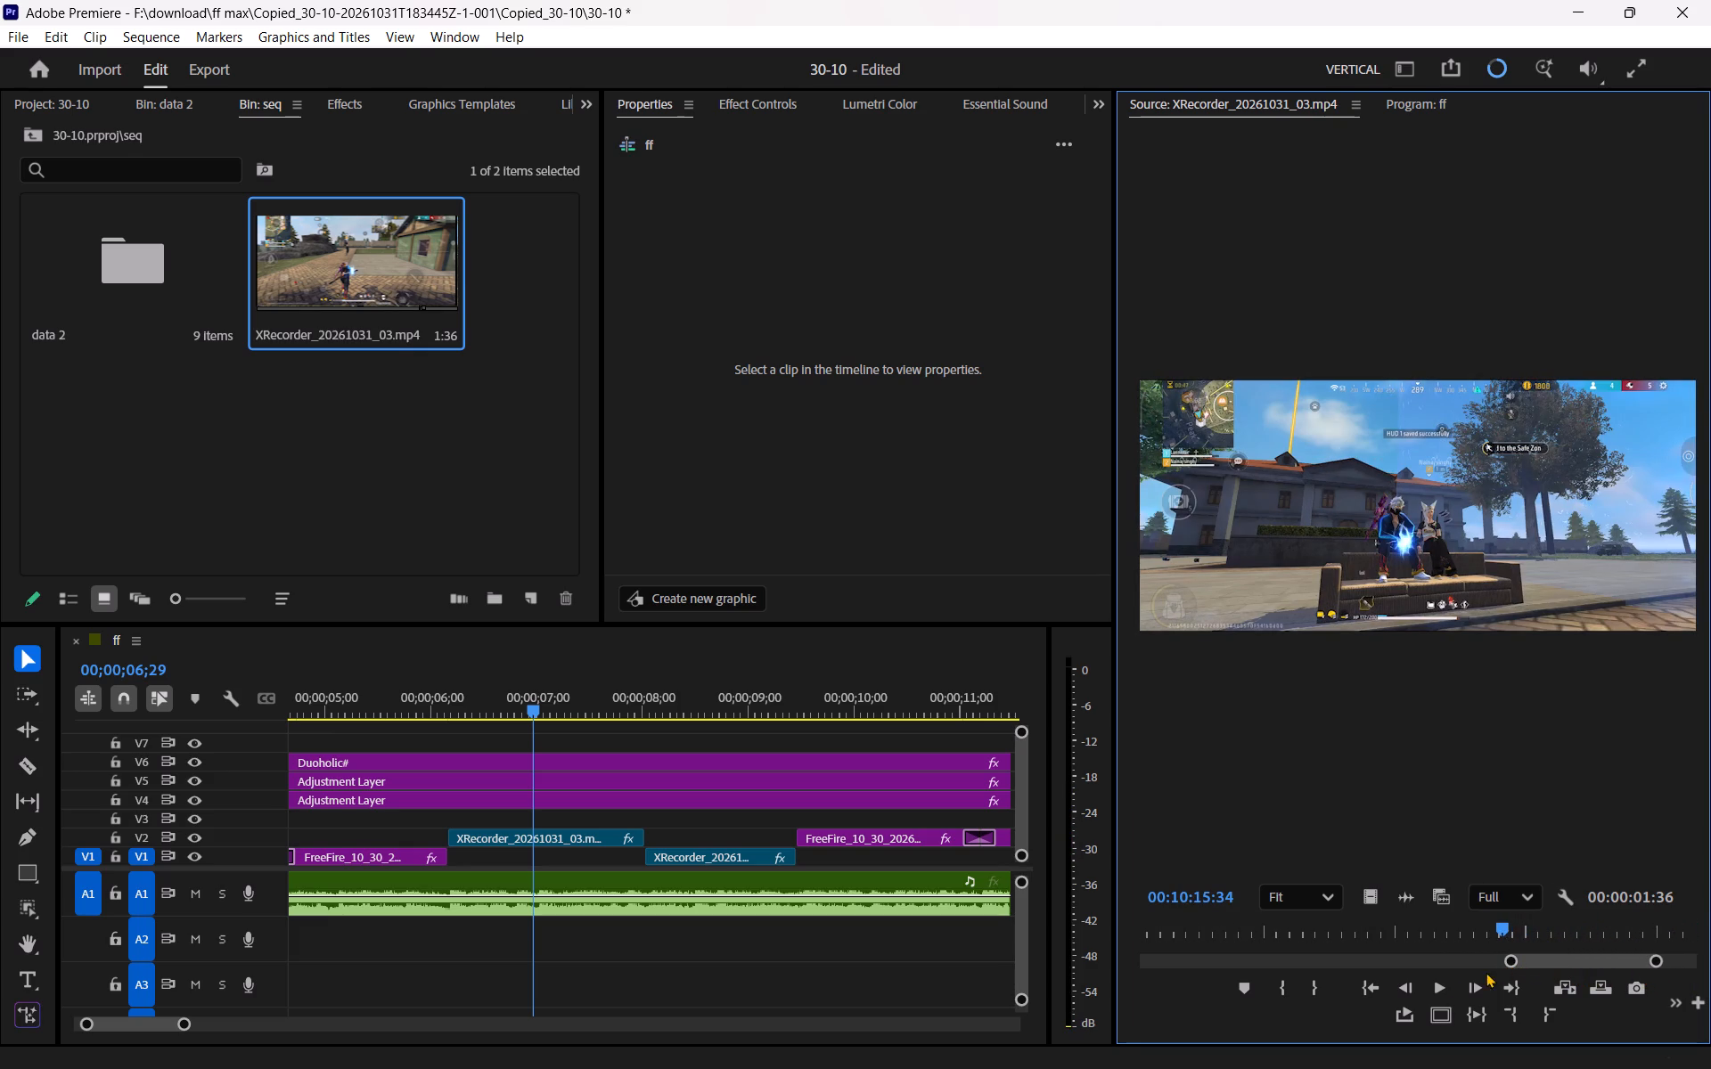
click(1286, 983)
key(space)
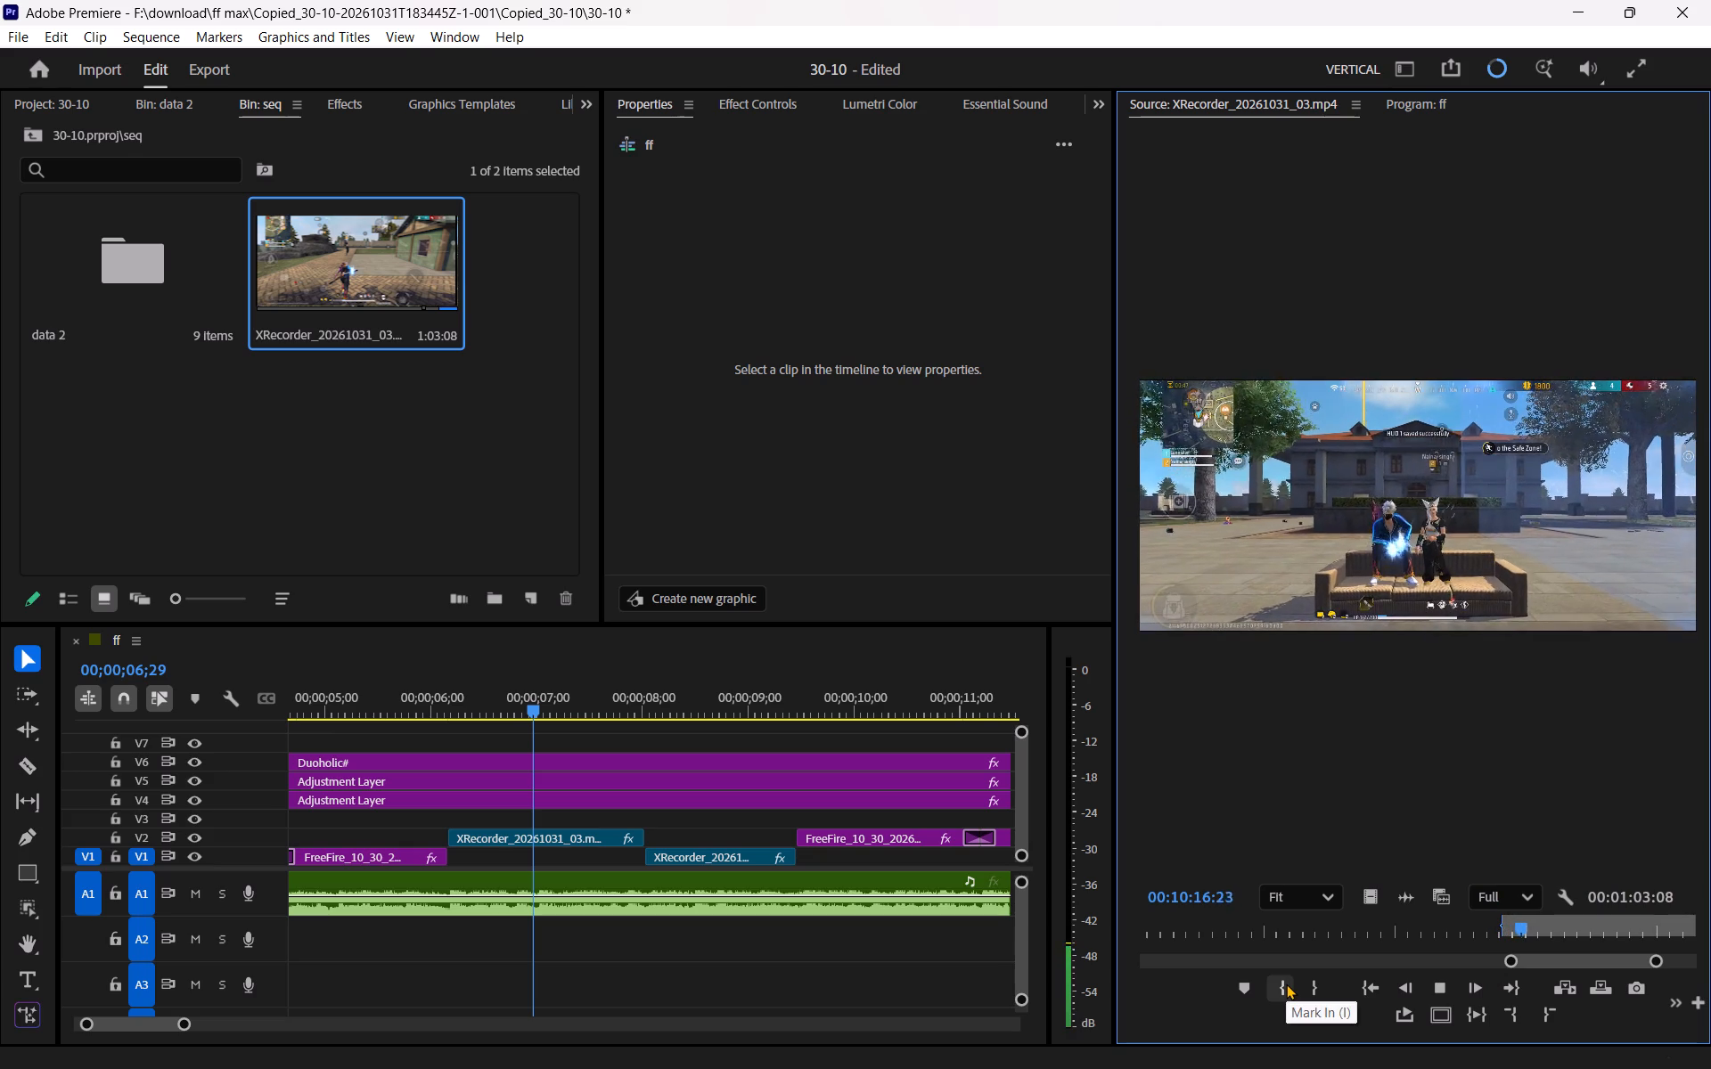
key(space)
click(1286, 983)
key(space)
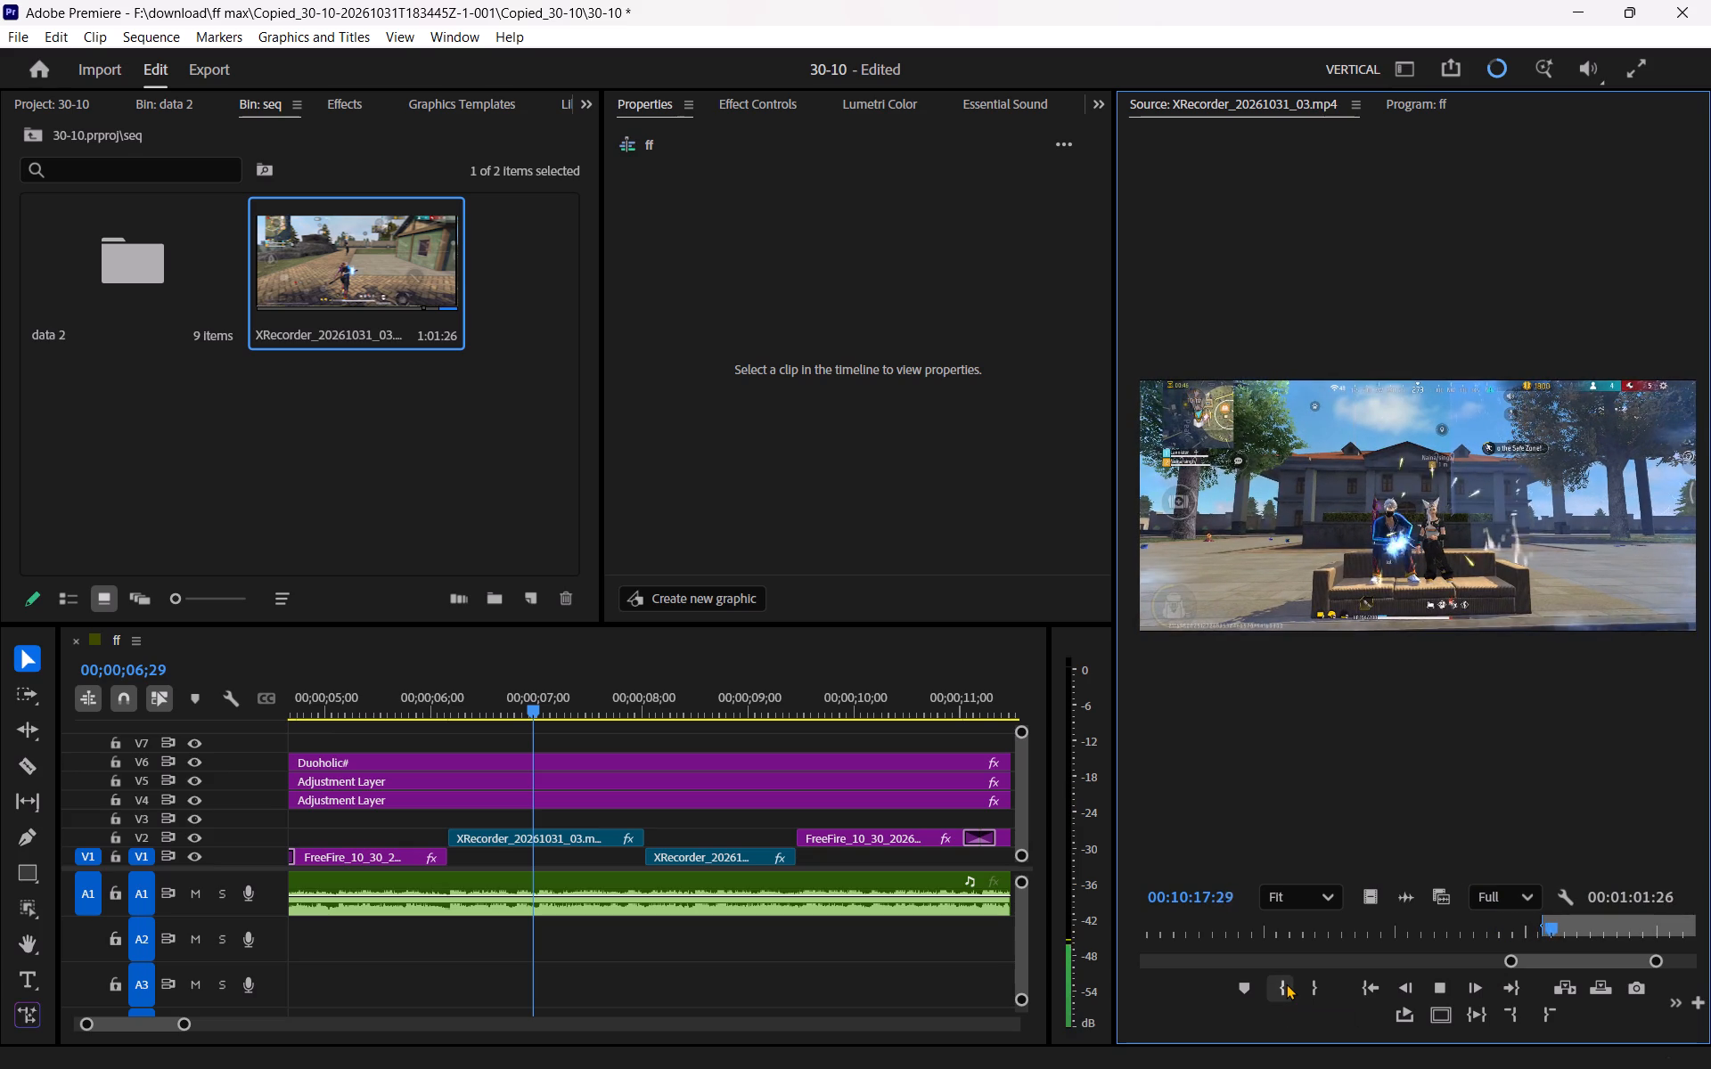
key(space)
click(1314, 998)
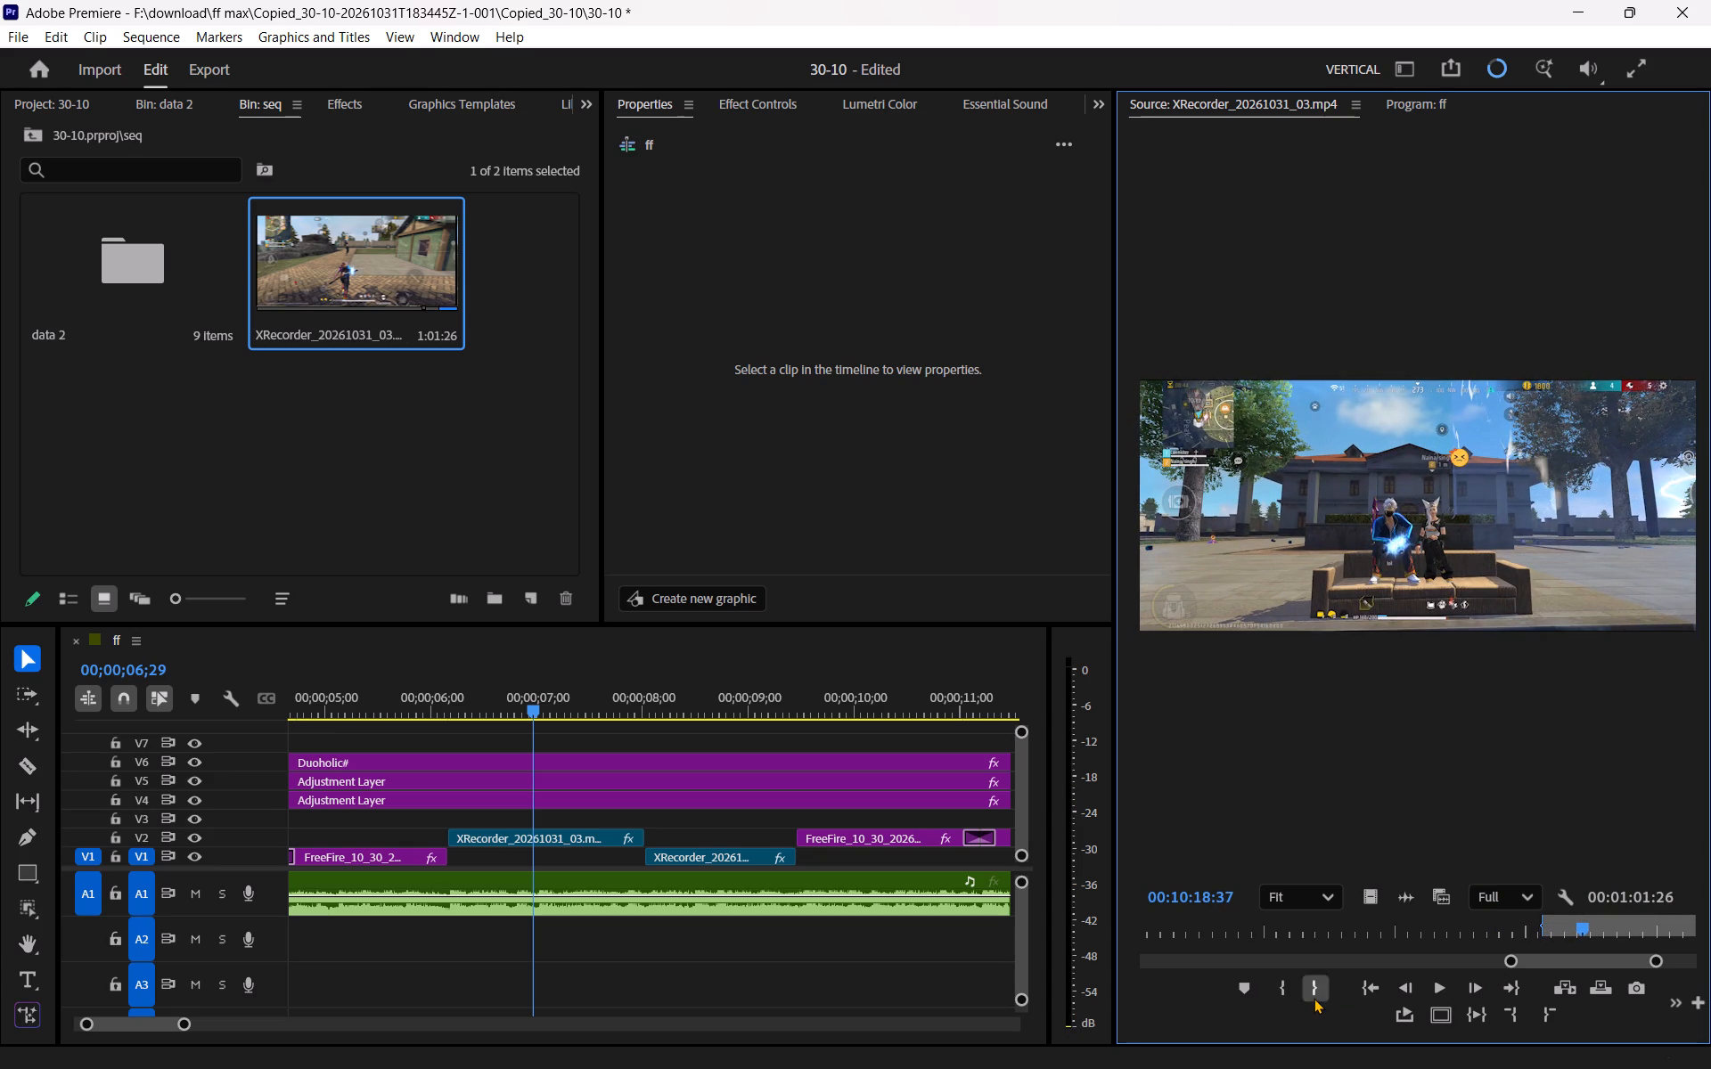
Replace the V2 scope clip with the marked sofa shot on V3, extending its end to the start of the following V1 gameplay clip.
drag(1361, 899, 449, 815)
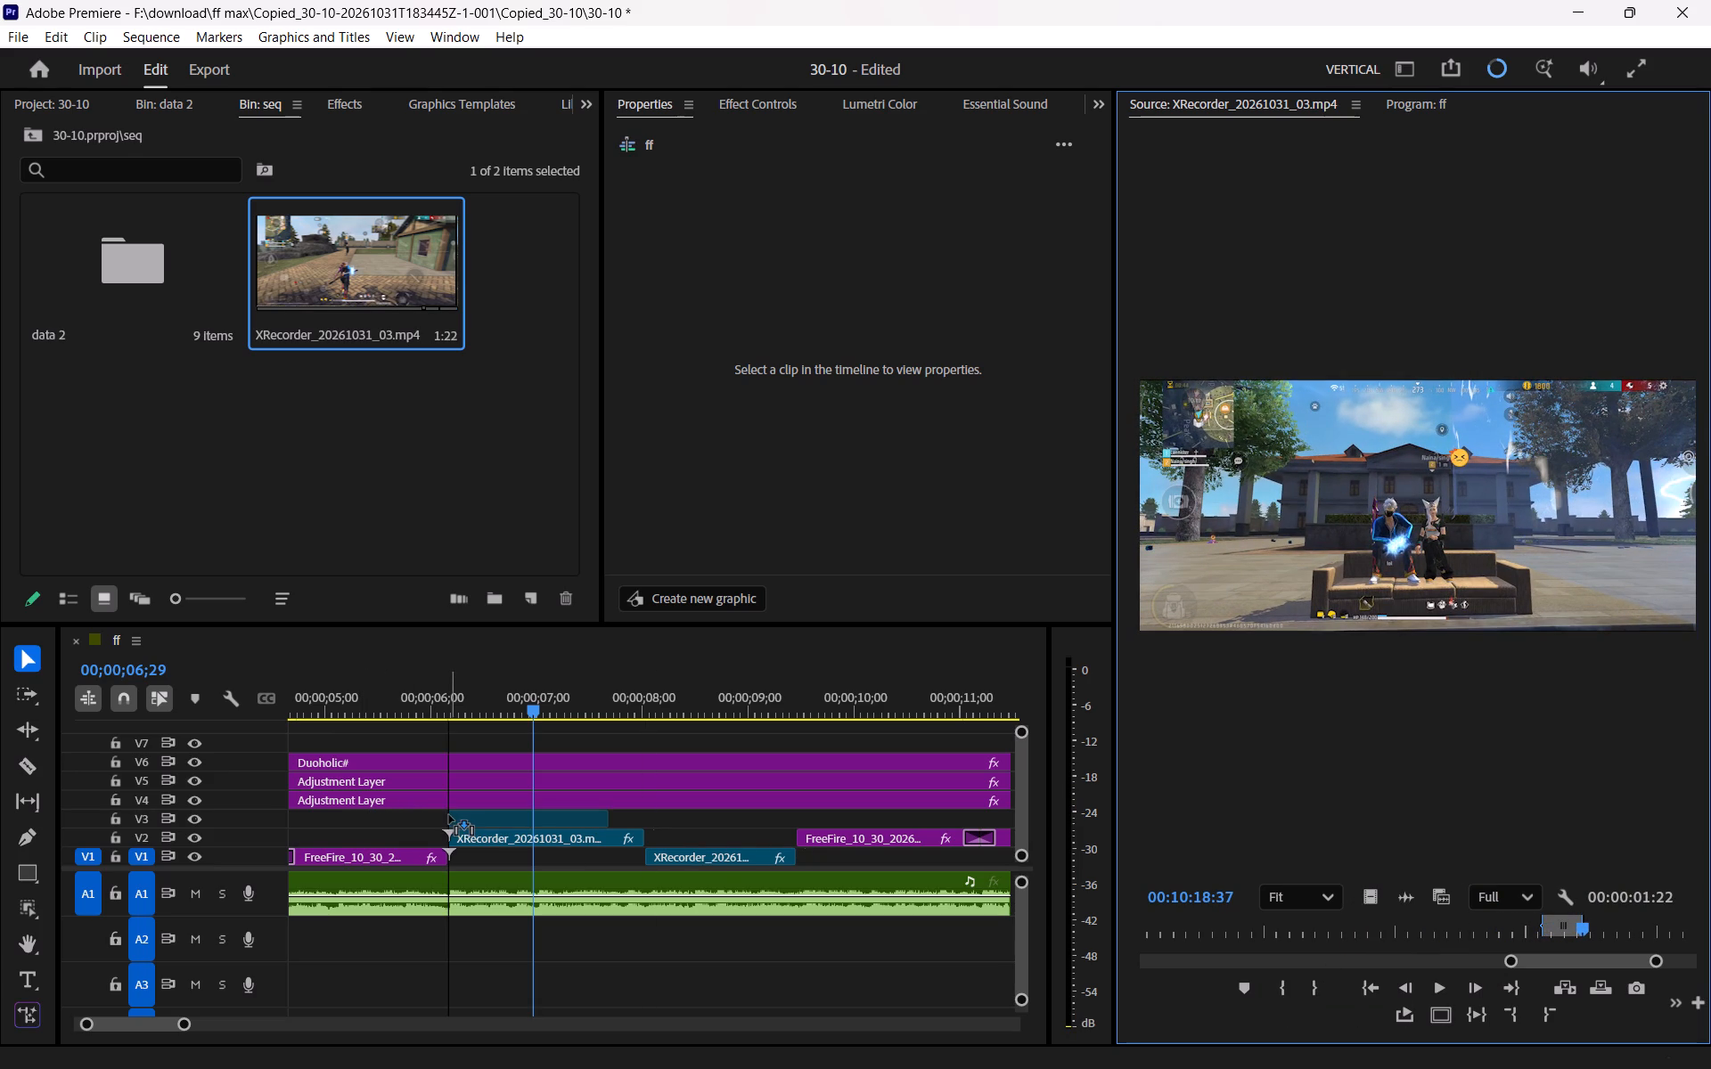
drag(449, 815, 450, 815)
drag(618, 820, 650, 827)
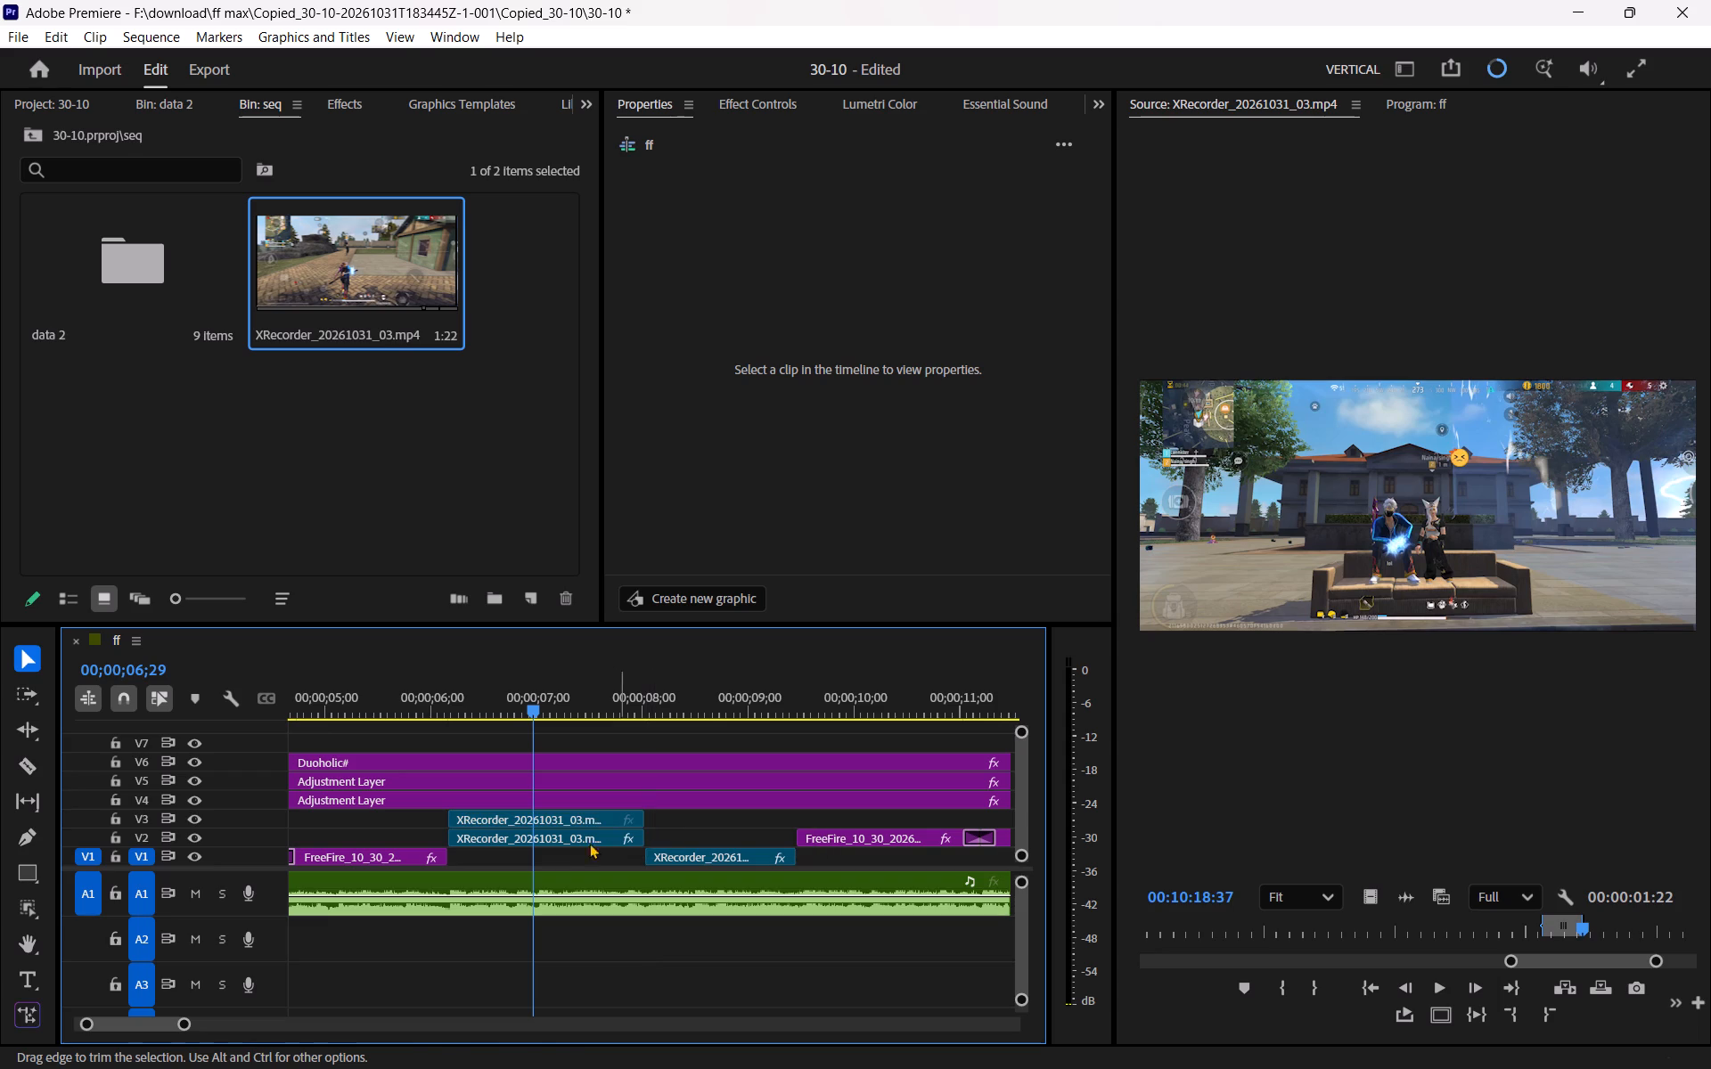
click(576, 843)
key(Delete)
Set the Scale of the new V3 sofa clip to 251%, checking the framing at 00;00;07;03, and deselect it.
click(572, 820)
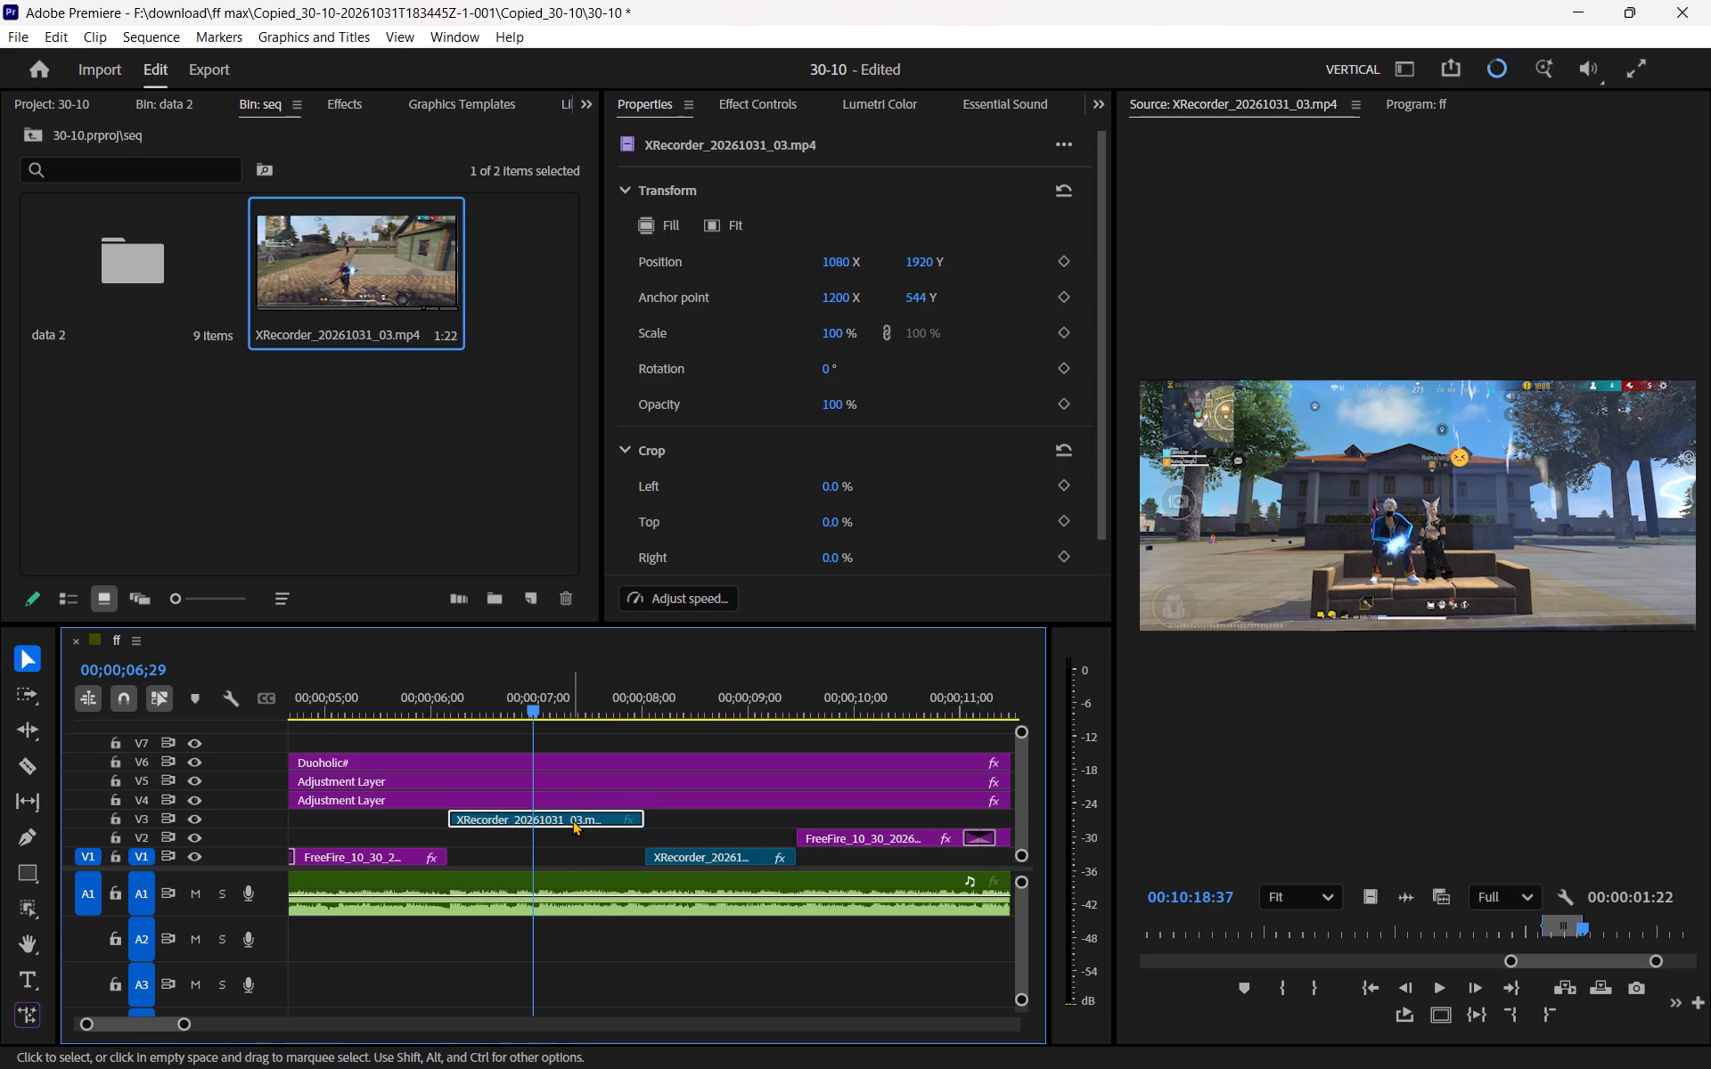
click(551, 696)
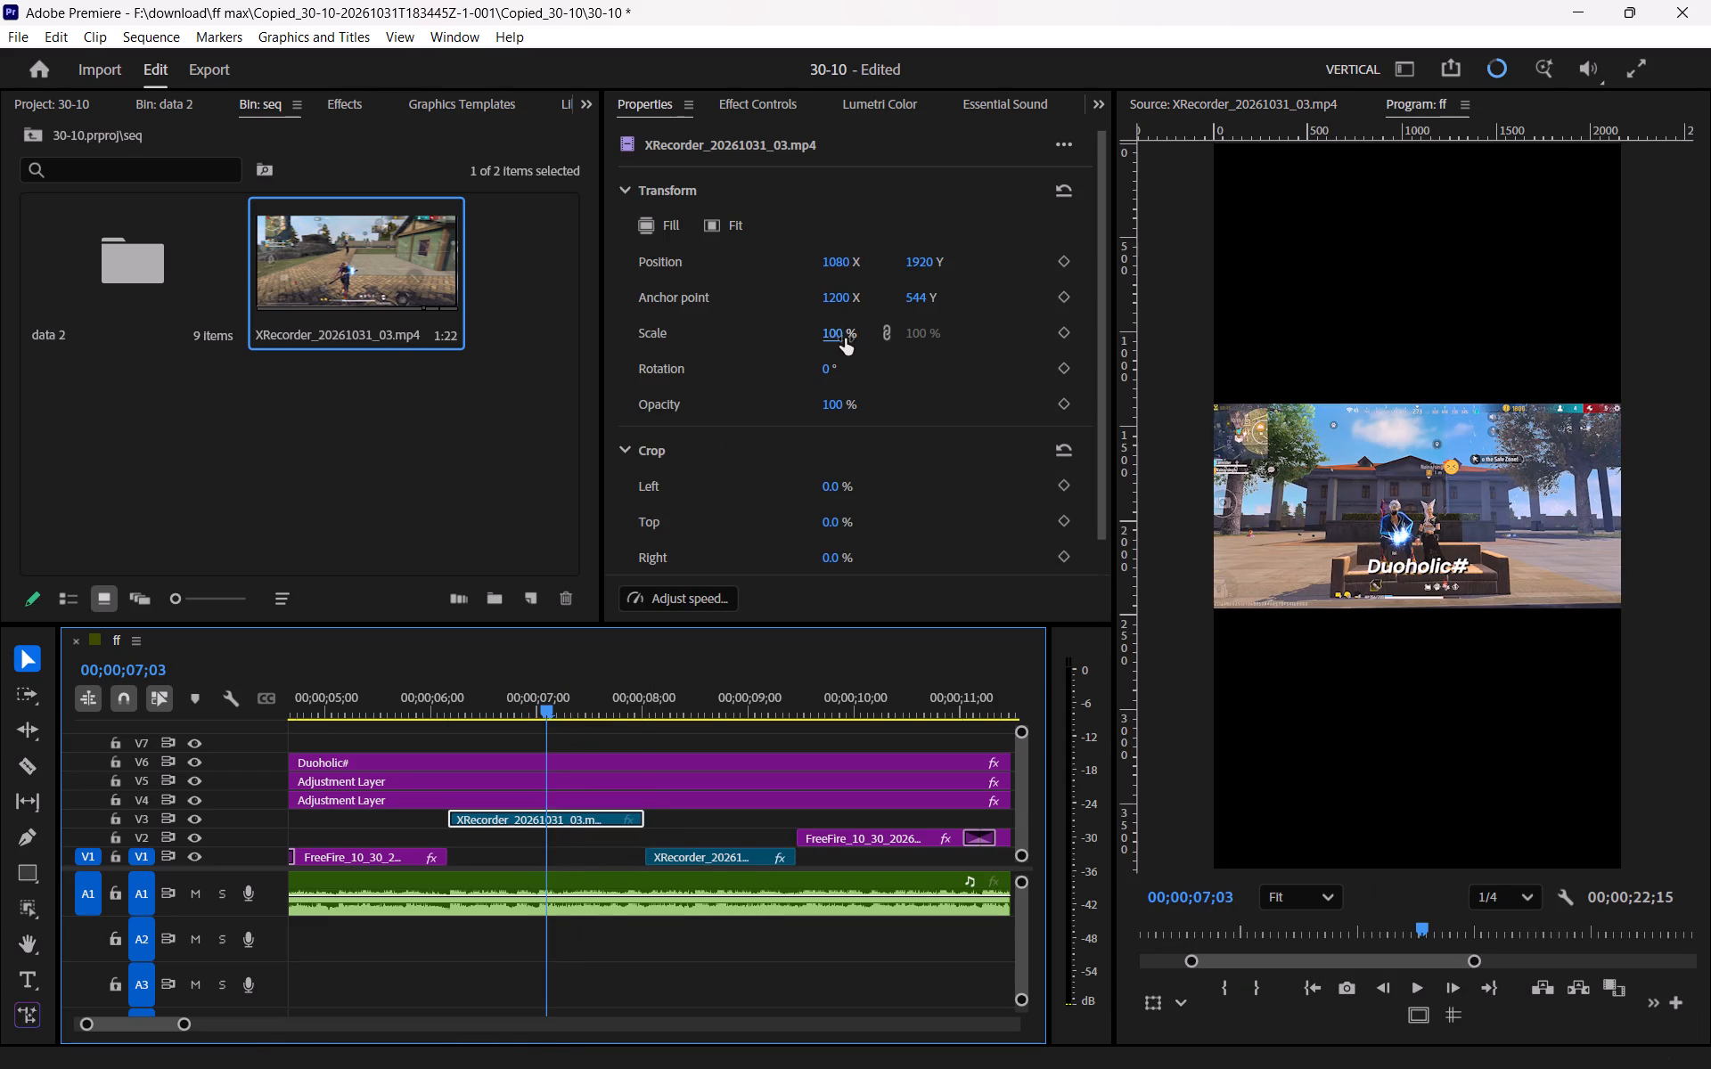
drag(844, 339, 947, 351)
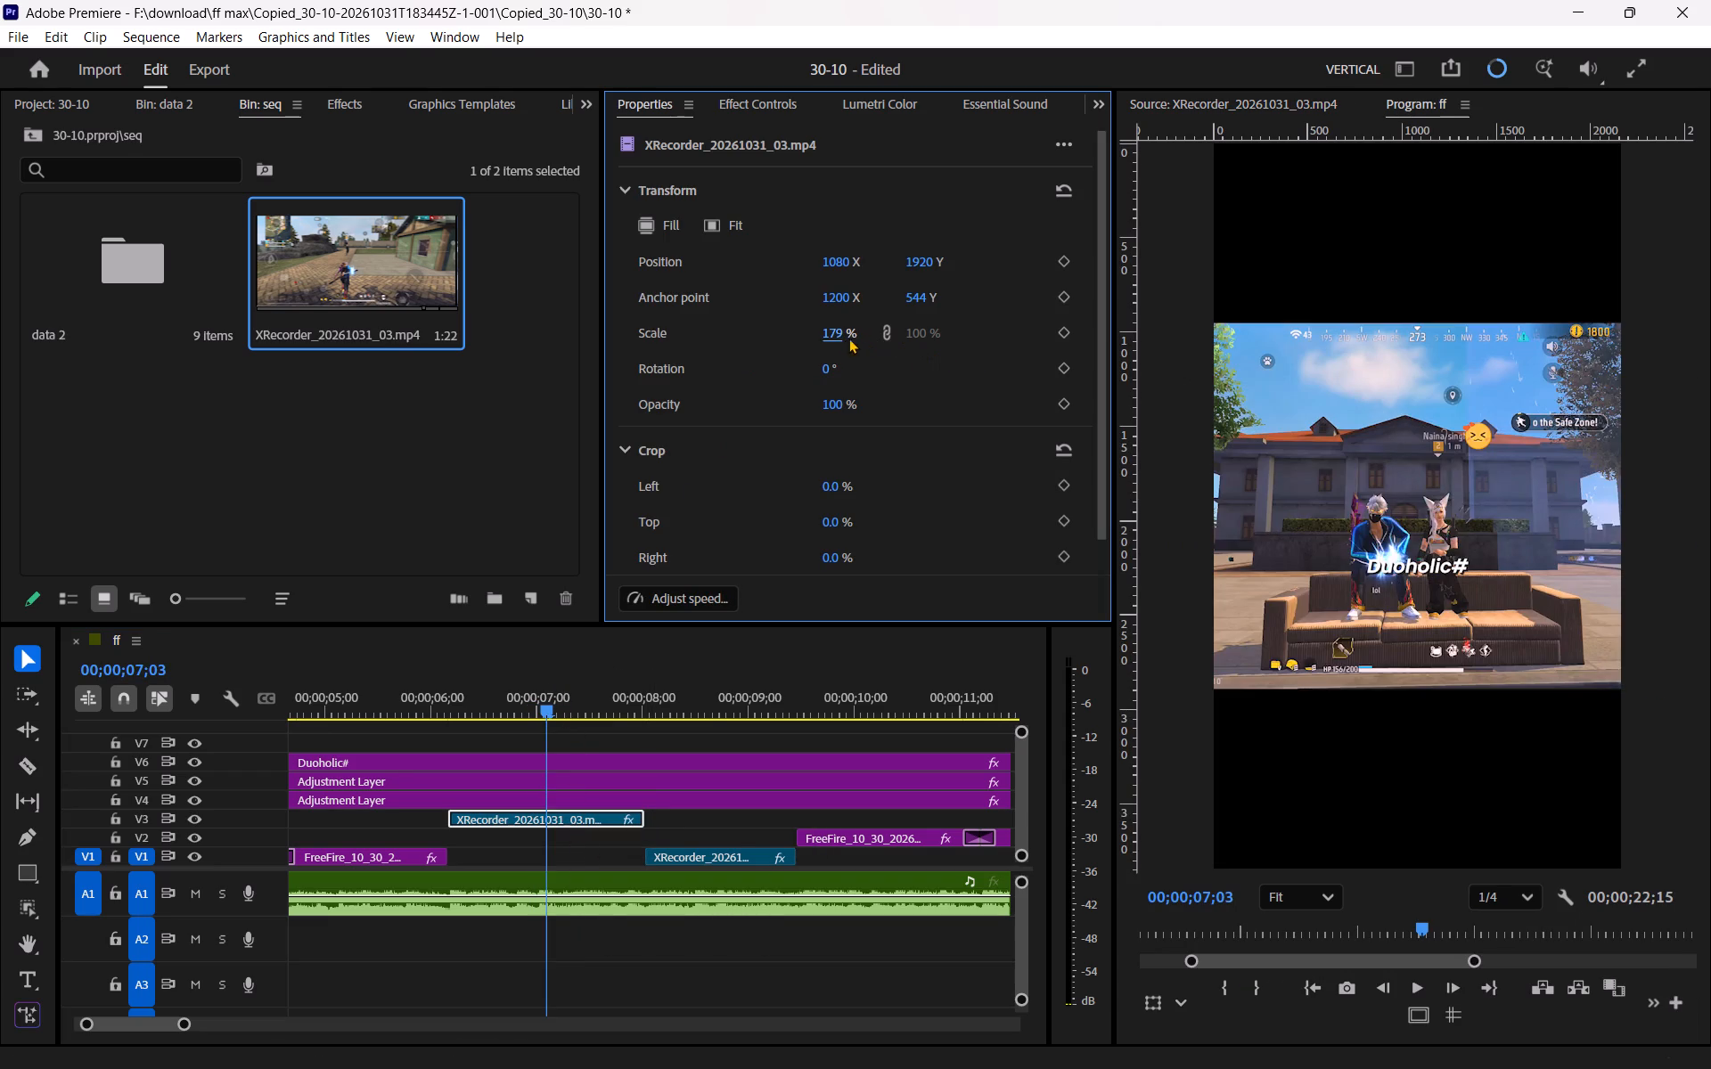
drag(845, 340, 905, 355)
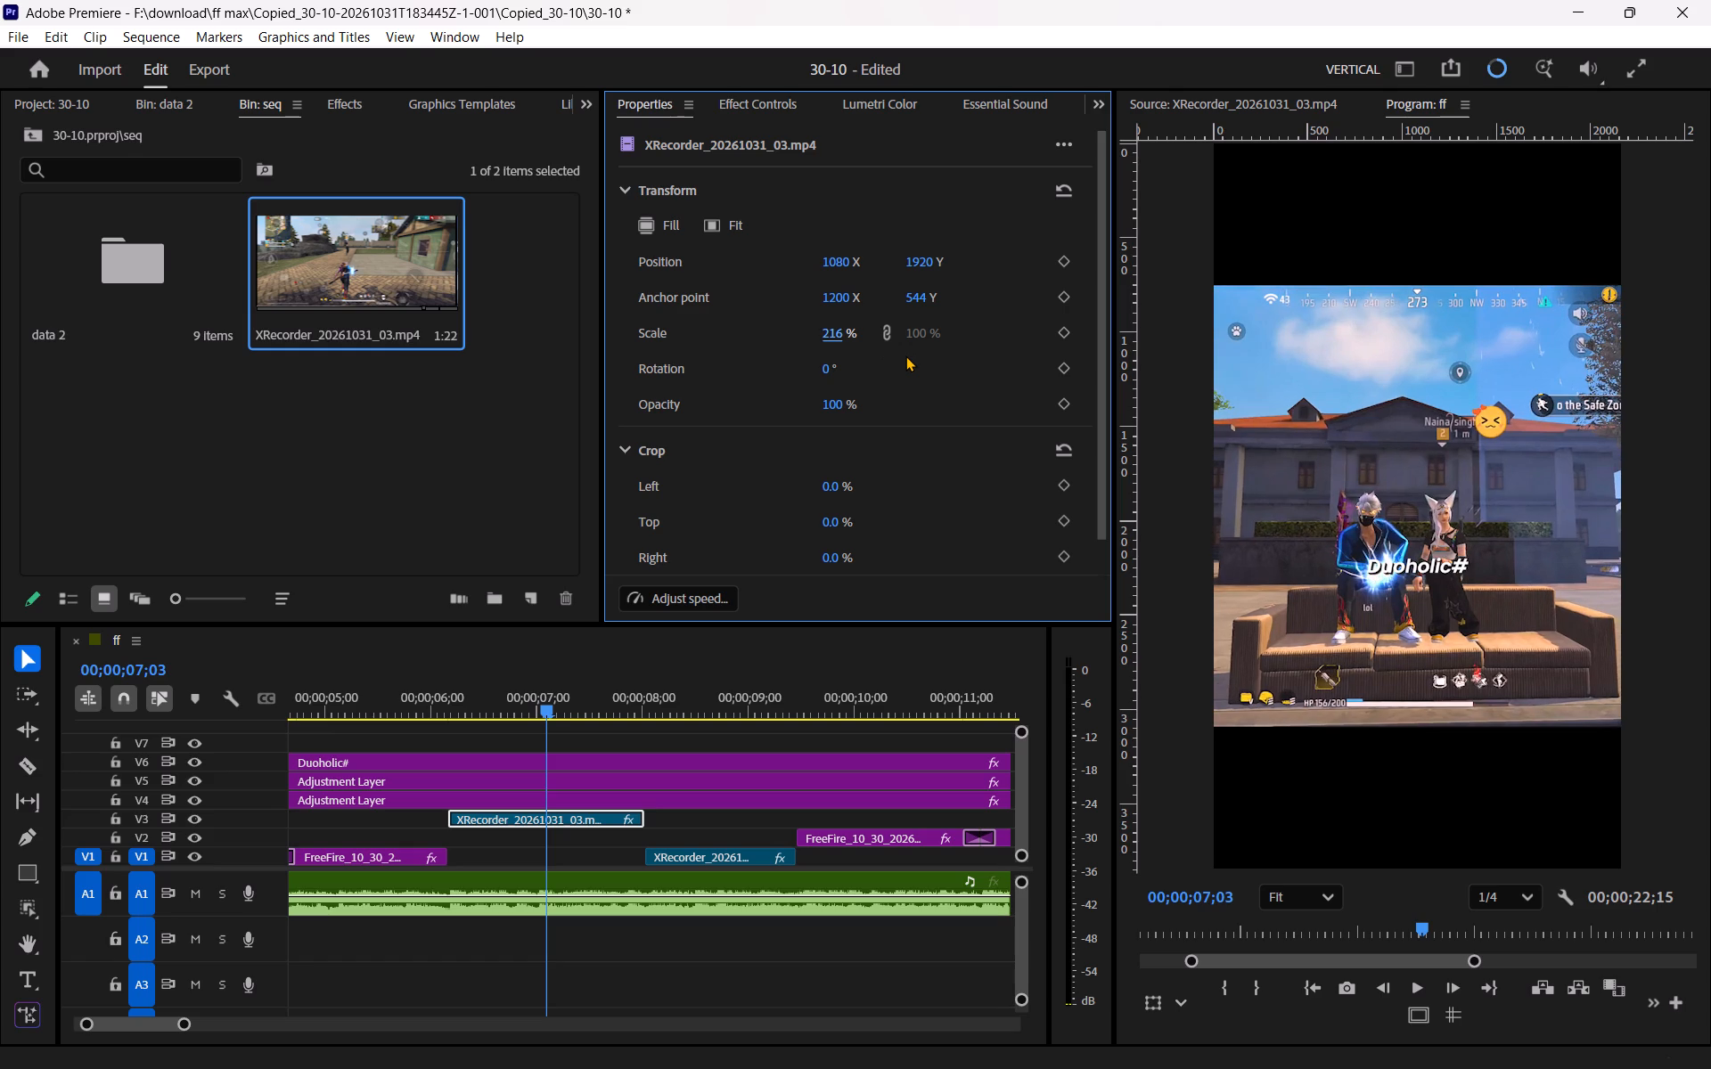
drag(834, 339, 877, 348)
drag(877, 348, 886, 351)
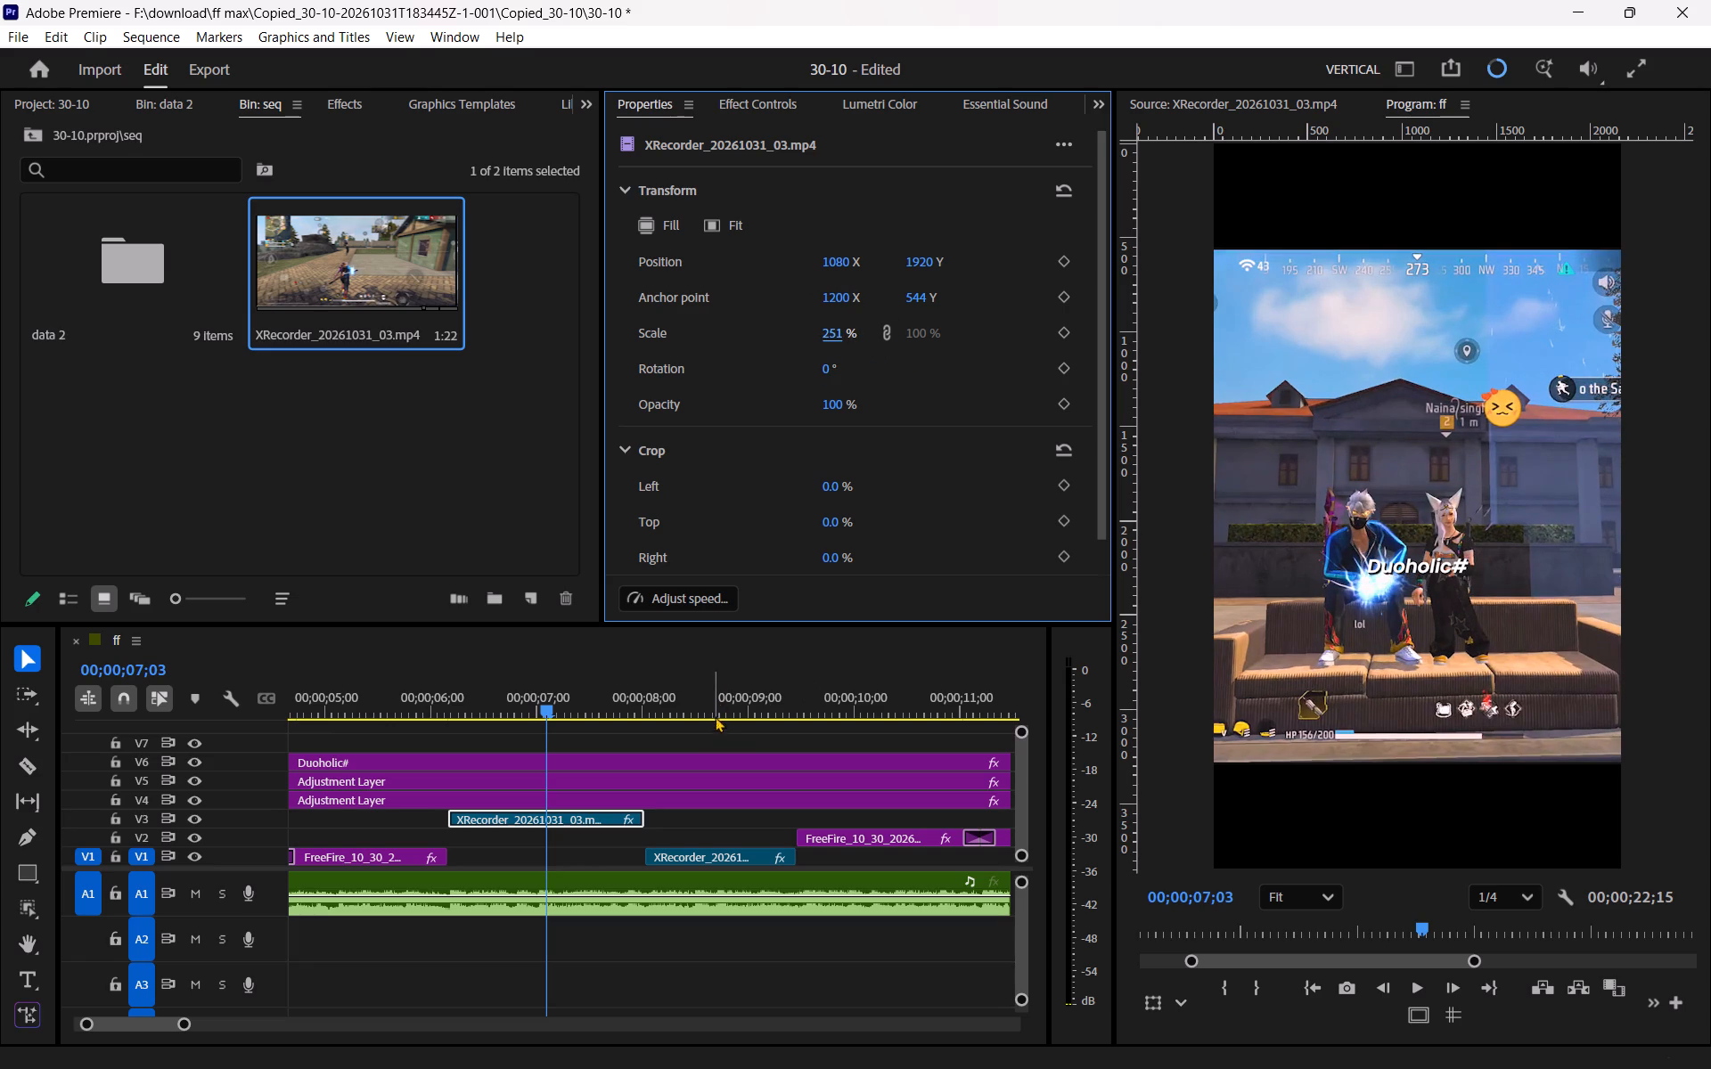
click(687, 823)
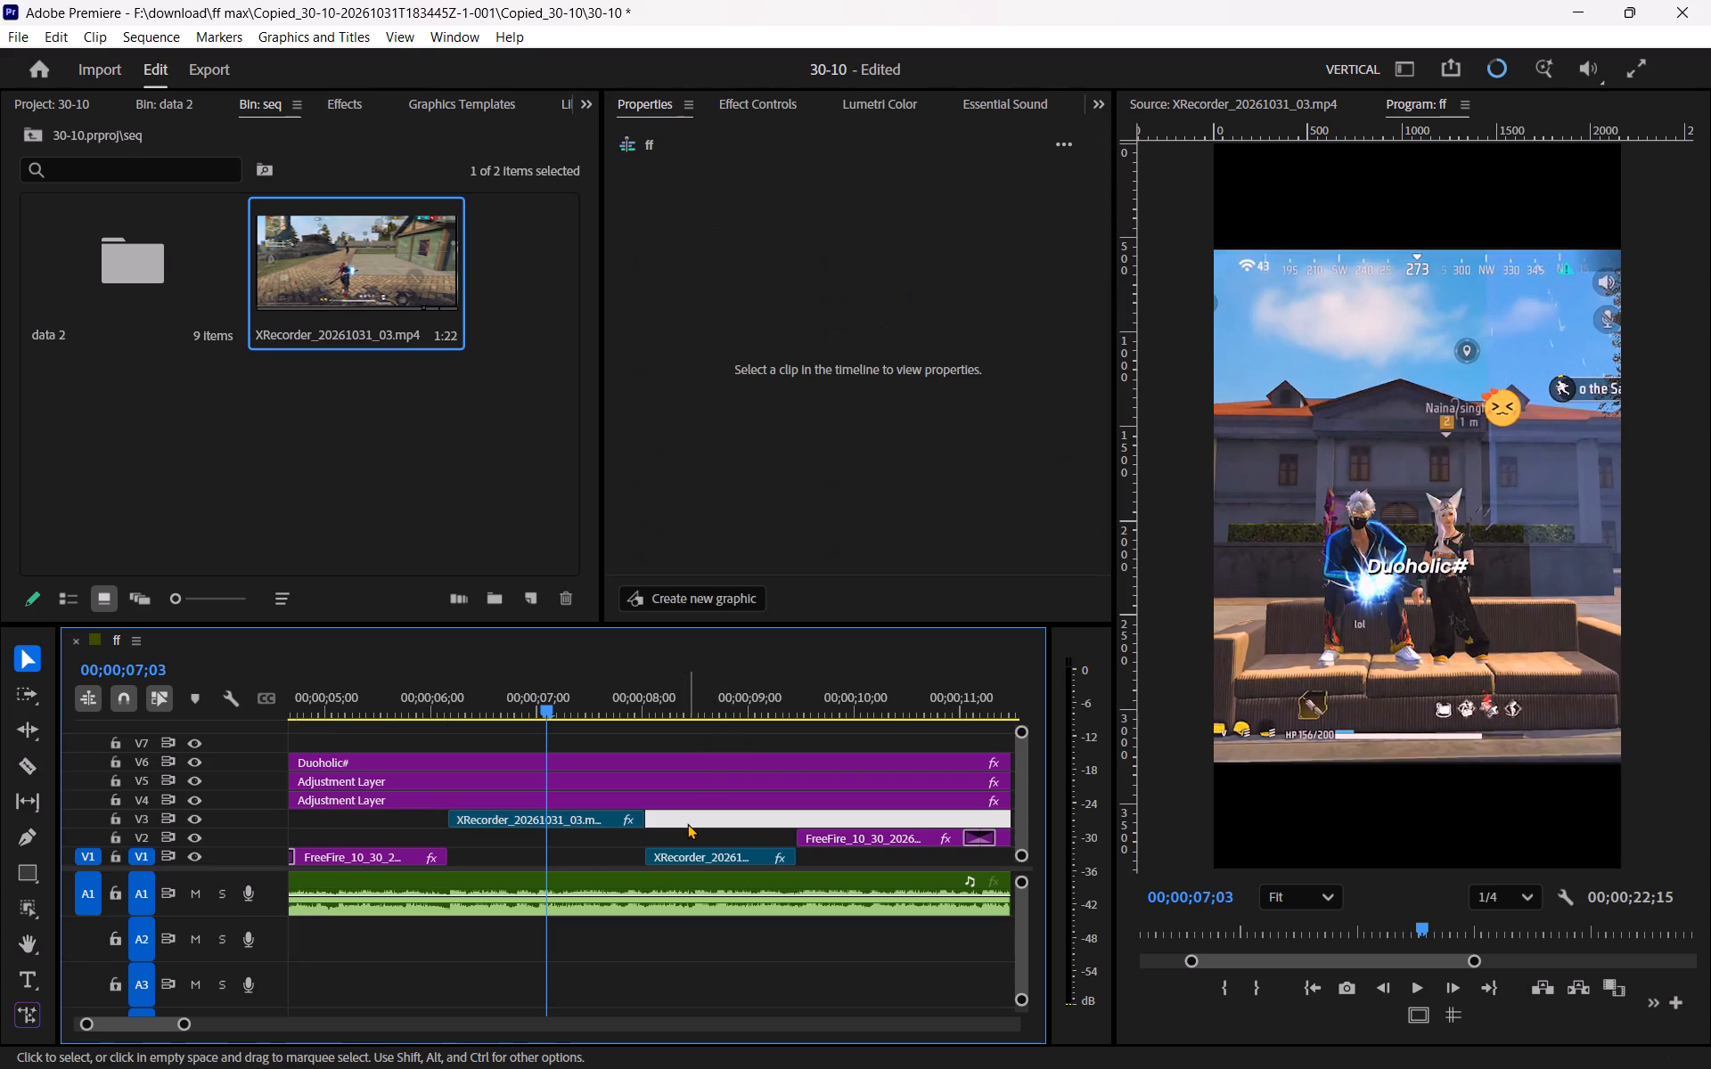
click(687, 823)
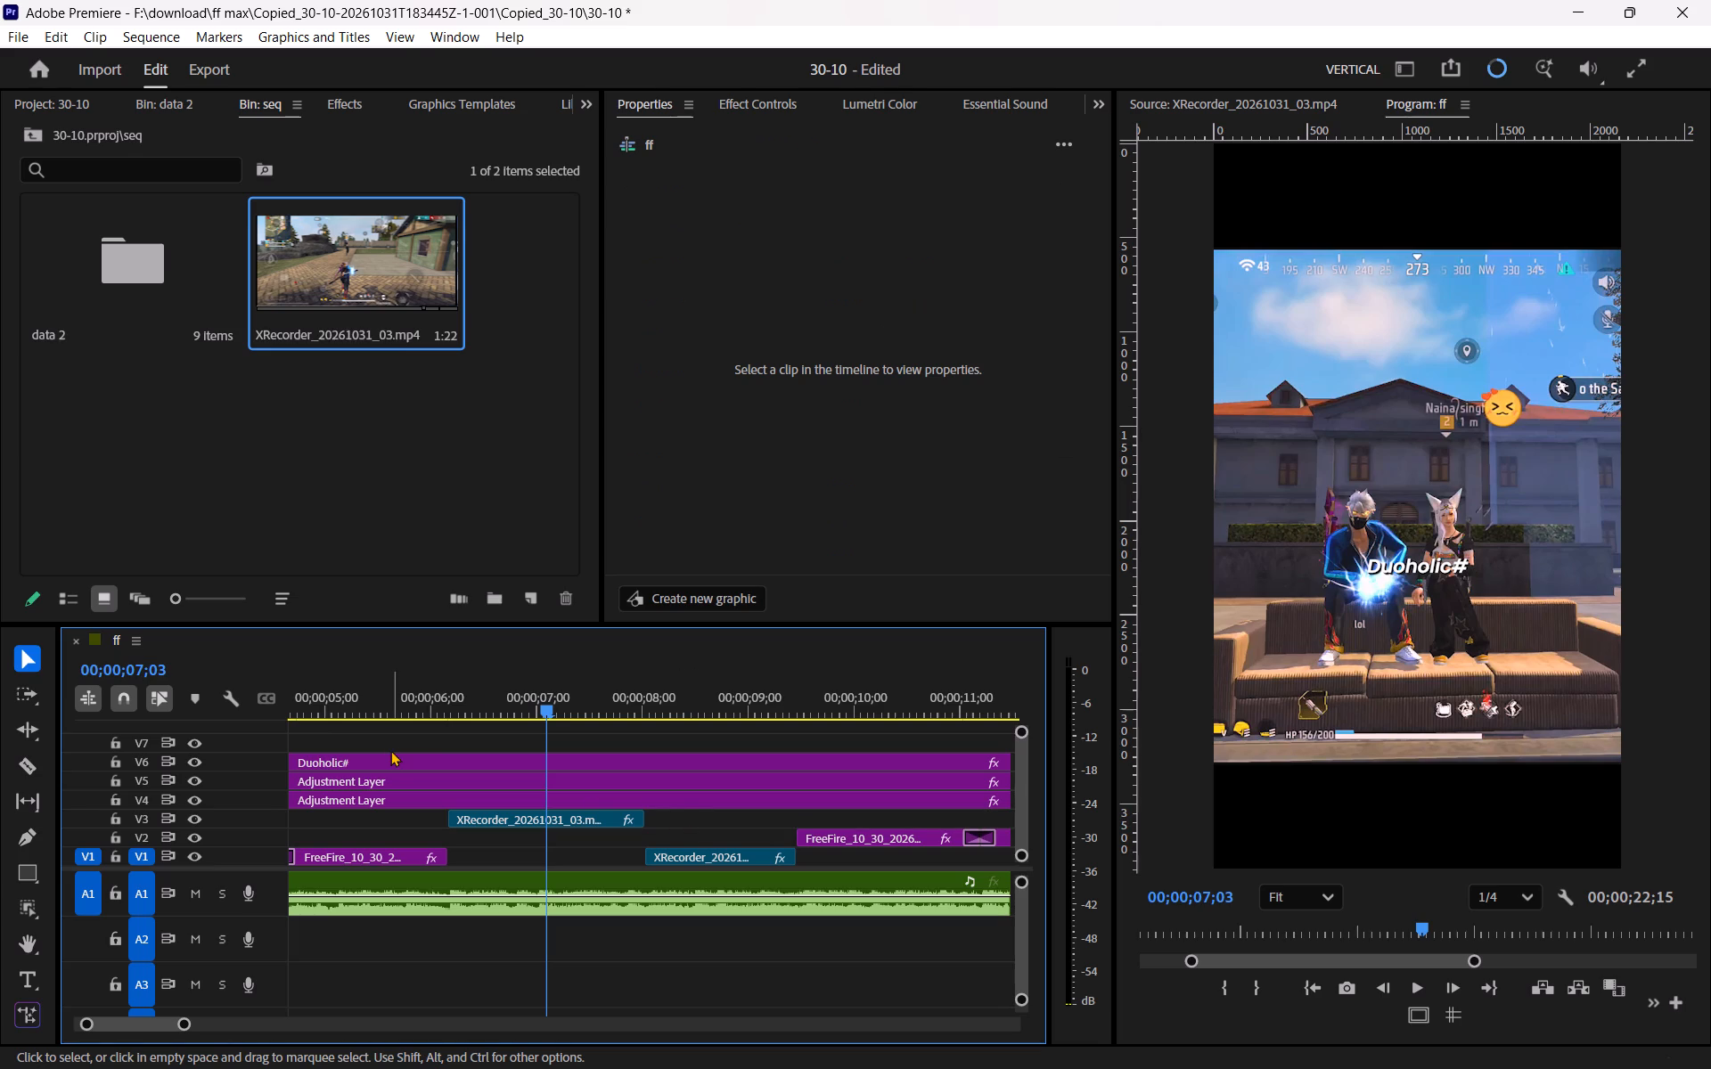
Play back the ff sequence from just before the V3 sofa clip to 00;00;15;25 to review the edited shots.
click(410, 697)
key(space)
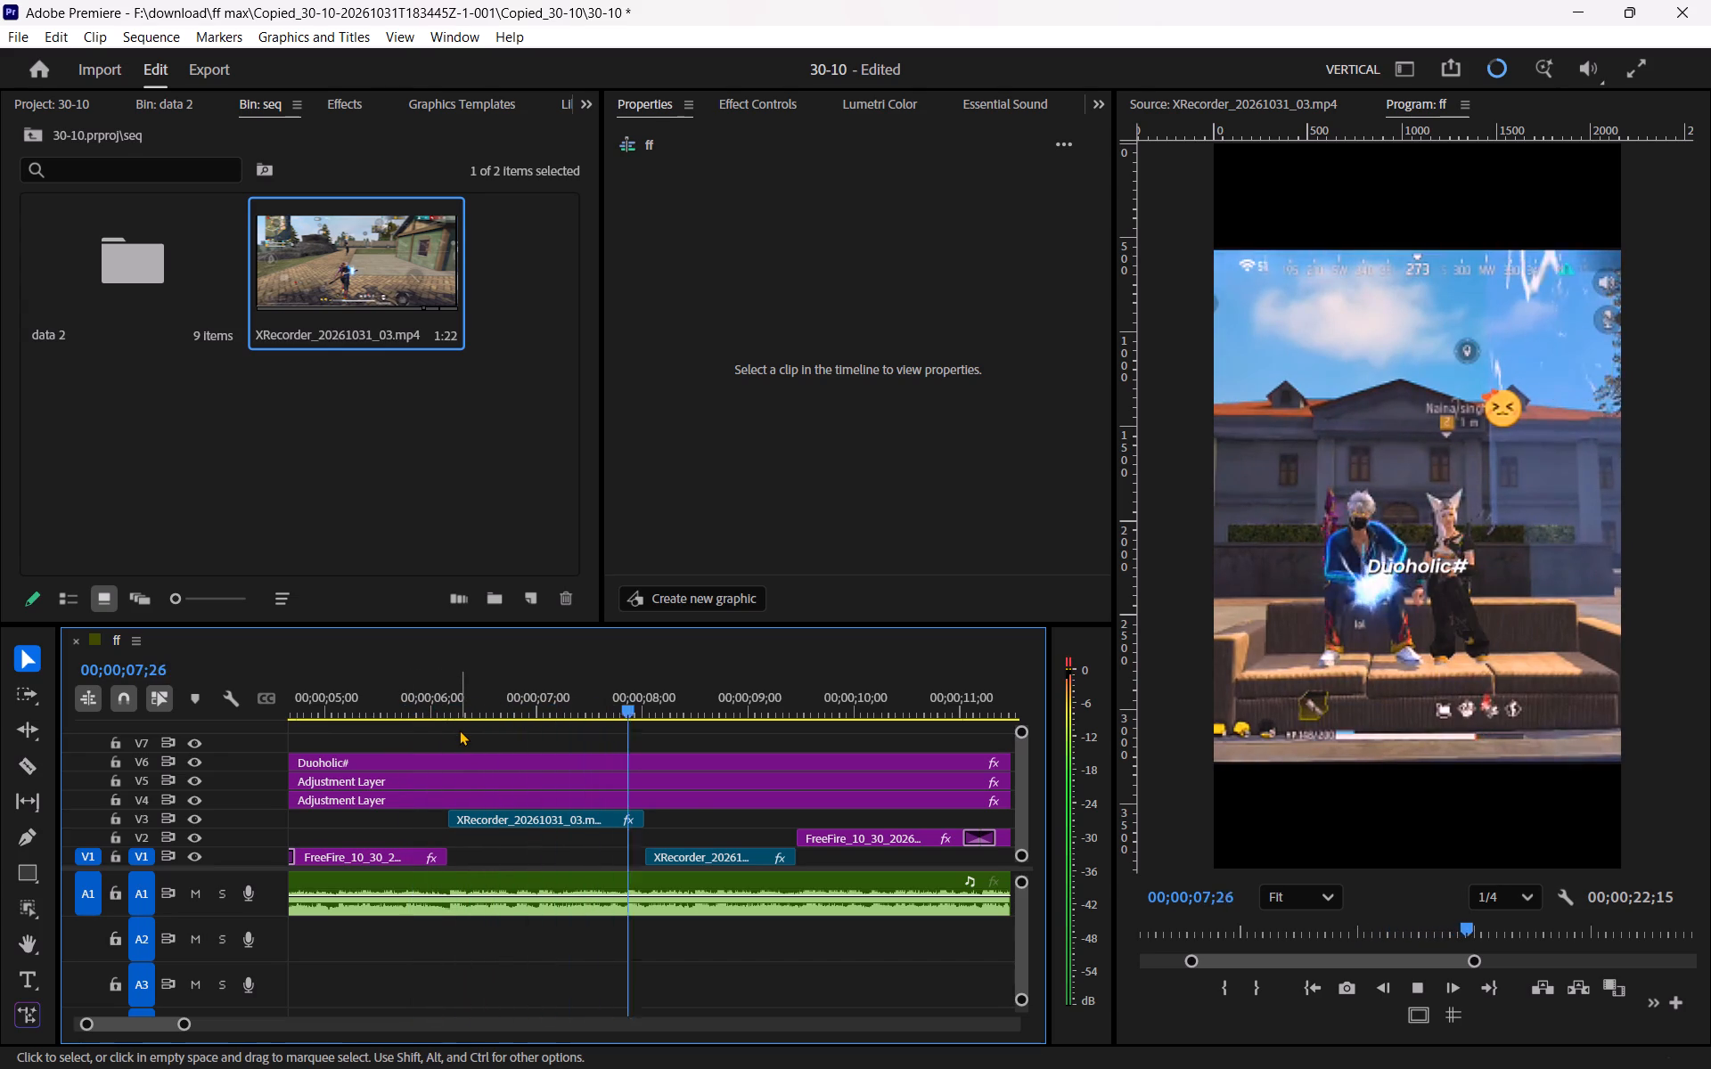
scroll(459, 730, down, 2)
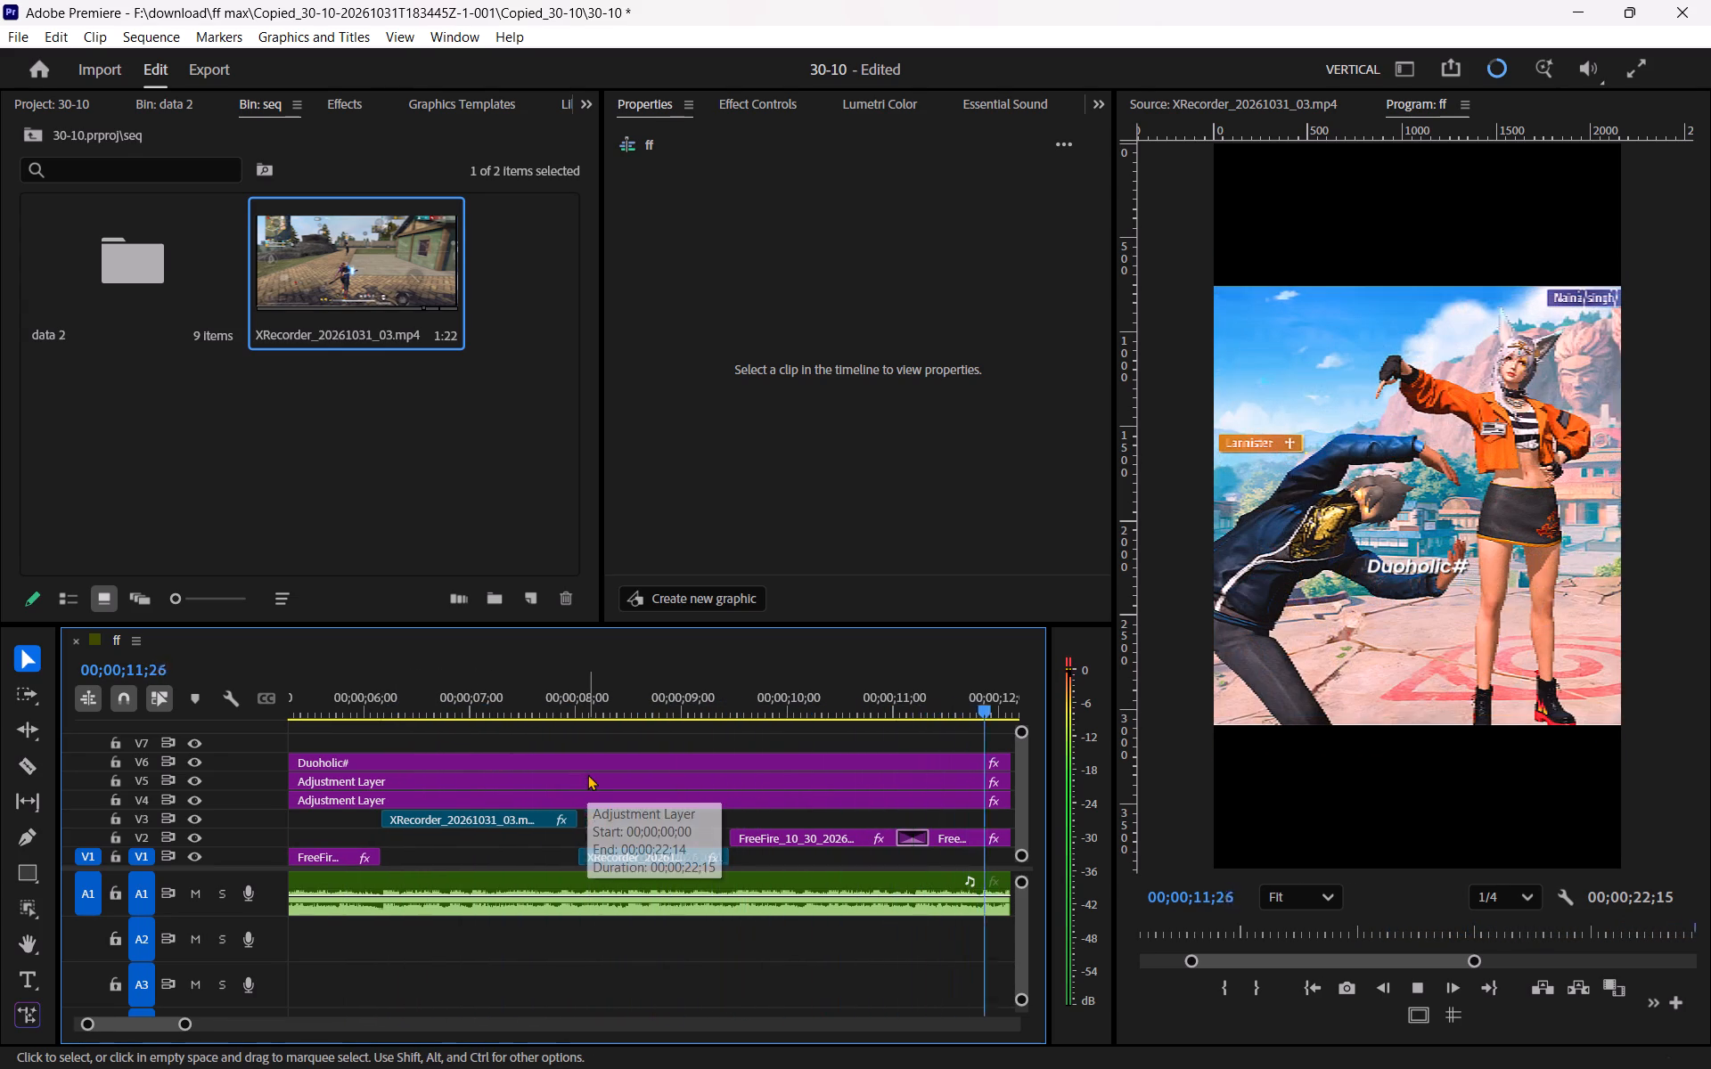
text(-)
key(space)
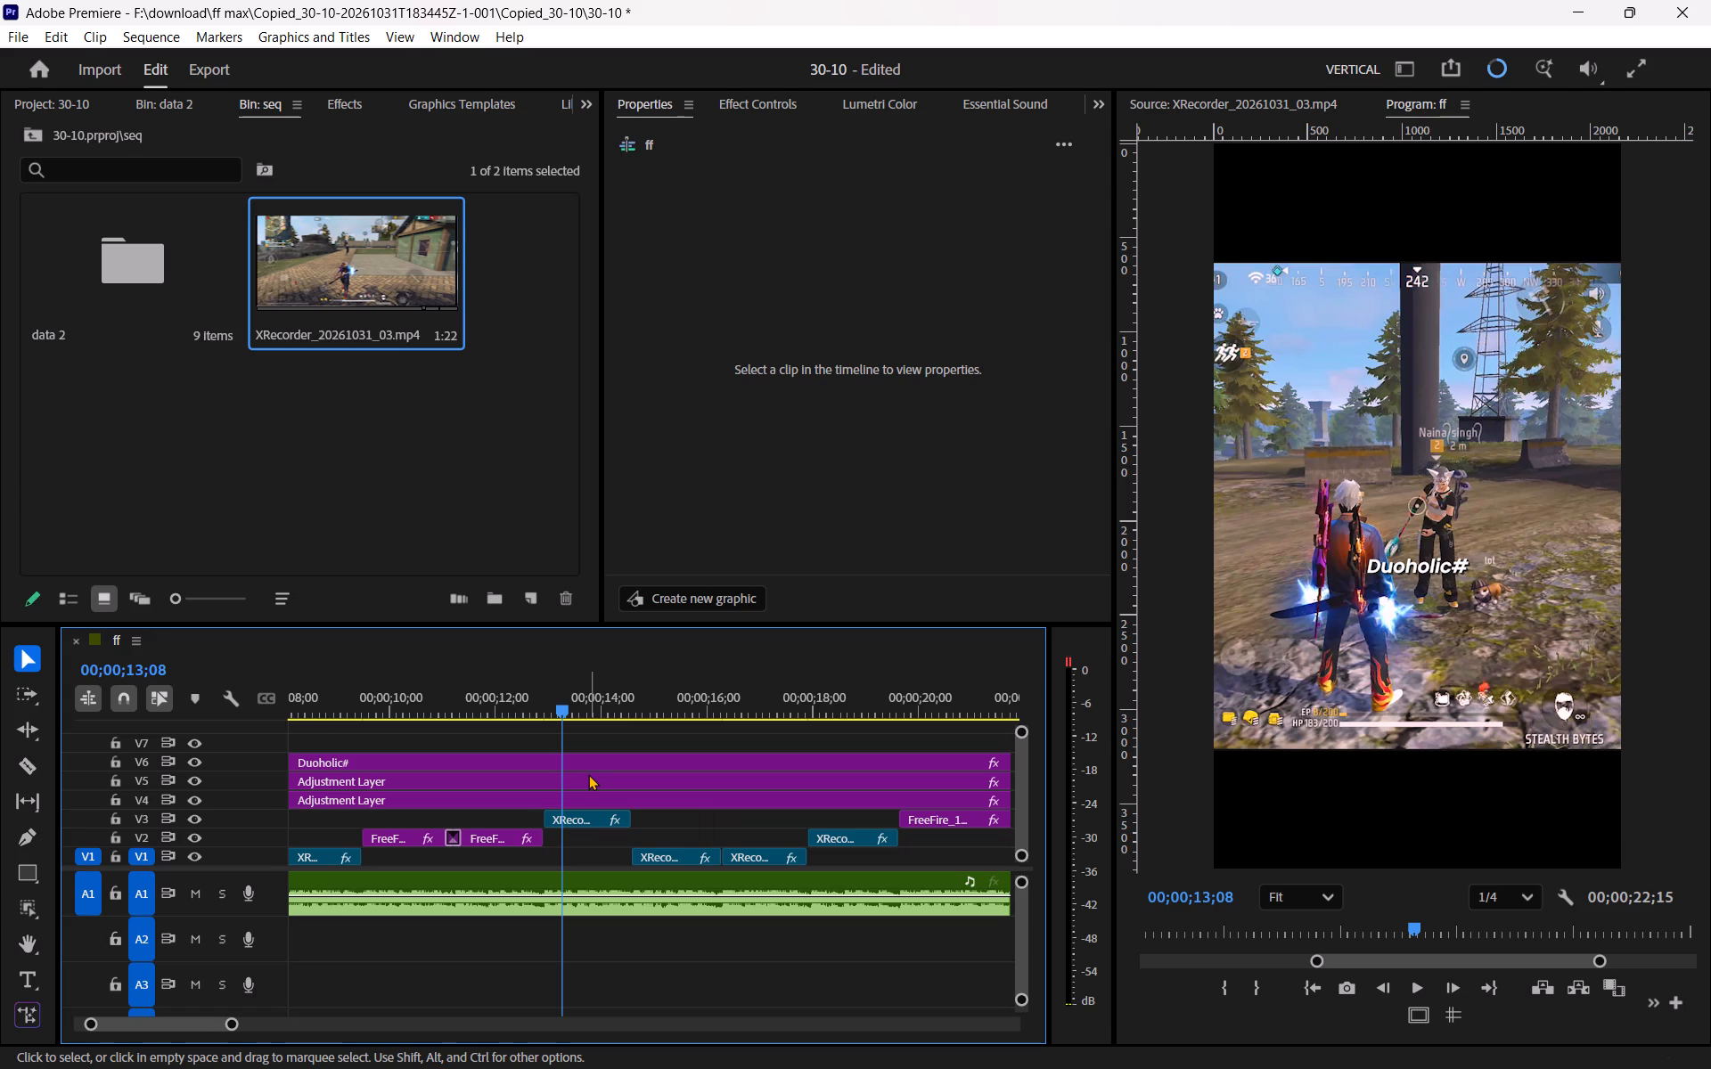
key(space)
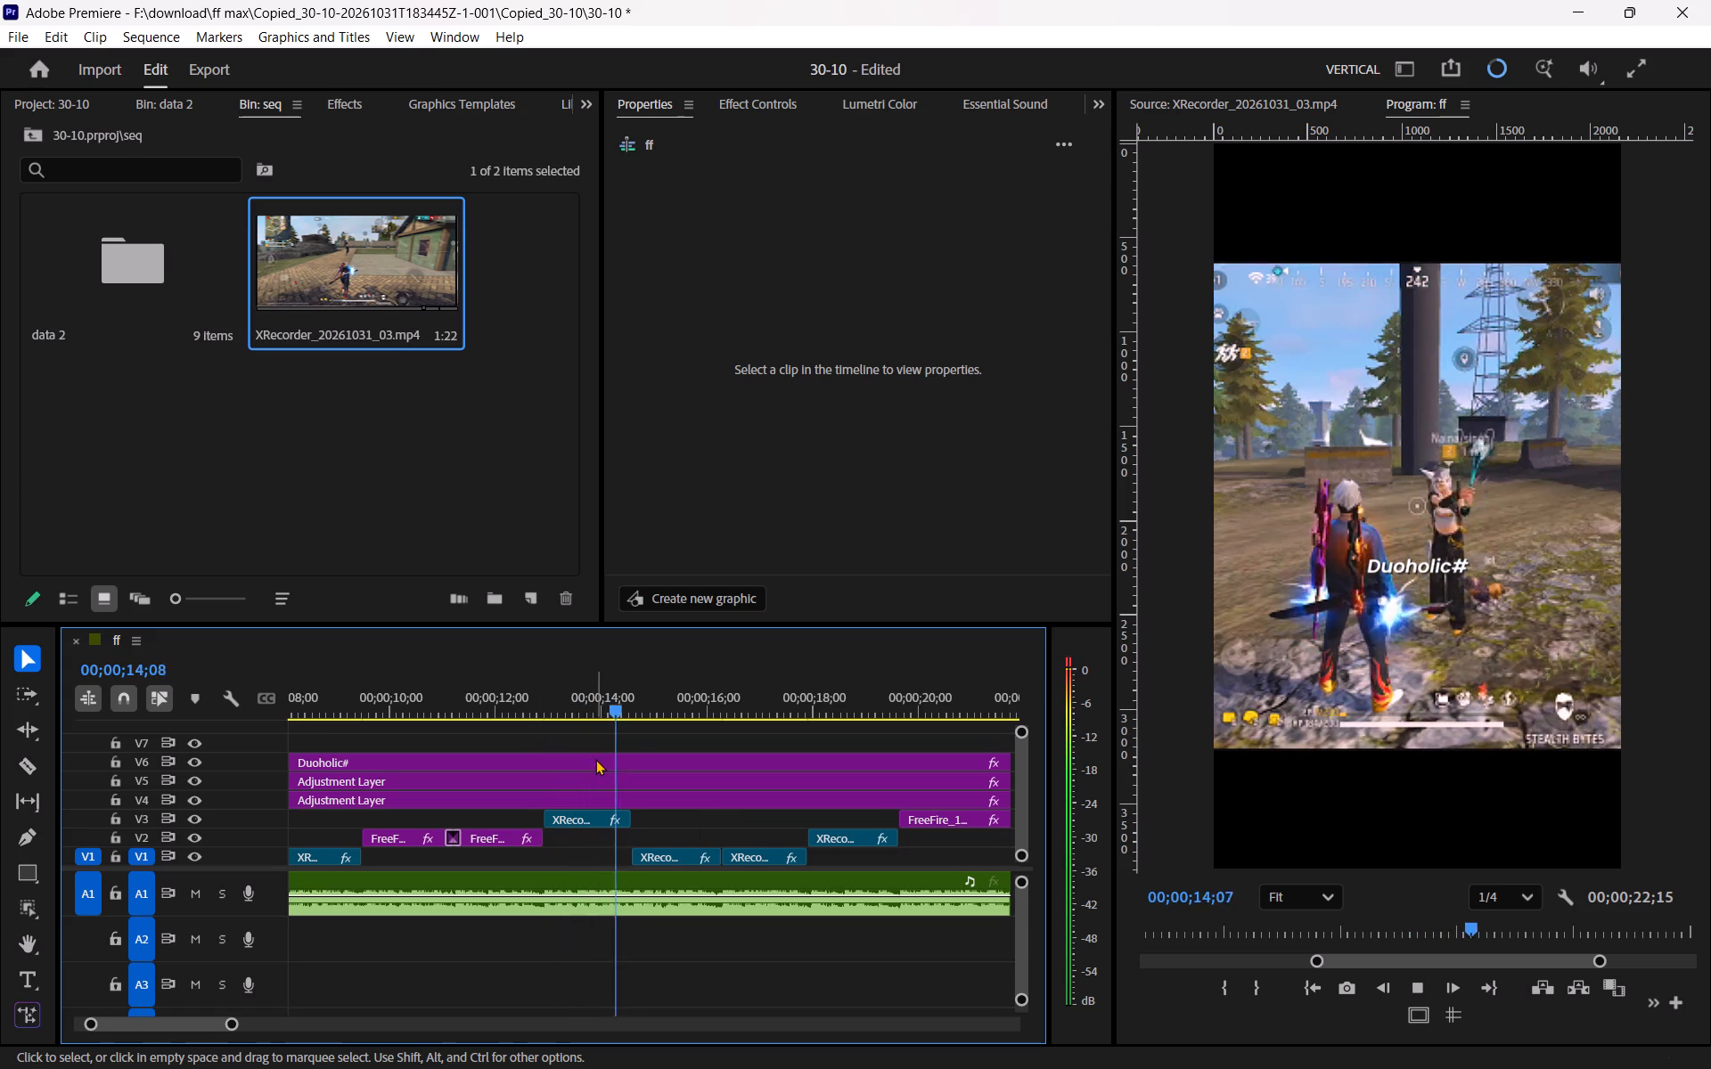
scroll(595, 759, down, 2)
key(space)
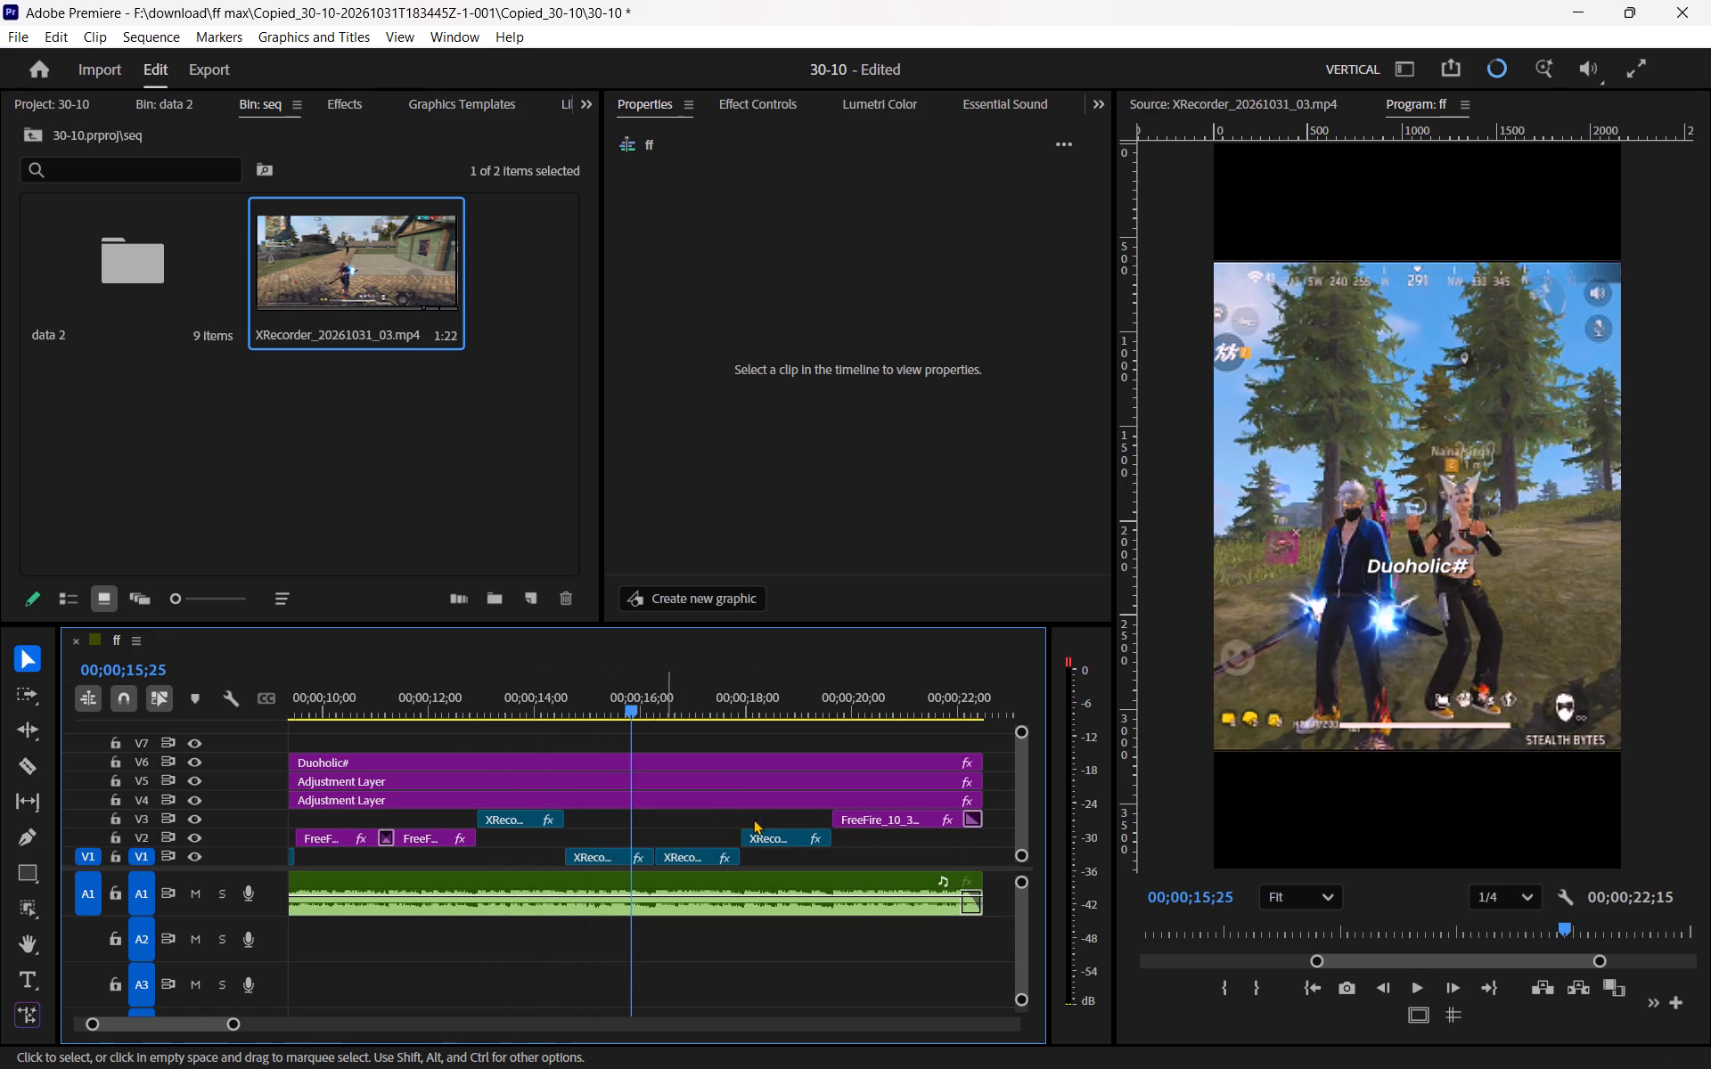